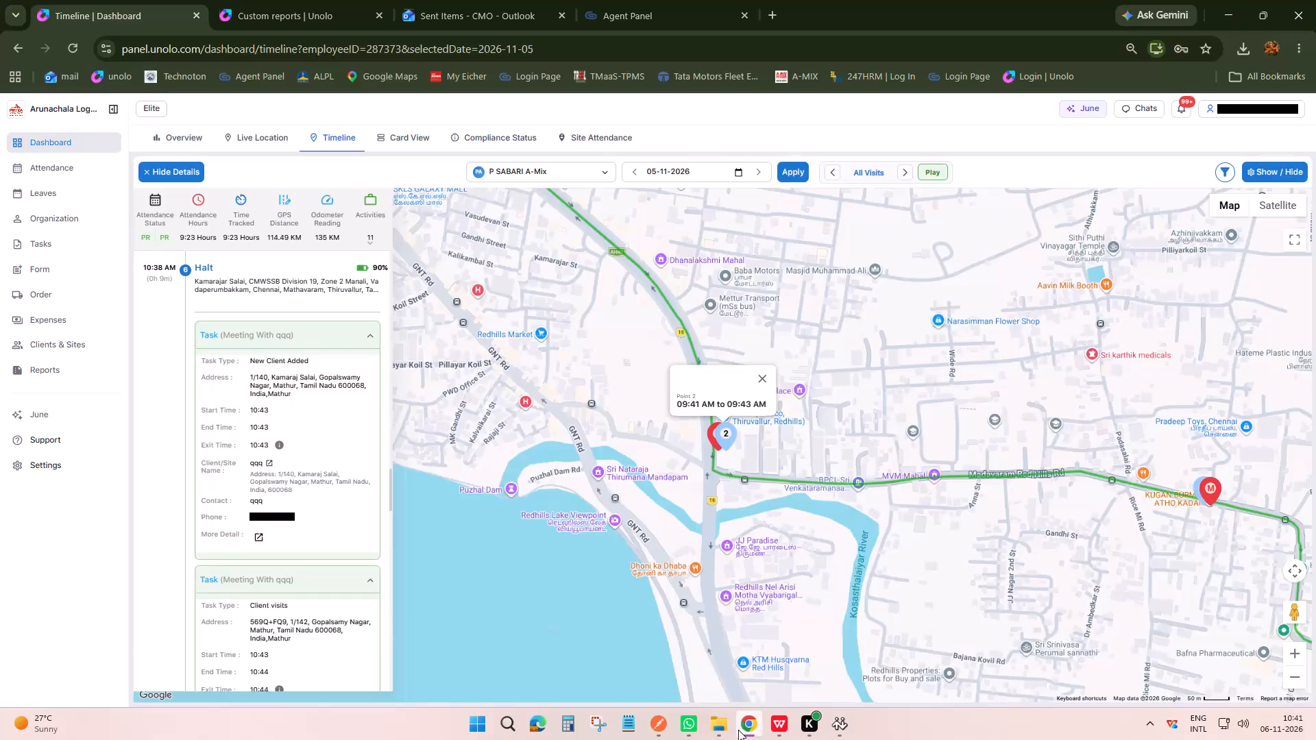
Paste the copied 10:43 AM client visit details into Workbook7 starting at N18, beside the 10:38:02 AM halt.
left_click(780, 722)
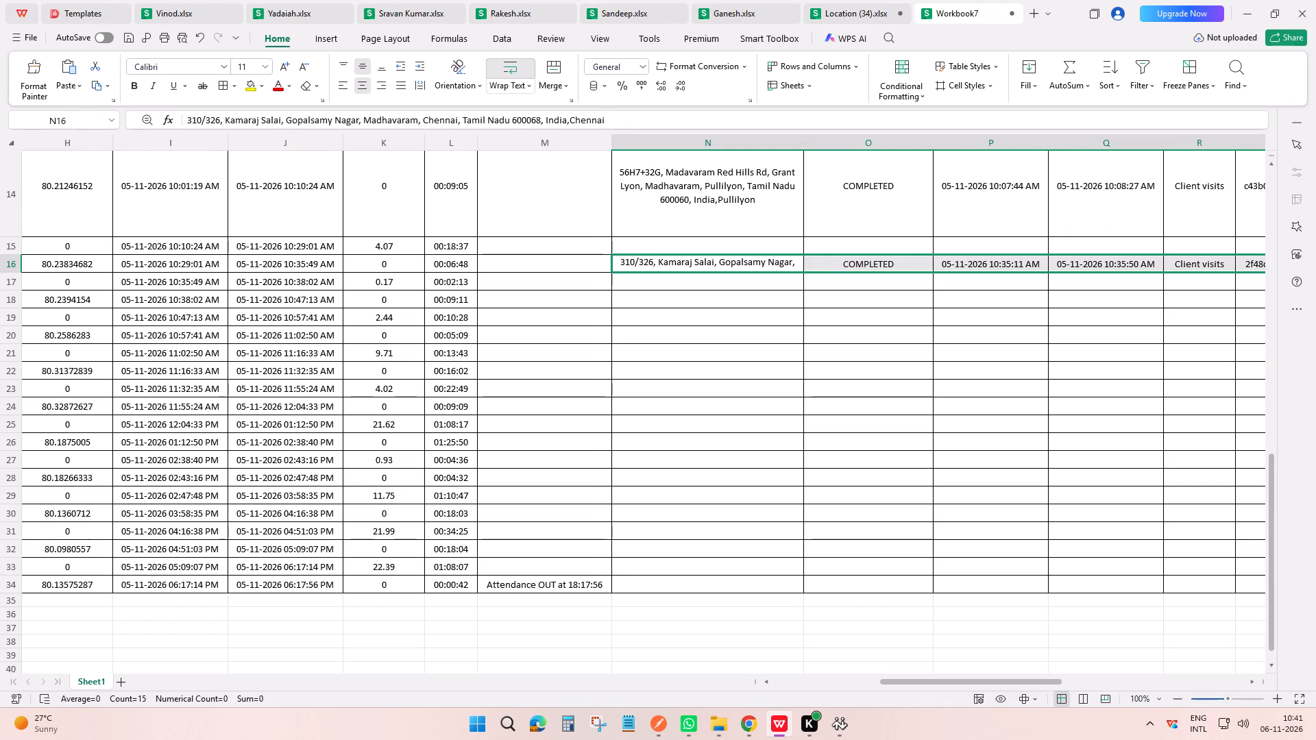
left_click_drag(181, 303, 523, 295)
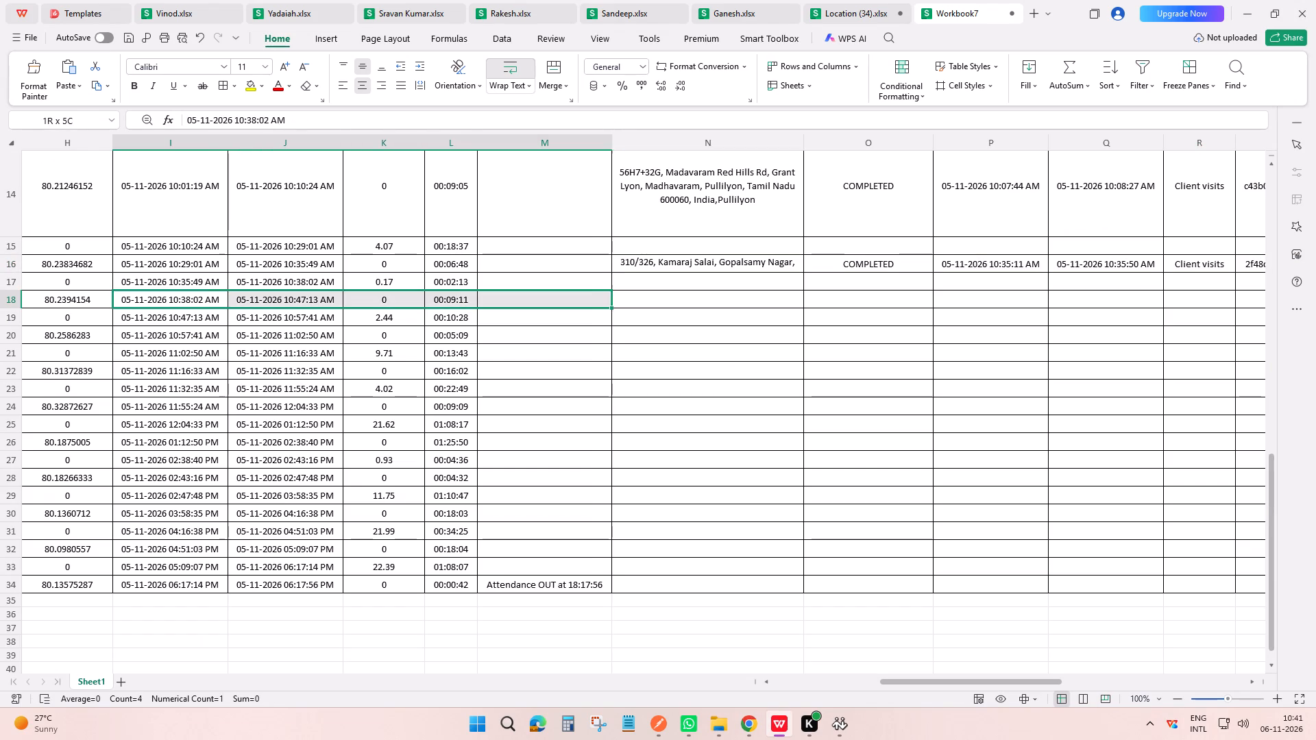
left_click_drag(523, 295, 643, 299)
left_click(643, 299)
key("ctrl+v")
Examine the Unolo timeline for the next halt with a client visit task after 10:47 AM, cross-checking the Location (34) workbook.
key("alt+Tab")
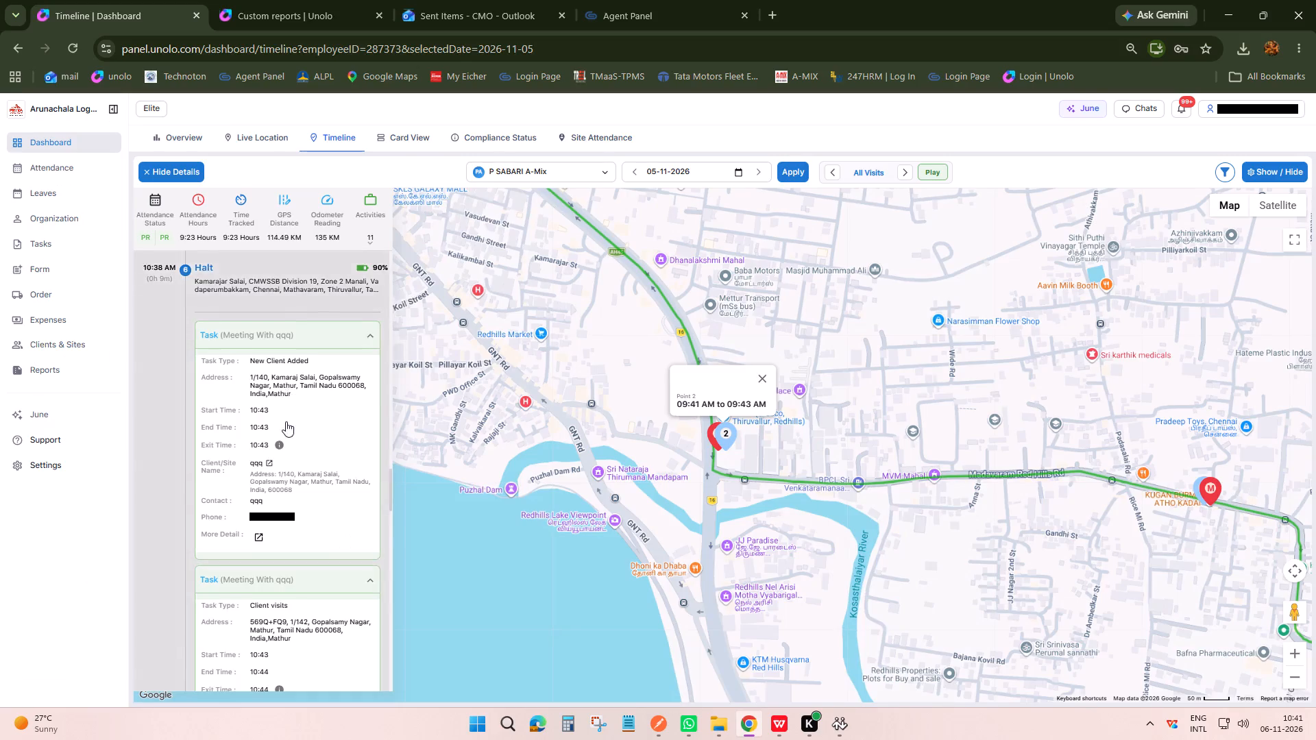
scroll(286, 436, "down", 13)
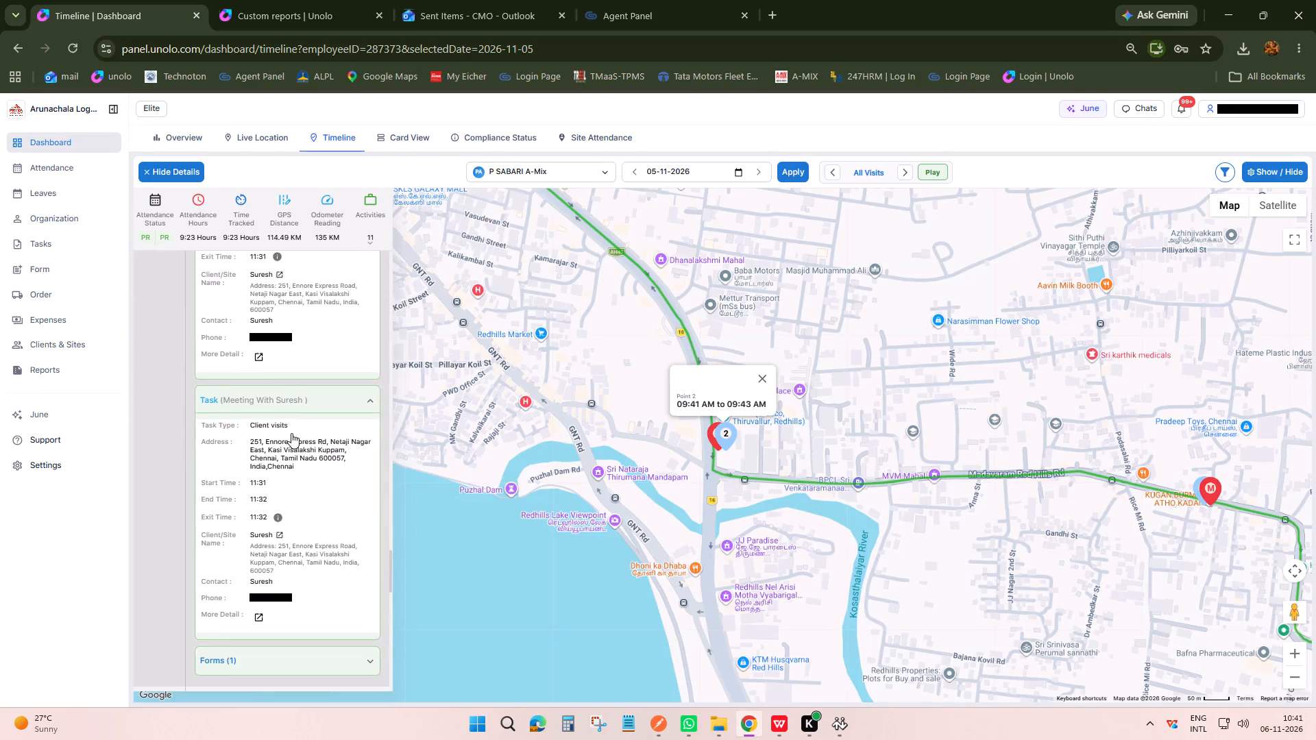
scroll(293, 431, "up", 4)
scroll(293, 431, "down", 4)
left_click(794, 723)
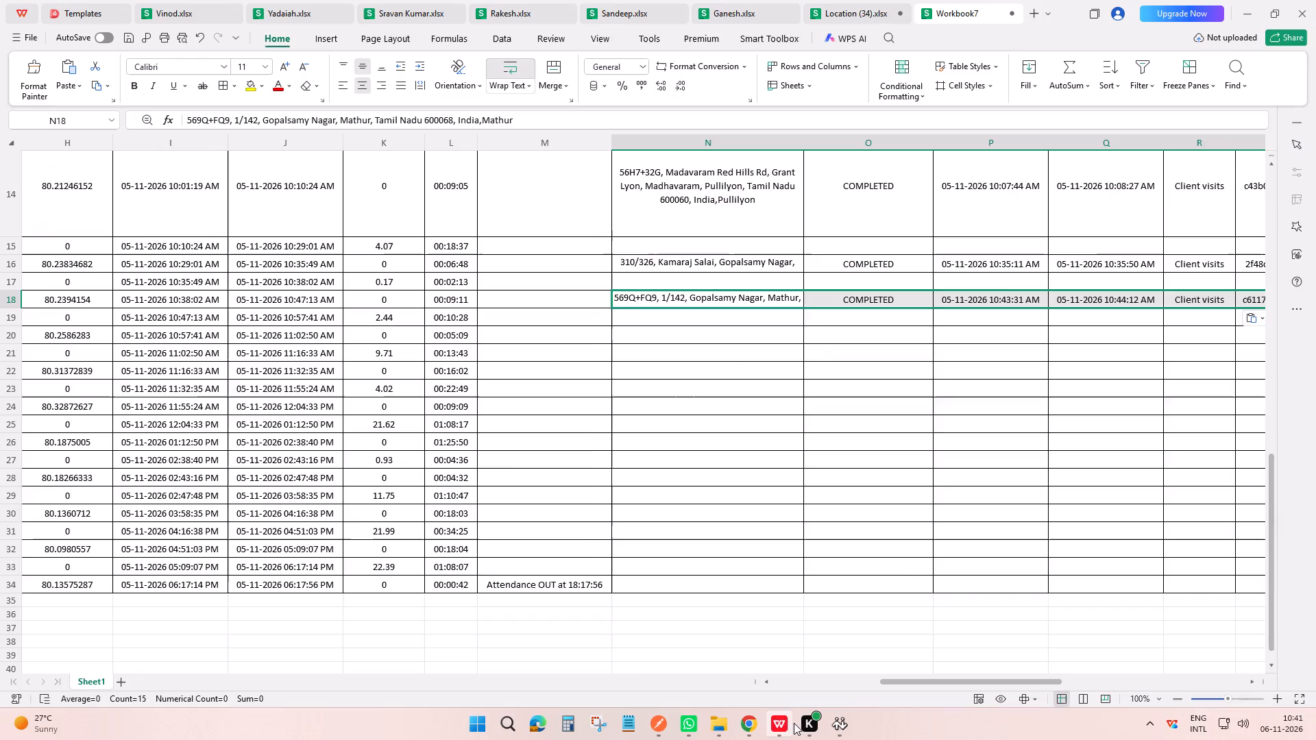
left_click(851, 8)
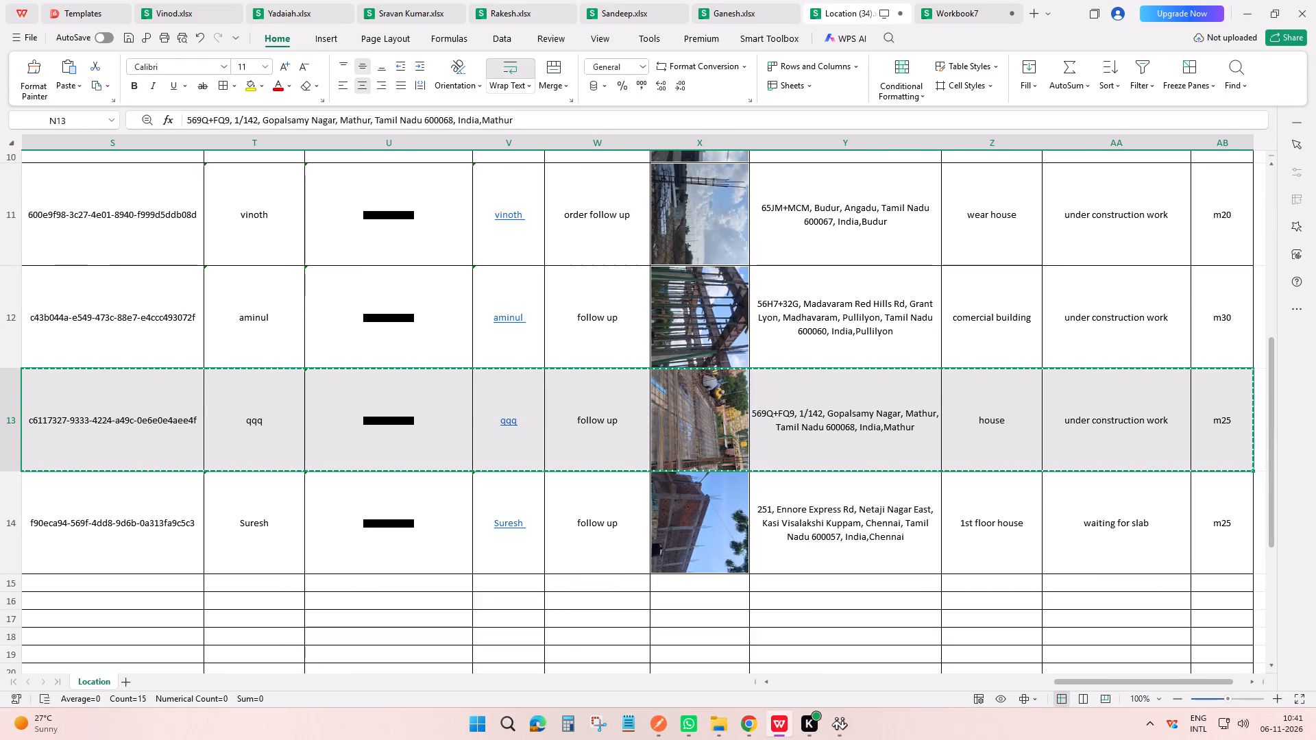
scroll(583, 419, "up", 4)
scroll(583, 419, "down", 3)
key("alt+Tab")
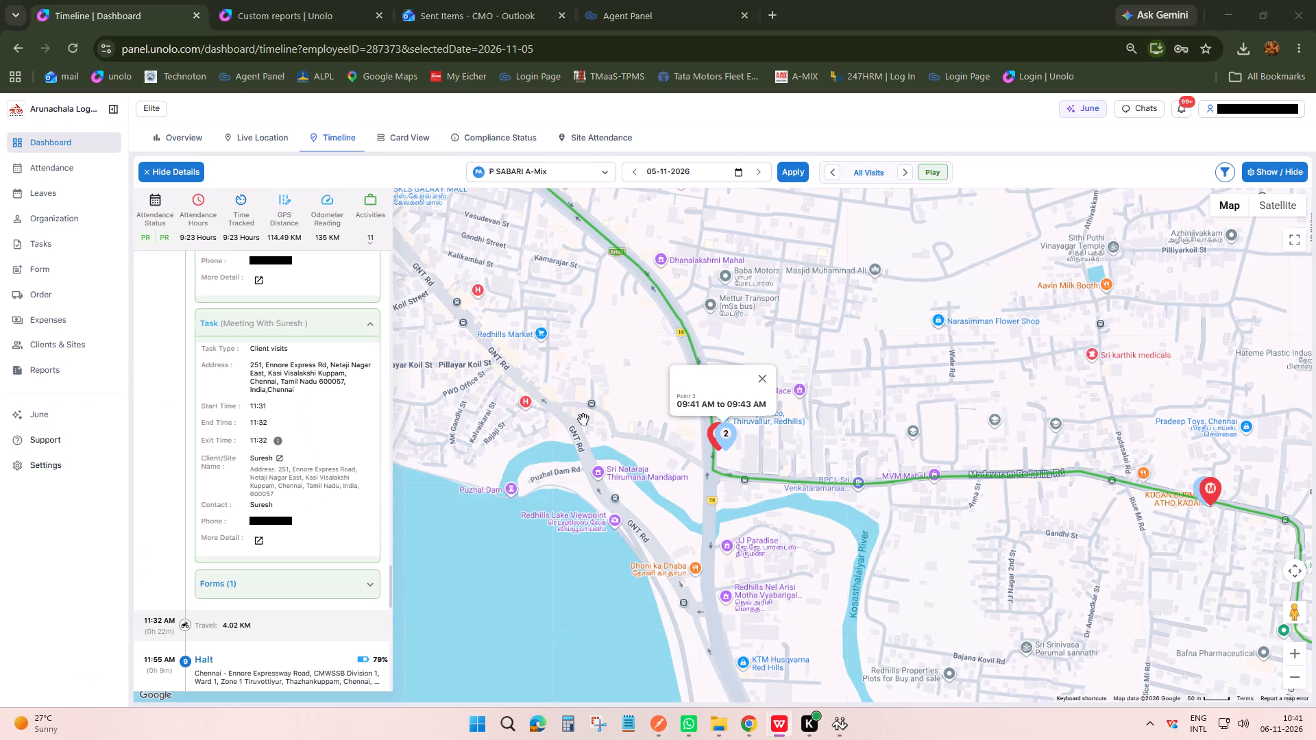
scroll(231, 473, "up", 5)
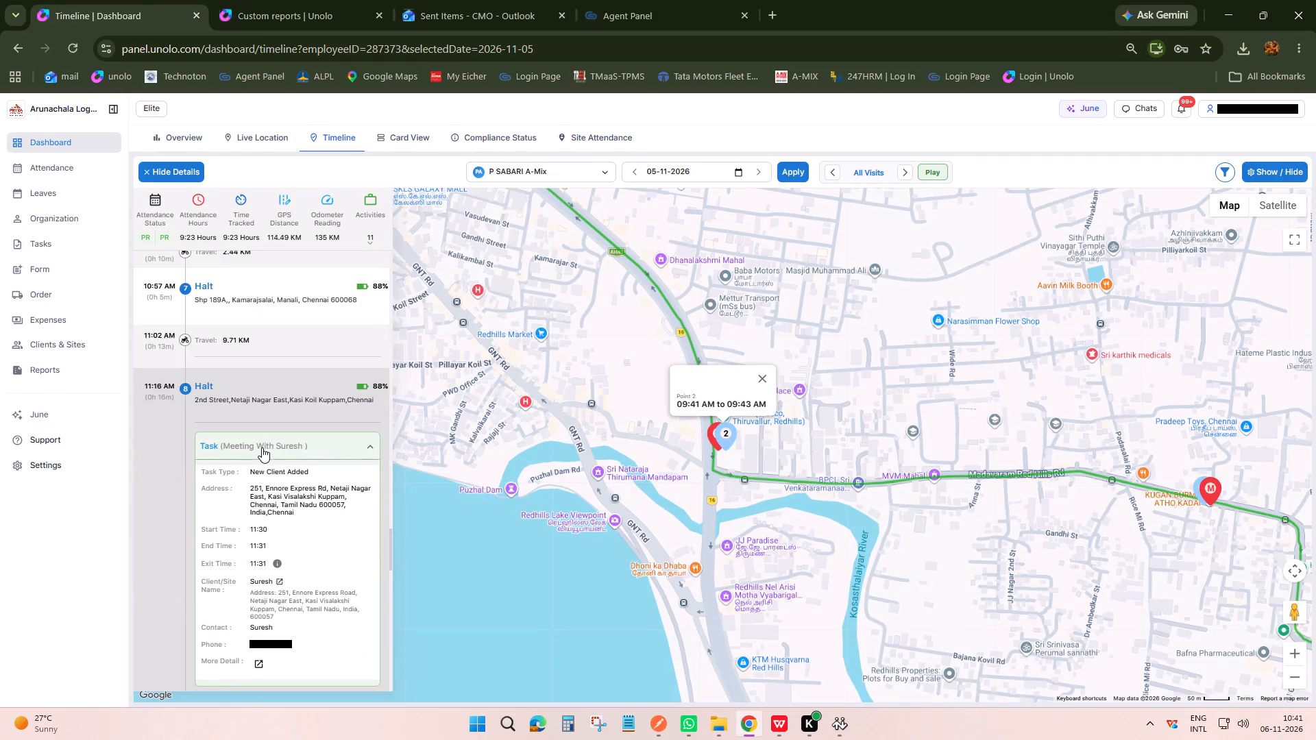
scroll(262, 447, "down", 9)
scroll(262, 447, "up", 2)
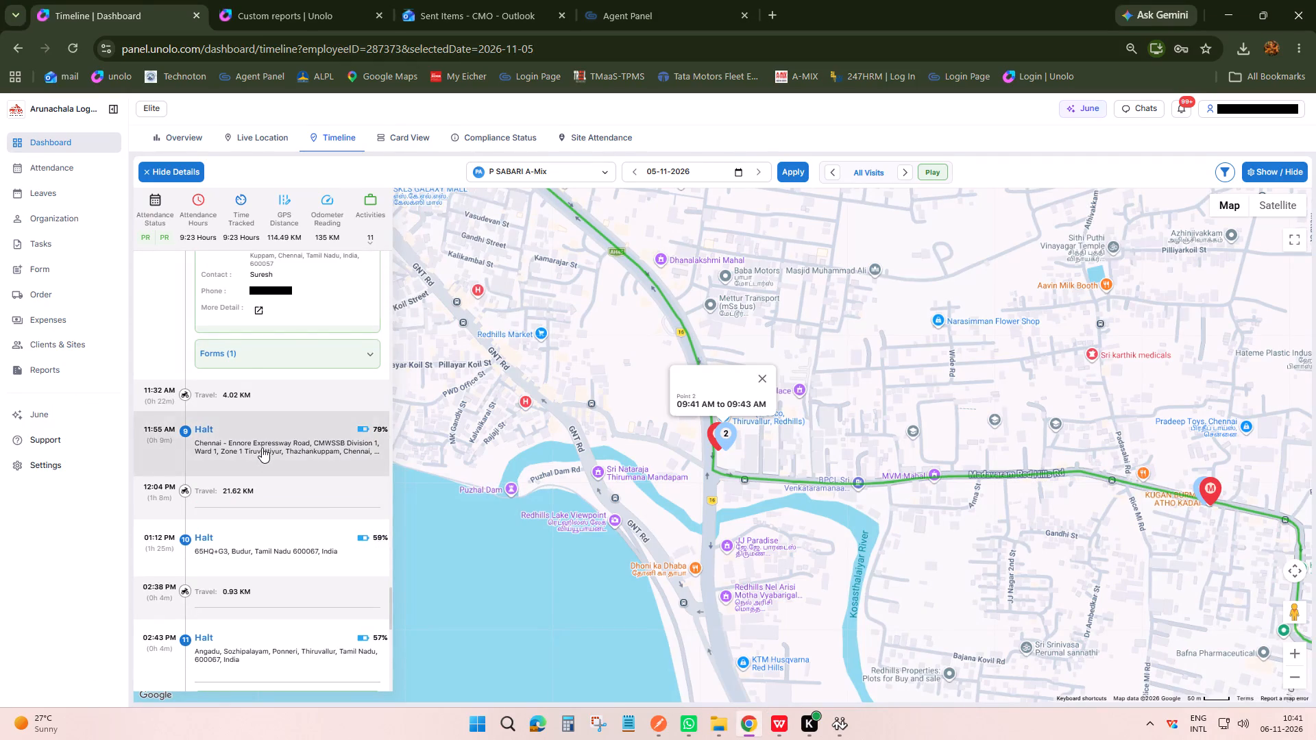
Copy the 11:31 AM client visit details, row 14 from columns N to AB, in the Location (34) workbook.
key("alt+Tab")
scroll(657, 398, "up", 4)
scroll(613, 353, "up", 3)
scroll(537, 255, "up", 4)
scroll(537, 316, "down", 3)
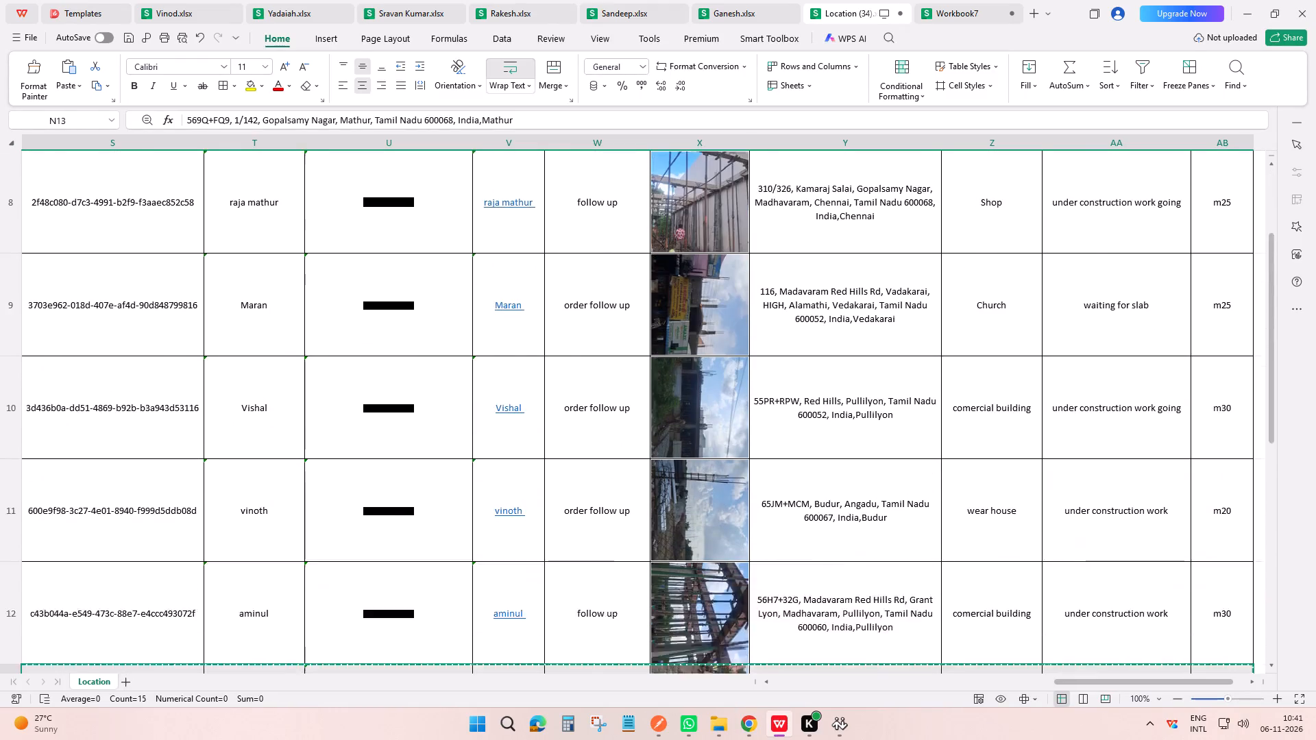
scroll(539, 351, "down", 4)
scroll(513, 433, "down", 3)
left_click(509, 529)
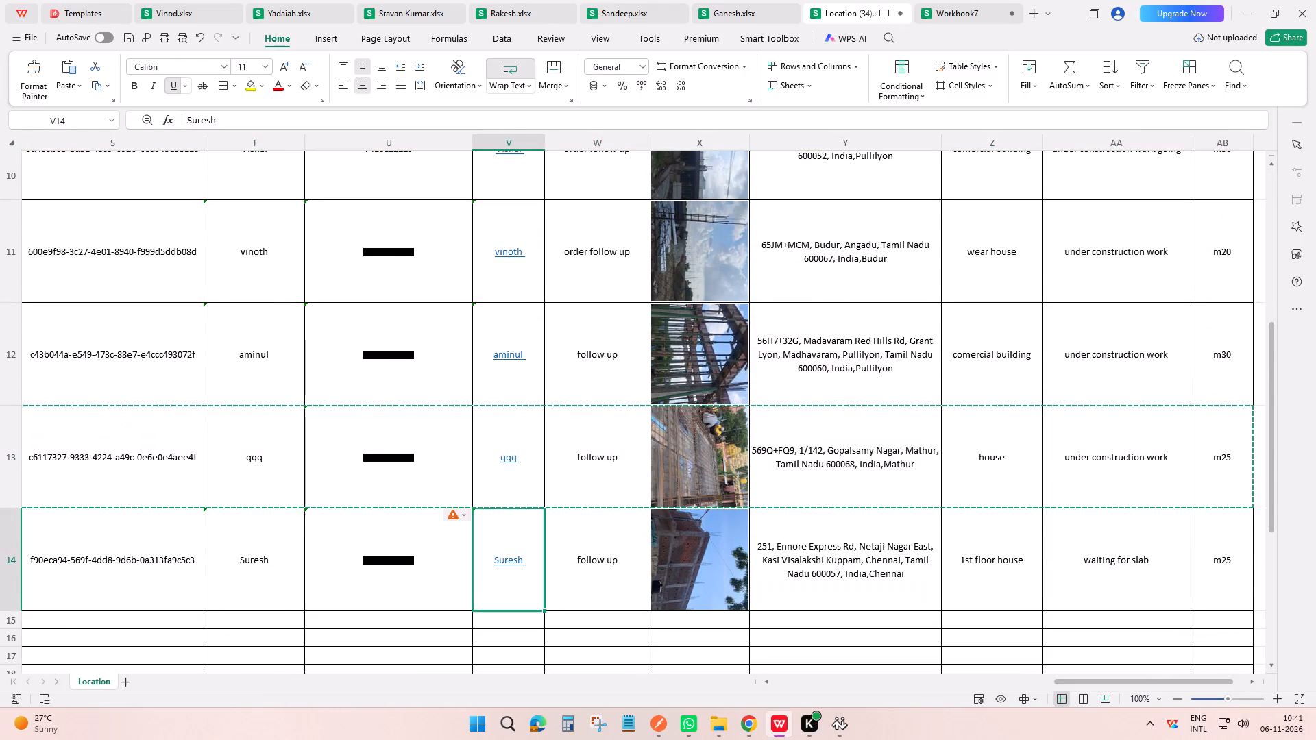
key("Left")
key("Left")
key("Left")
key("Left")
key("Left")
key("Left")
key("Left")
key("Left")
key("ctrl+shift+Right")
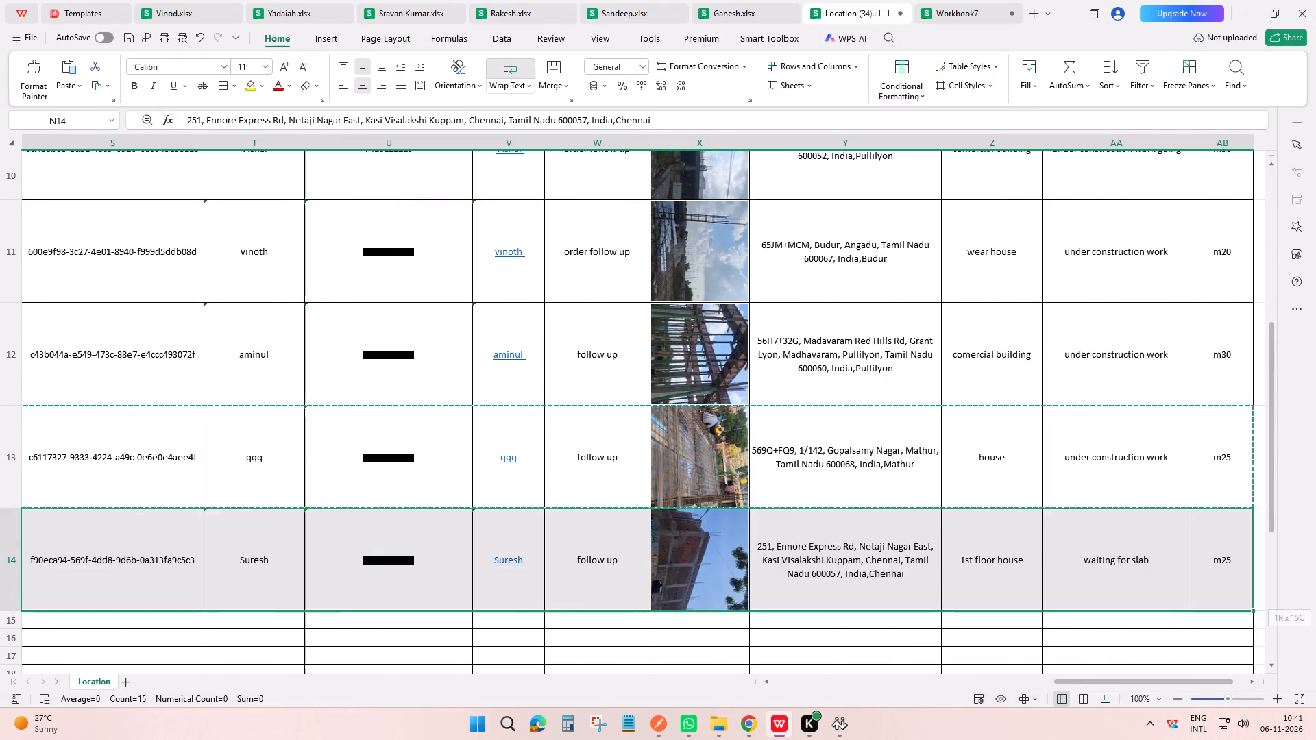
key("ctrl+c")
Paste the copied visit details into Workbook7 starting at N22, beside the 11:16:33 AM halt.
left_click(974, 3)
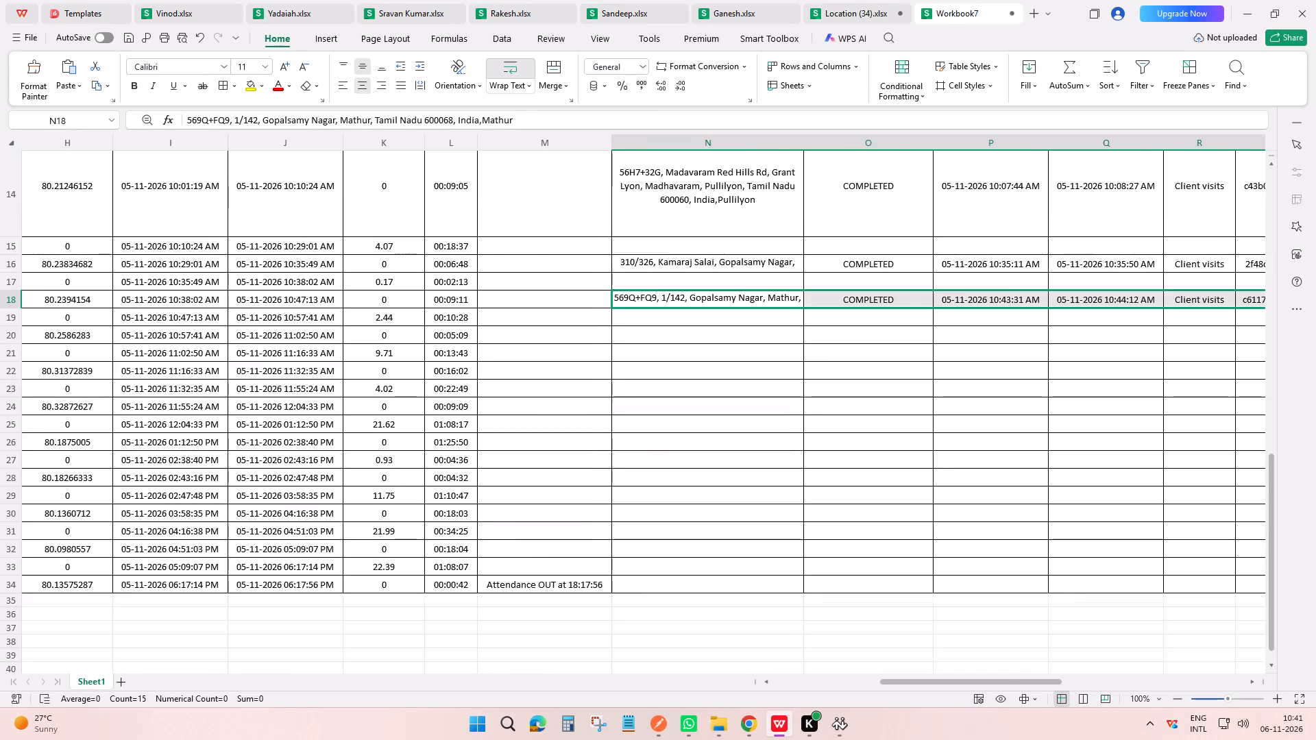
scroll(718, 338, "down", 2)
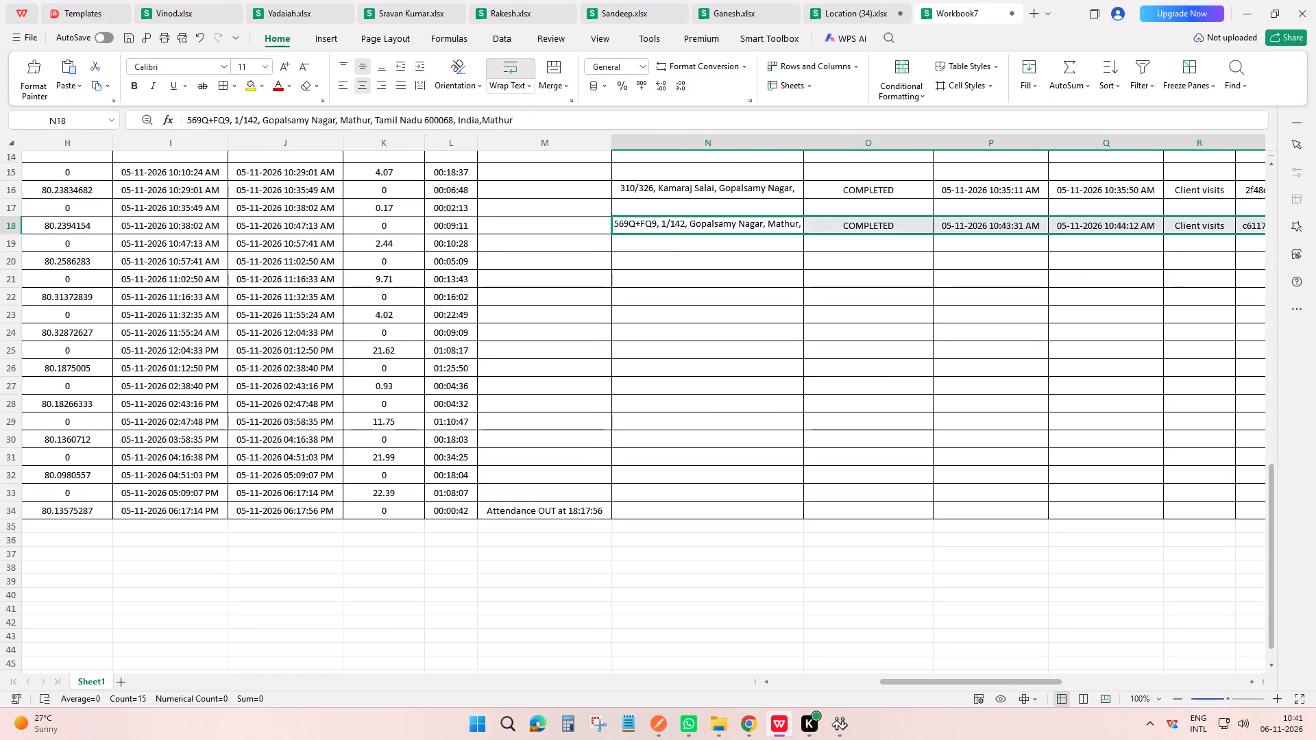
left_click_drag(197, 299, 634, 292)
left_click(634, 292)
key("ctrl+v")
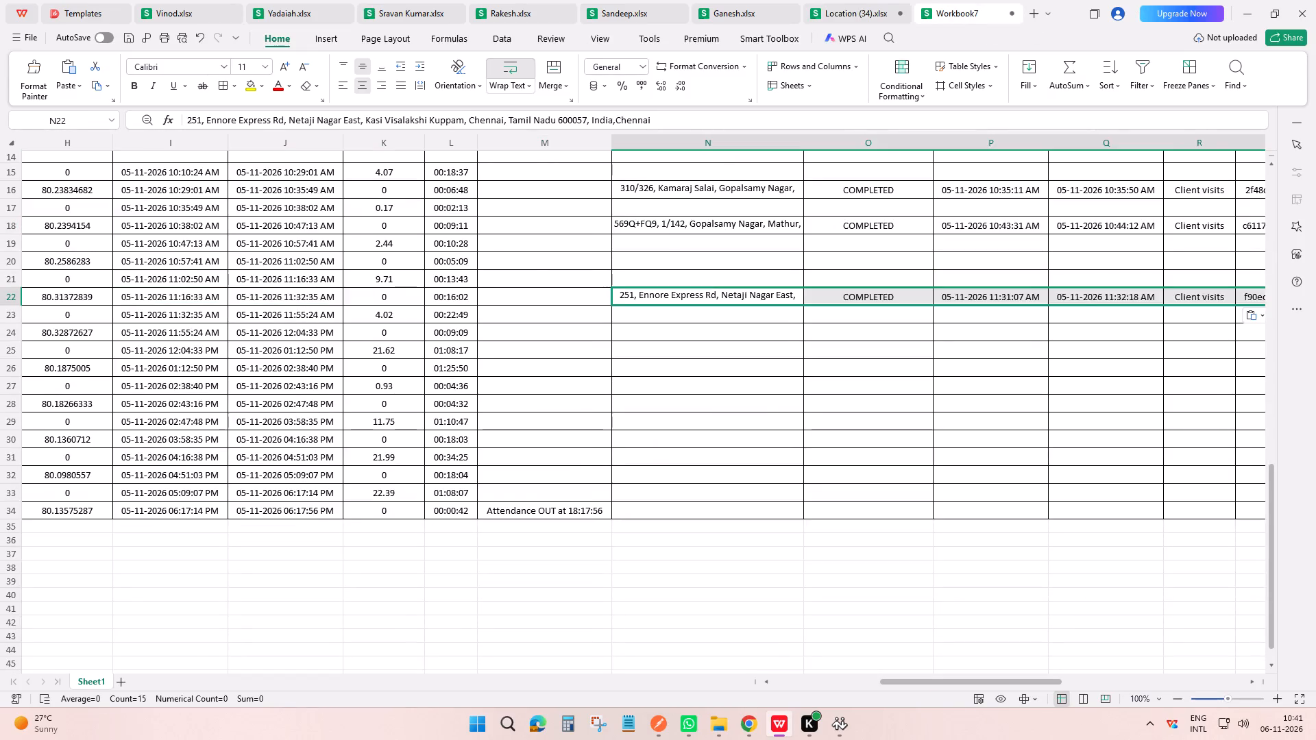
Find the timeline's next client visit, at 14:47, and copy its details from row 11, columns N to AB, of Location (34).
key("alt+Tab")
scroll(298, 447, "down", 6)
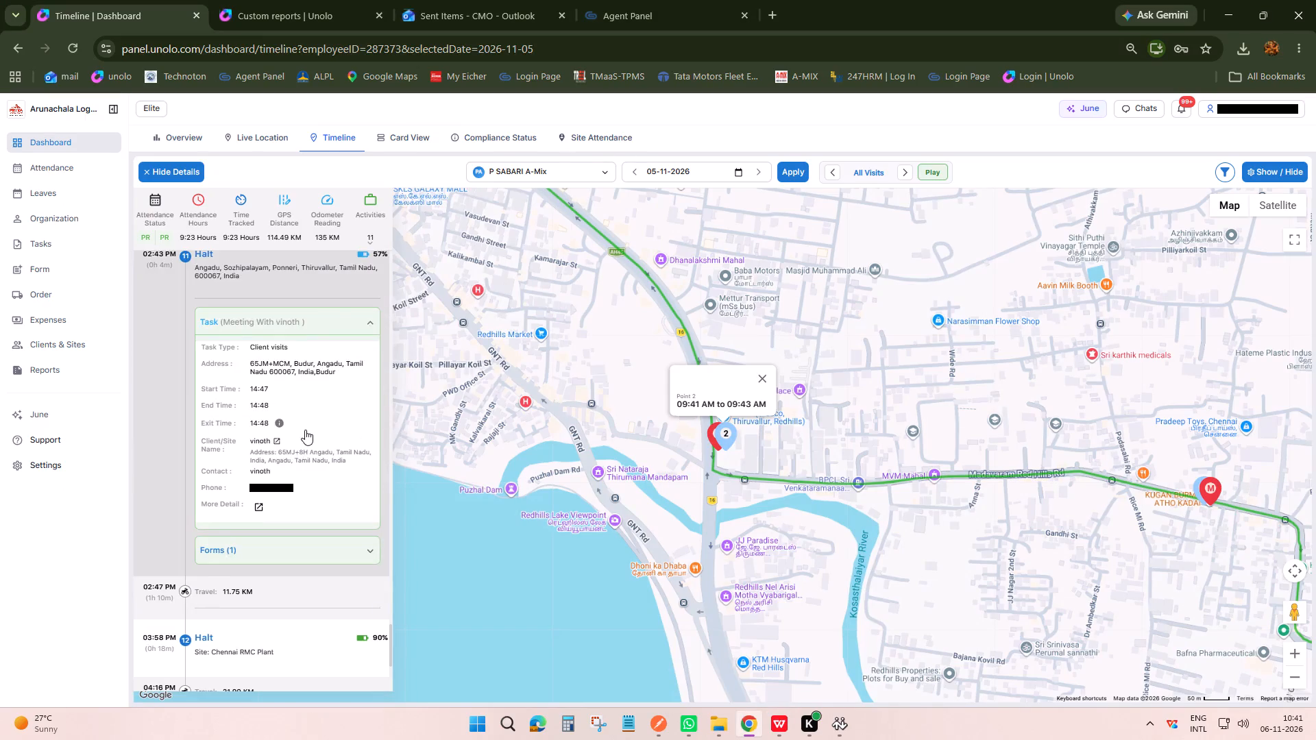
scroll(306, 430, "down", 2)
scroll(306, 430, "up", 3)
scroll(306, 430, "down", 2)
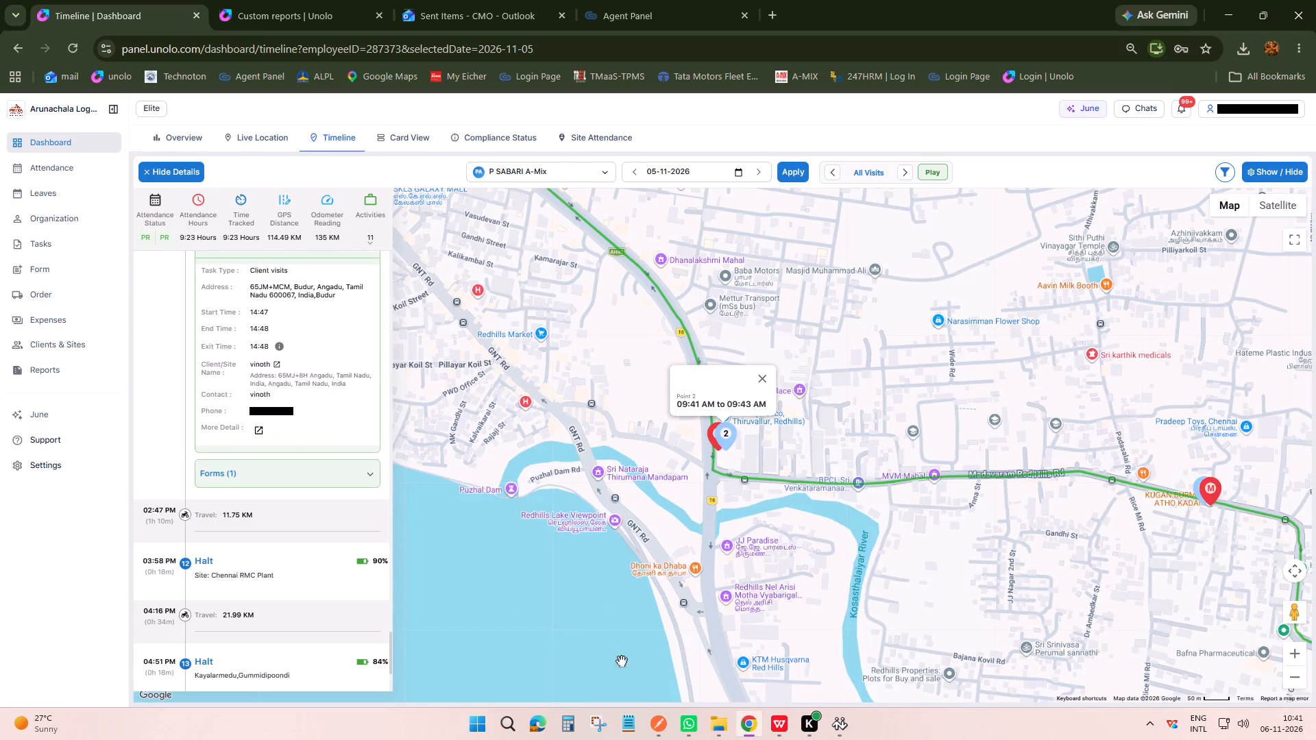
left_click(767, 725)
left_click(823, 0)
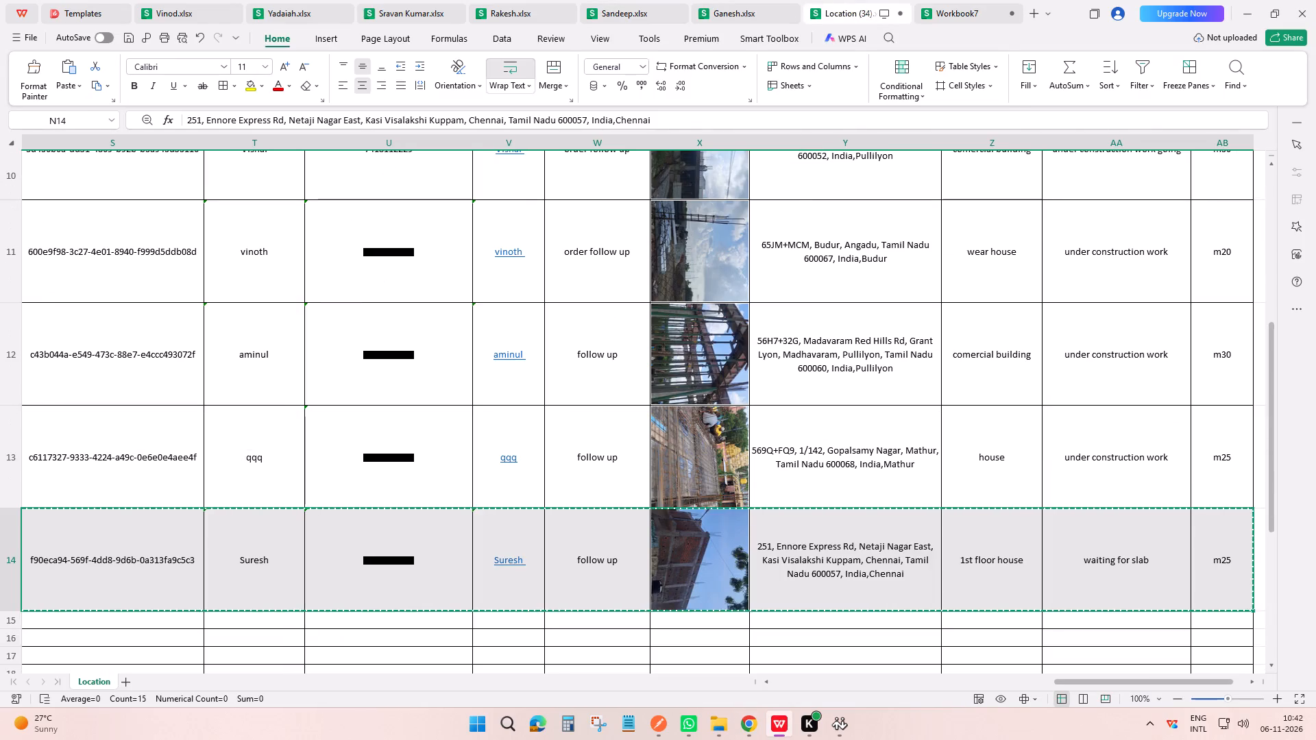
scroll(583, 363, "up", 3)
scroll(513, 278, "up", 2)
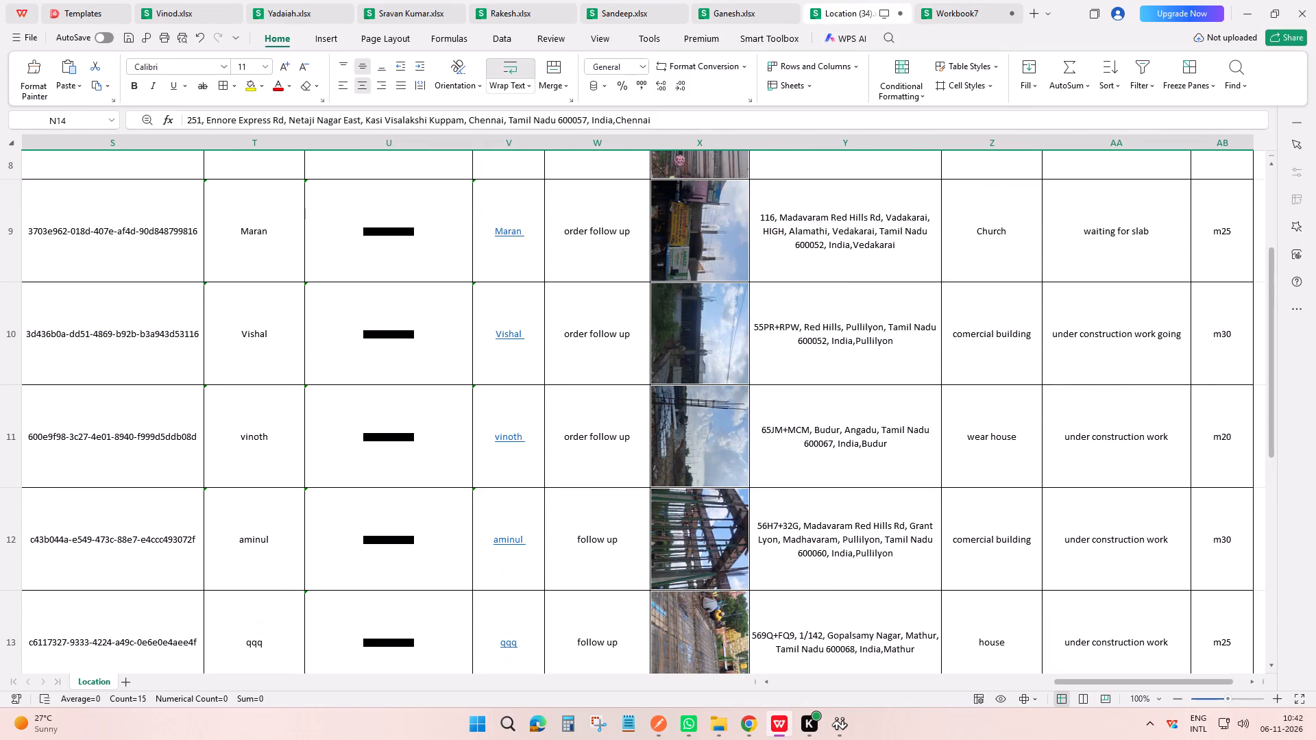
left_click(511, 410)
key("Left")
key("Left")
key("Left")
key("Left")
key("Left")
key("Left")
key("Left")
key("Left")
key("Left")
key("Left")
key("Right")
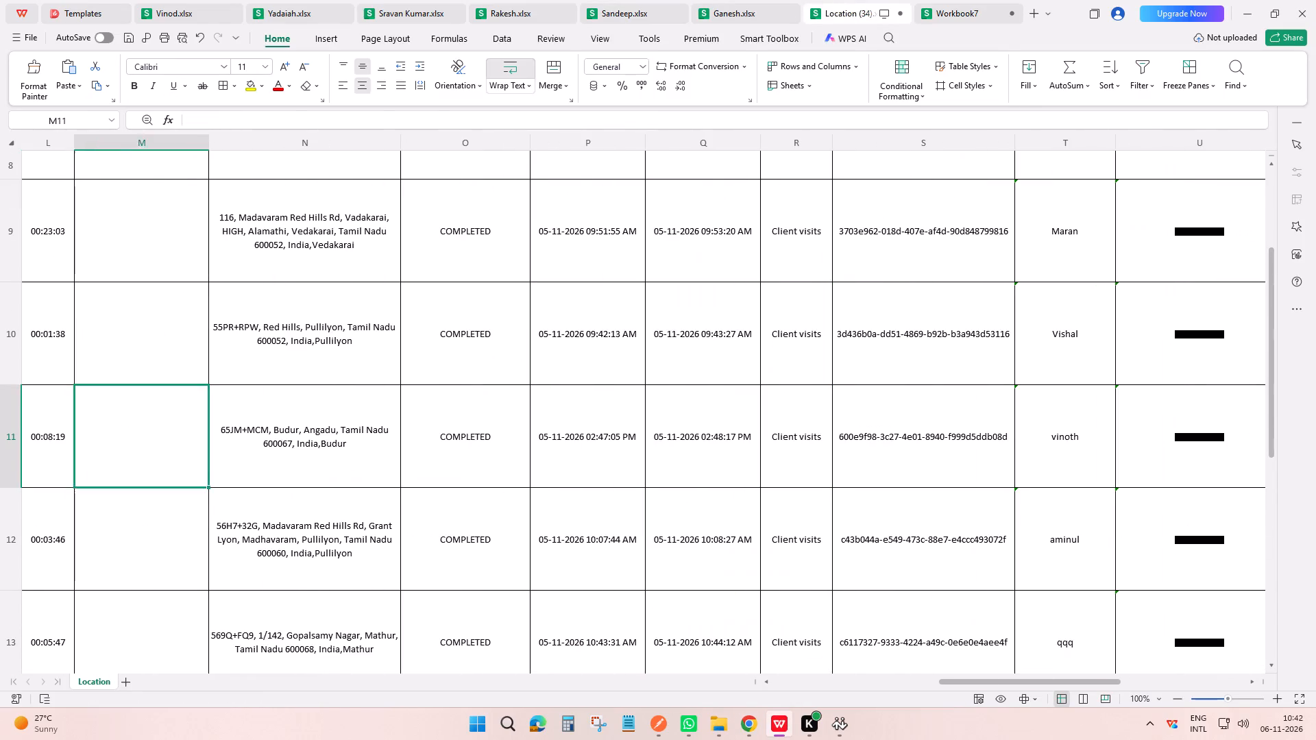
key("Right")
key("ctrl+shift+Right")
key("ctrl+c")
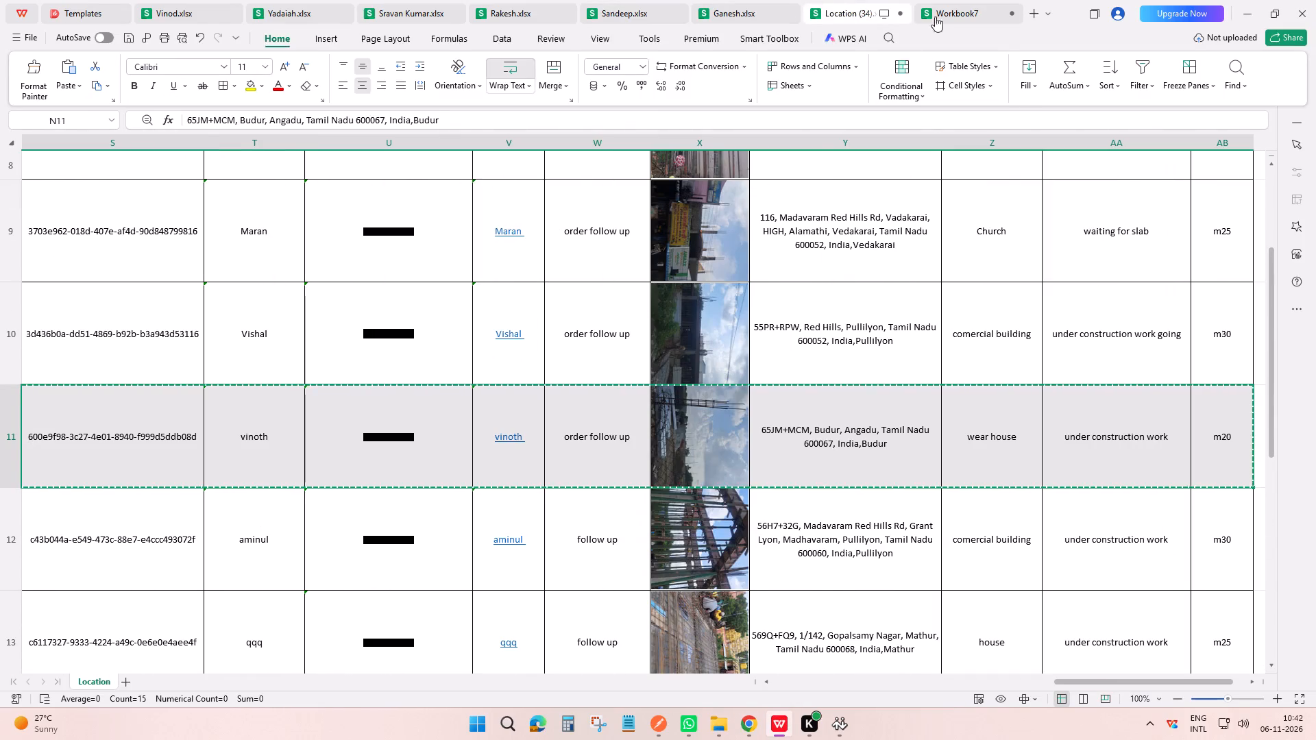
Paste the copied visit details into Workbook7 starting at N28, beside the 02:43:16 PM halt.
left_click(938, 14)
scroll(774, 349, "down", 1)
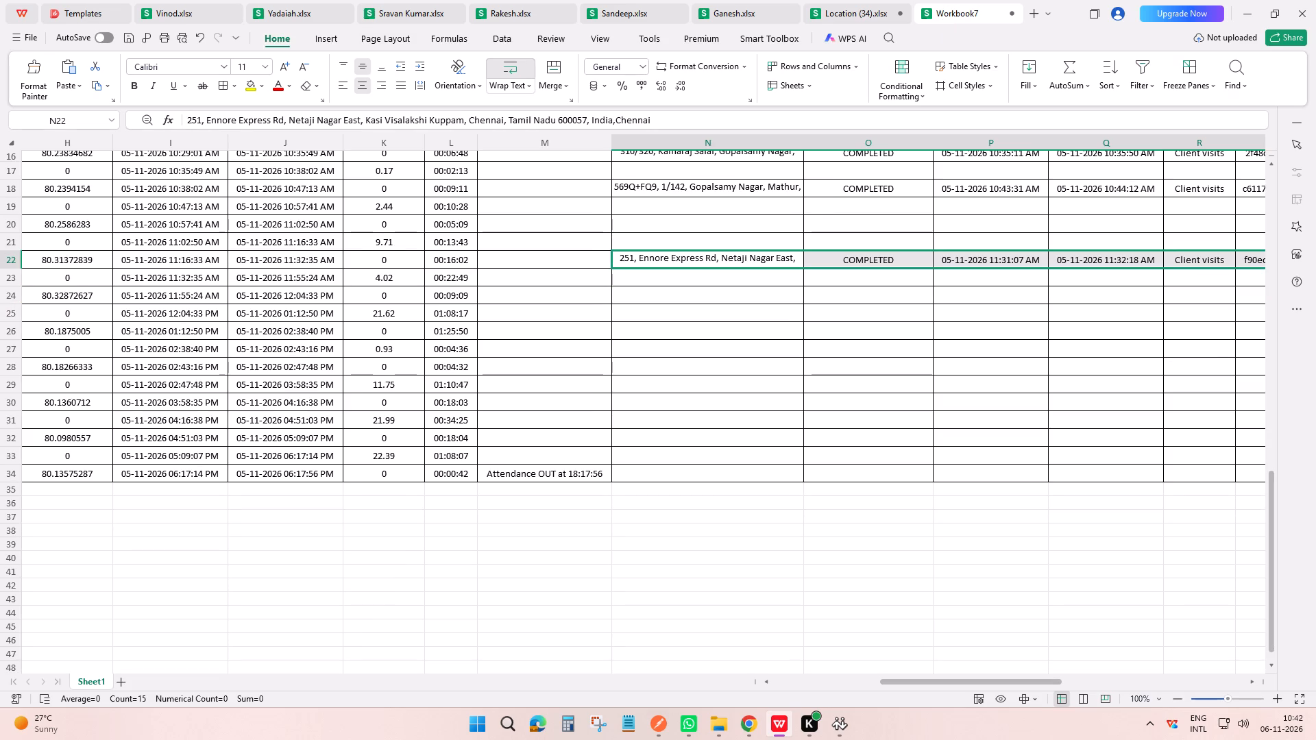
left_click_drag(173, 362, 642, 361)
left_click(643, 363)
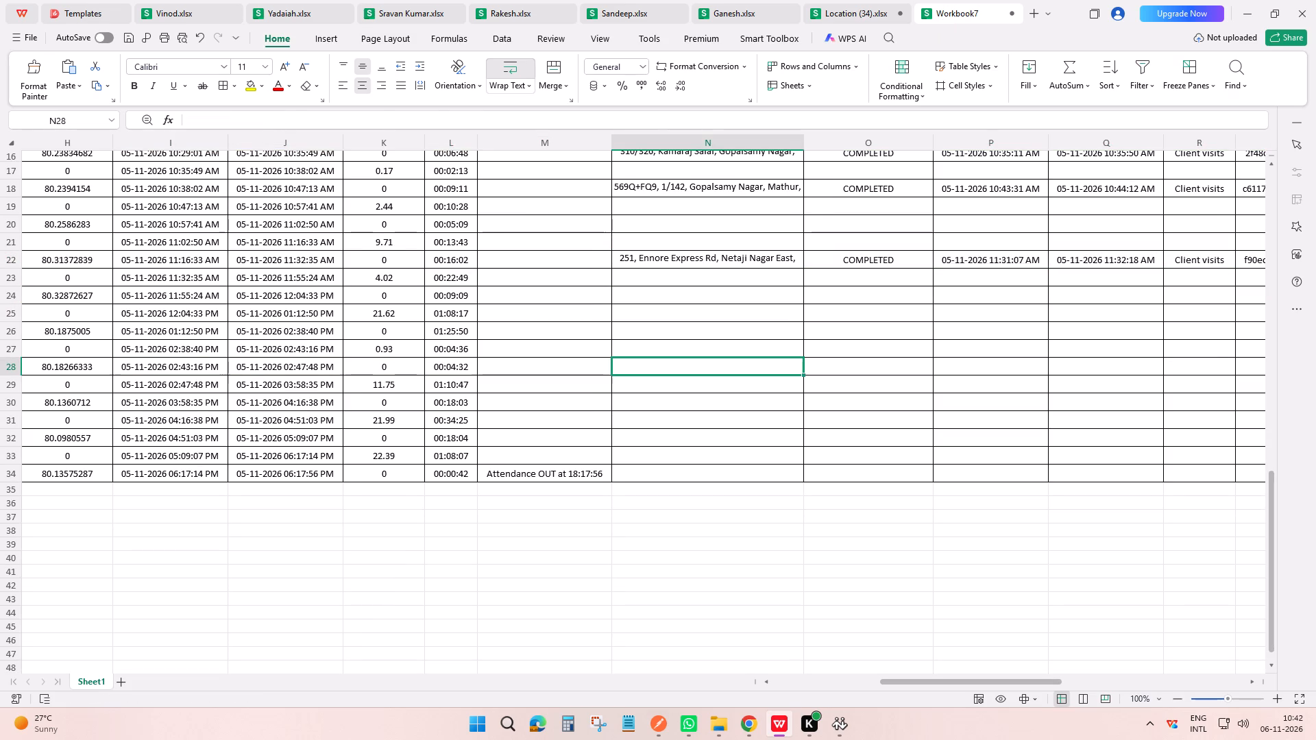
key("ctrl+v")
Check the remaining halts after 02:47 PM in the Unolo timeline for further client visits.
key("alt+Tab")
scroll(355, 476, "down", 9)
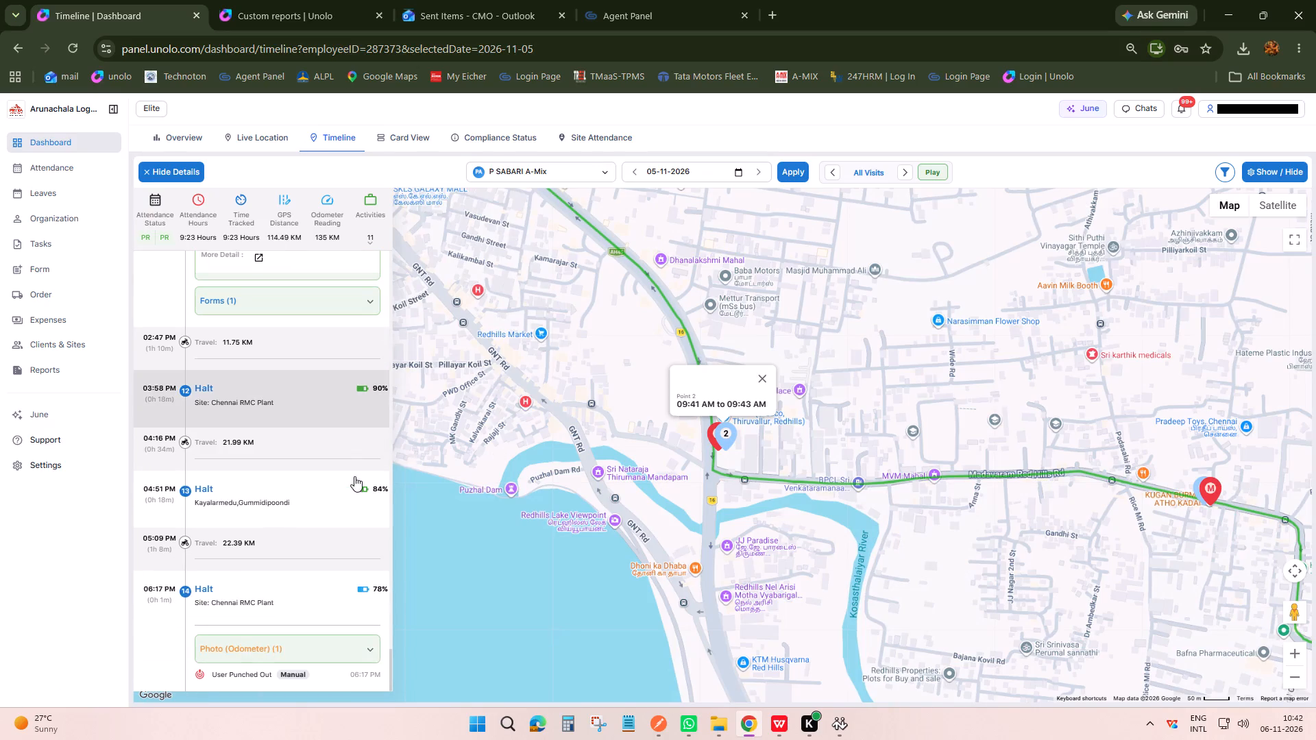
left_click(788, 722)
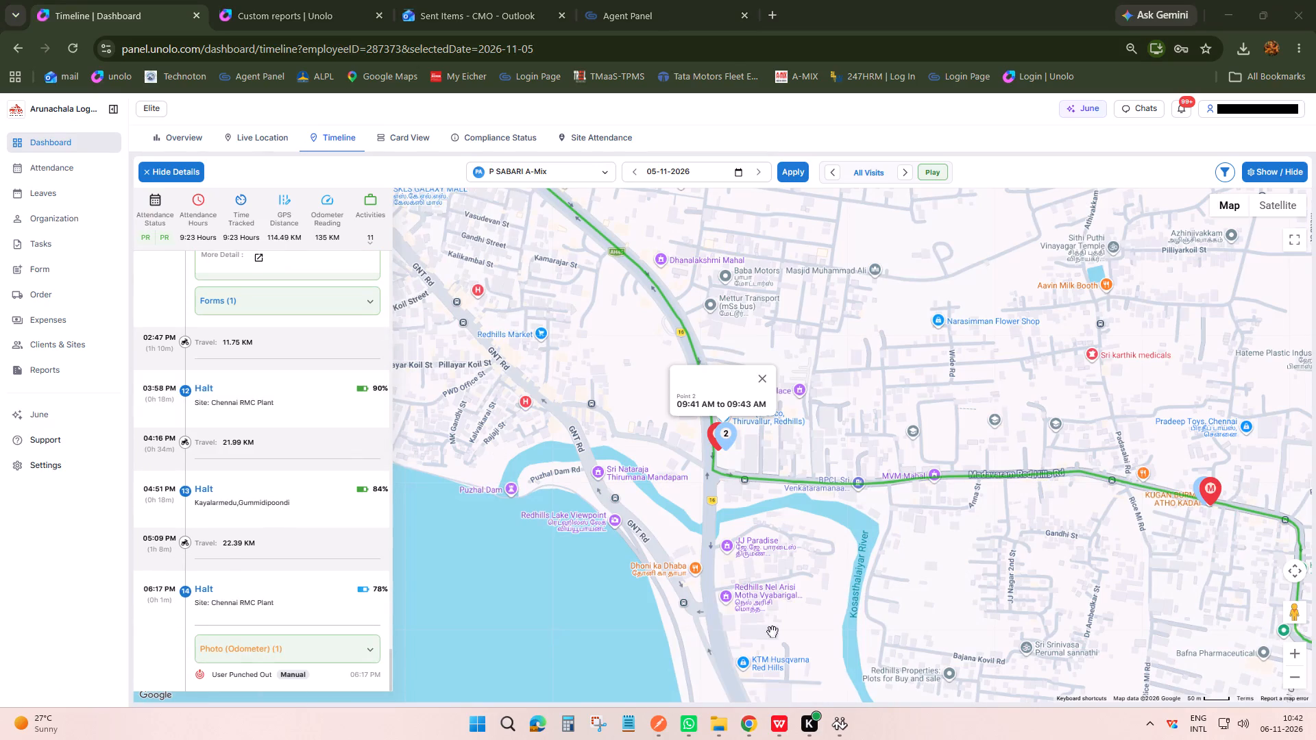
left_click(774, 717)
Auto-fit the height of all rows in Workbook7's Sheet1.
scroll(495, 320, "up", 4)
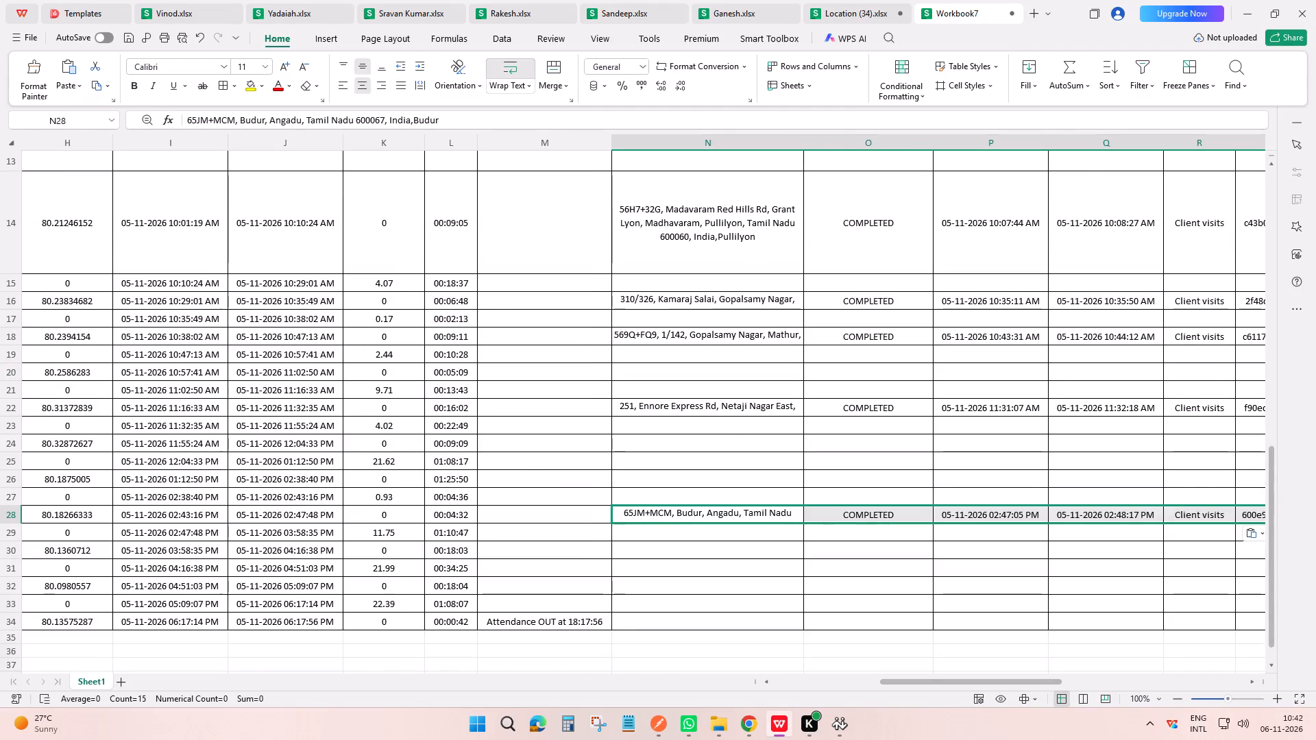
left_click(8, 141)
double_click(14, 254)
Review the merged visit records in Sheet1, from the halt times across to the photos and order types.
scroll(696, 317, "up", 5)
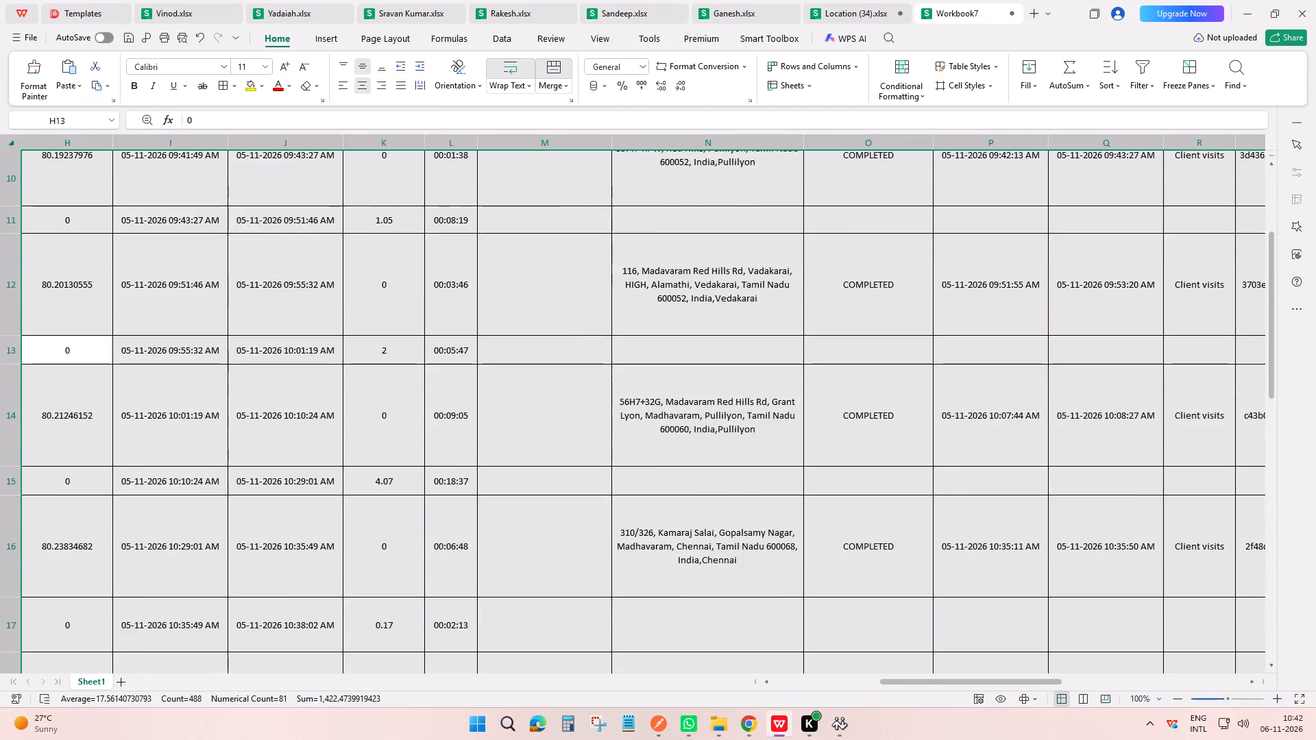
scroll(696, 317, "up", 1)
scroll(696, 317, "down", 1)
scroll(696, 317, "up", 14)
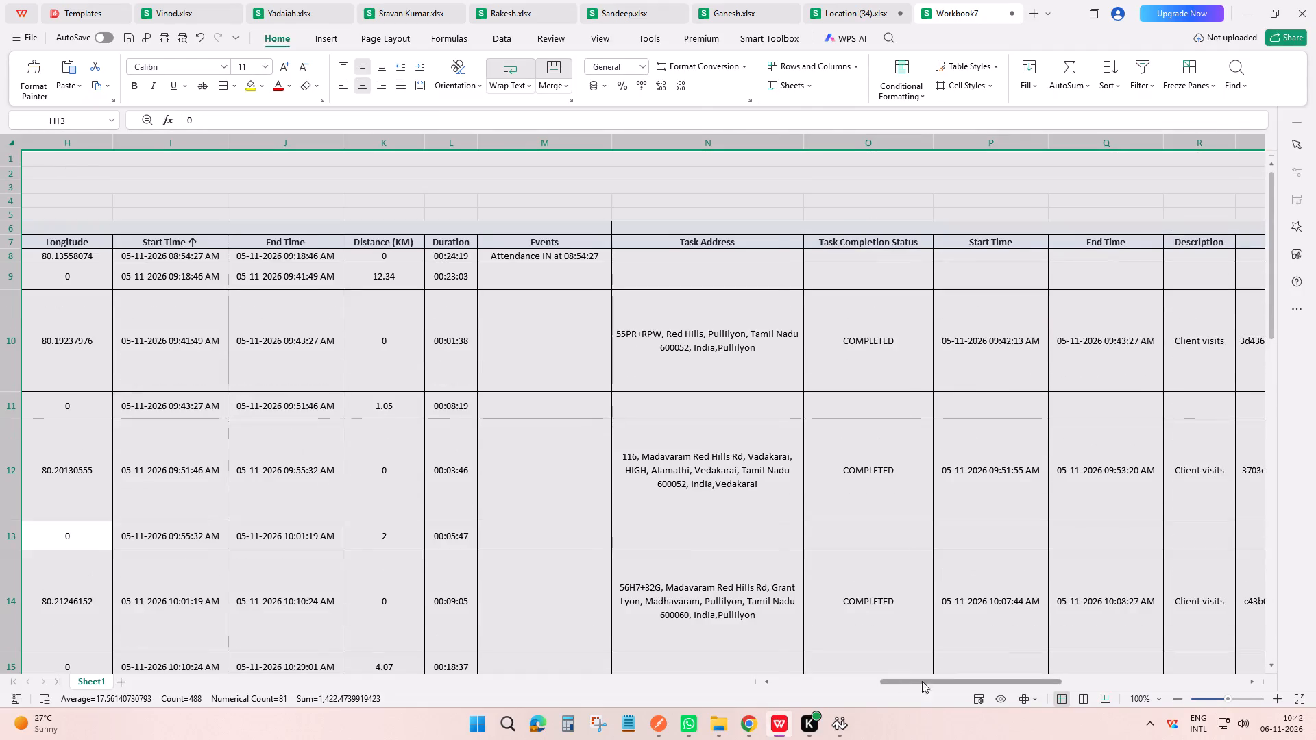
left_click_drag(923, 681, 1155, 663)
scroll(799, 448, "down", 1)
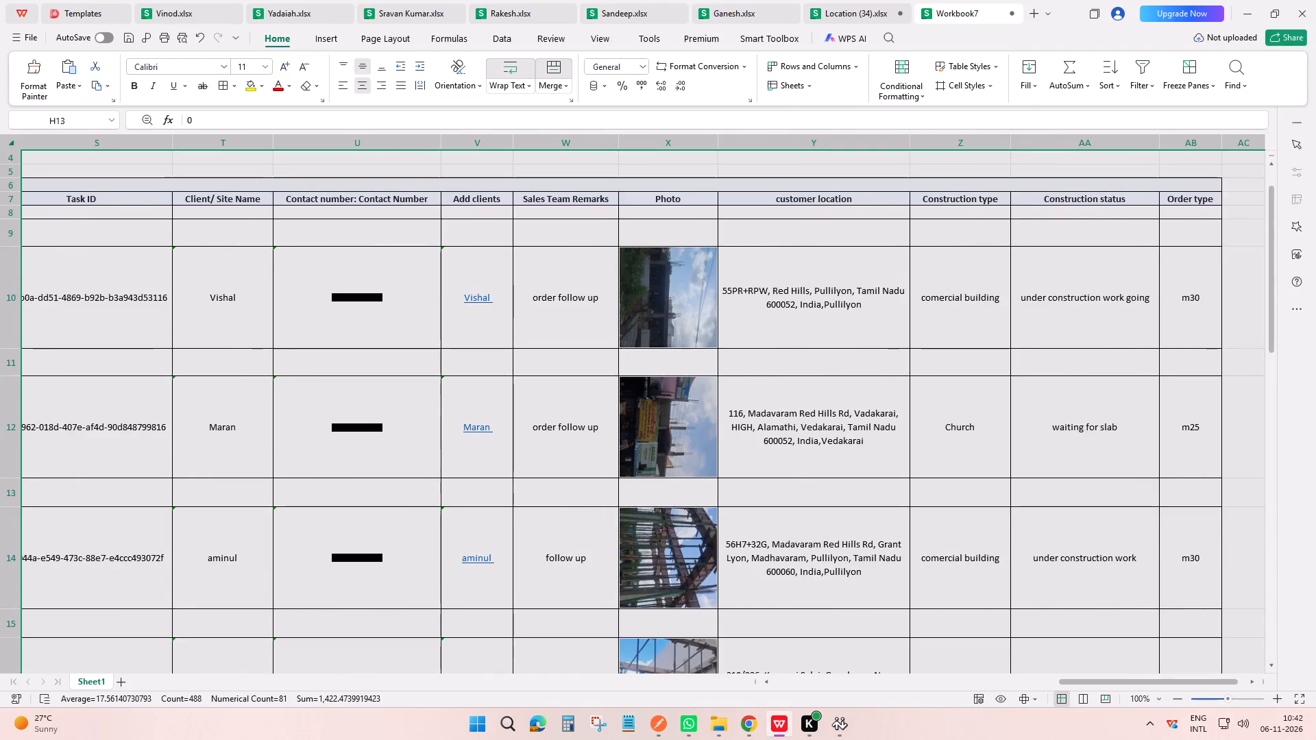
left_click(673, 162)
left_click(677, 144)
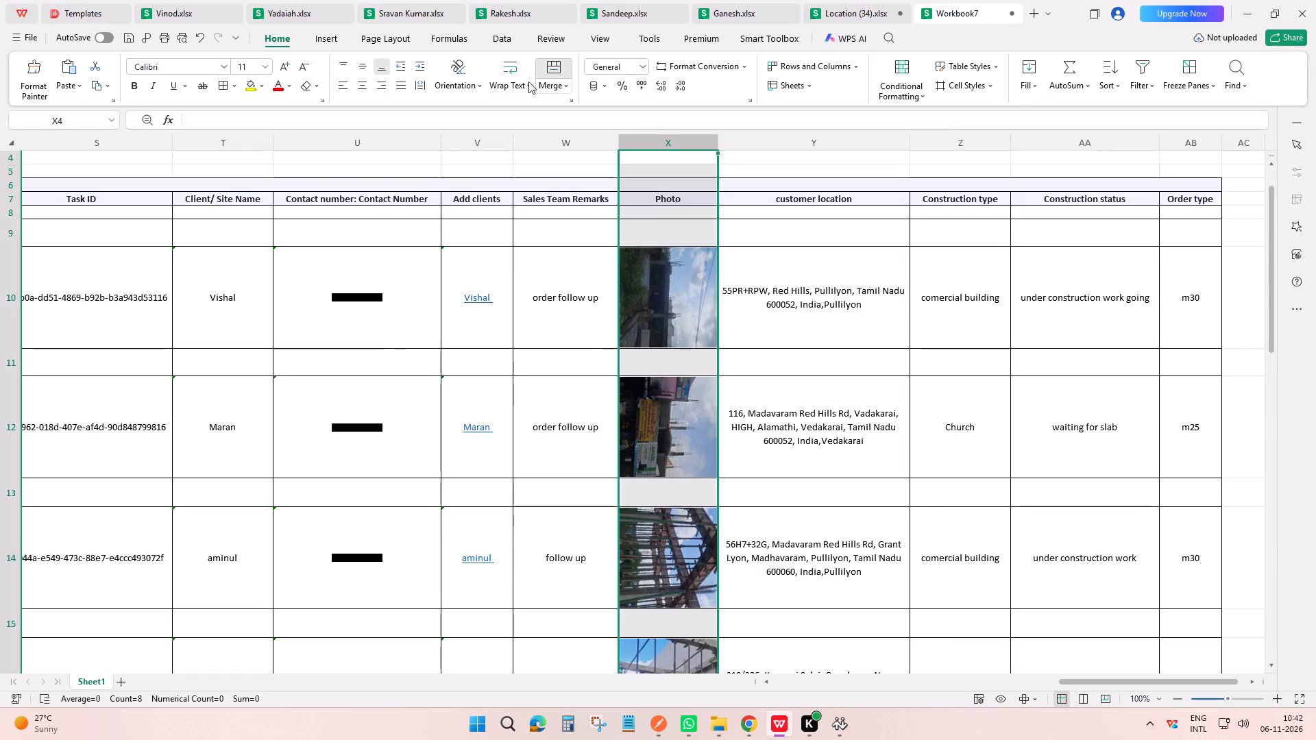
left_click(838, 304)
scroll(753, 438, "up", 4)
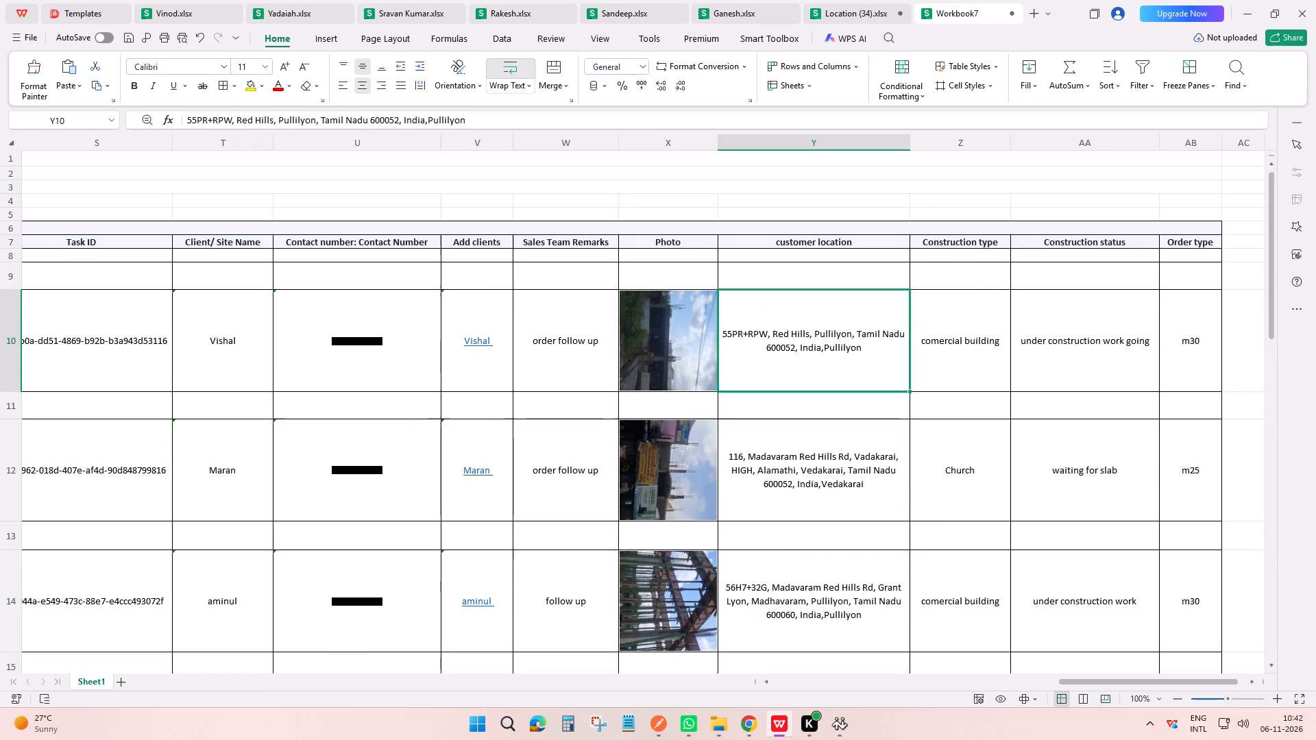
scroll(706, 605, "up", 4)
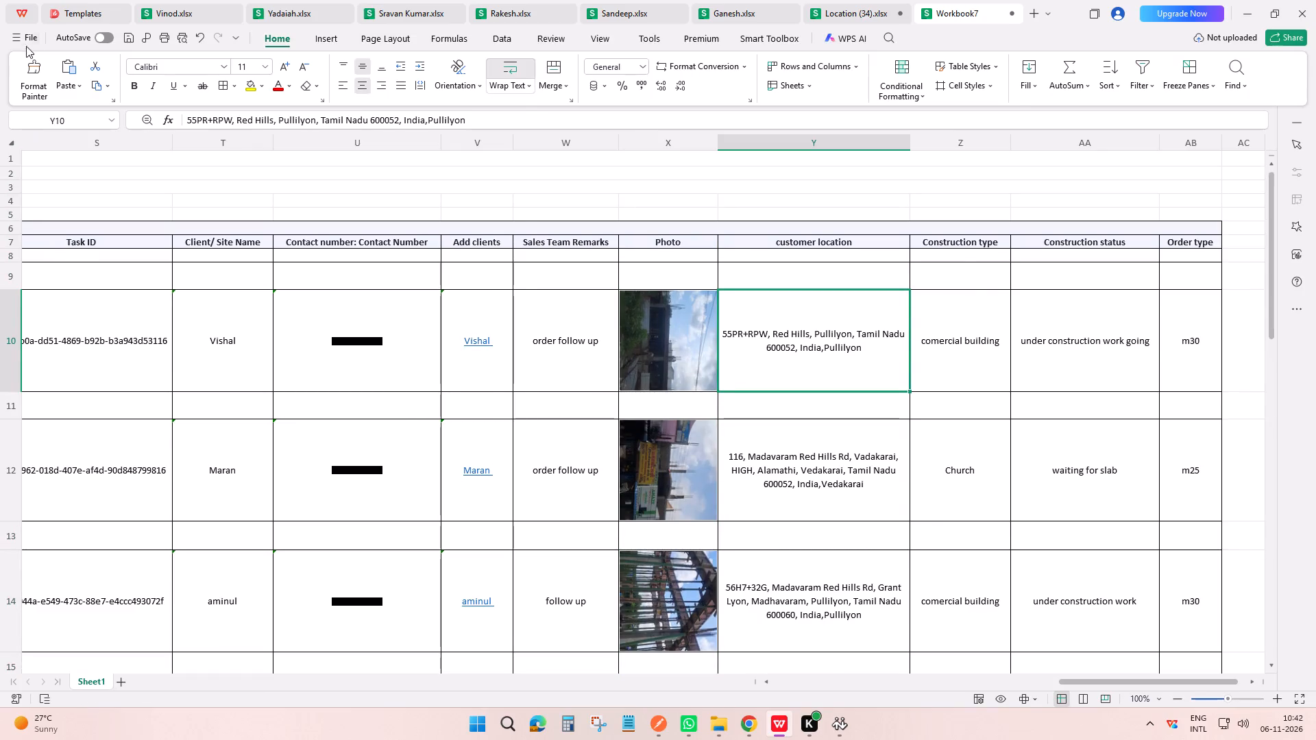
Save the workbook as Sabari.xlsx in the Desktop report folder, replacing the existing file.
left_click(27, 42)
key("ctrl+s")
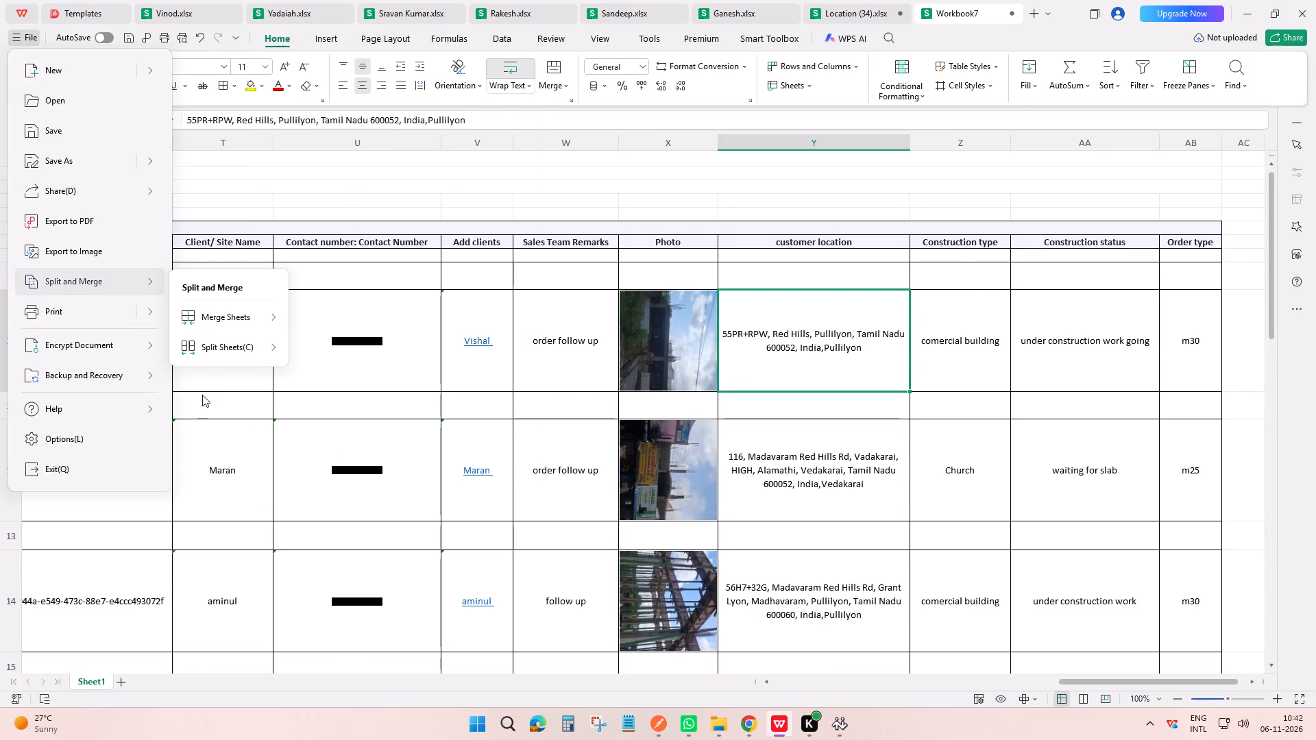
left_click(91, 172)
key("BackSpace")
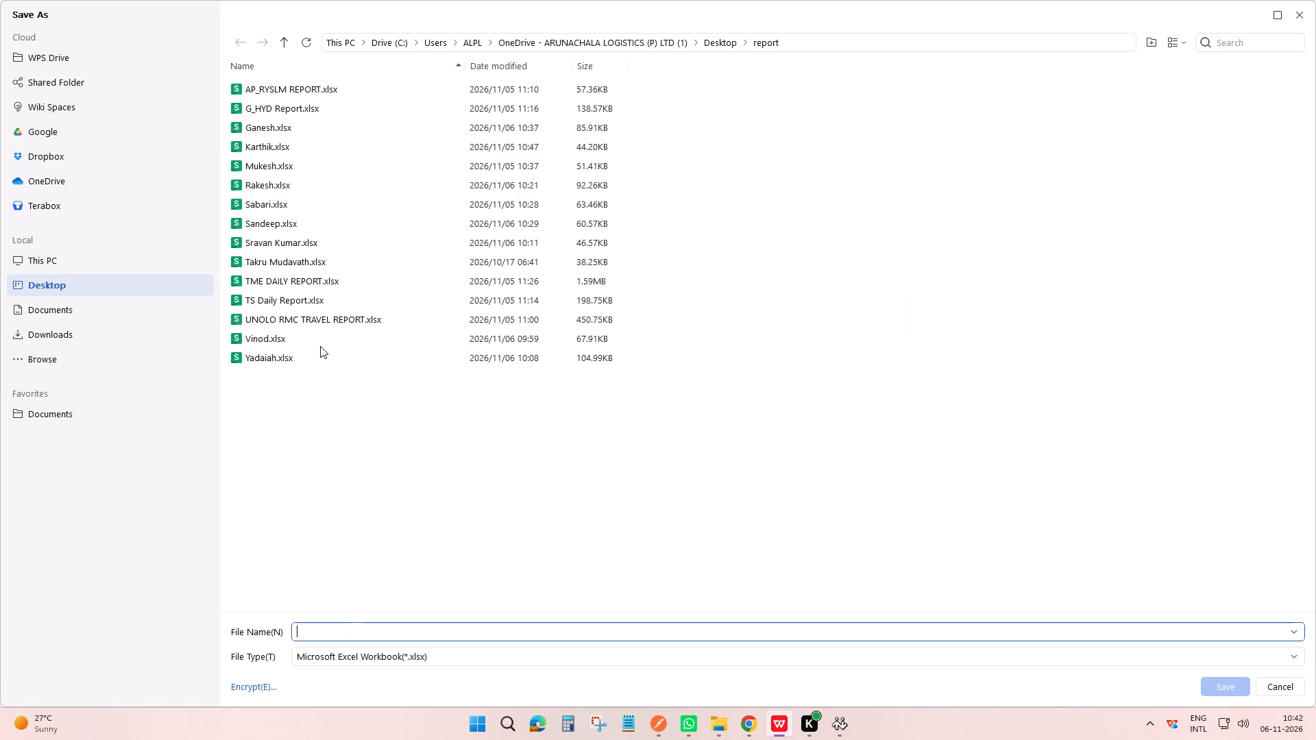
type("Saba")
key("Down")
key("Return")
key("Return")
key("Return")
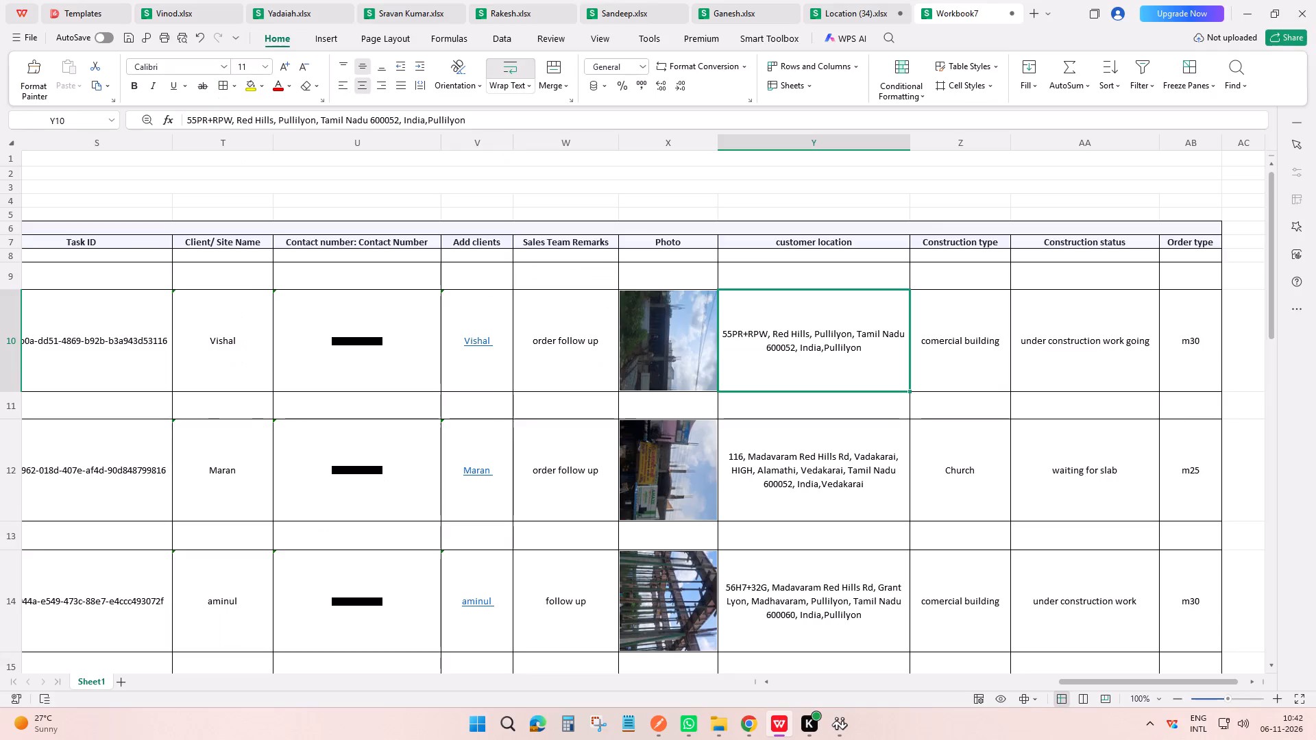
Close the Location (34).xlsx workbook without saving its changes.
scroll(320, 346, "up", 2)
scroll(320, 346, "down", 1)
scroll(320, 346, "up", 1)
left_click(836, 0)
key("ctrl+w")
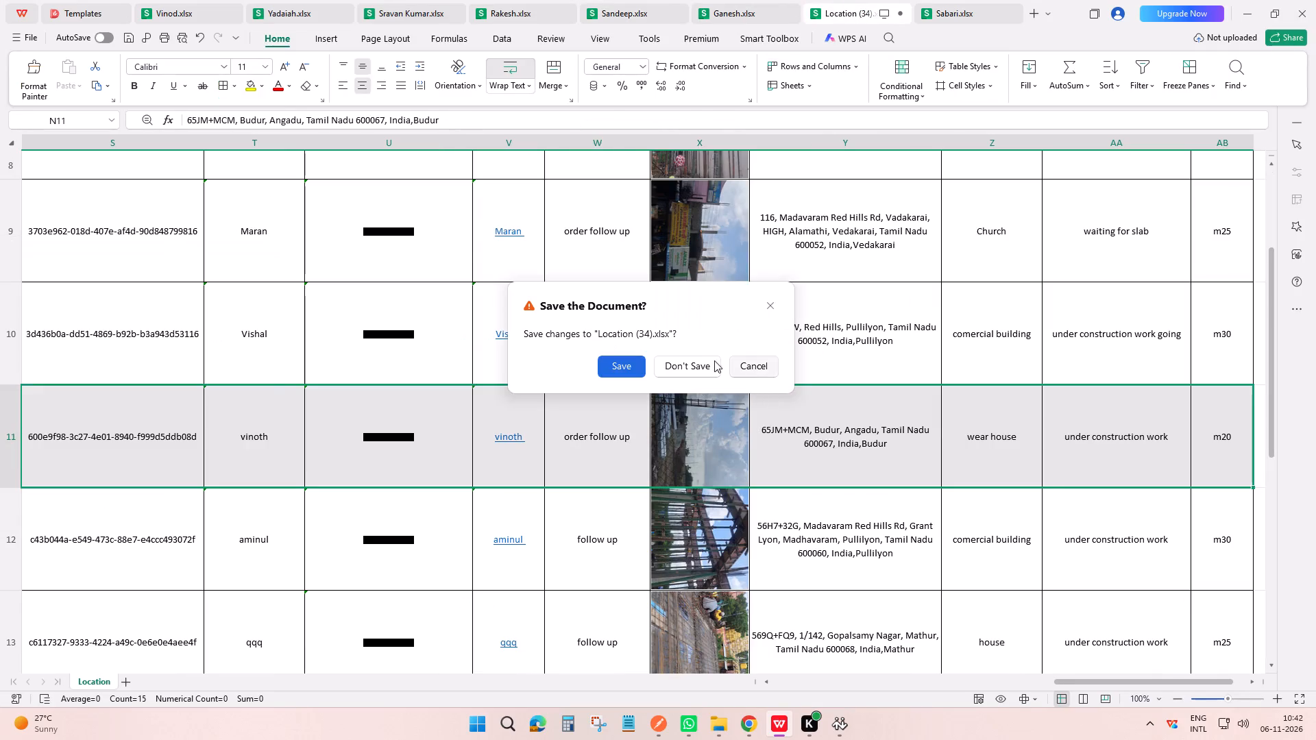
left_click(707, 360)
scroll(530, 312, "up", 4)
Switch to the Unolo timeline in Chrome, search the employees for a-mix, and load Karthik's timeline for 05-11-2026.
key("alt+Tab")
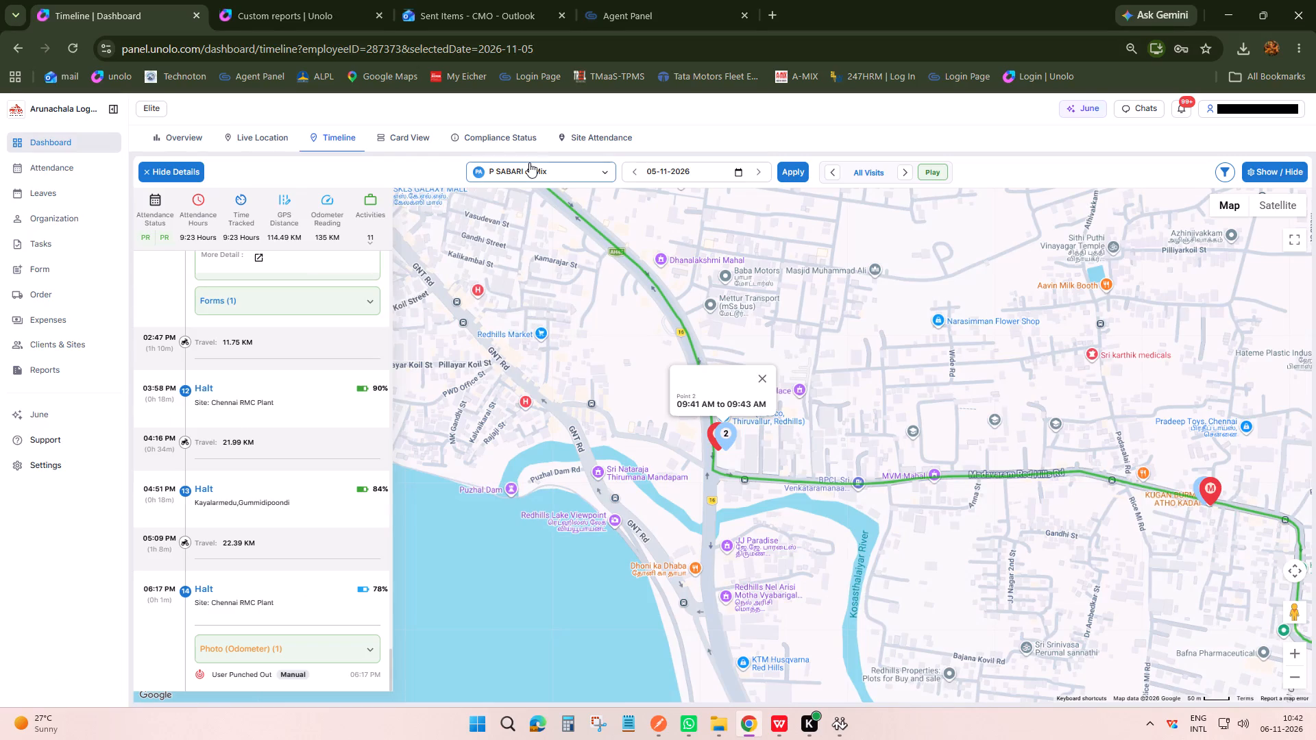
left_click(529, 162)
left_click(515, 203)
type("a-mix")
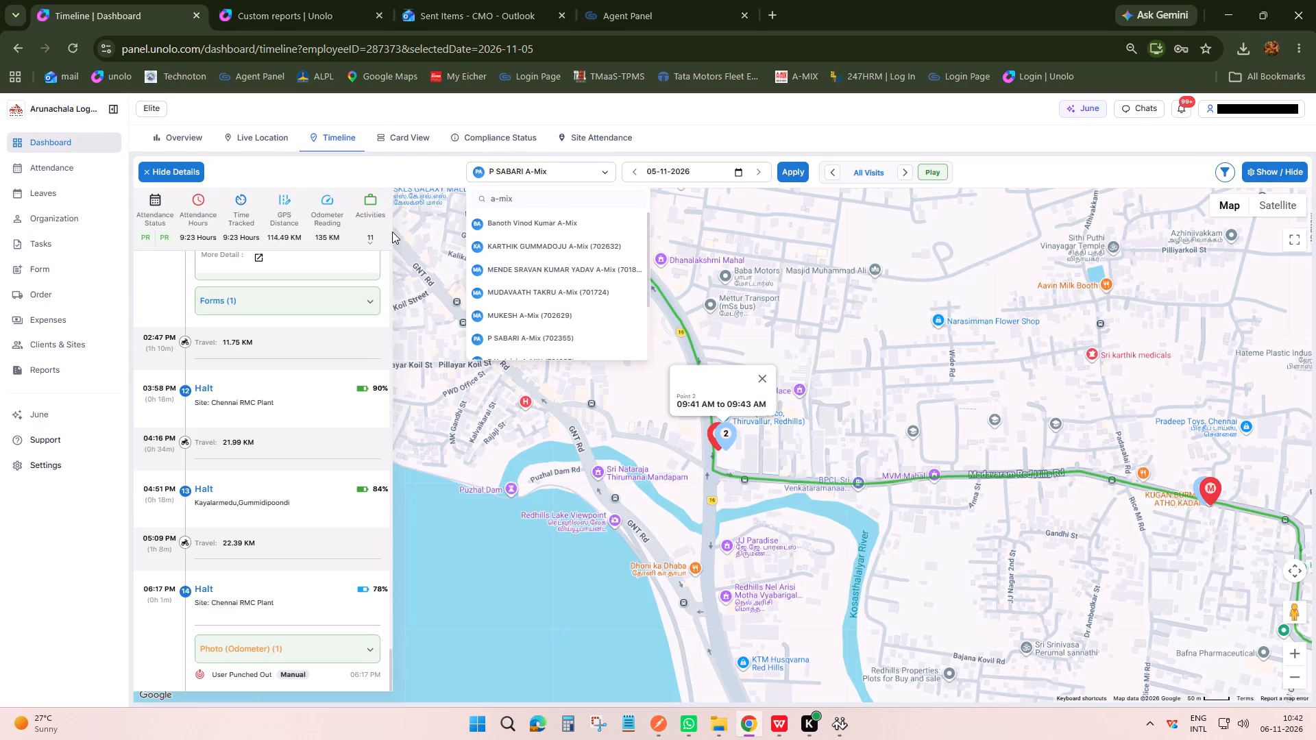
scroll(581, 272, "down", 7)
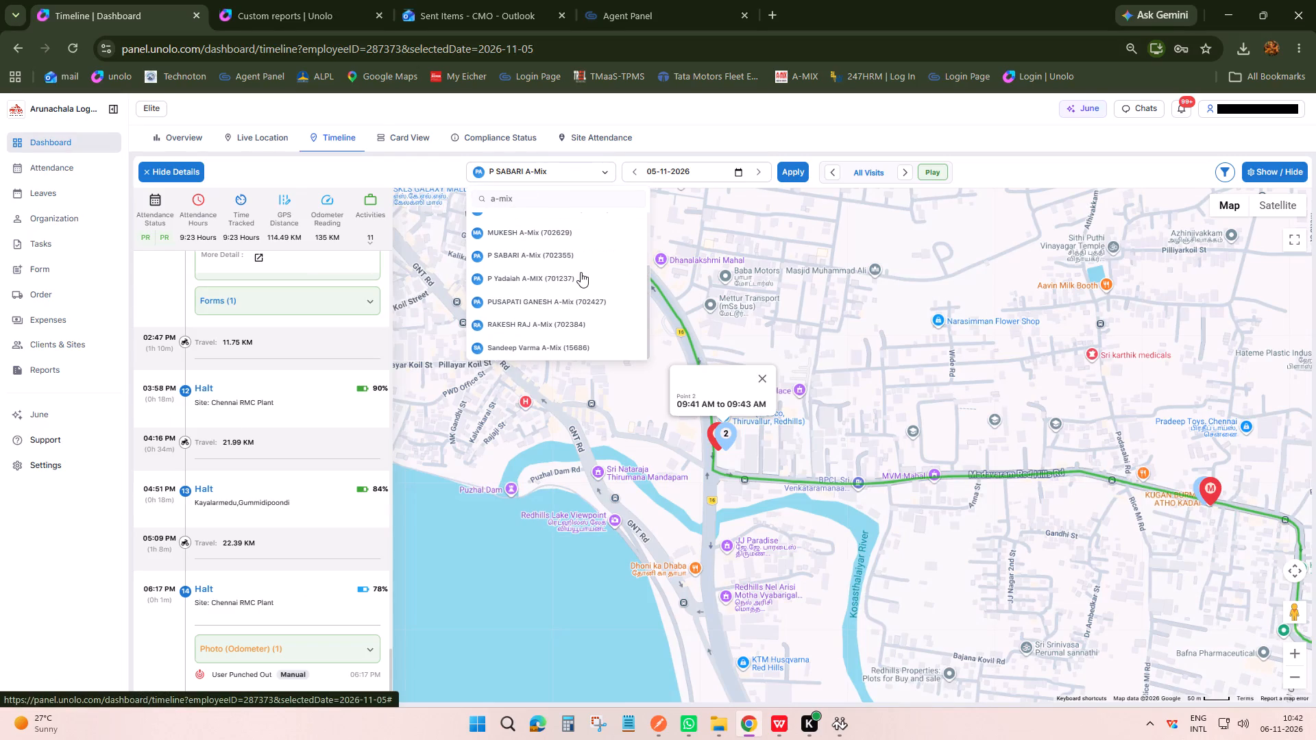
scroll(539, 326, "up", 1)
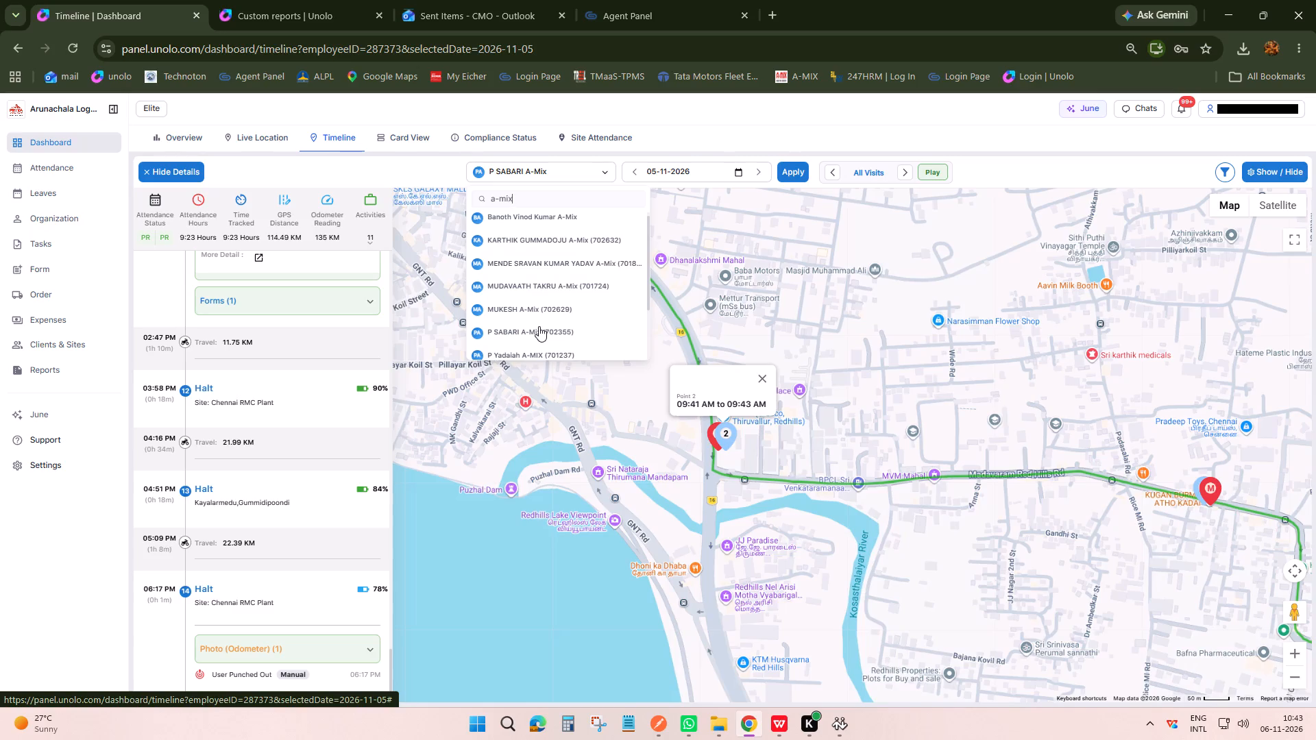
scroll(533, 302, "down", 4)
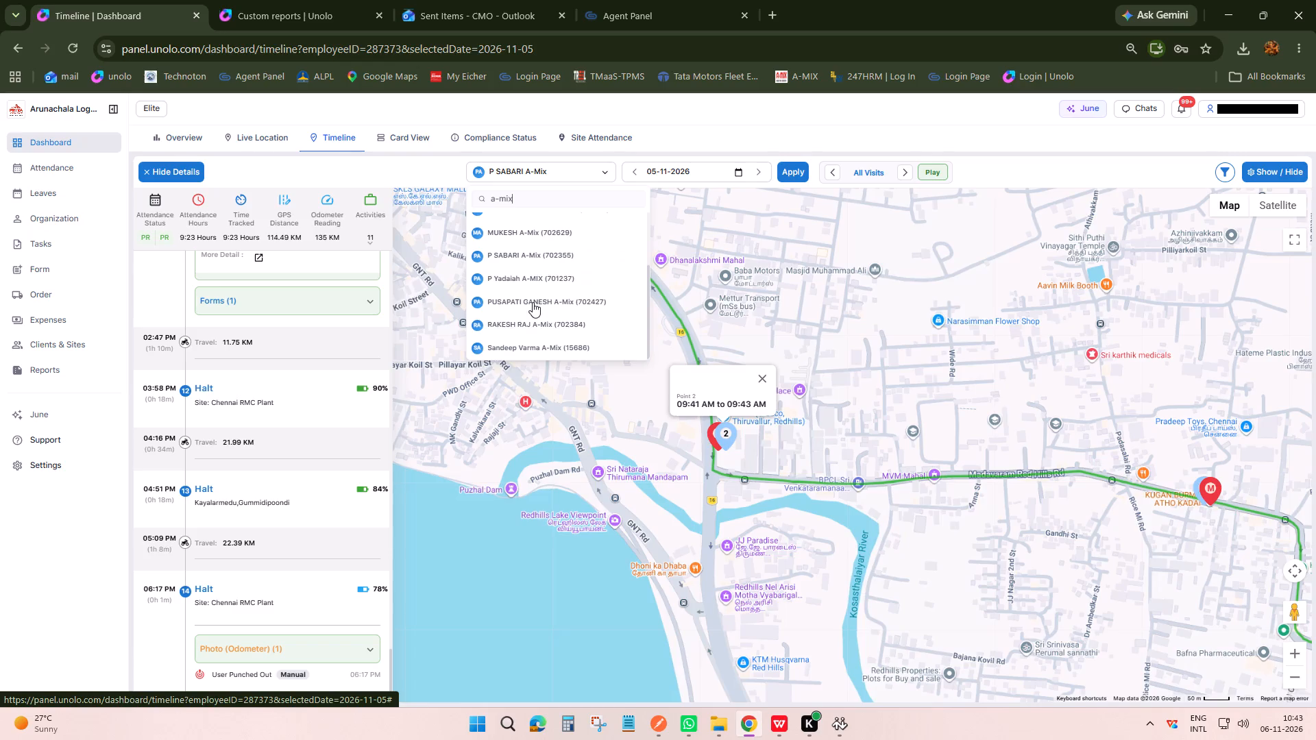
scroll(533, 302, "up", 3)
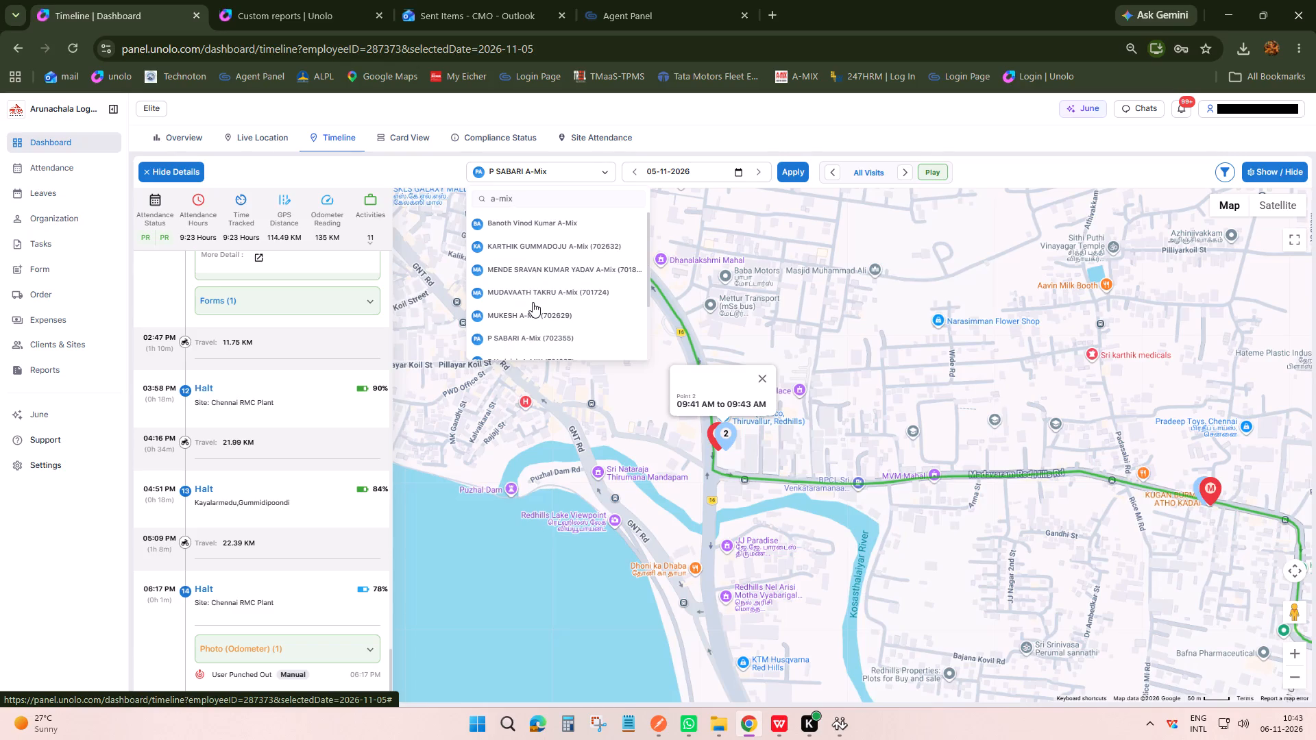
scroll(542, 271, "down", 5)
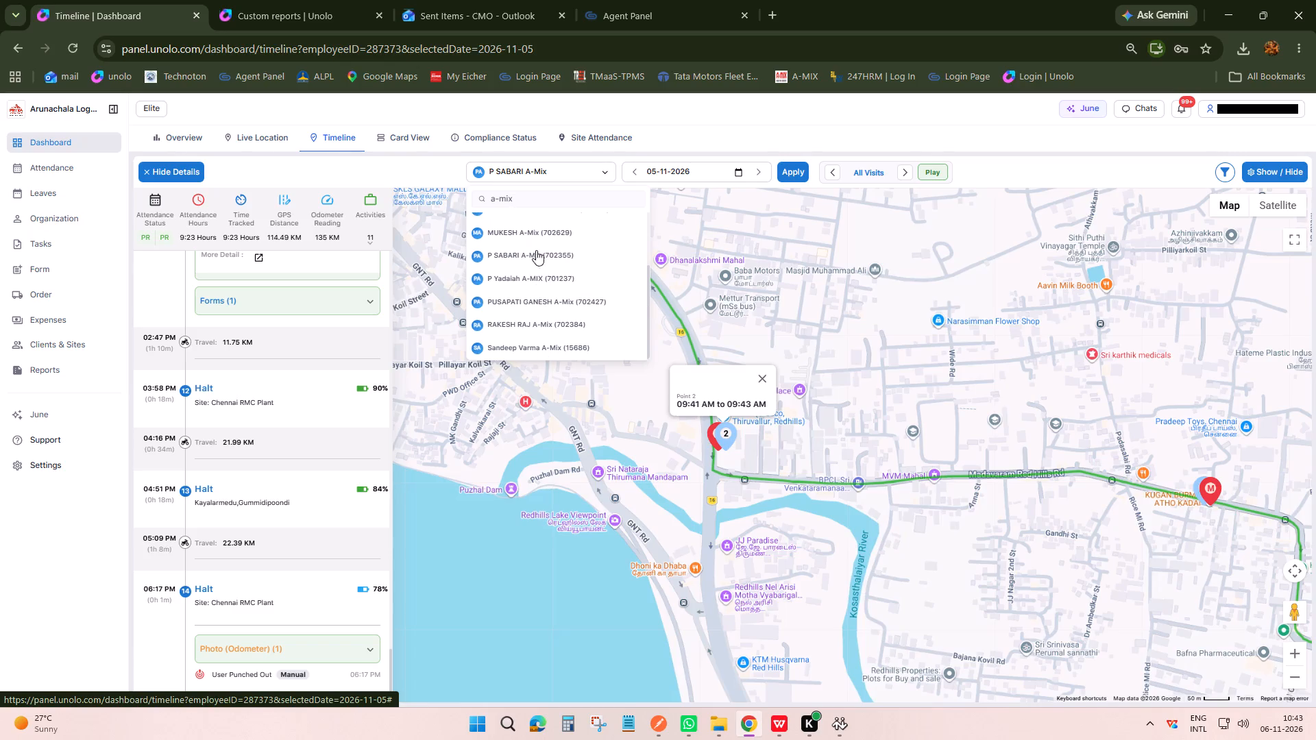
scroll(536, 243, "up", 3)
left_click(503, 238)
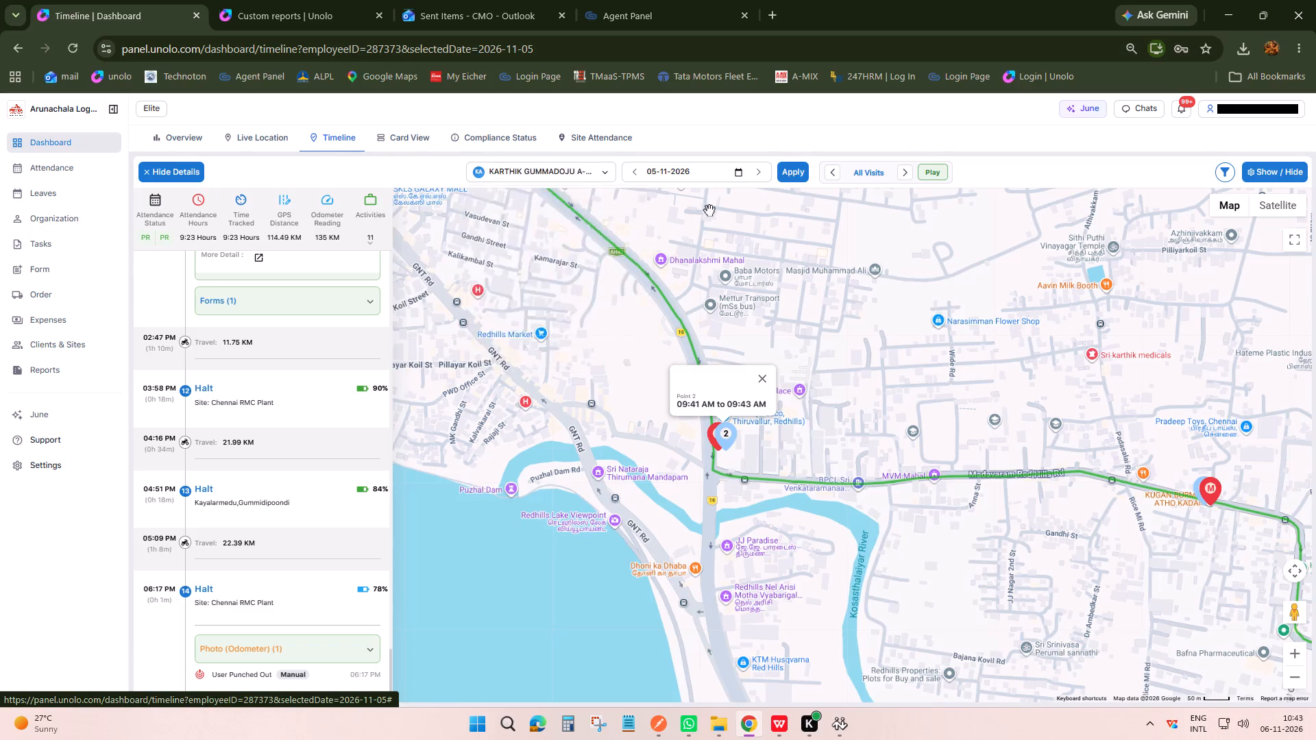
left_click(783, 174)
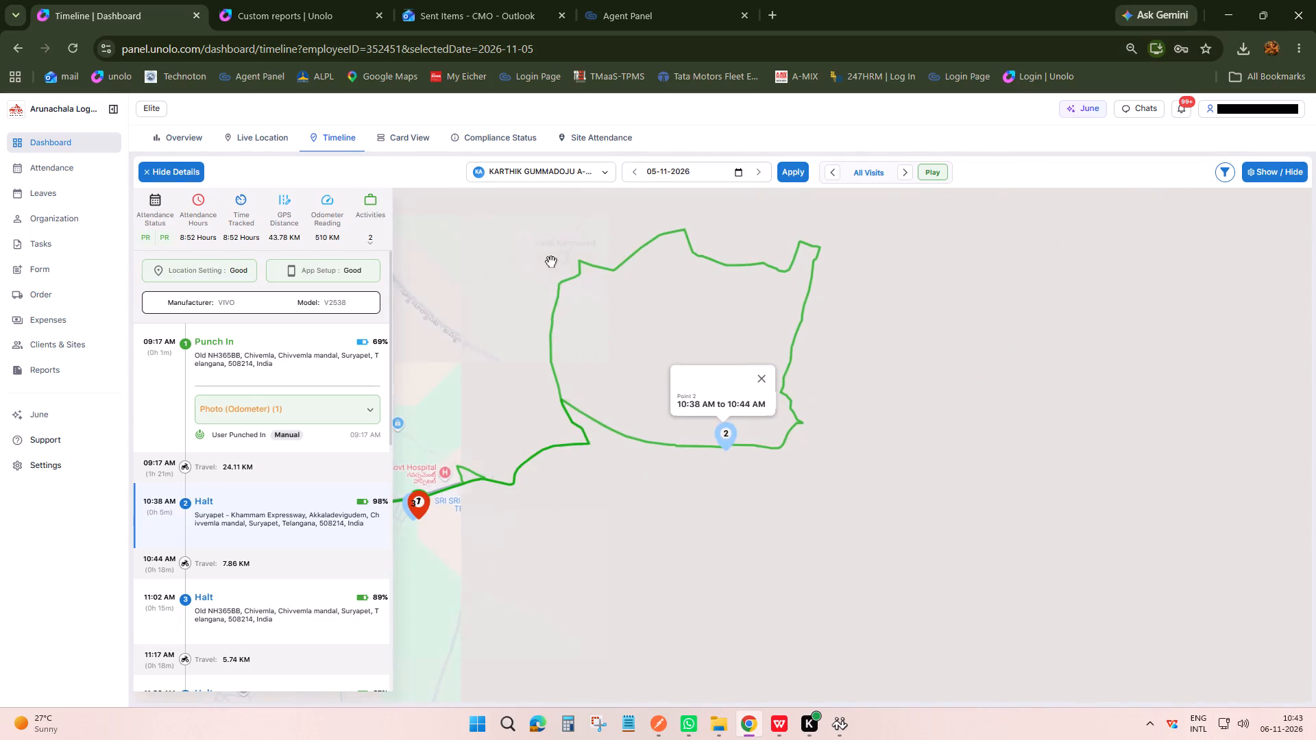
scroll(323, 393, "down", 15)
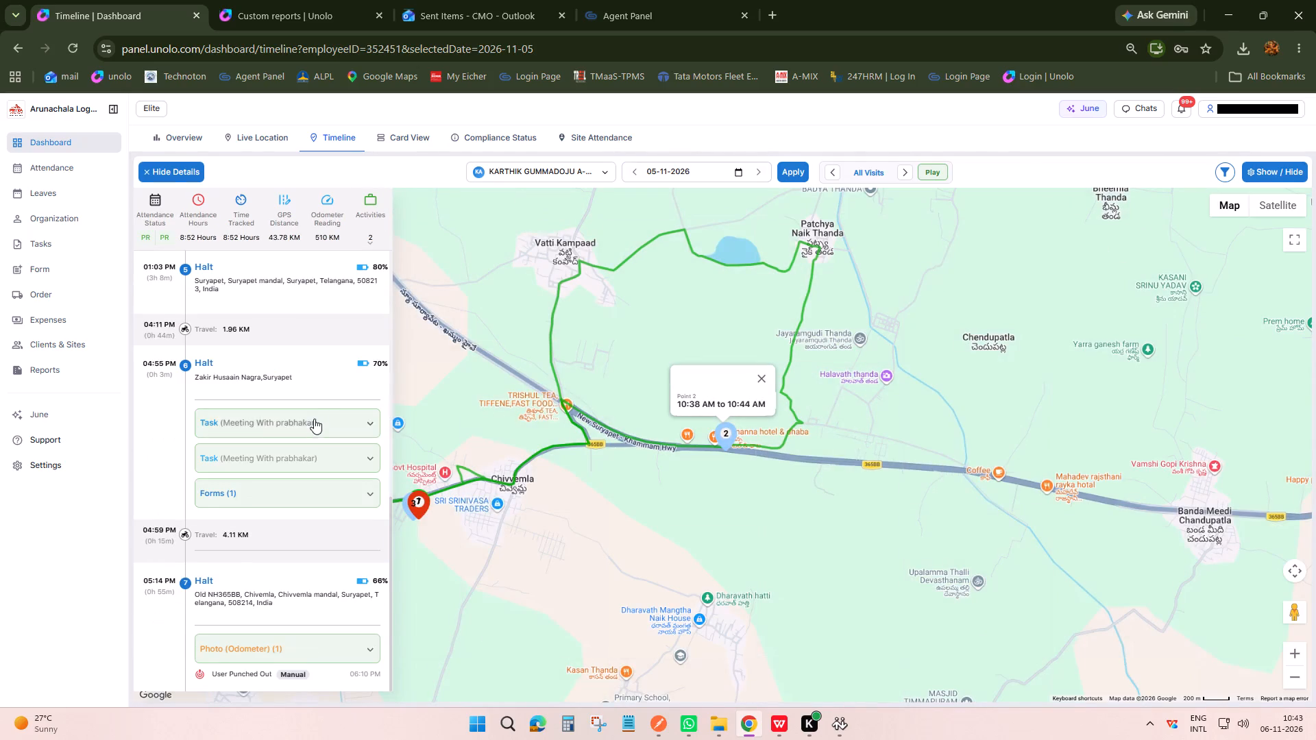
scroll(314, 419, "up", 7)
left_click(794, 174)
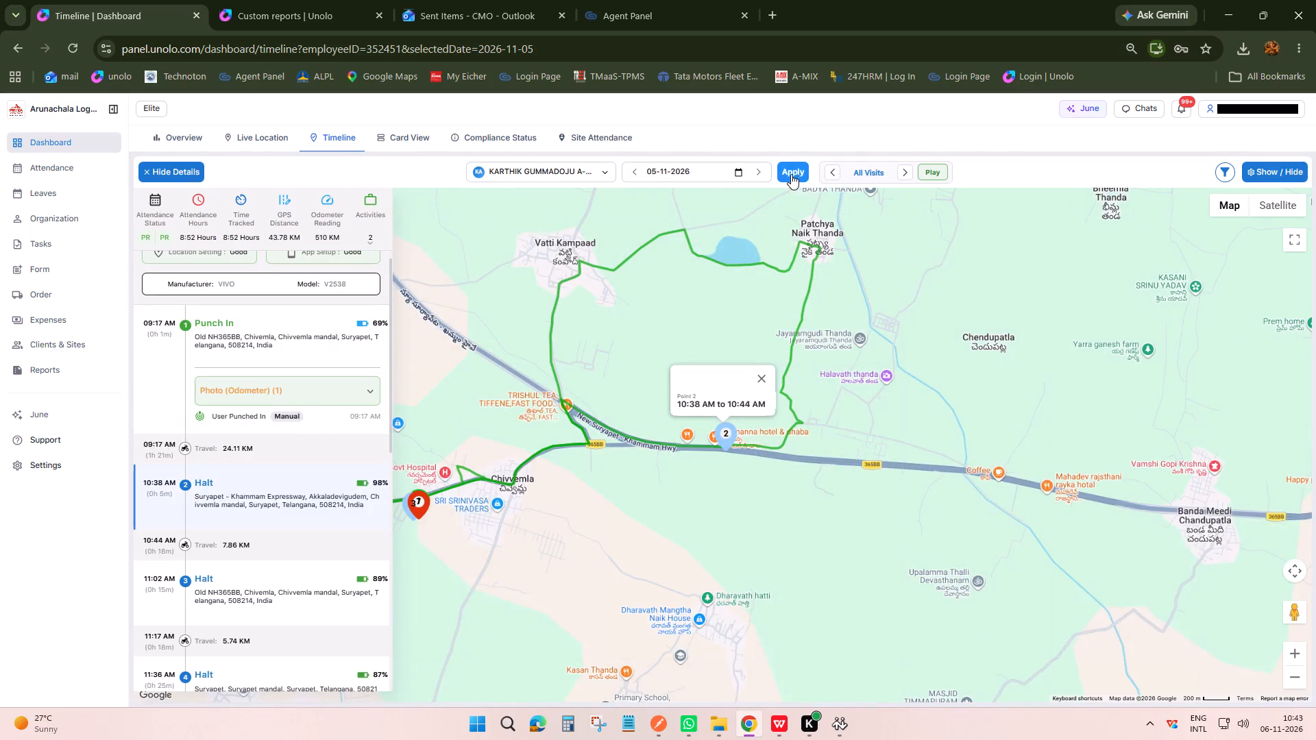
Download the Location report from New Folder in Unolo's custom reports.
left_click(309, 2)
left_click(524, 246)
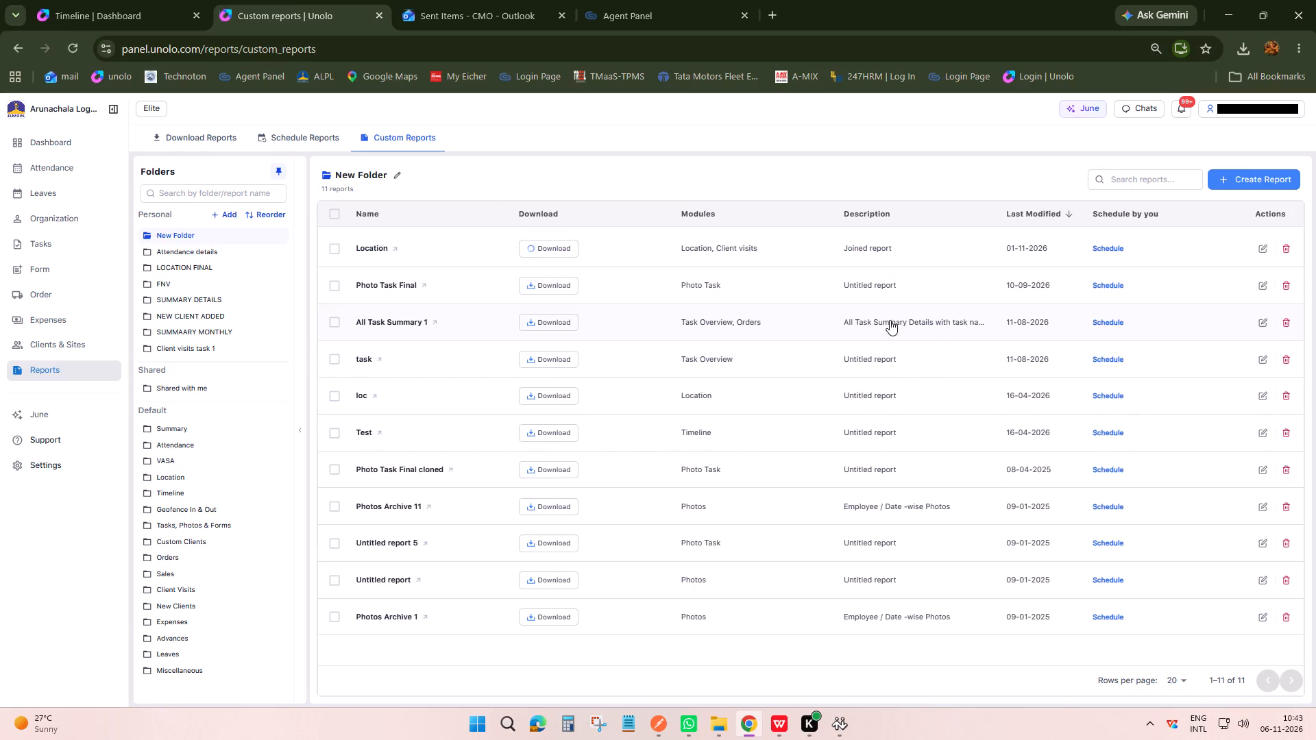
Filter the Location report to the A-Mix employee Karthik only, and generate its data and Excel file.
left_click(833, 369)
left_click(825, 391)
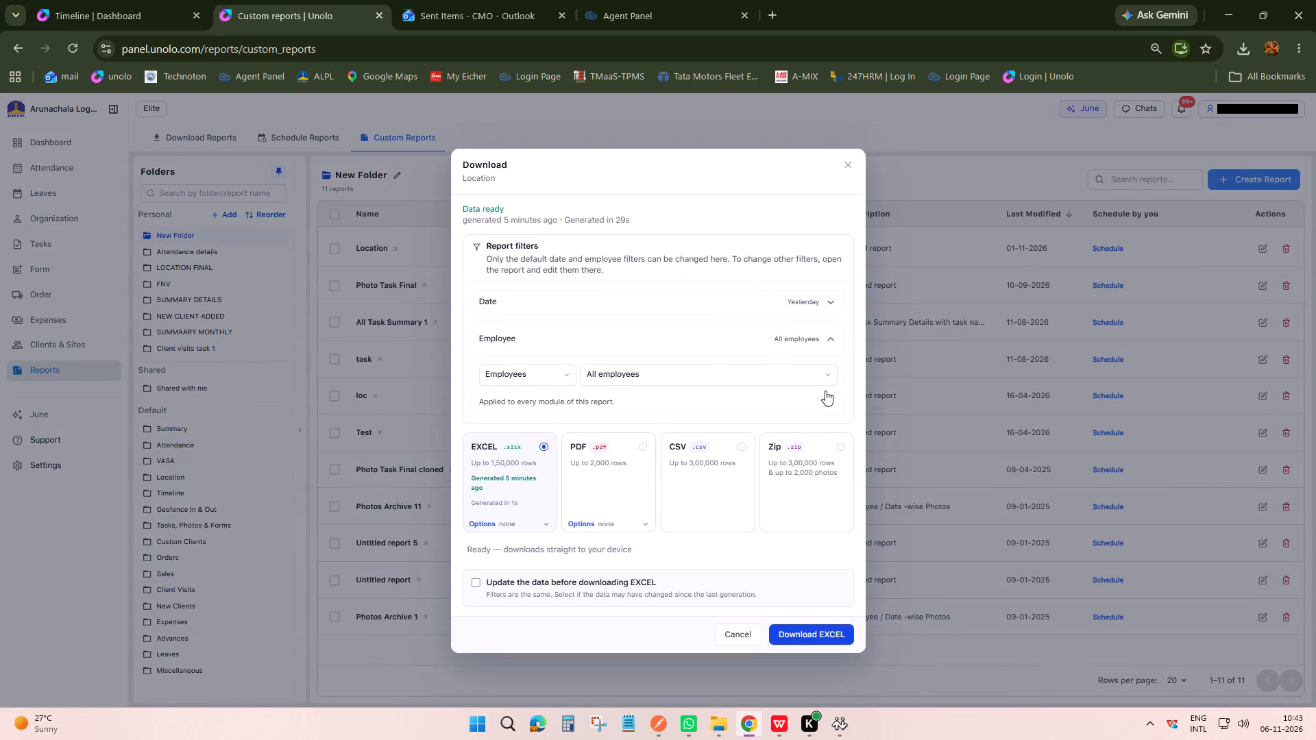
left_click(825, 391)
left_click(783, 419)
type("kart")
left_click(722, 476)
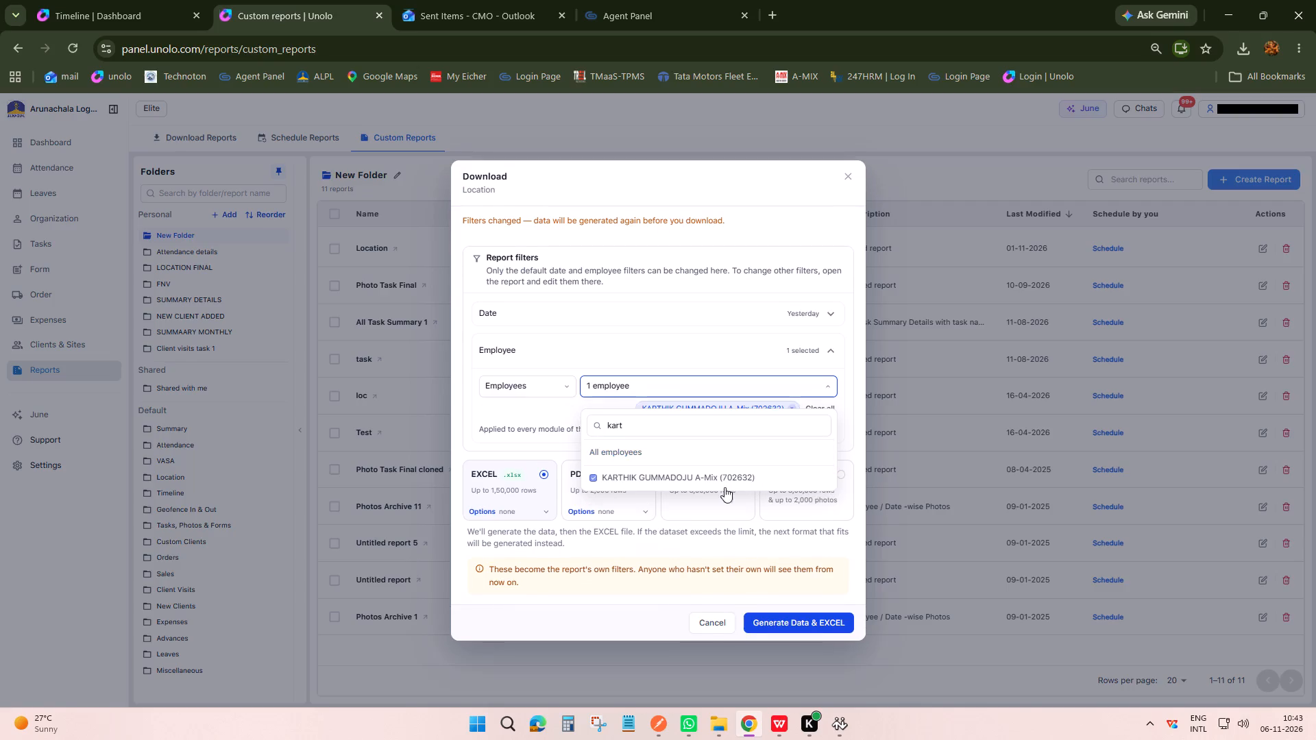
left_click(787, 624)
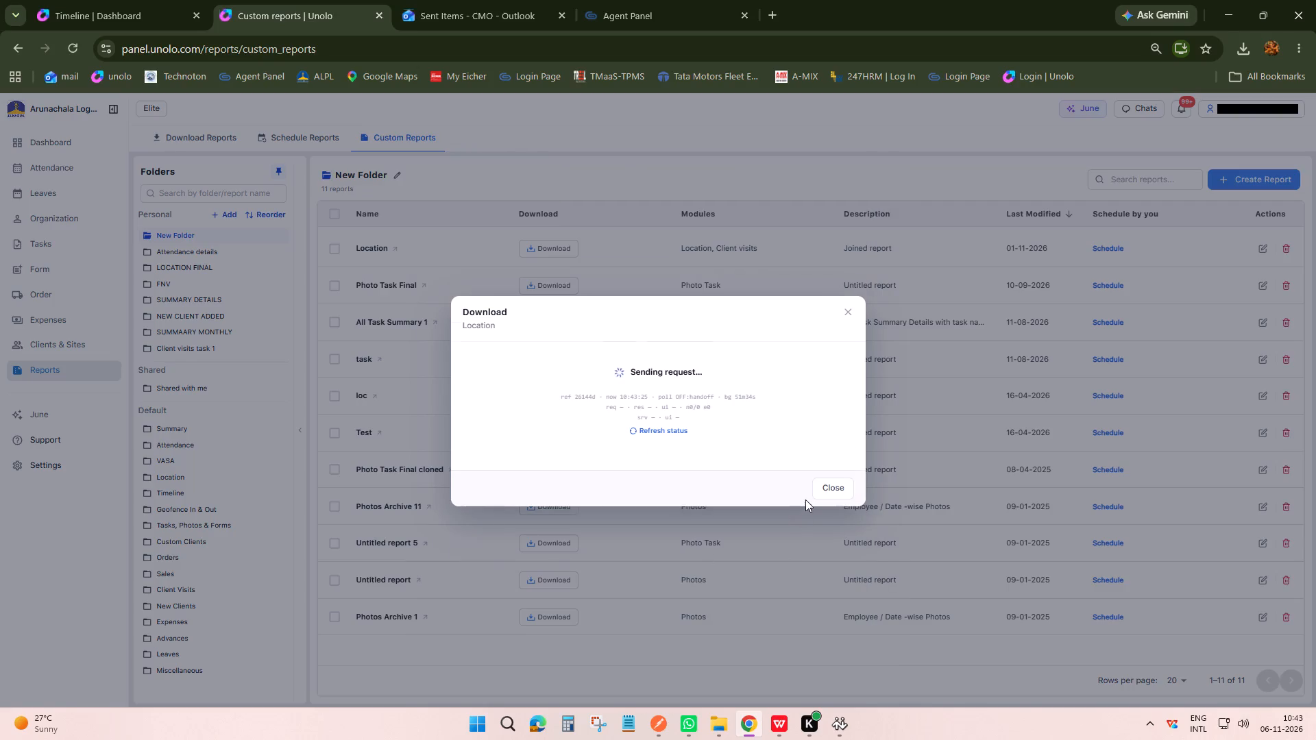
left_click(836, 504)
left_click(145, 2)
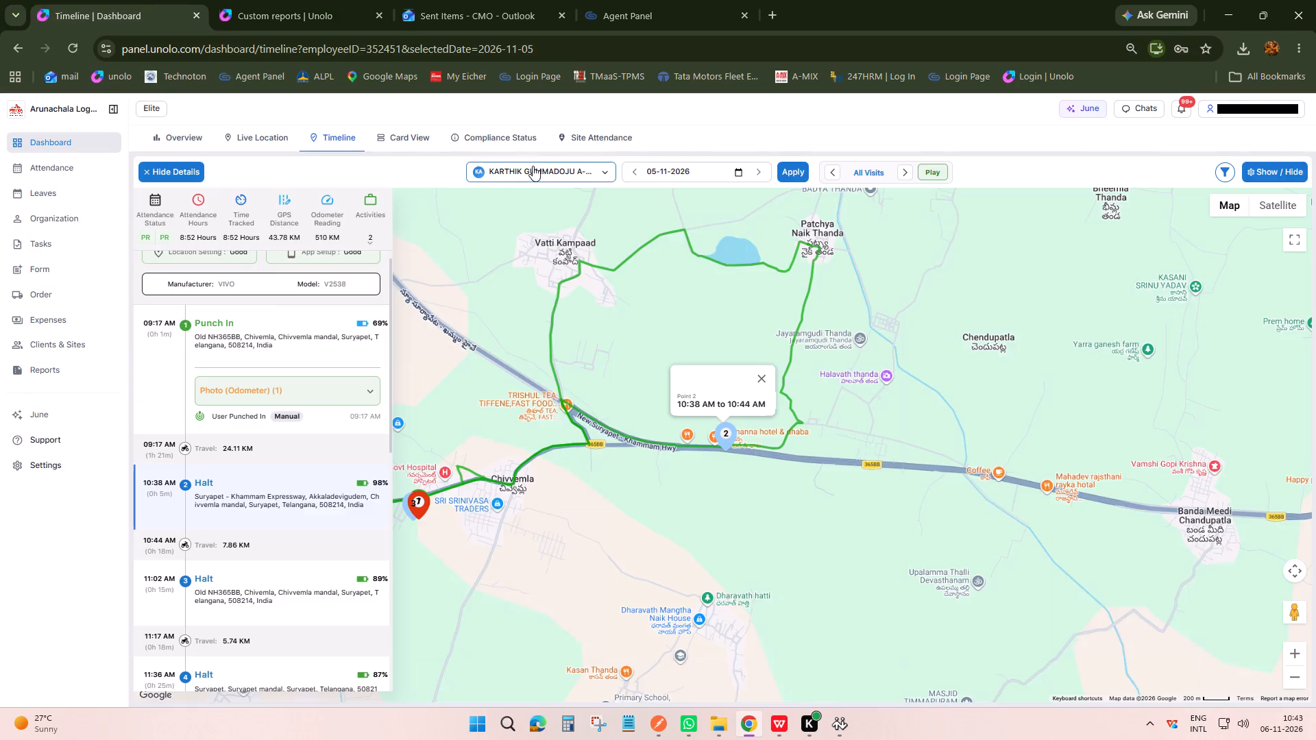
scroll(248, 380, "down", 8)
left_click(358, 425)
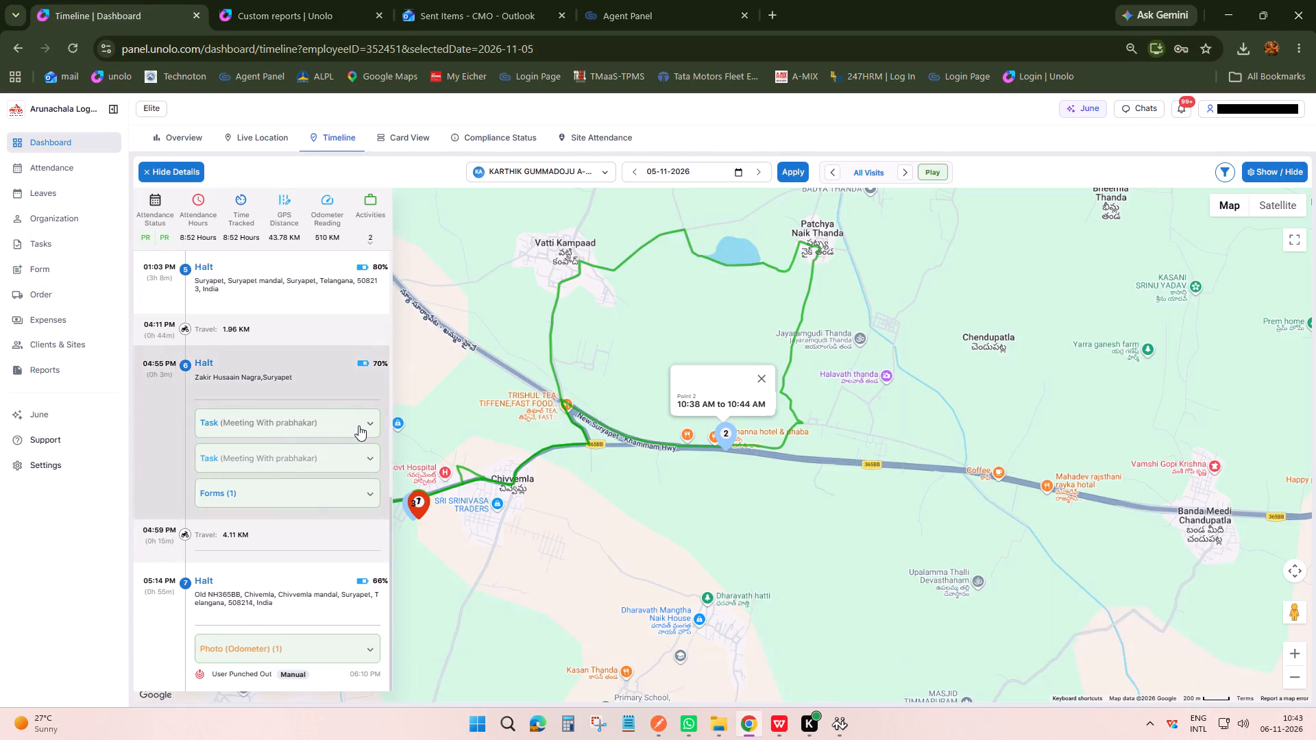
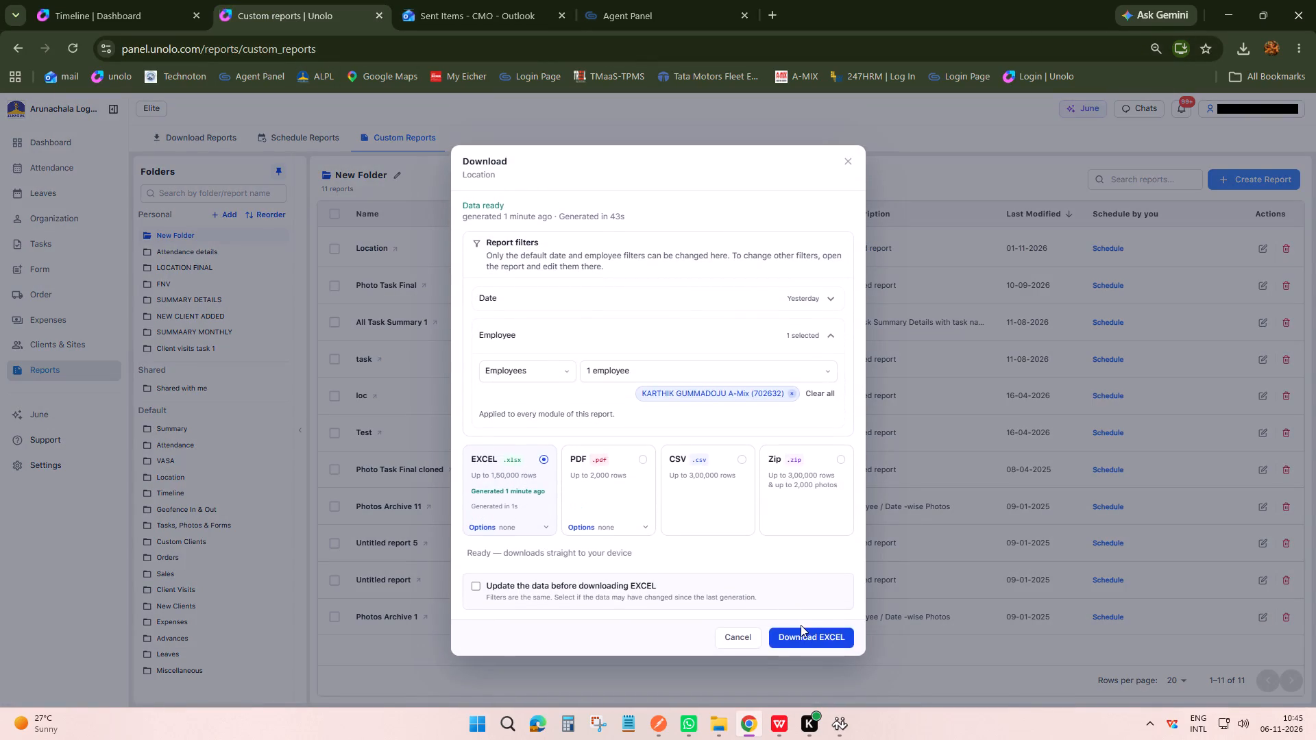
Download Karthik's Location report in Excel format and open the downloaded workbook in WPS Office.
left_click(807, 639)
left_click(835, 488)
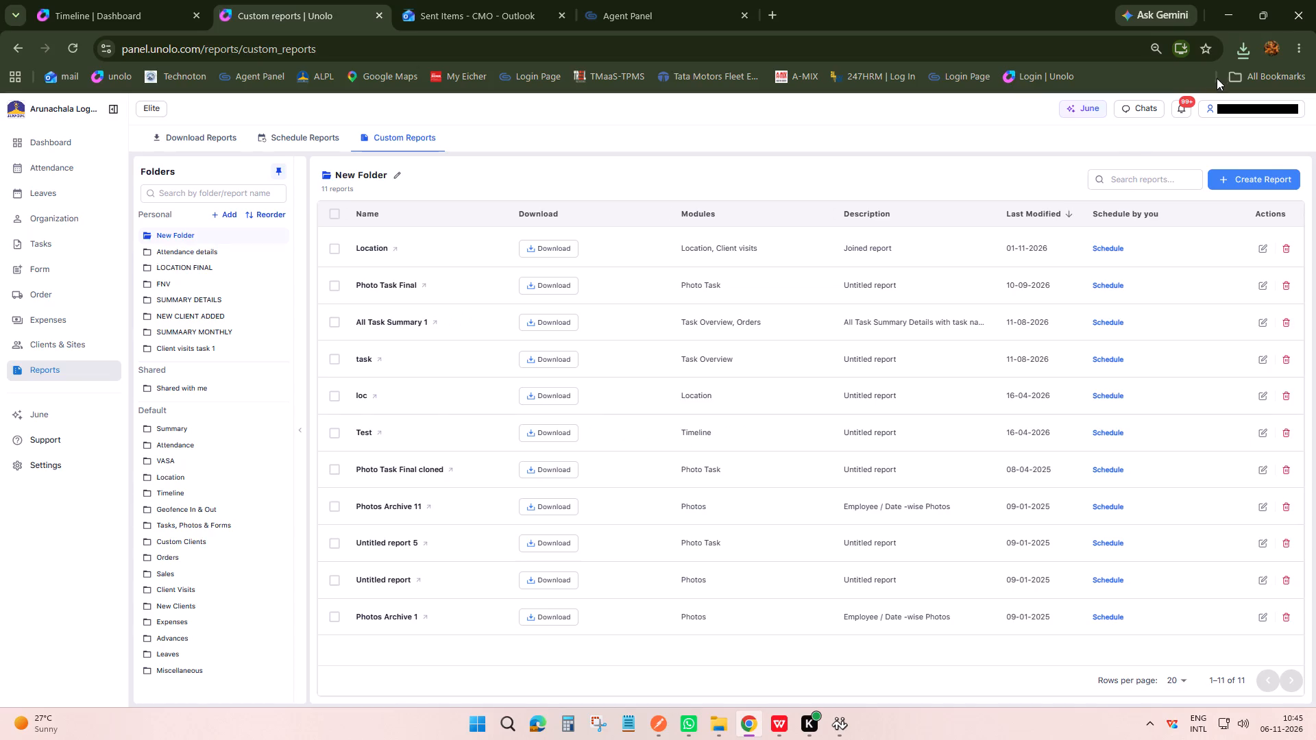
left_click(1243, 51)
left_click(1140, 128)
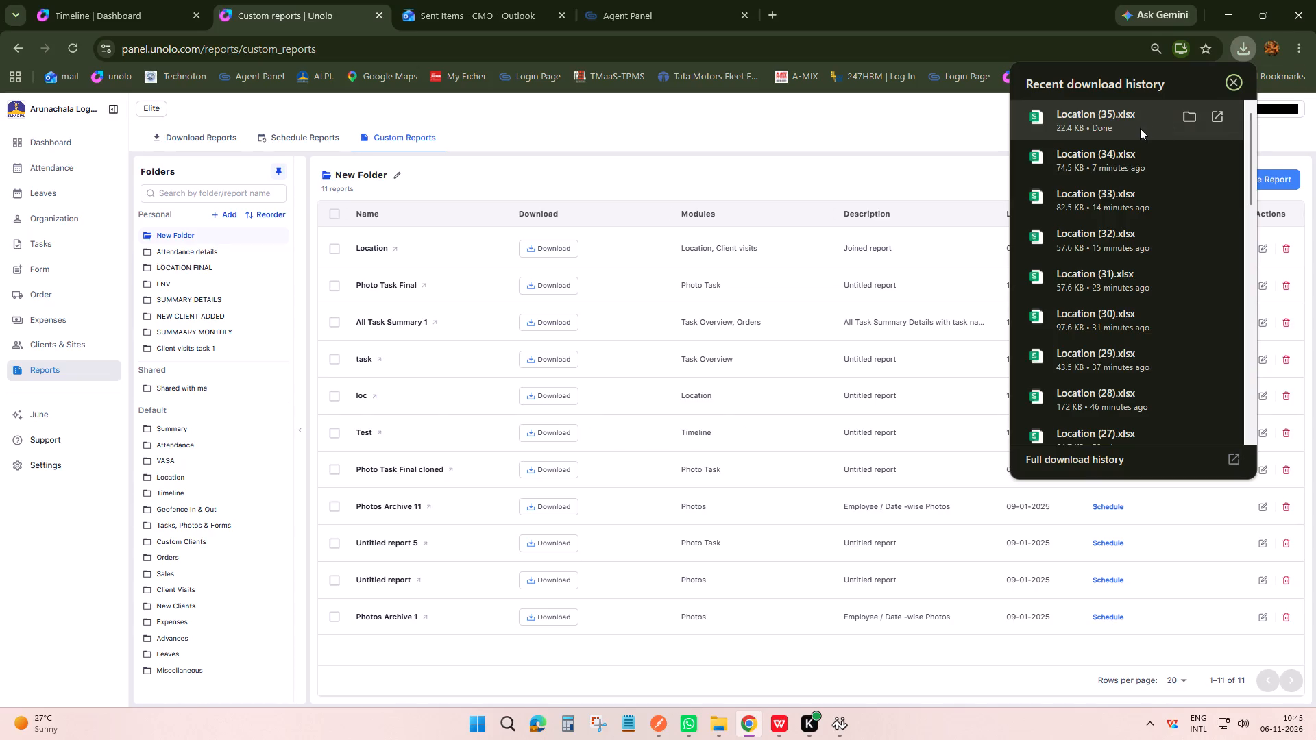
left_click(1131, 127)
Review Karthik's location rows and the client visits columns in the Location workbook for 05-11-2026.
scroll(1131, 127, "up", 2)
scroll(691, 345, "up", 3)
left_click(699, 341)
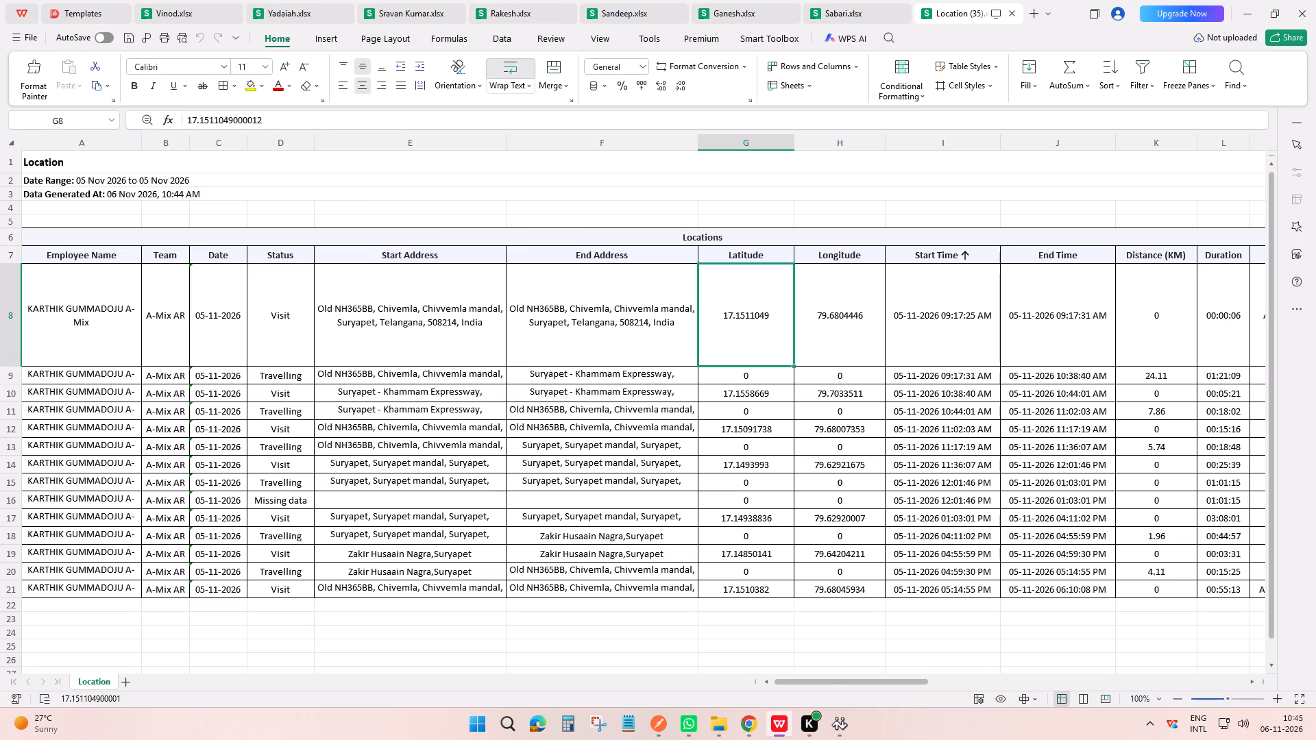
left_click_drag(843, 674, 927, 678)
left_click_drag(869, 682, 1069, 661)
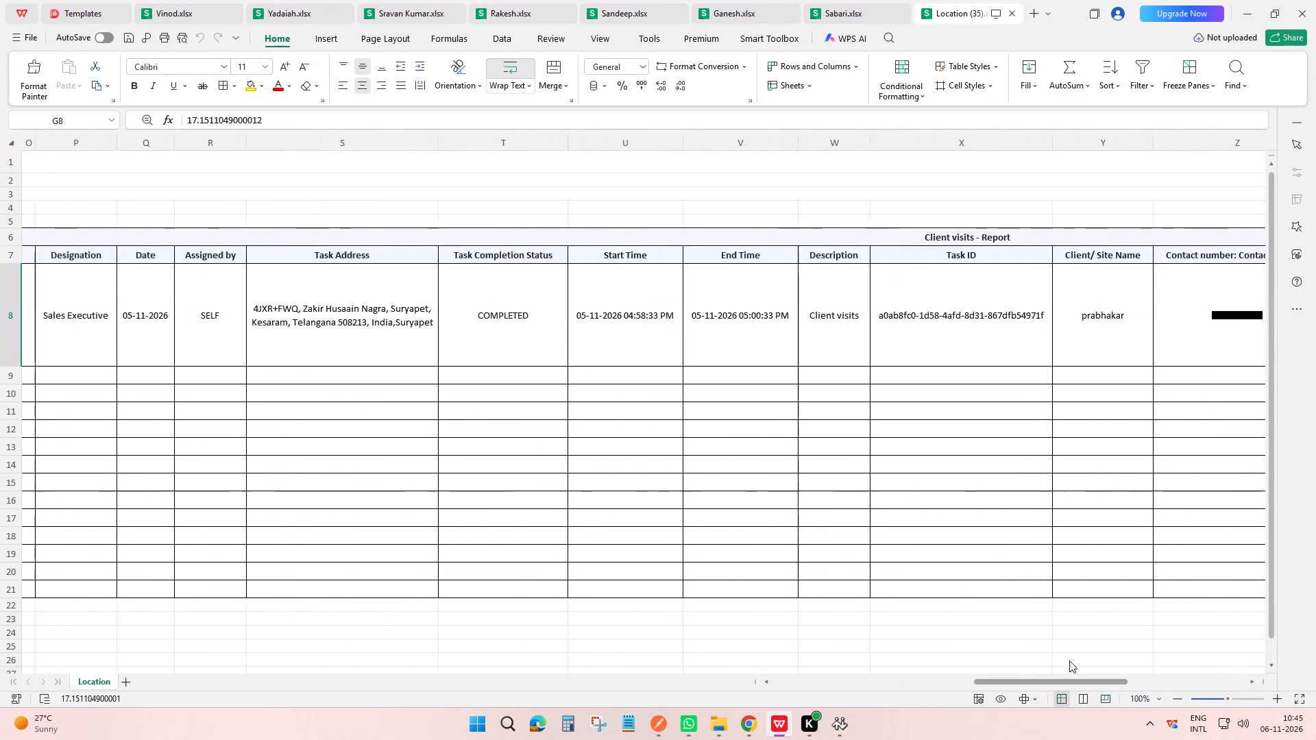
Delete the Add Form column at the end of the client visits table.
left_click_drag(1069, 661, 1192, 651)
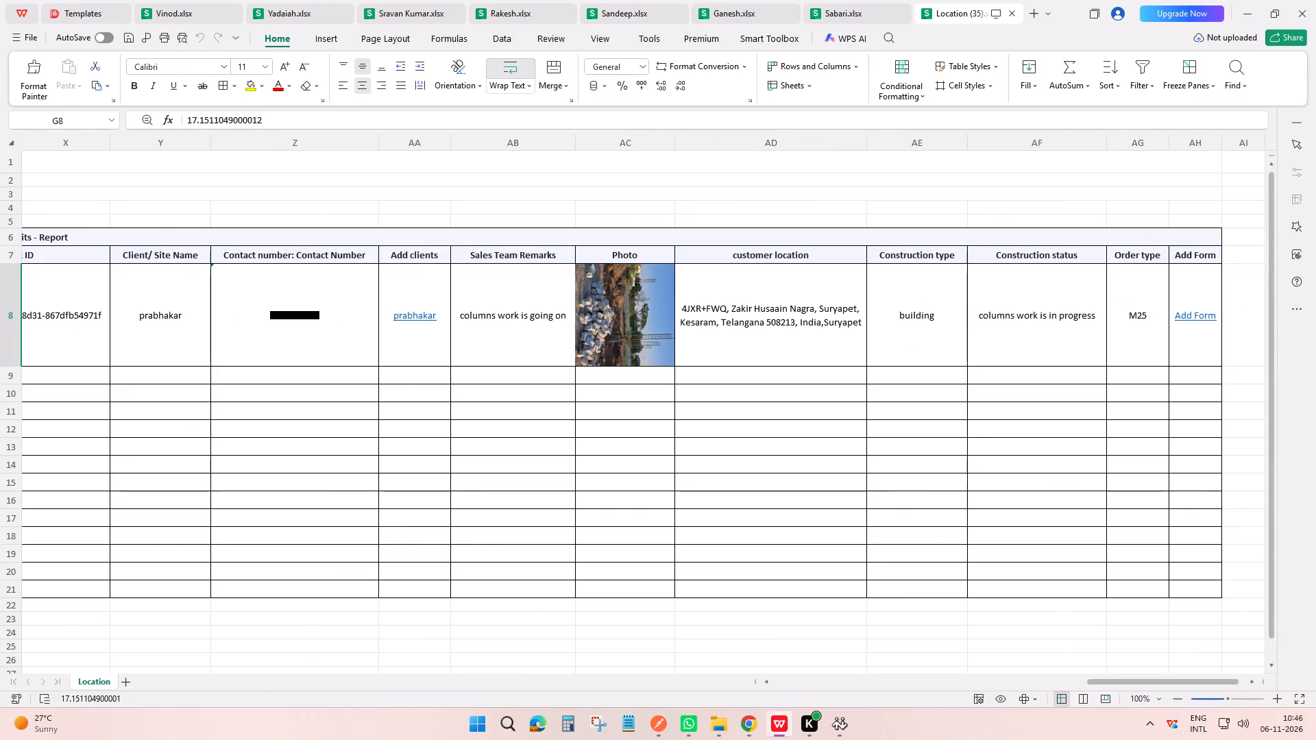
left_click(1201, 150)
key("ctrl+minus")
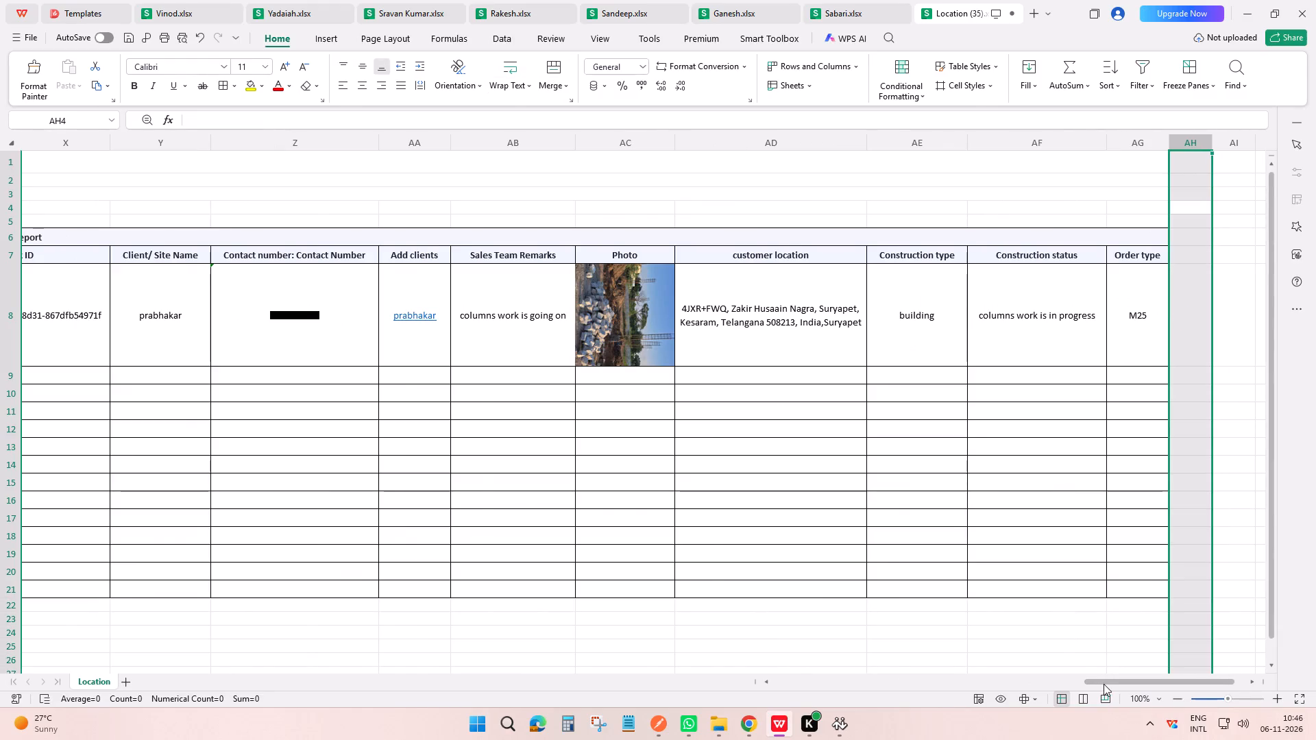
Delete the Employee Name, Manager Name, Designation, Date and Assigned by columns from the client visits section.
left_click_drag(1104, 684, 981, 677)
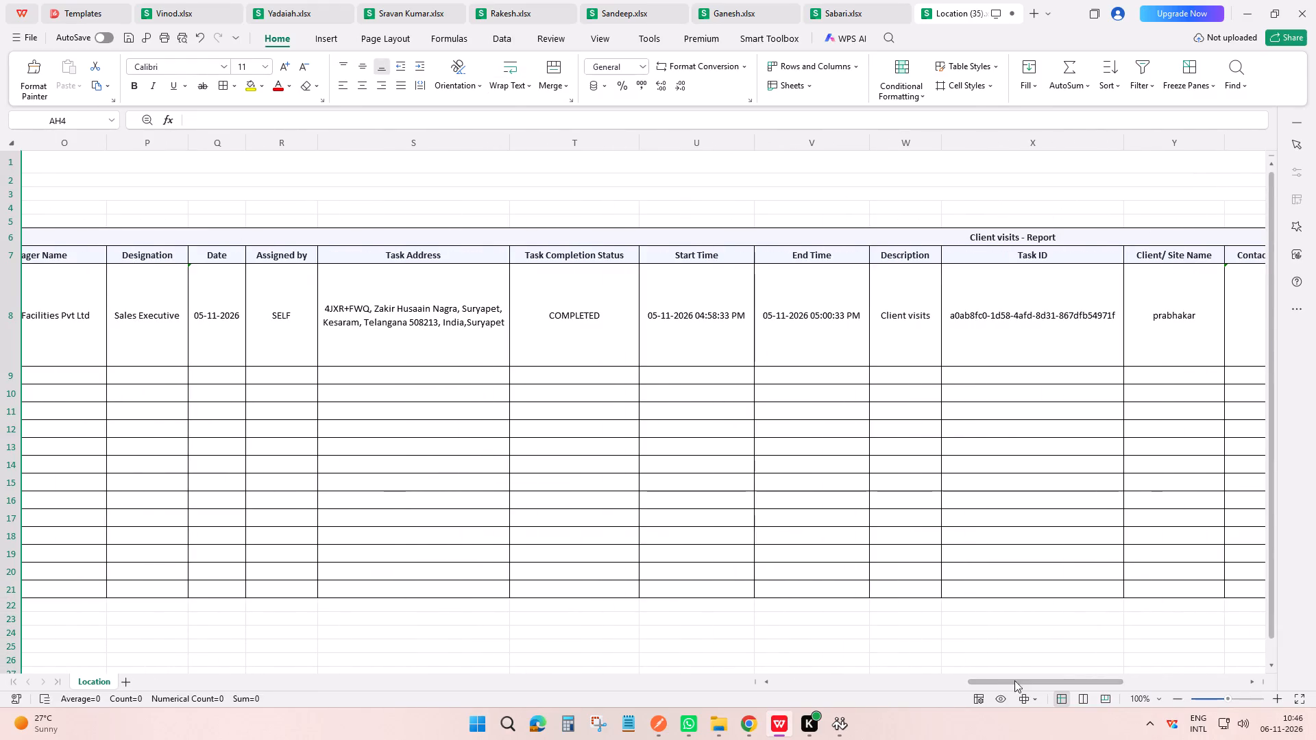
left_click_drag(1008, 684, 911, 678)
left_click_drag(681, 145, 762, 147)
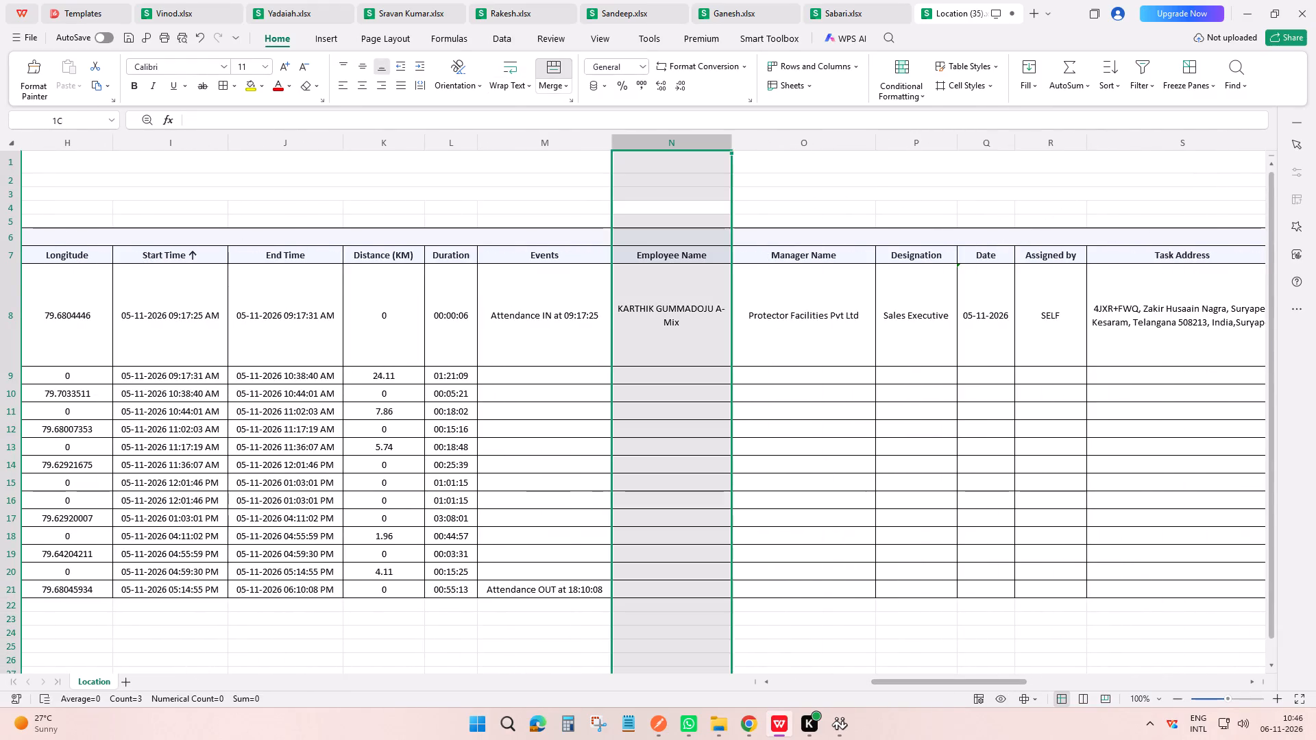
left_click_drag(762, 147, 1032, 143)
key("ctrl+minus")
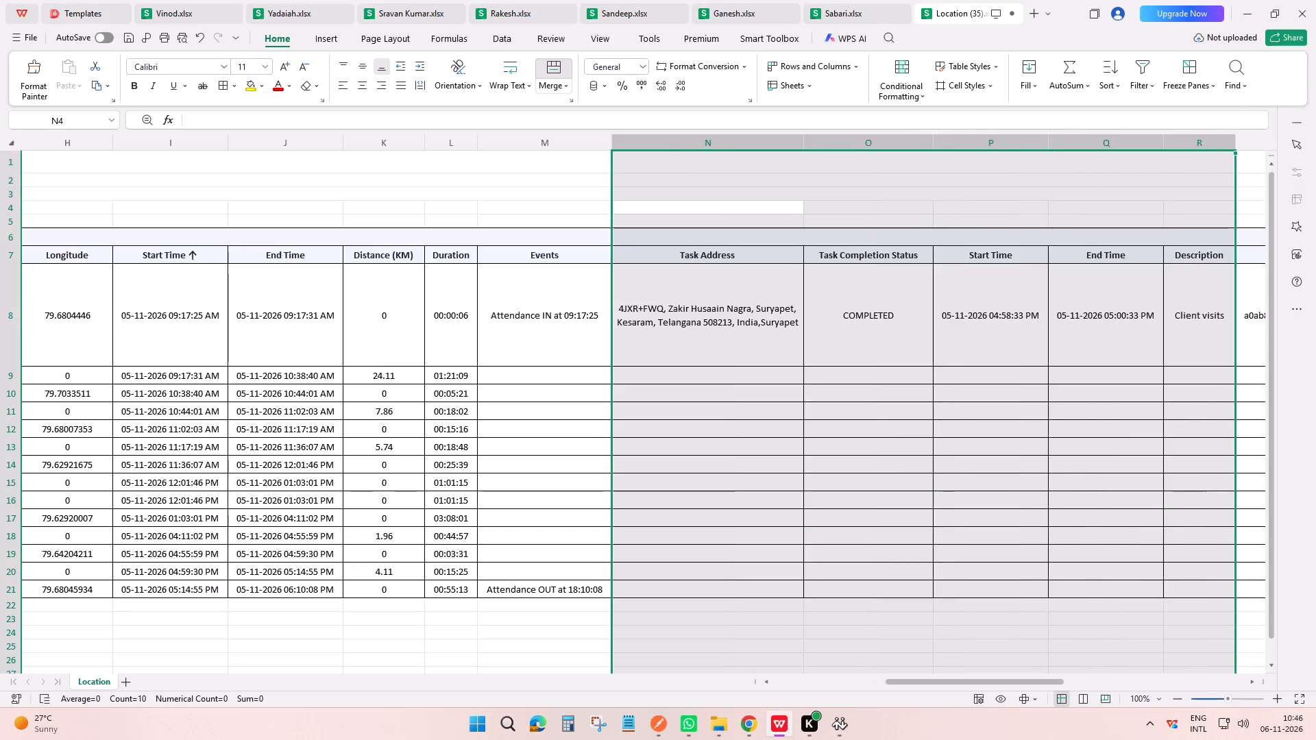
left_click(801, 438)
Copy the prabhakar client visit in row 8, from Task Address through Order type, including its photo.
left_click_drag(921, 684, 894, 684)
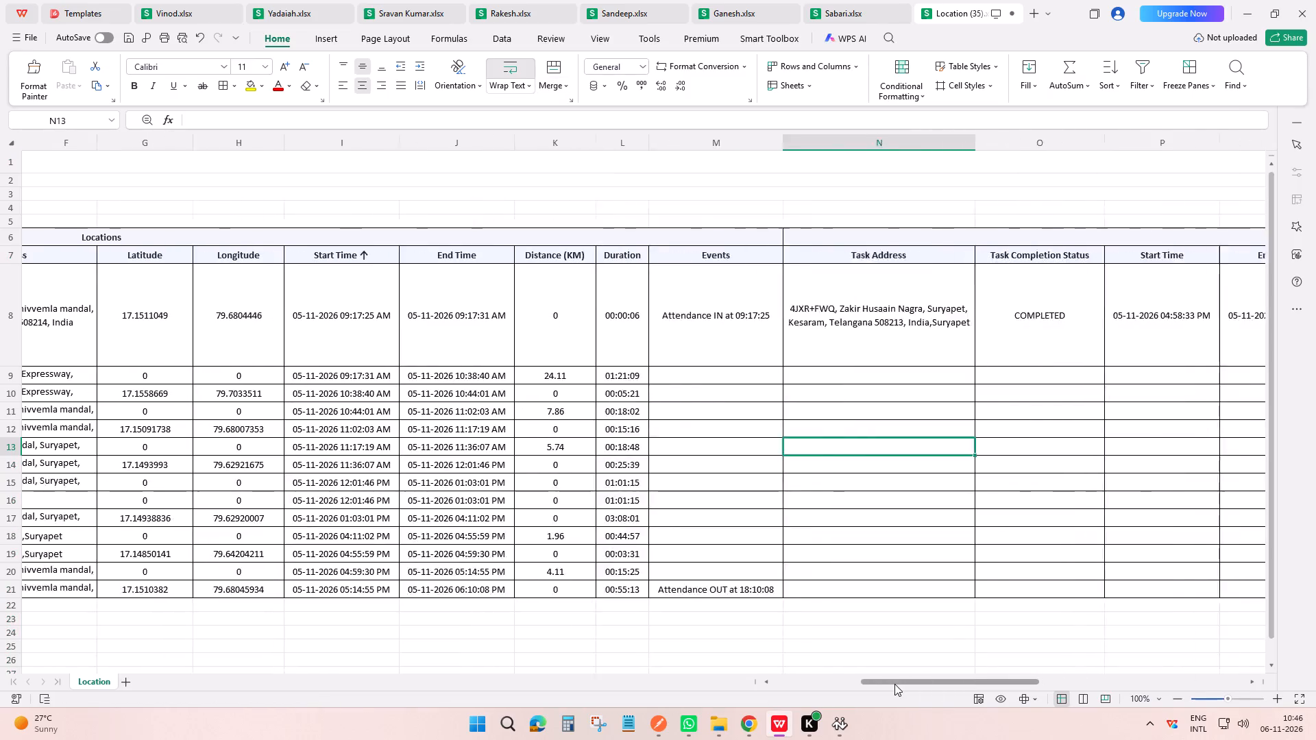
left_click_drag(894, 684, 895, 681)
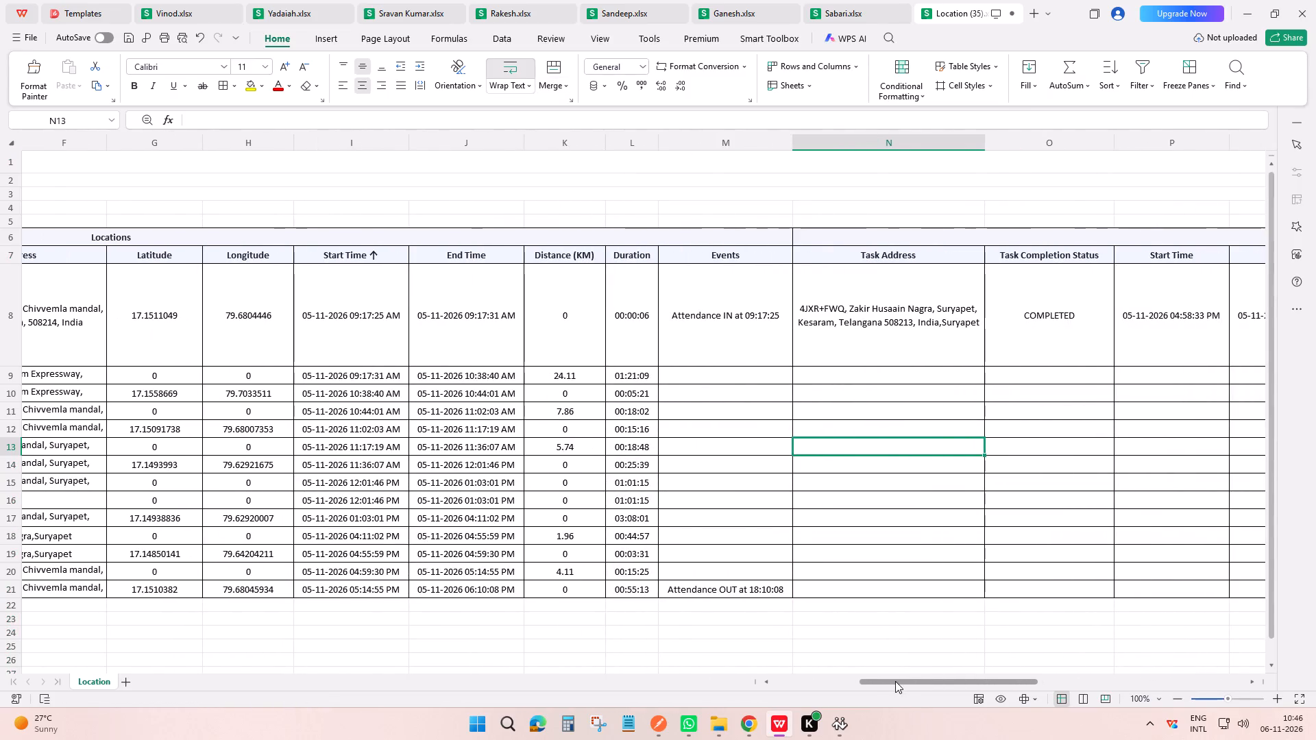
left_click_drag(895, 681, 905, 680)
left_click(832, 343)
key("ctrl+shift+Right")
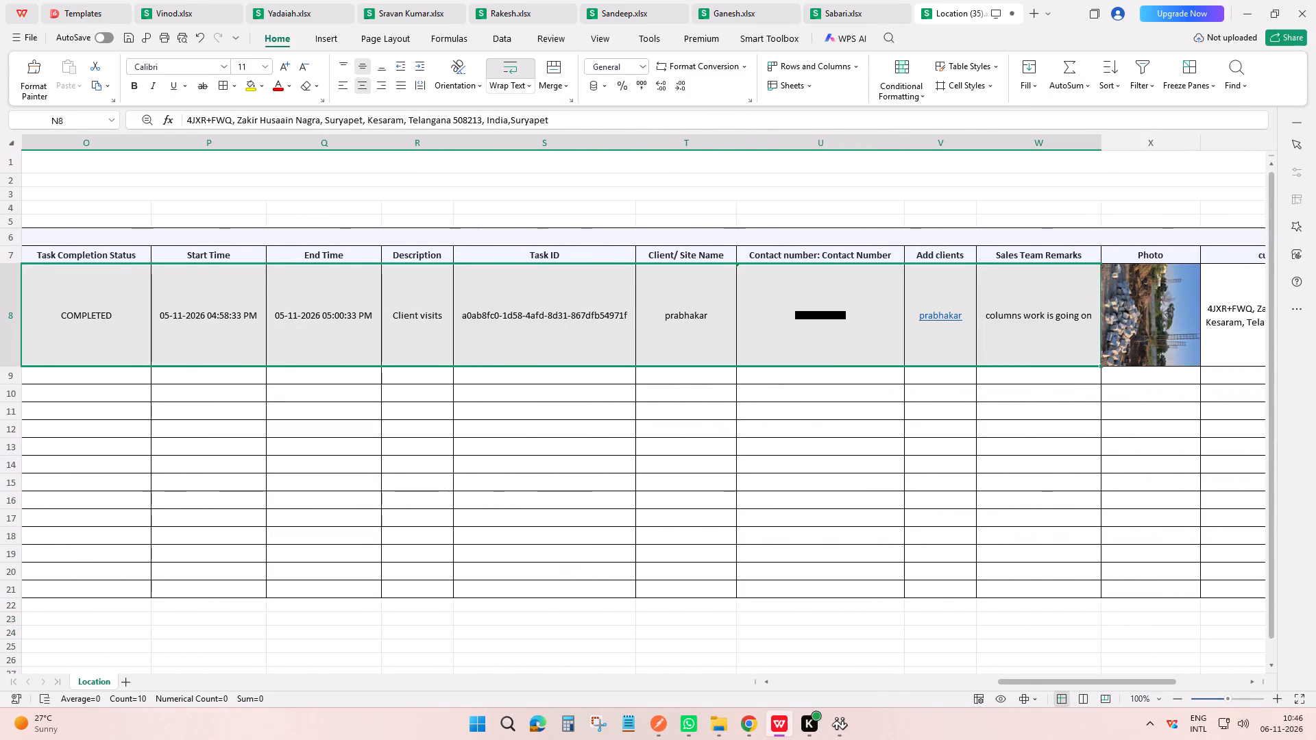
key("ctrl+c")
key("shift+Right")
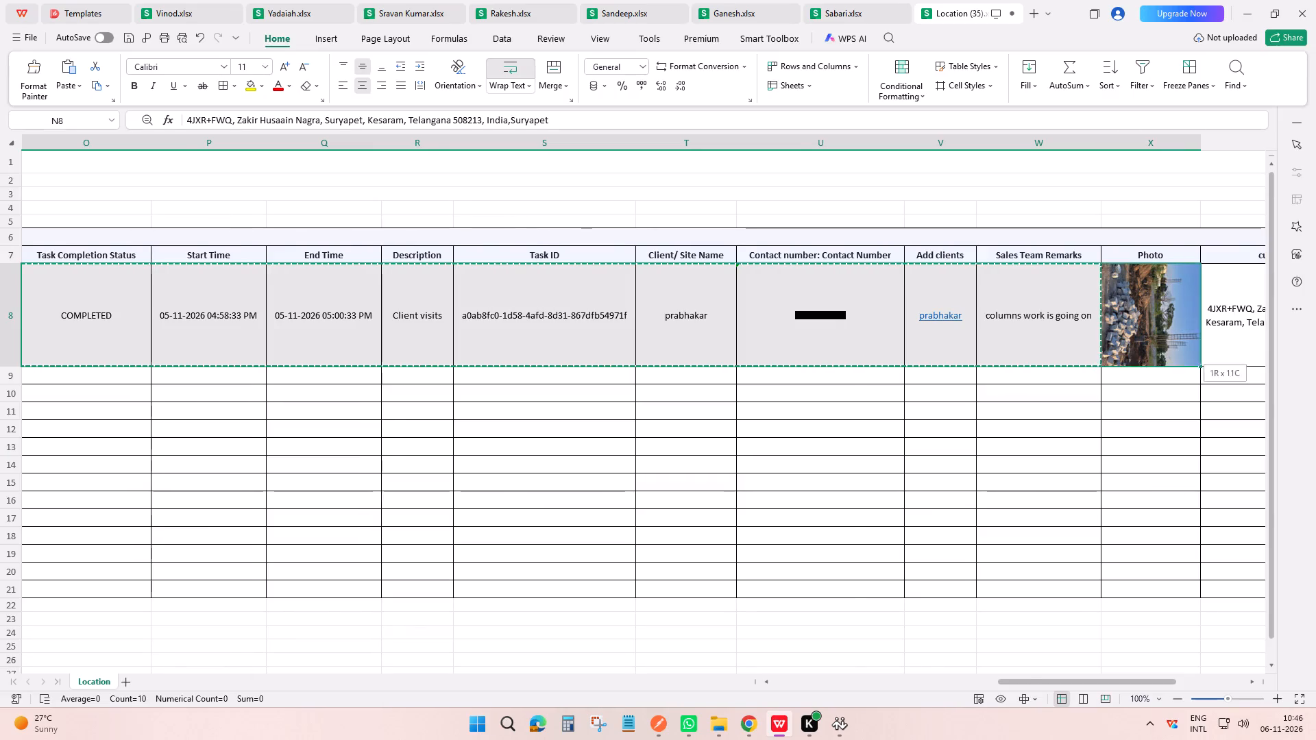
key("shift+Right")
key("shift+Right")
key("shift+Right")
key("shift+Right")
key("shift+Right")
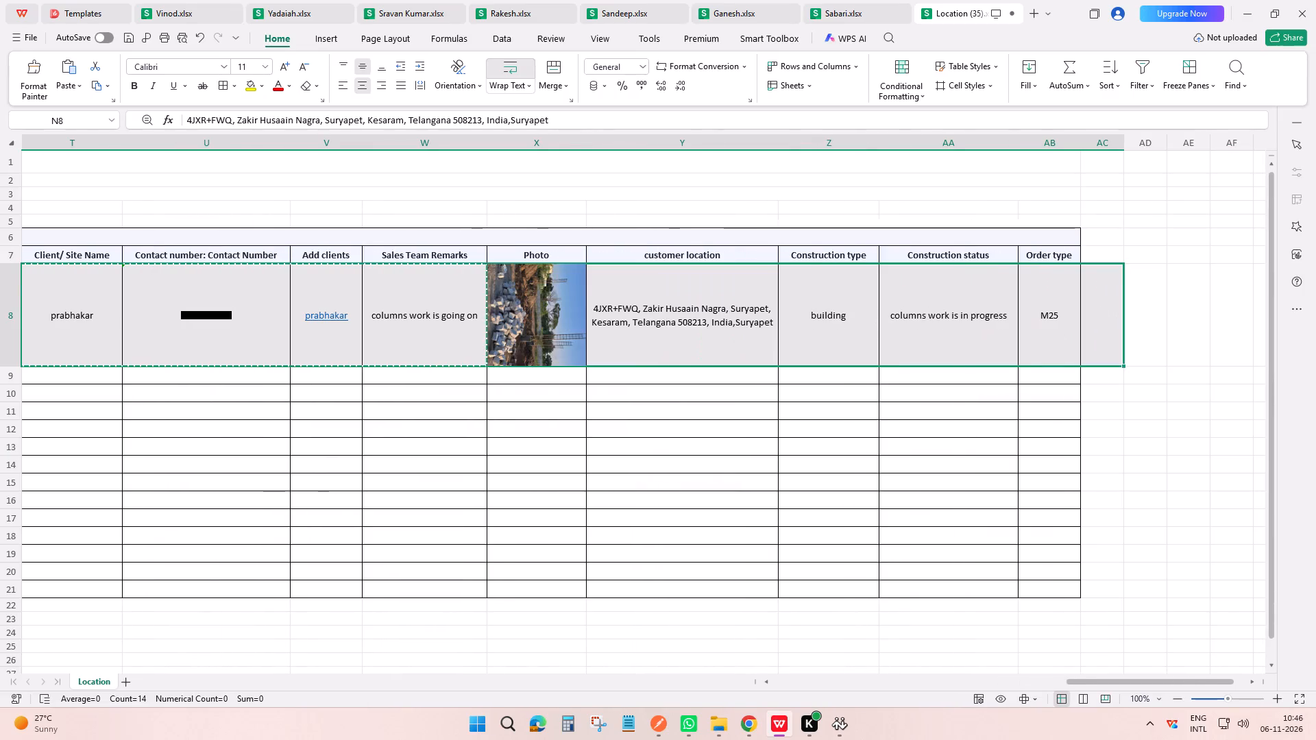
key("shift+Left")
key("ctrl+c")
Check Karthik's Unolo timeline in Chrome to find which halt contains the prabhakar client visit.
left_click_drag(1169, 681, 1101, 676)
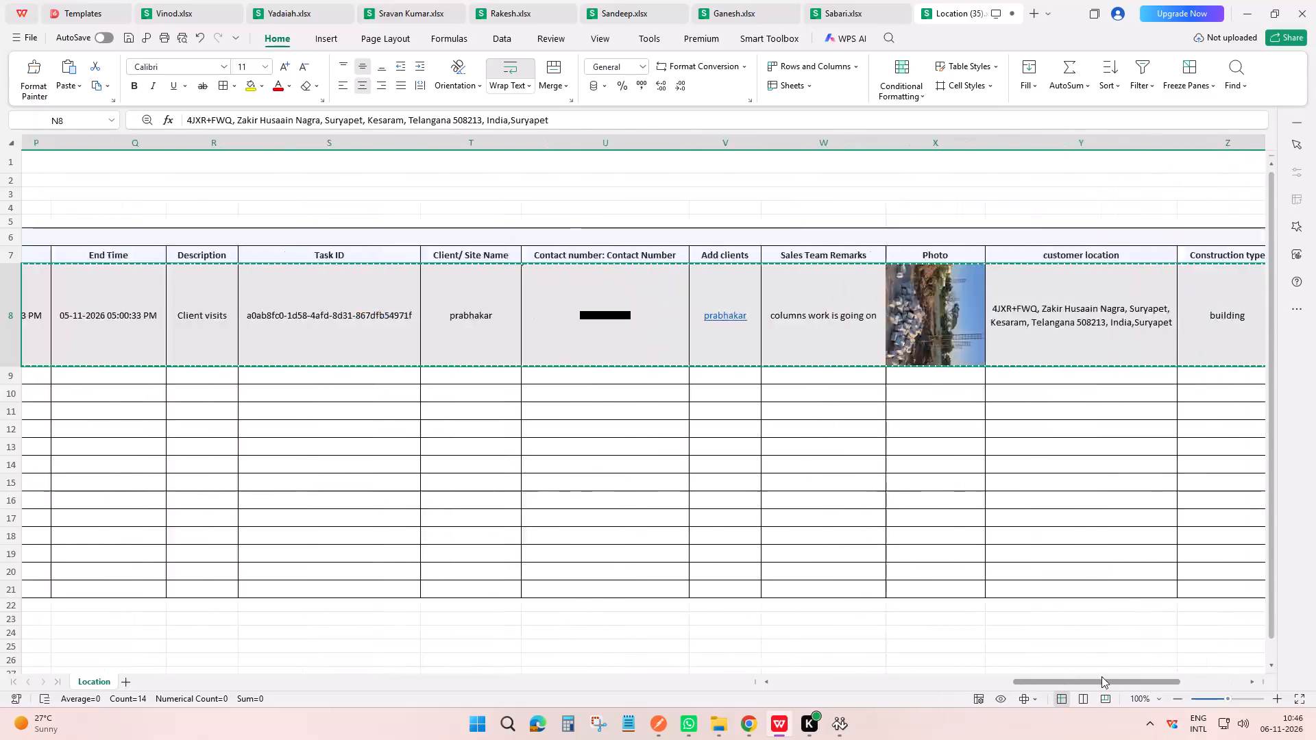
left_click_drag(1101, 676, 968, 665)
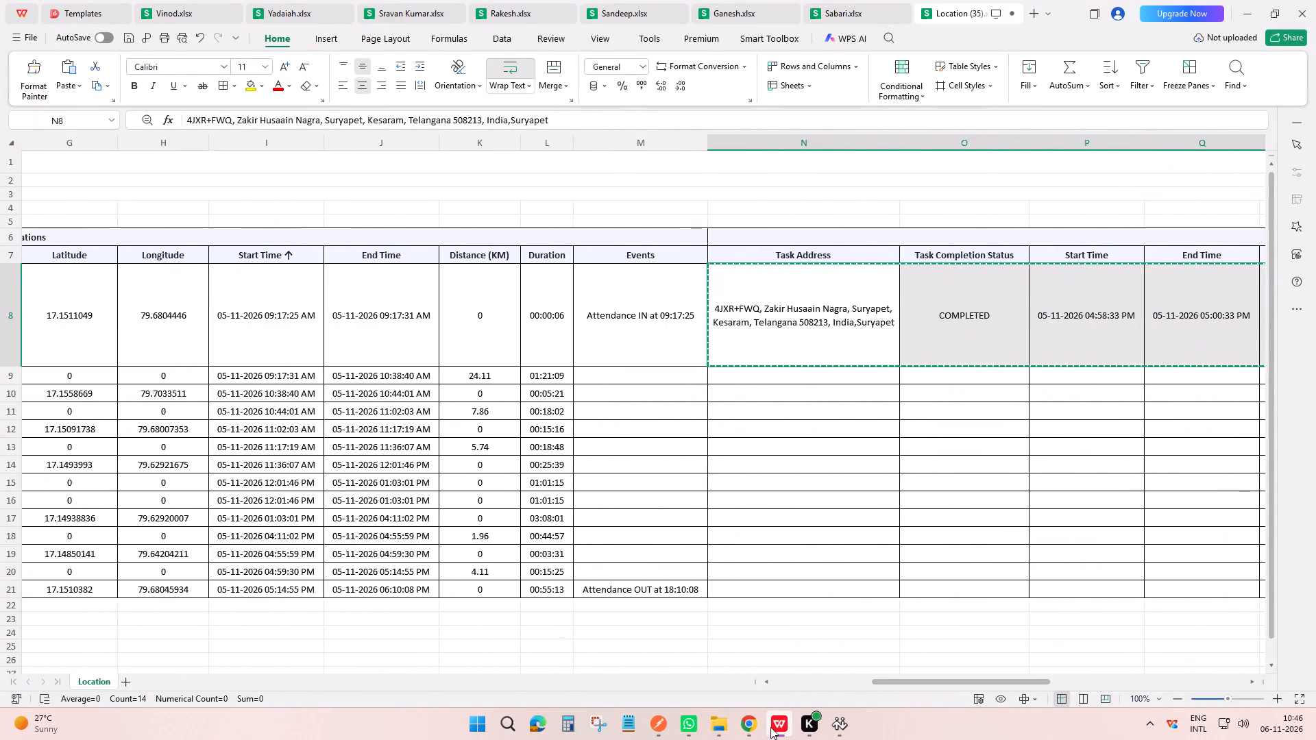
left_click(752, 734)
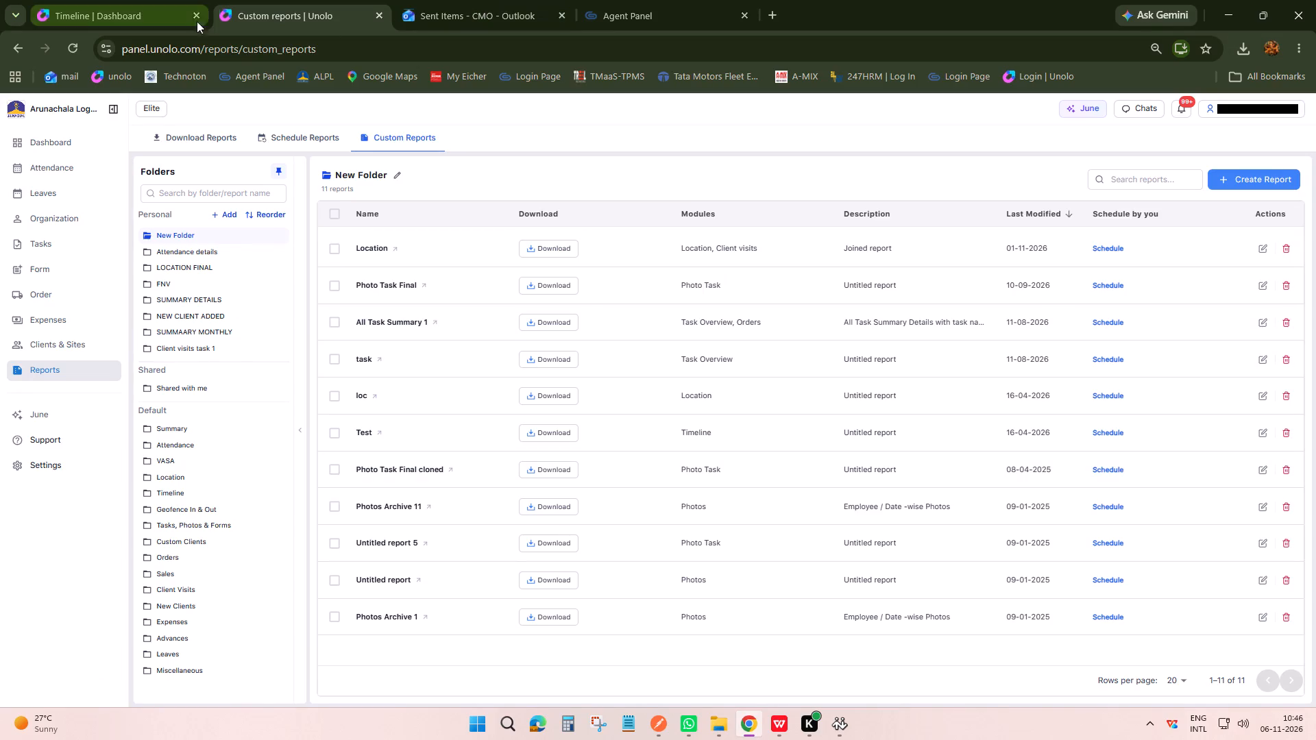
left_click(150, 10)
scroll(320, 385, "down", 5)
scroll(319, 386, "up", 2)
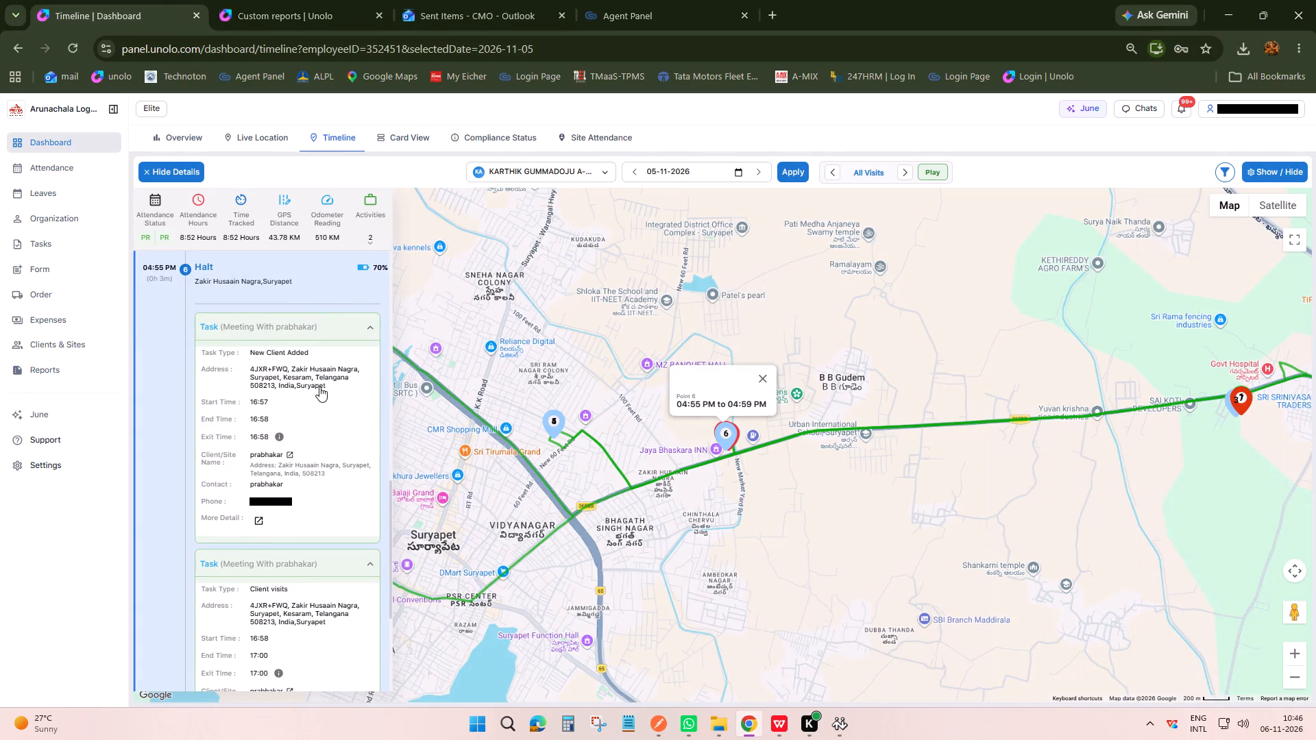
scroll(321, 378, "down", 6)
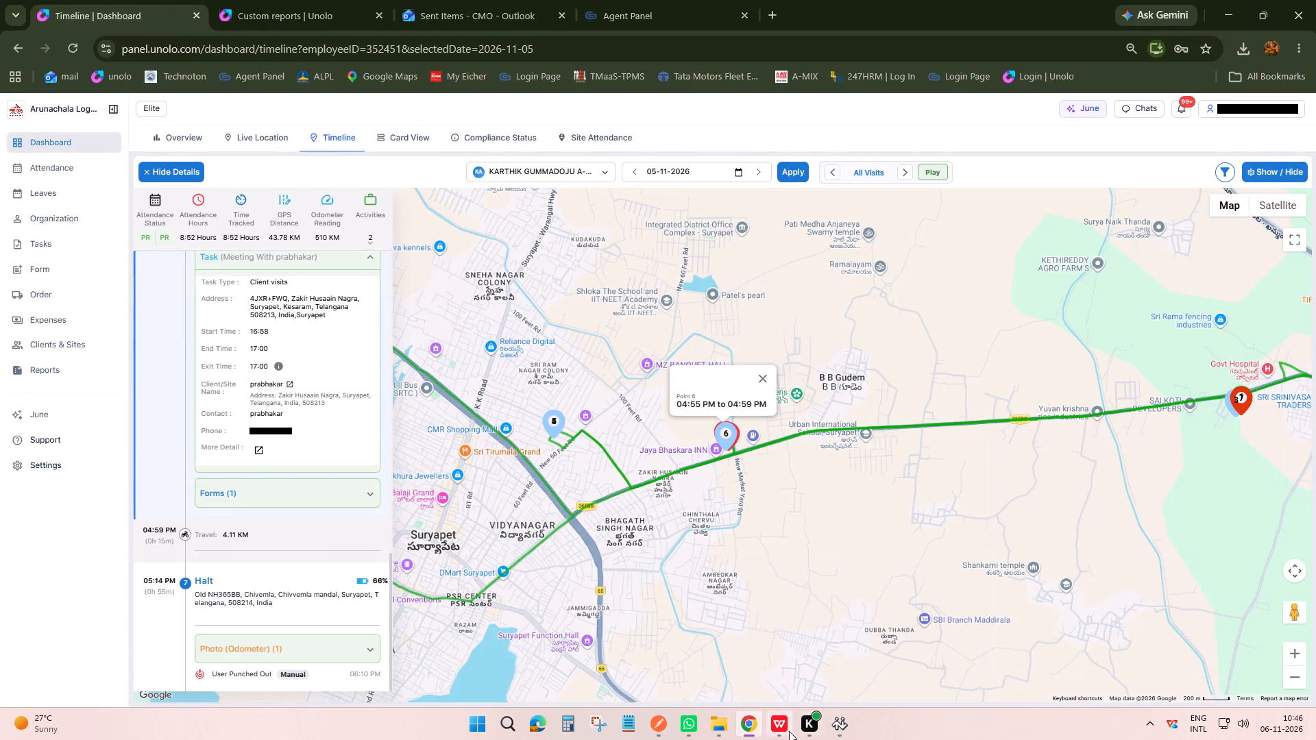
Back in the WPS workbook, paste the copied visit into row 19, beside the halt starting at 04:55:59 PM.
left_click(779, 732)
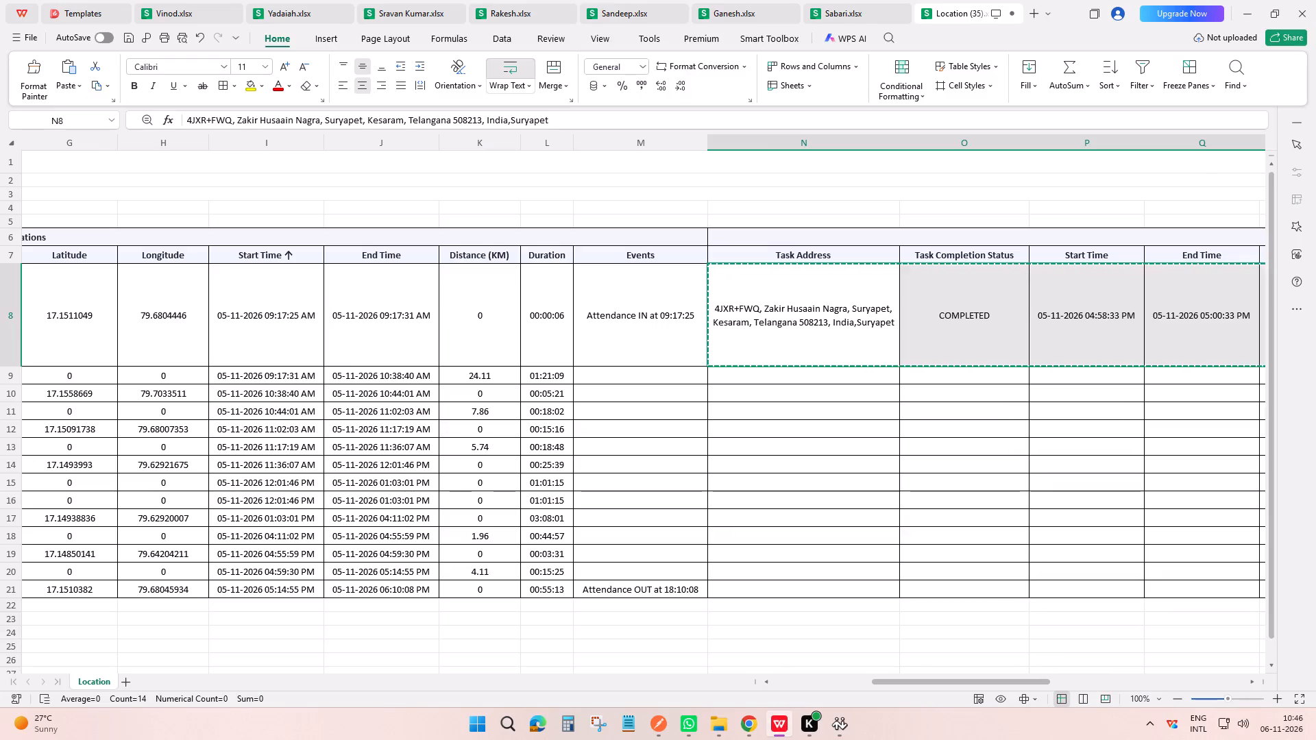
left_click_drag(293, 556, 621, 560)
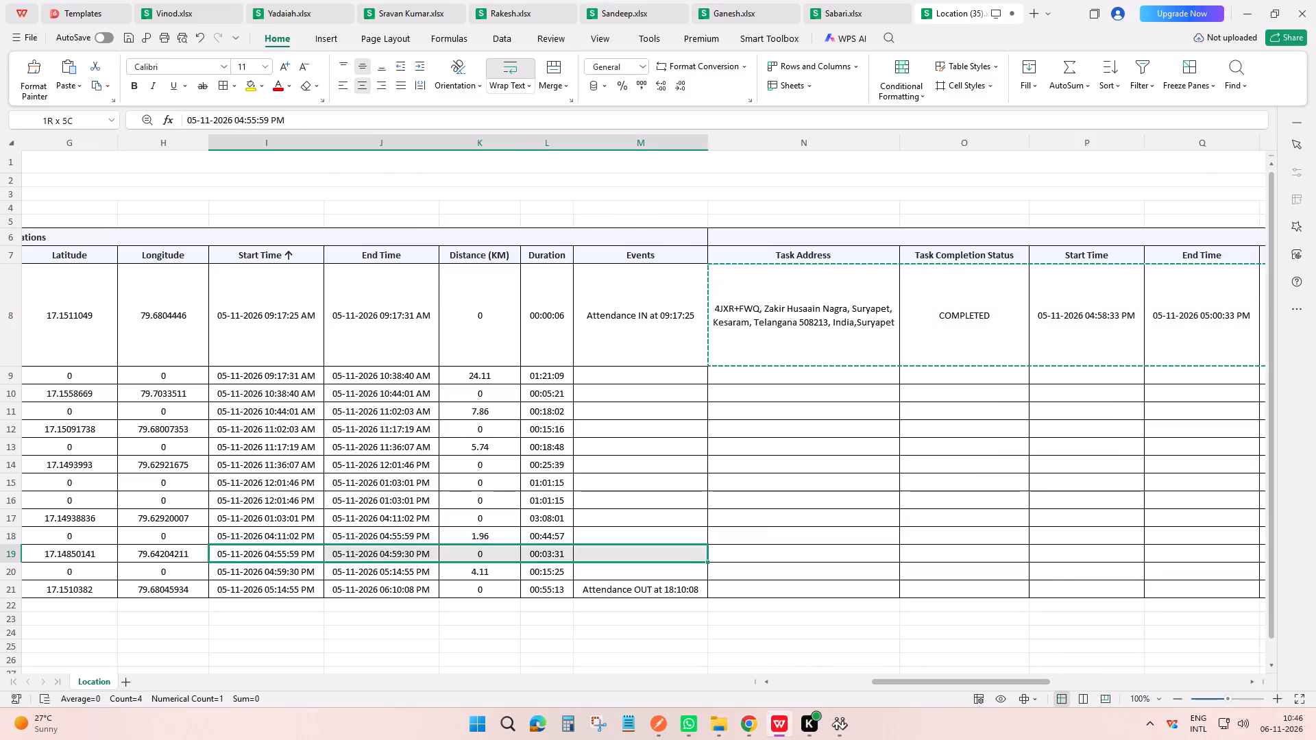
left_click_drag(621, 560, 789, 560)
left_click(789, 560)
key("ctrl+v")
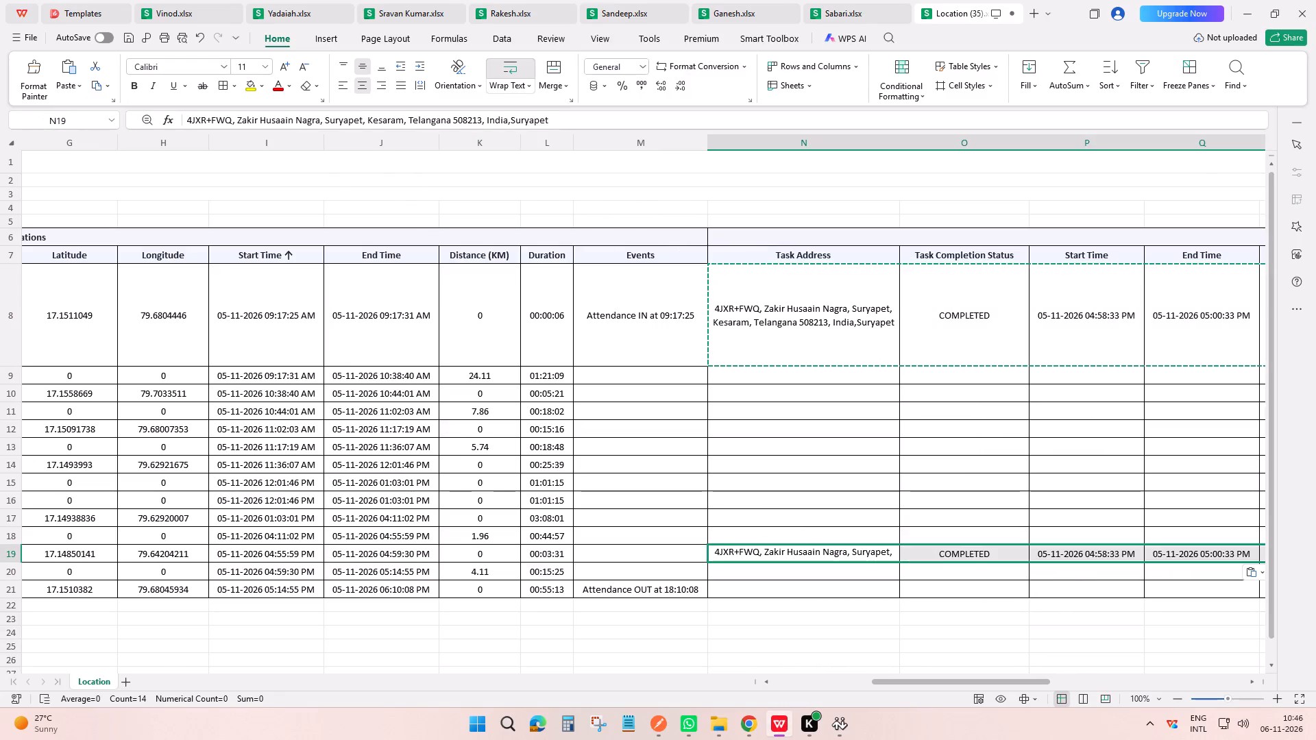
Remove the original site photo from the Photo cell in row 8.
left_click_drag(1006, 680, 1165, 641)
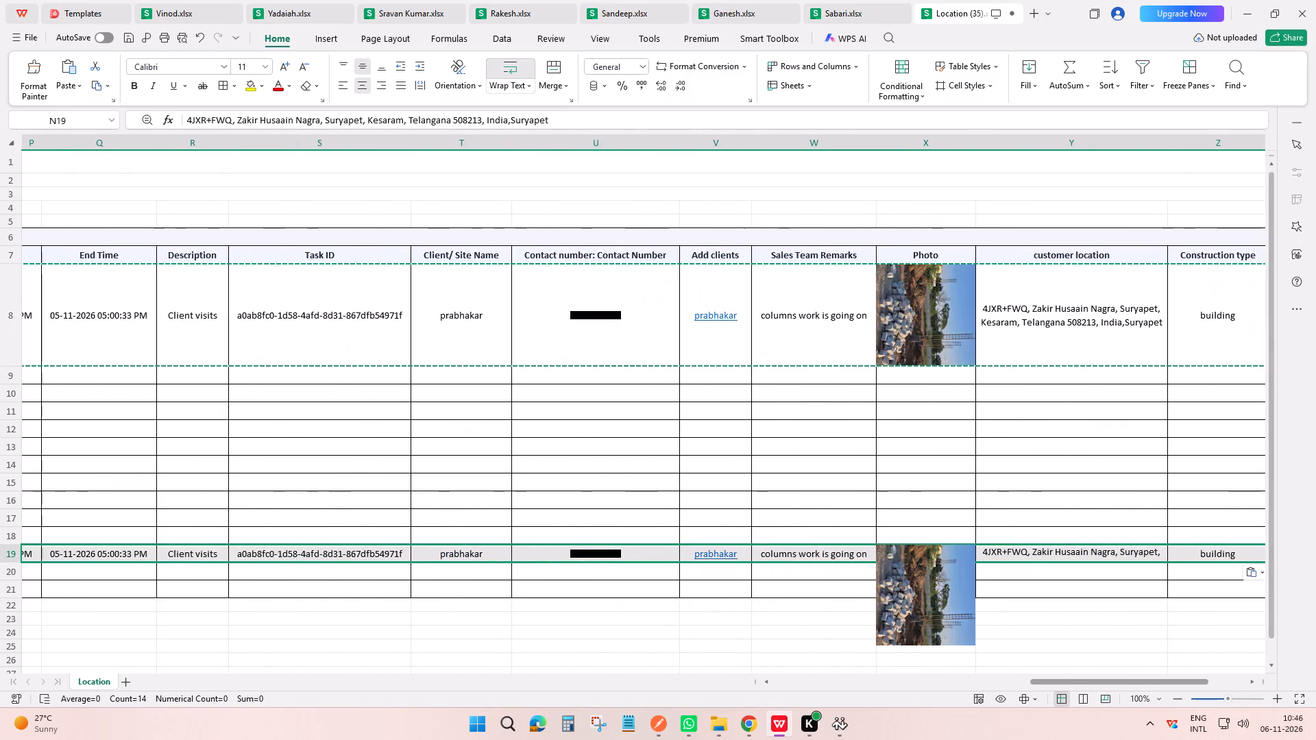
right_click(909, 297)
left_click(951, 352)
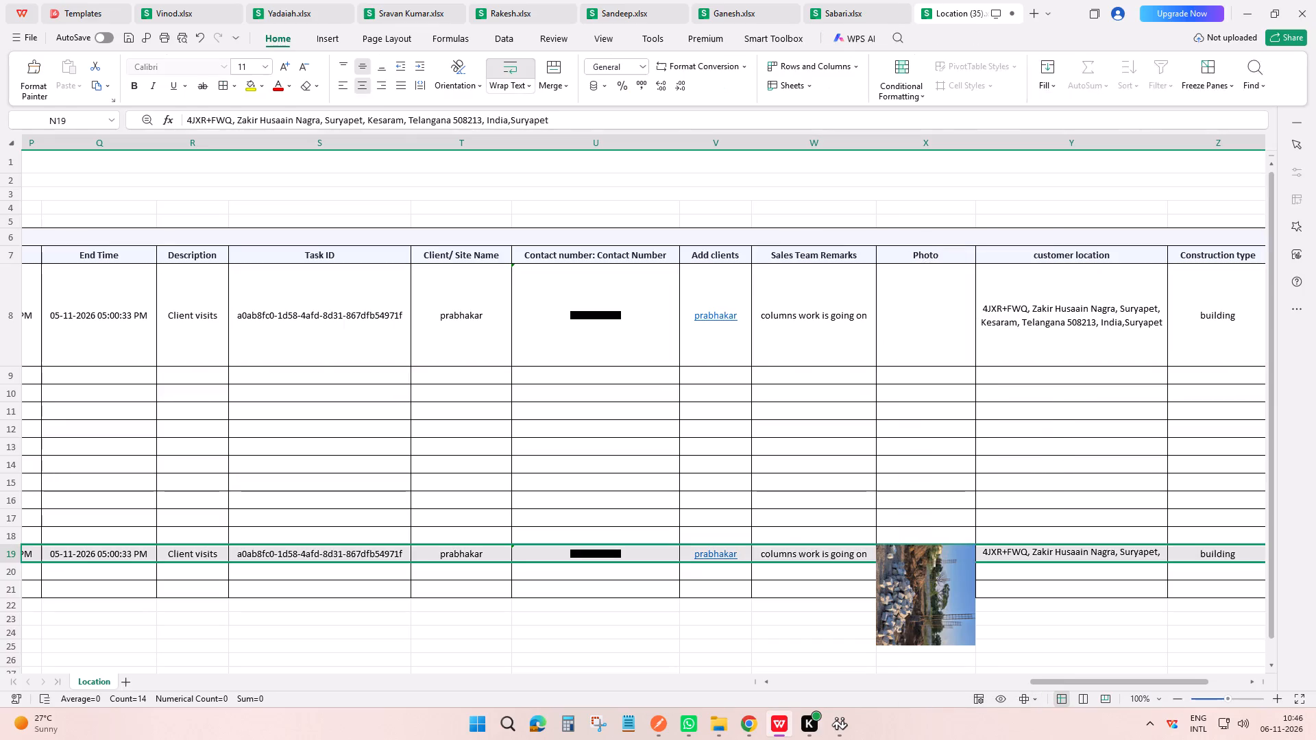
left_click(860, 335)
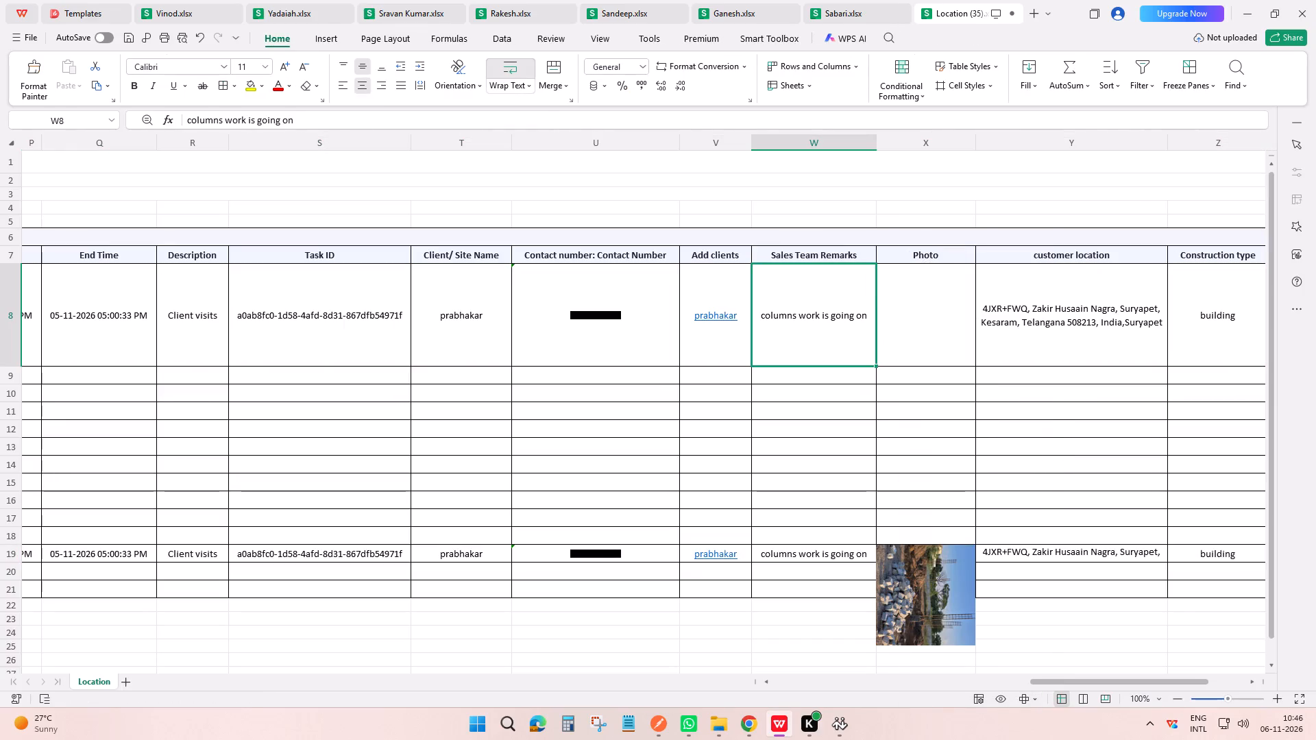
Increase the height of row 19 so that the pasted photo fits inside it.
left_click_drag(17, 565, 34, 650)
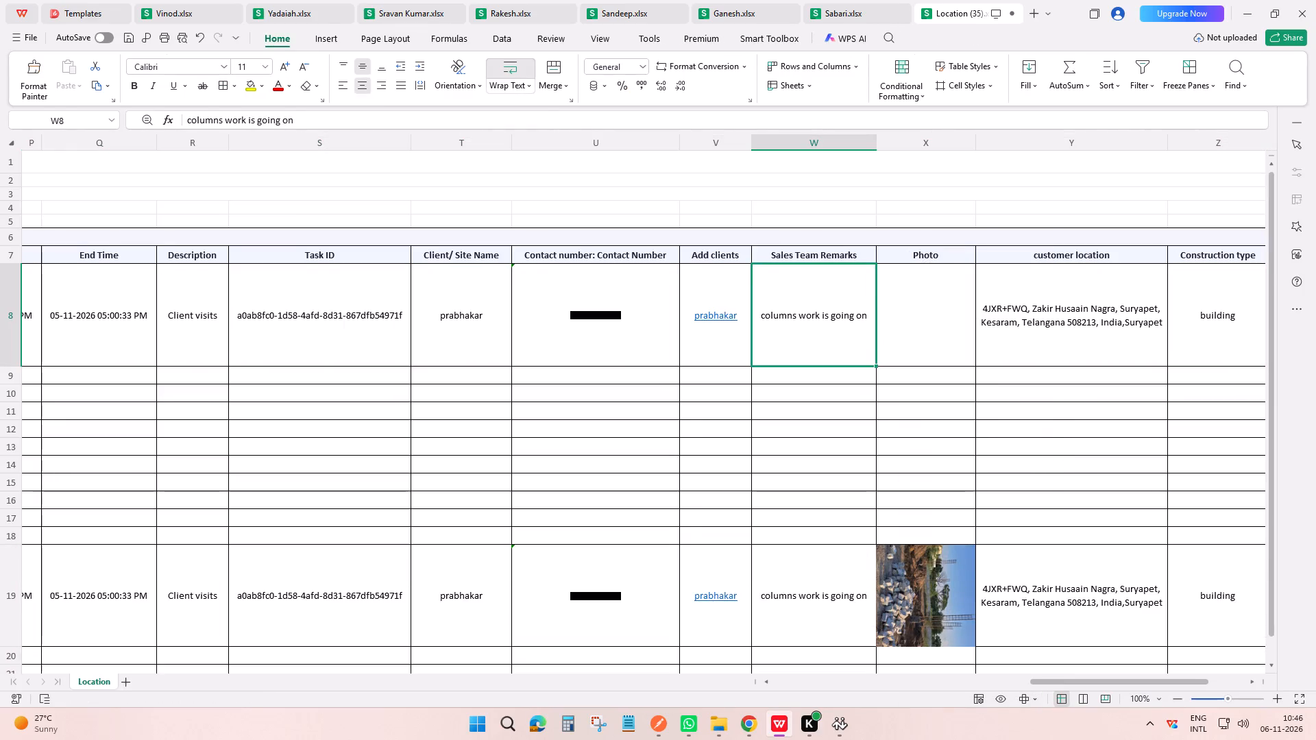
scroll(428, 495, "down", 4)
scroll(655, 526, "up", 4)
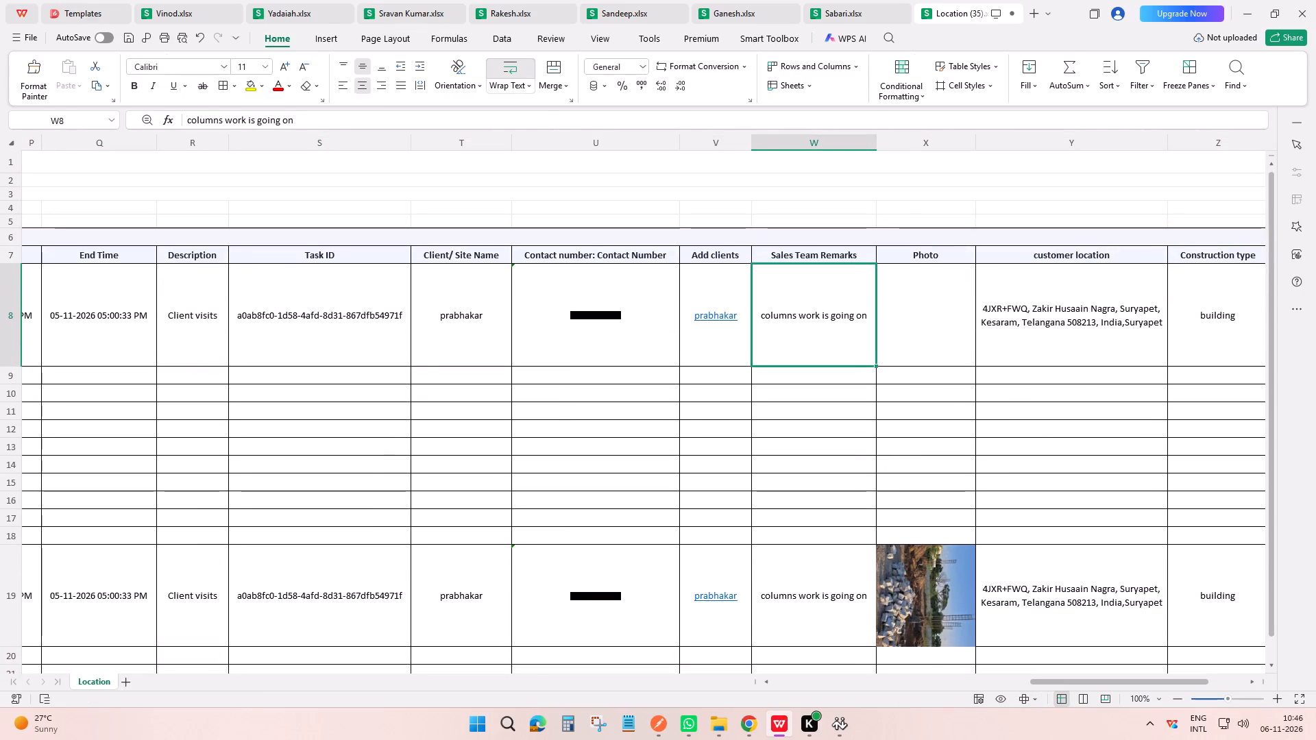
Clear the original visit details in row 8, from Task Address through Sales Team Remarks.
left_click(586, 338)
key("Left")
key("Left")
key("Left")
key("Left")
key("Left")
key("Left")
key("Left")
key("Left")
key("Left")
key("Left")
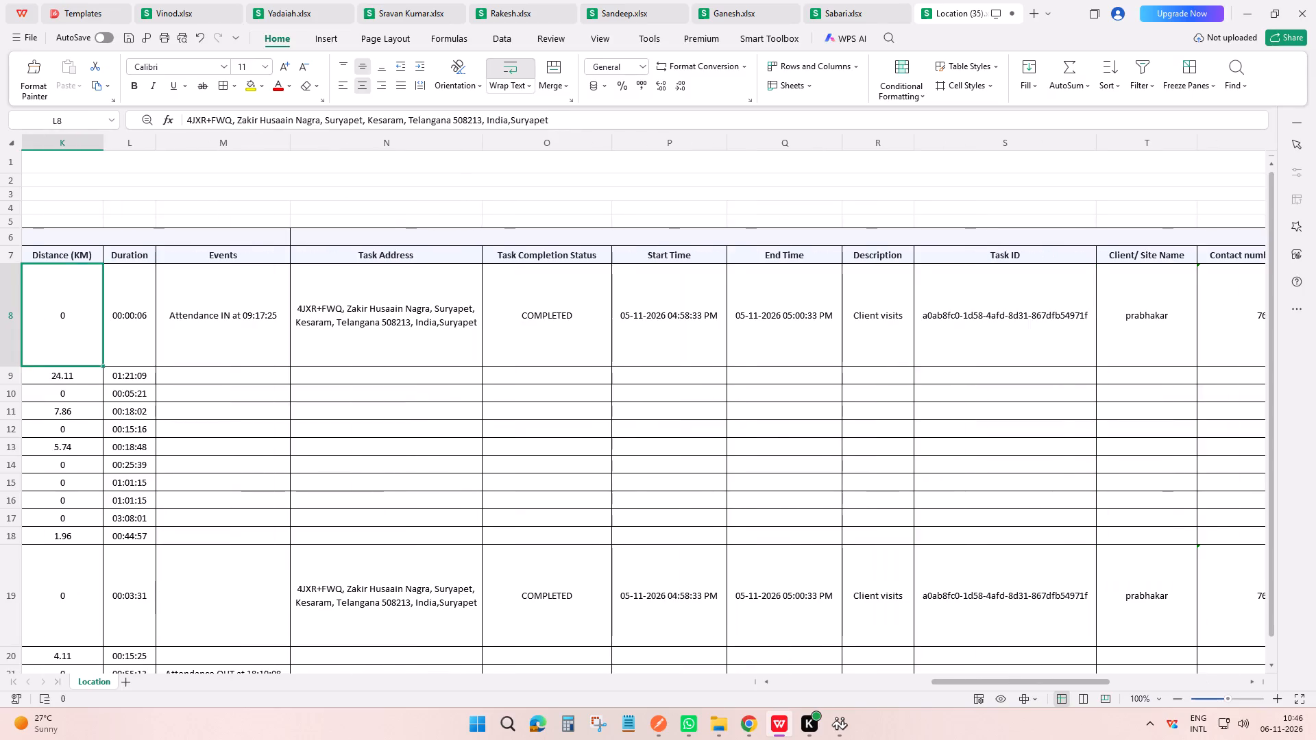
key("Right")
key("Right")
key("Right")
key("Right")
key("Left")
key("ctrl+shift+Right")
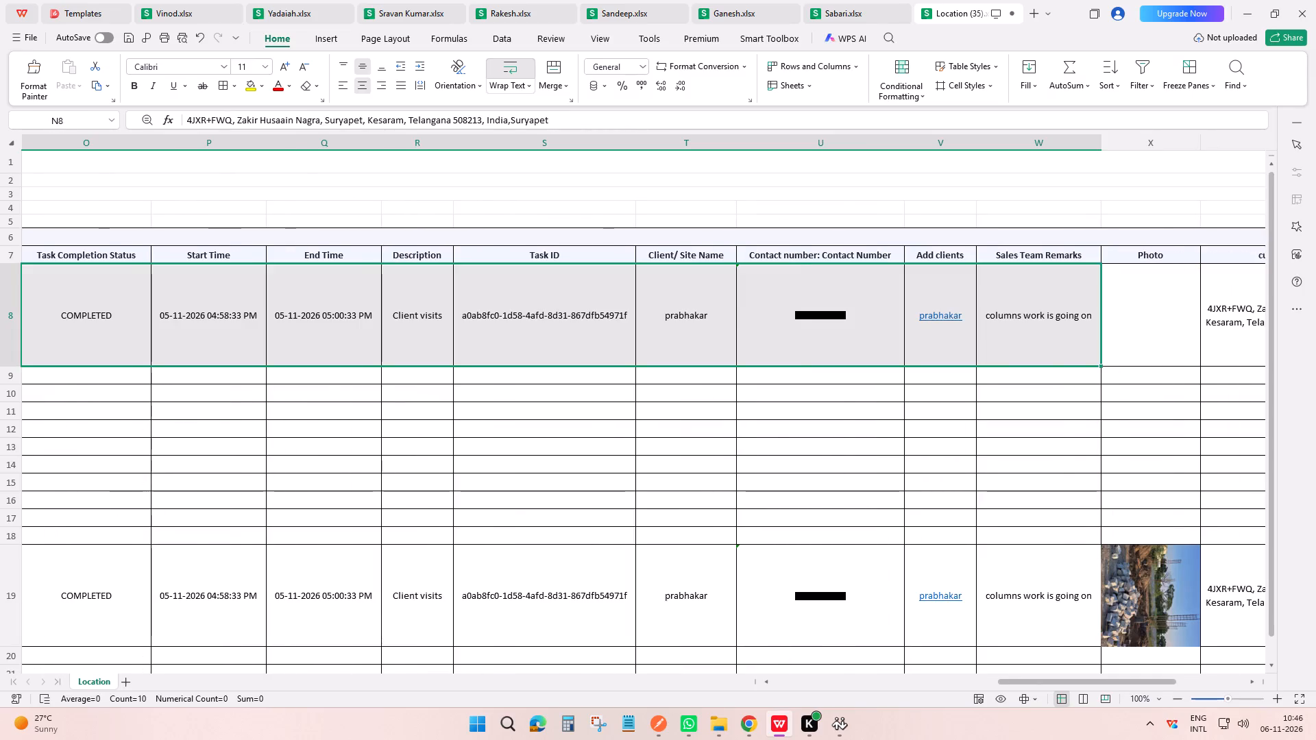
key("Delete")
Clear the remaining original visit details in row 8, from customer location through Order type.
key("Right")
key("Right")
key("Right")
key("Right")
key("Right")
key("Right")
key("Right")
key("Right")
key("Right")
key("Right")
key("Right")
key("Right")
key("Right")
key("Right")
key("Right")
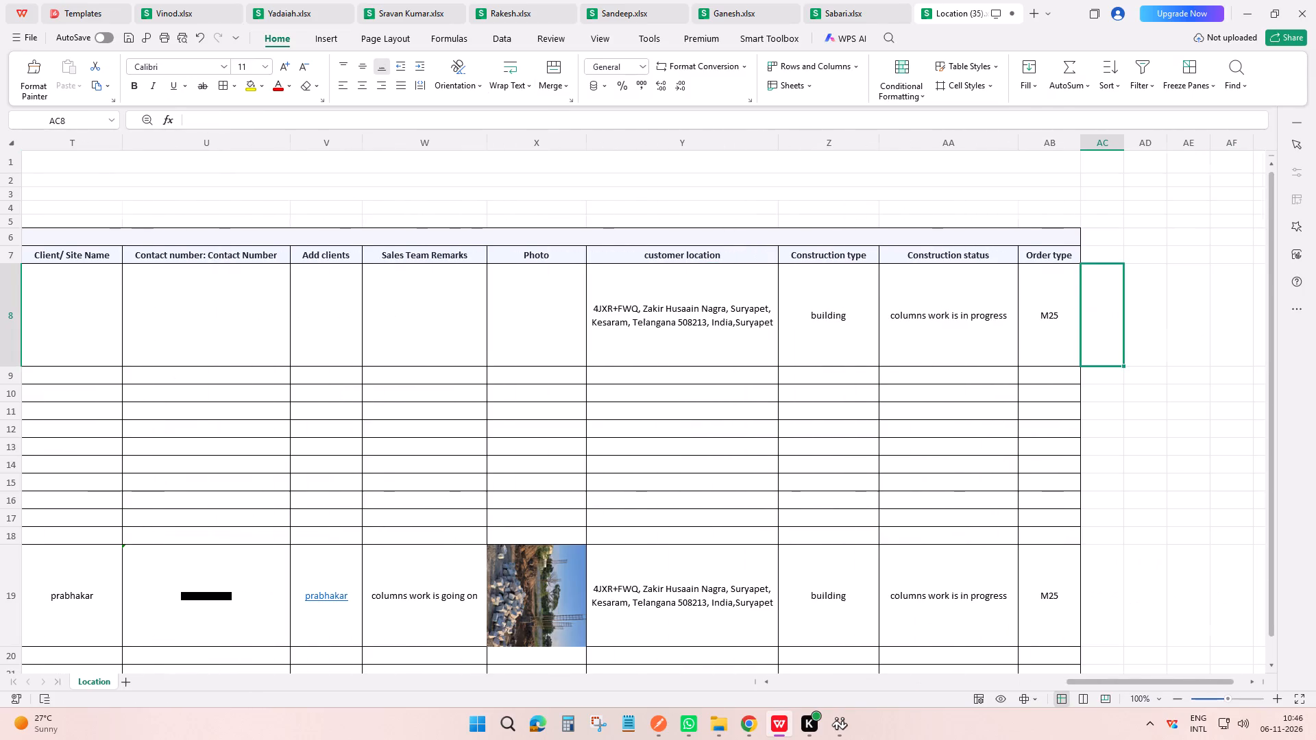
key("Left")
key("Left")
key("Left")
key("Left")
key("Left")
key("Right")
key("ctrl+shift+Right")
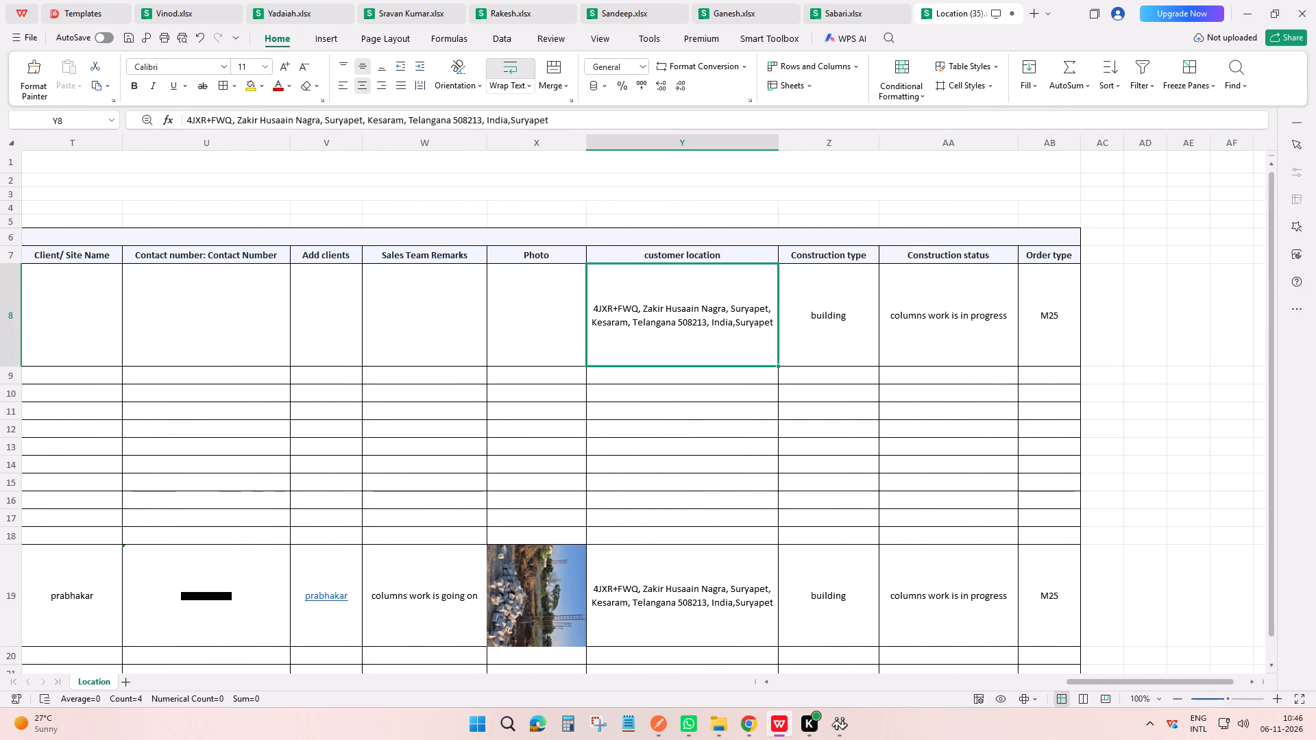
key("Delete")
left_click(729, 374)
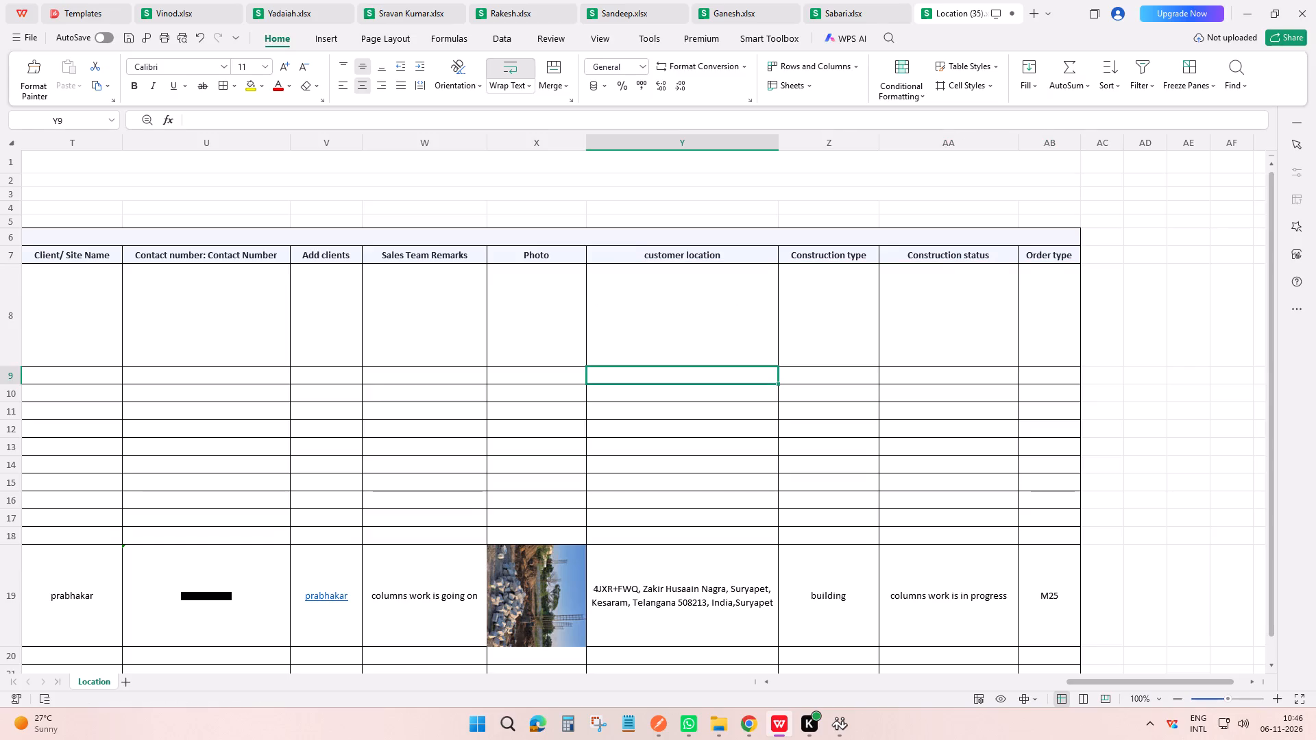
Reduce the height of the emptied row 8 to a compact size.
left_click_drag(20, 366, 42, 289)
scroll(509, 457, "down", 1)
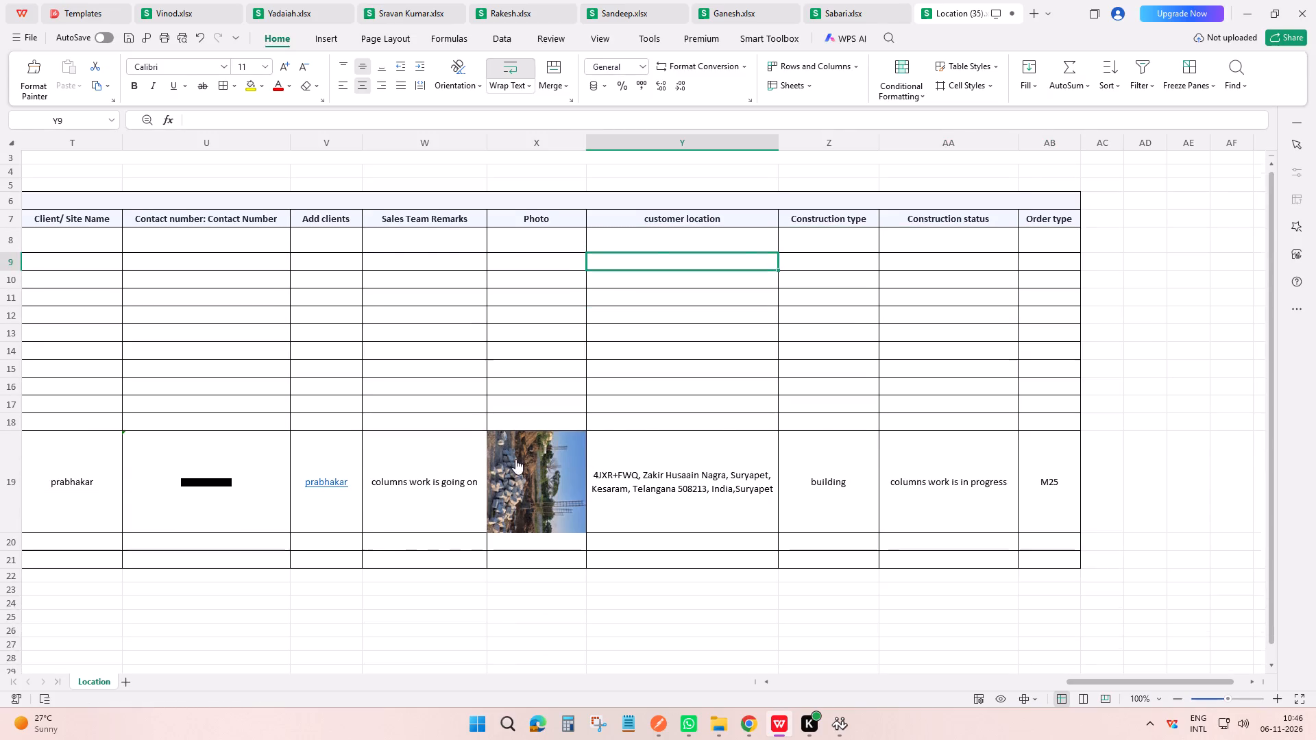
scroll(515, 459, "down", 1)
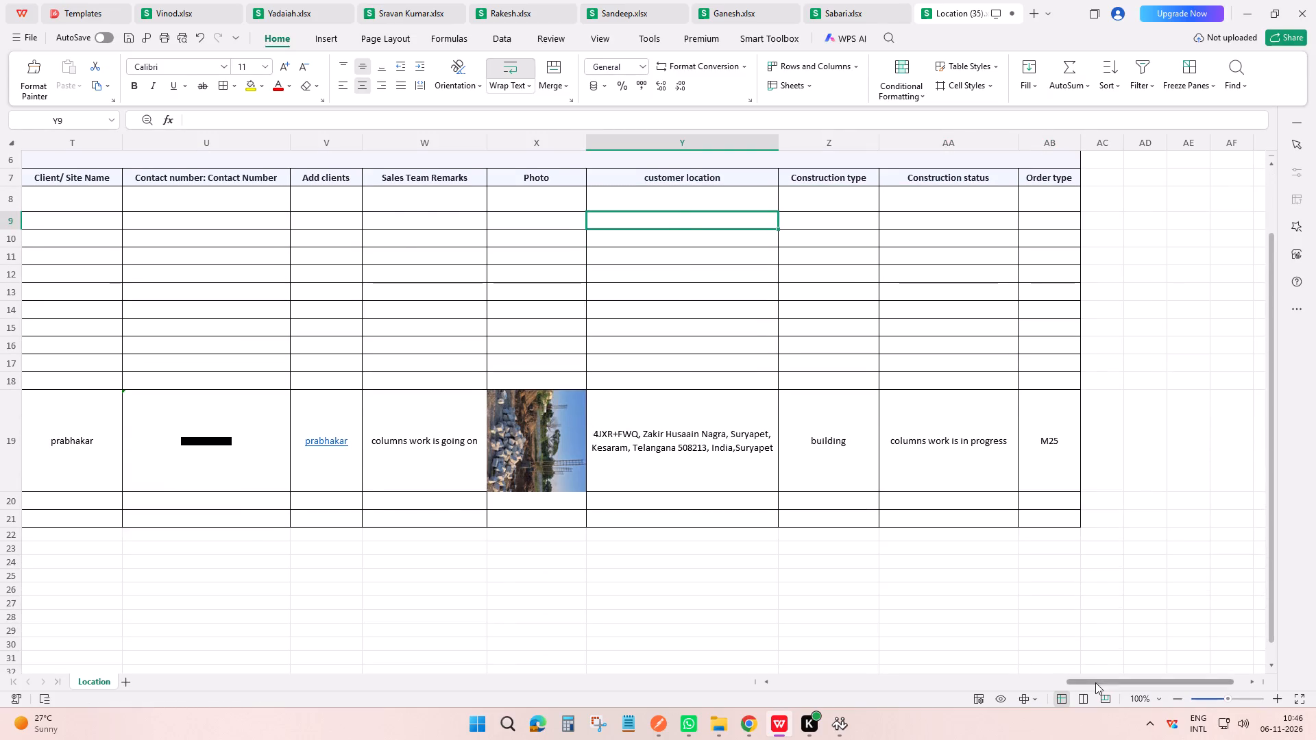
Save the changes in the Location (35) workbook.
left_click_drag(1095, 682, 119, 519)
scroll(409, 282, "up", 10)
key("ctrl+s")
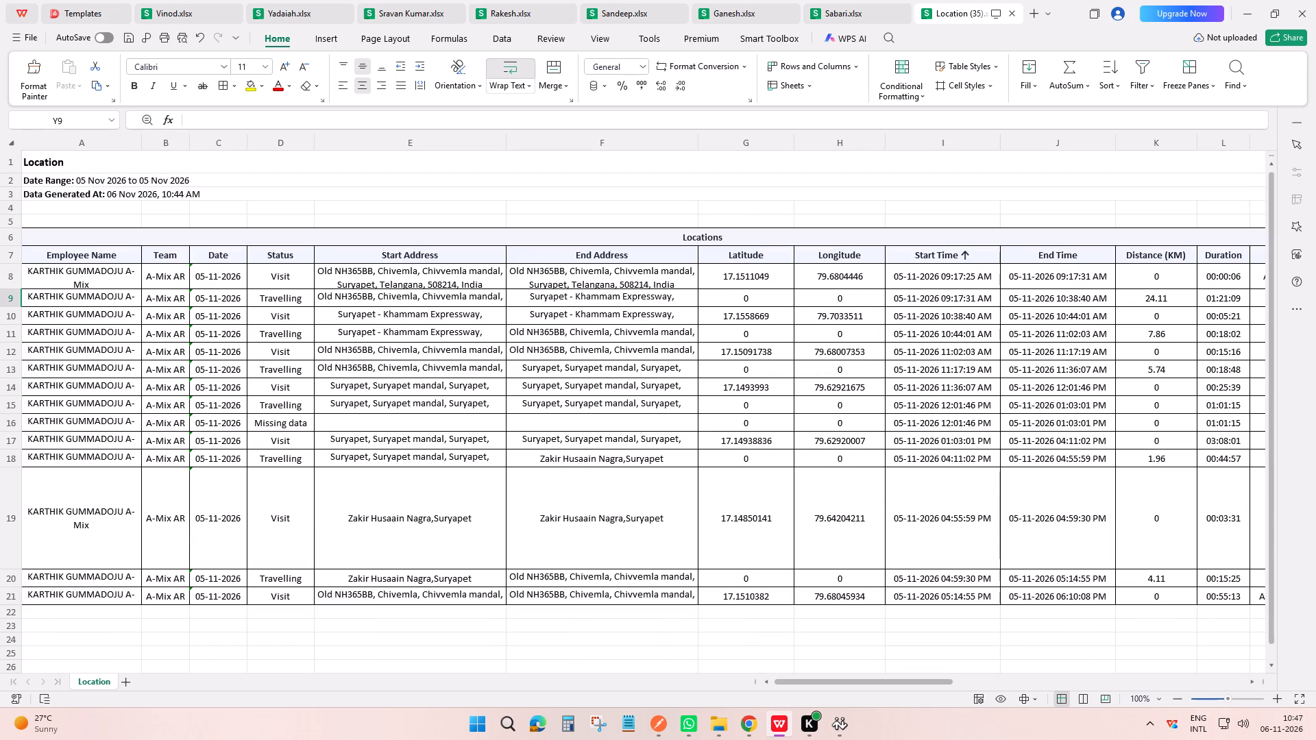
Save the workbook as Karthik.xlsx in the Desktop report folder, replacing the existing file.
left_click(16, 38)
left_click(71, 156)
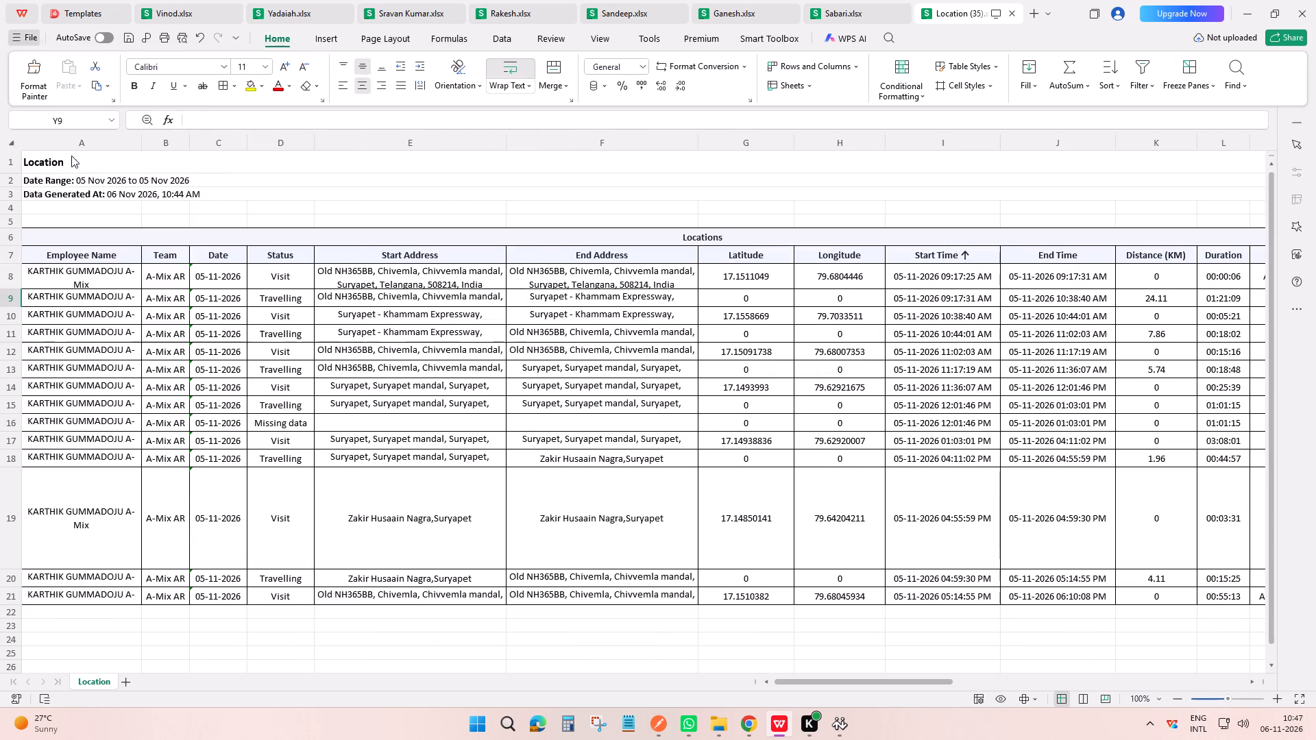
key("shift+l")
key("BackSpace")
type("Ka")
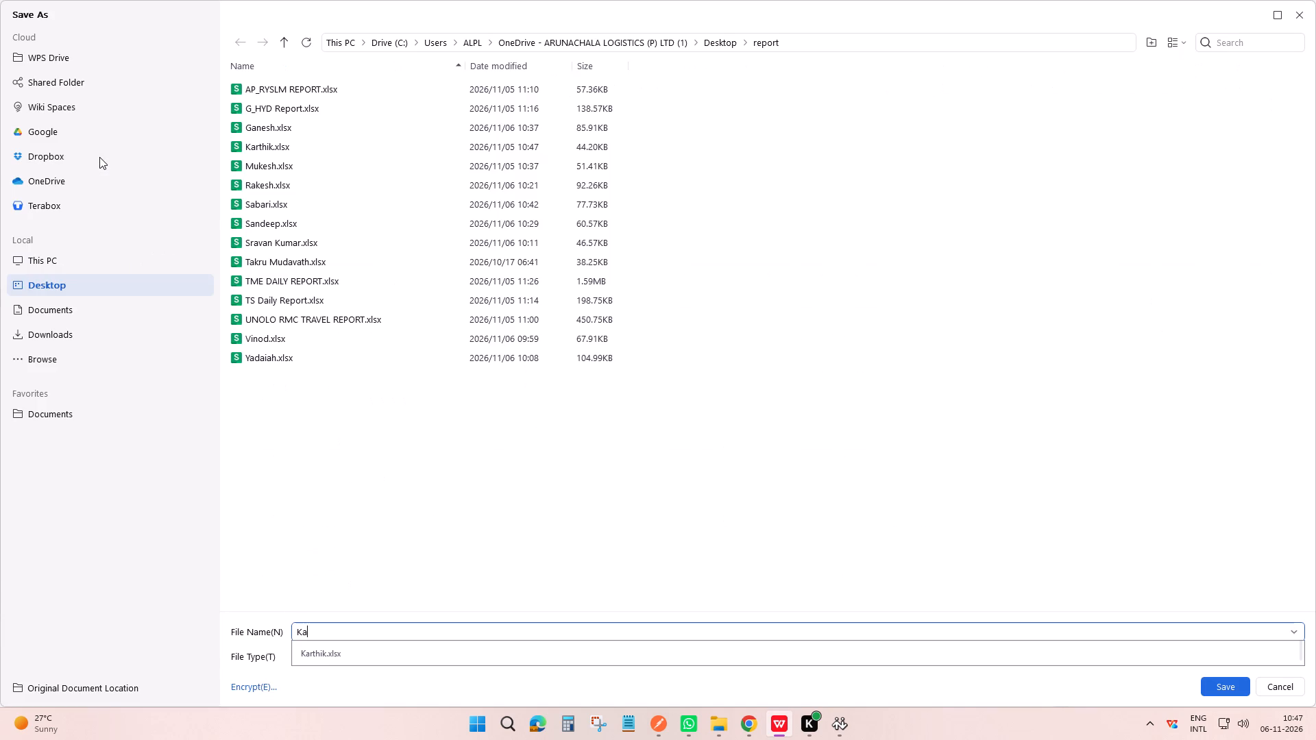
key("Down")
key("Return")
key("Return")
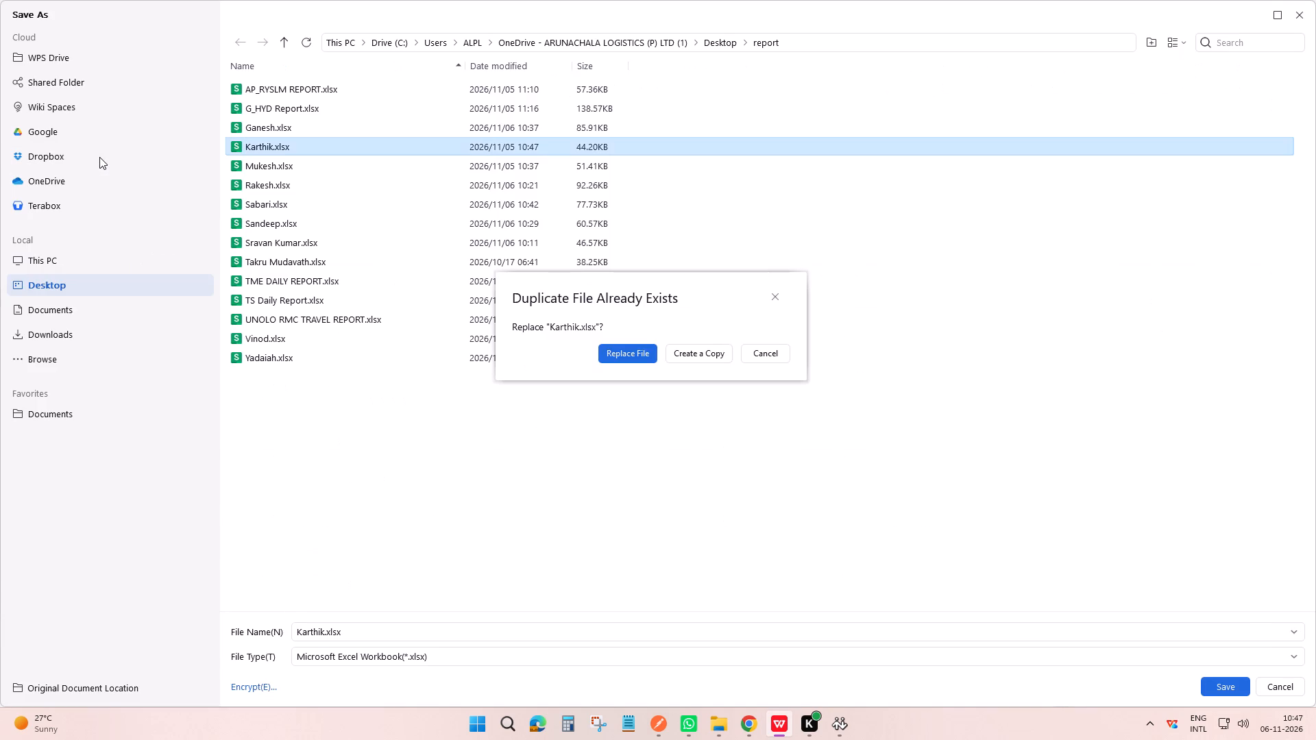
key("Return")
scroll(491, 159, "up", 2)
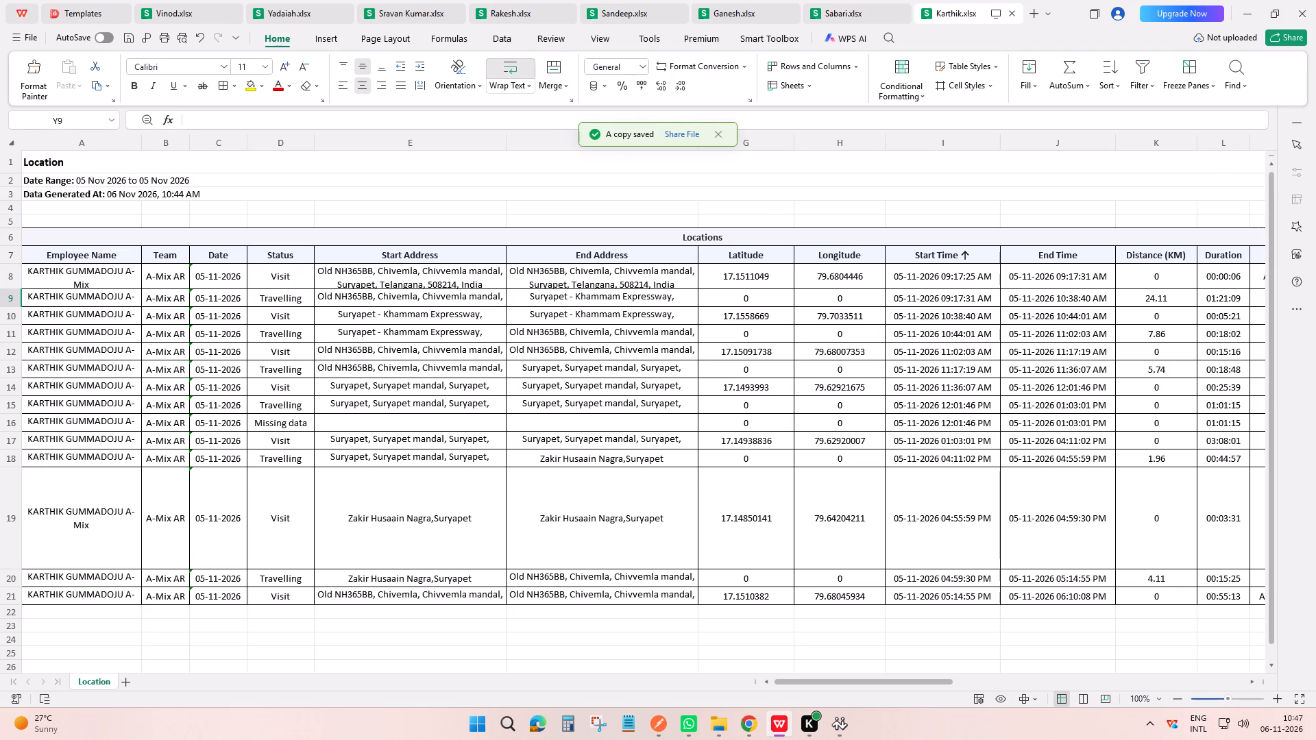
key("alt+Tab")
left_click(544, 167)
left_click(541, 202)
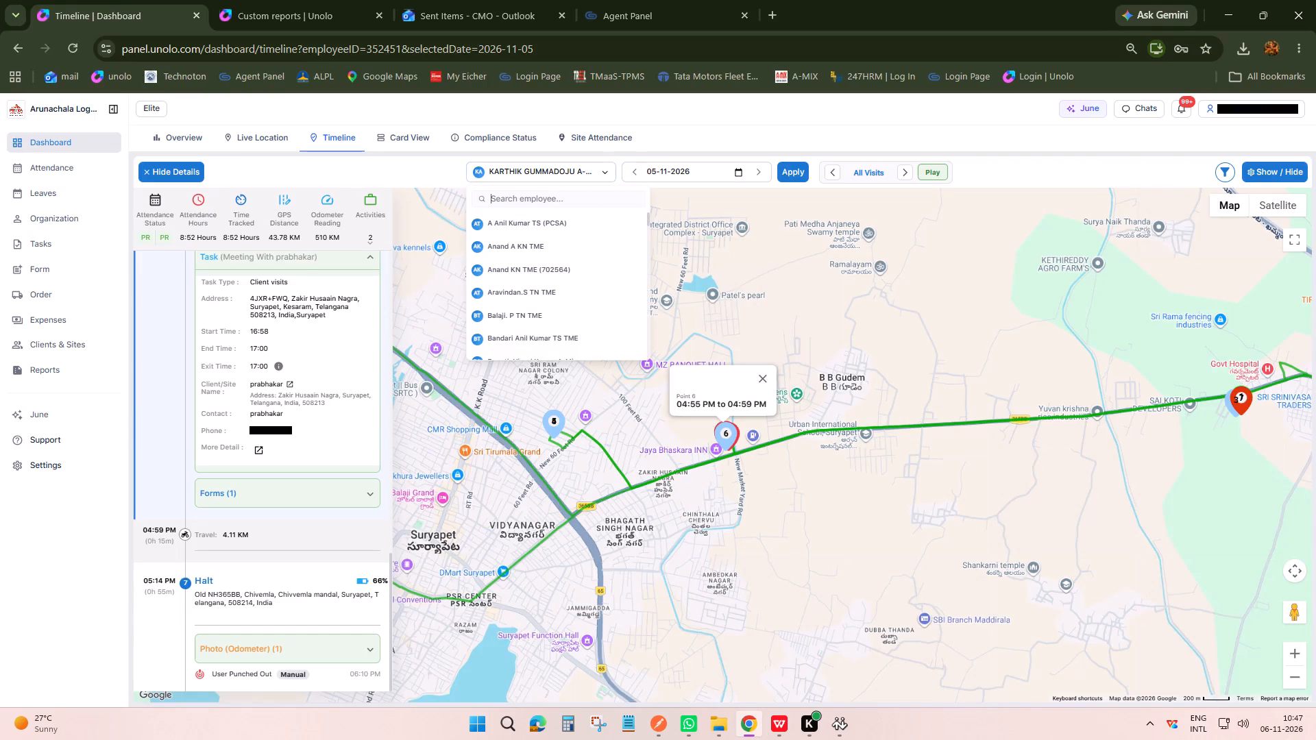
type("mukes")
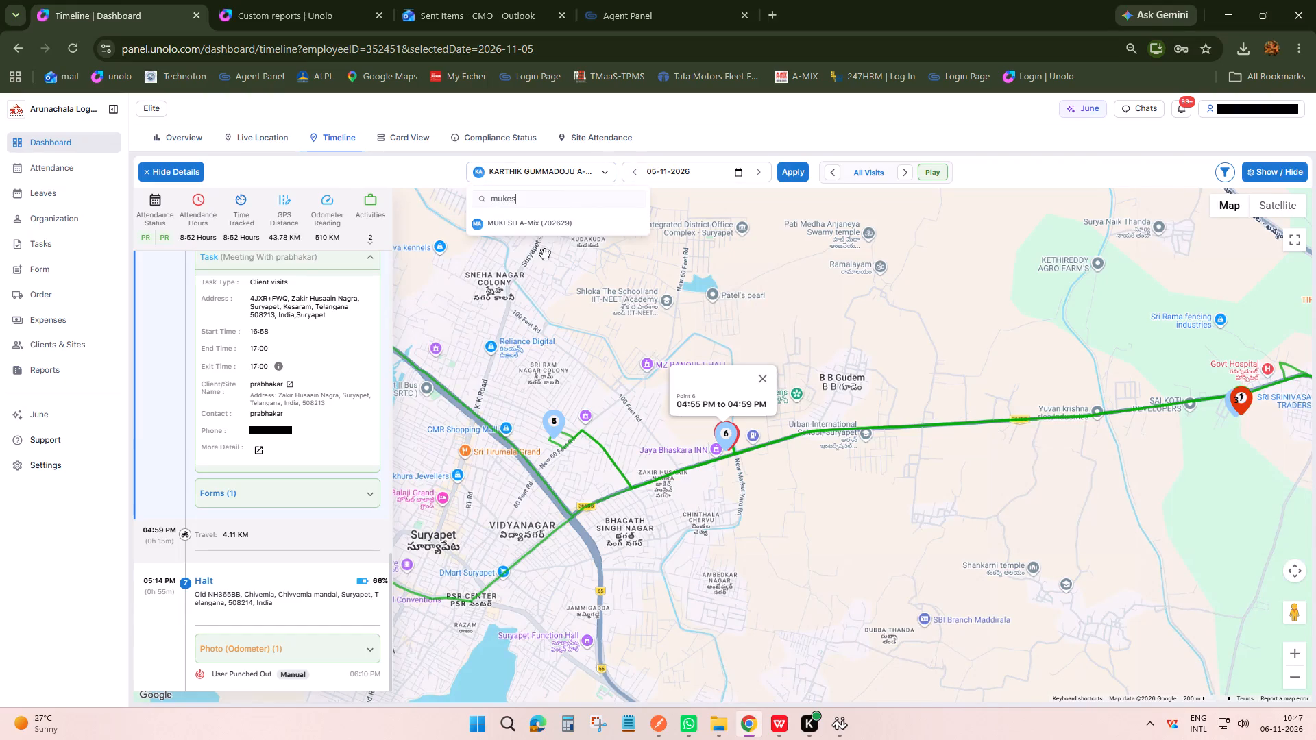
left_click(540, 232)
left_click(796, 167)
Review Mukesh's timeline from punch in to punch out, including halts, missing location data and meeting tasks.
scroll(443, 356, "up", 4)
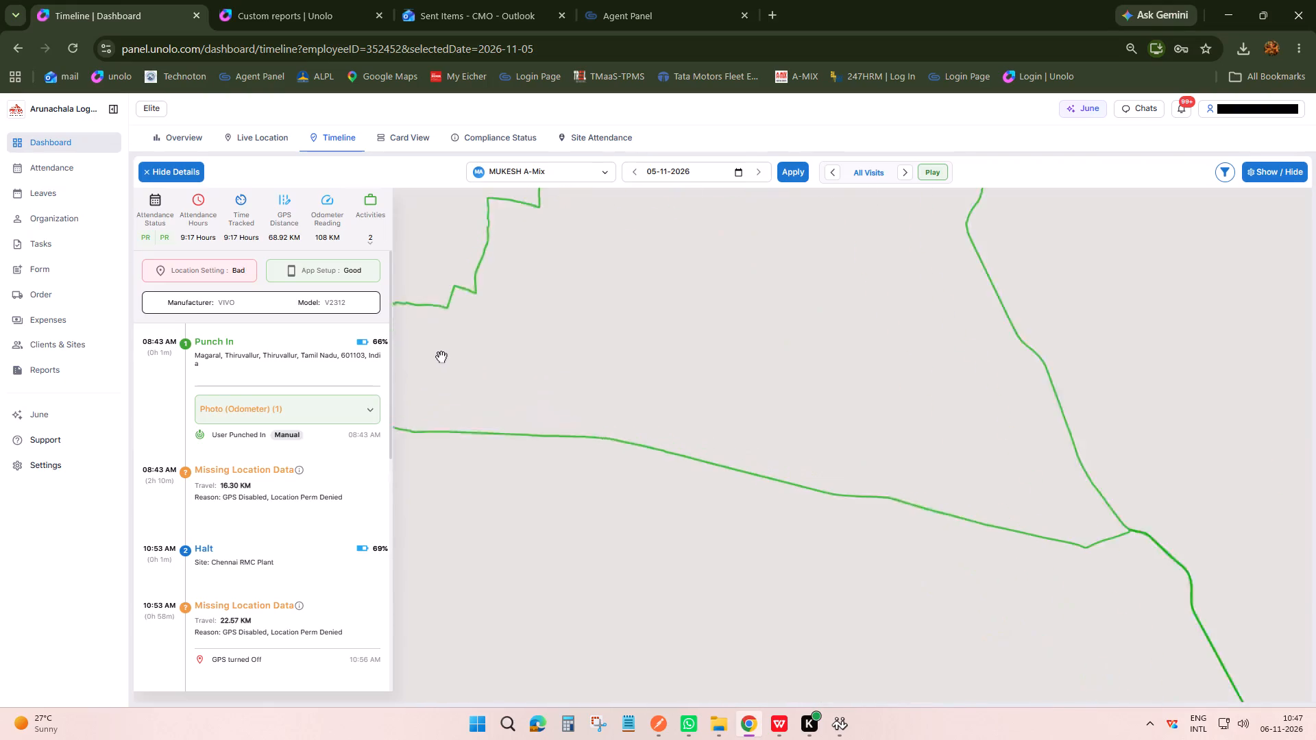
left_click(294, 362)
scroll(303, 440, "down", 2)
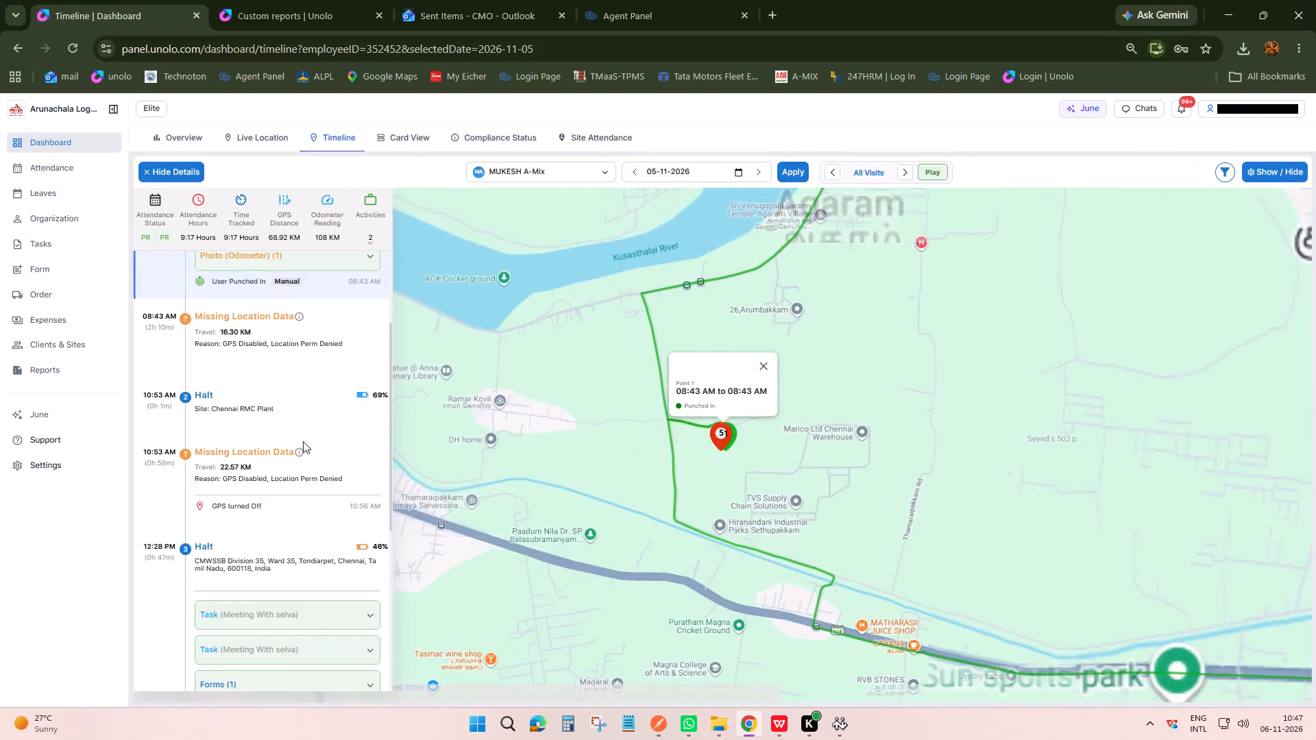
scroll(303, 441, "down", 17)
scroll(303, 441, "up", 1)
scroll(302, 436, "down", 10)
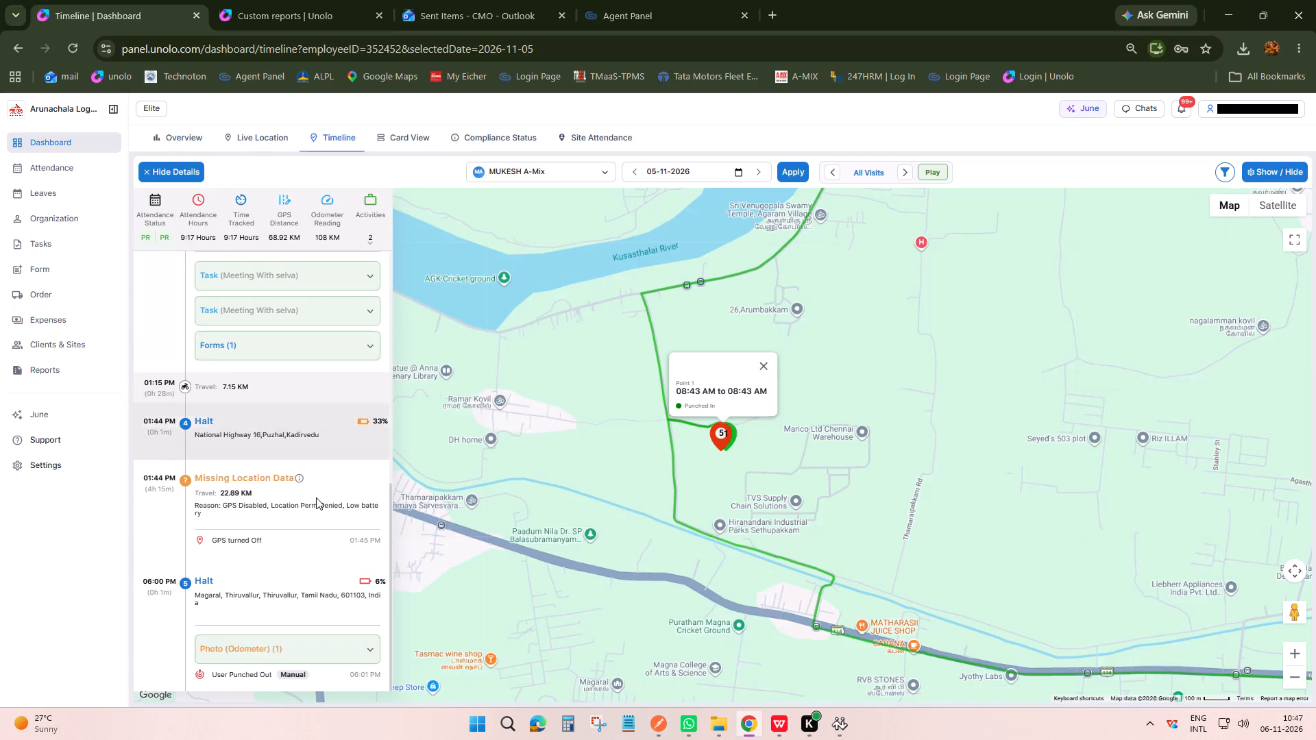
scroll(317, 510, "up", 2)
scroll(317, 510, "down", 1)
scroll(317, 510, "up", 12)
left_click(310, 376)
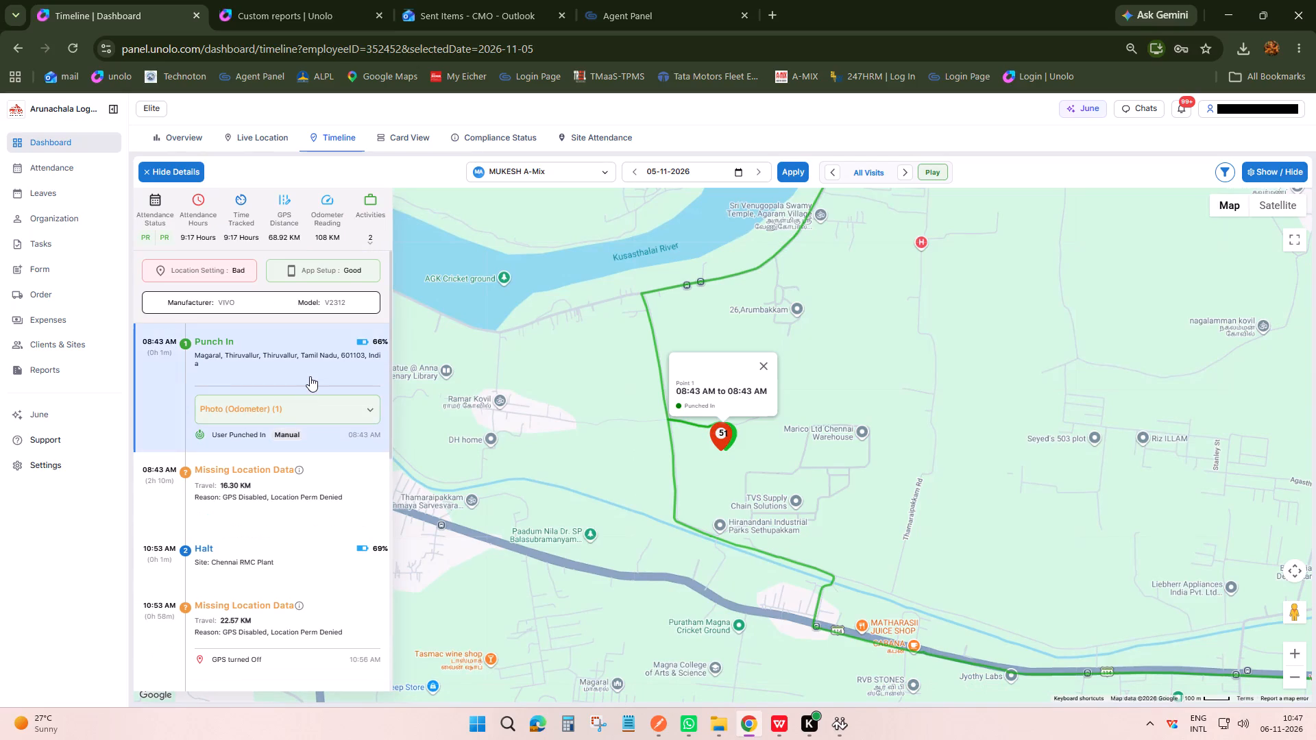
left_click(271, 0)
left_click(550, 240)
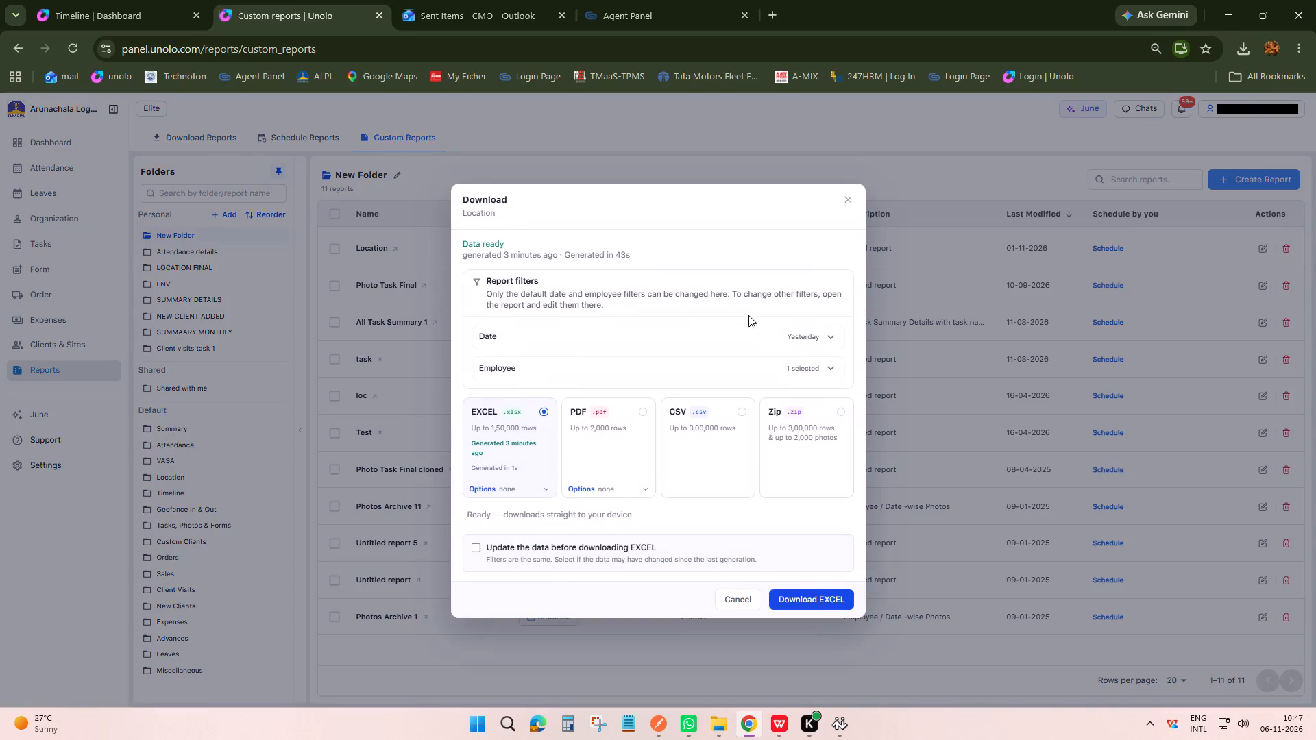
left_click(805, 369)
left_click(818, 388)
left_click(820, 399)
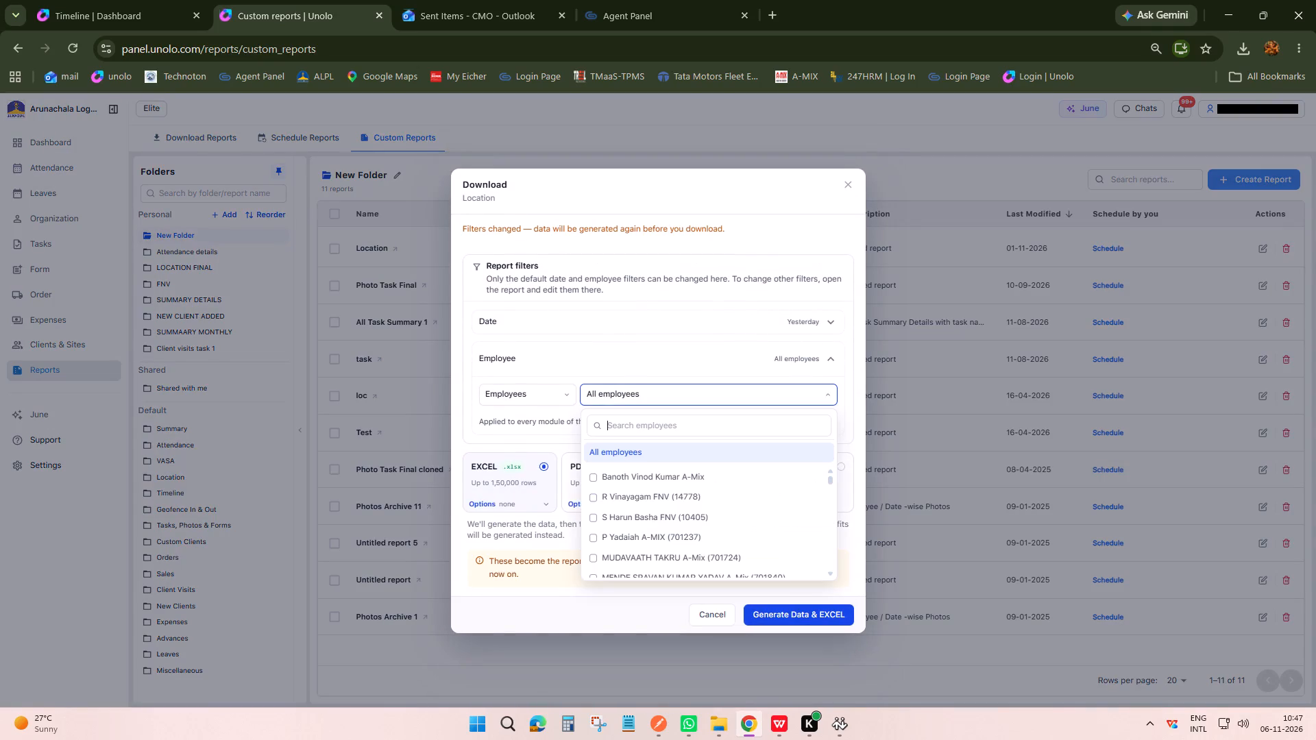
left_click(809, 434)
type("mukes")
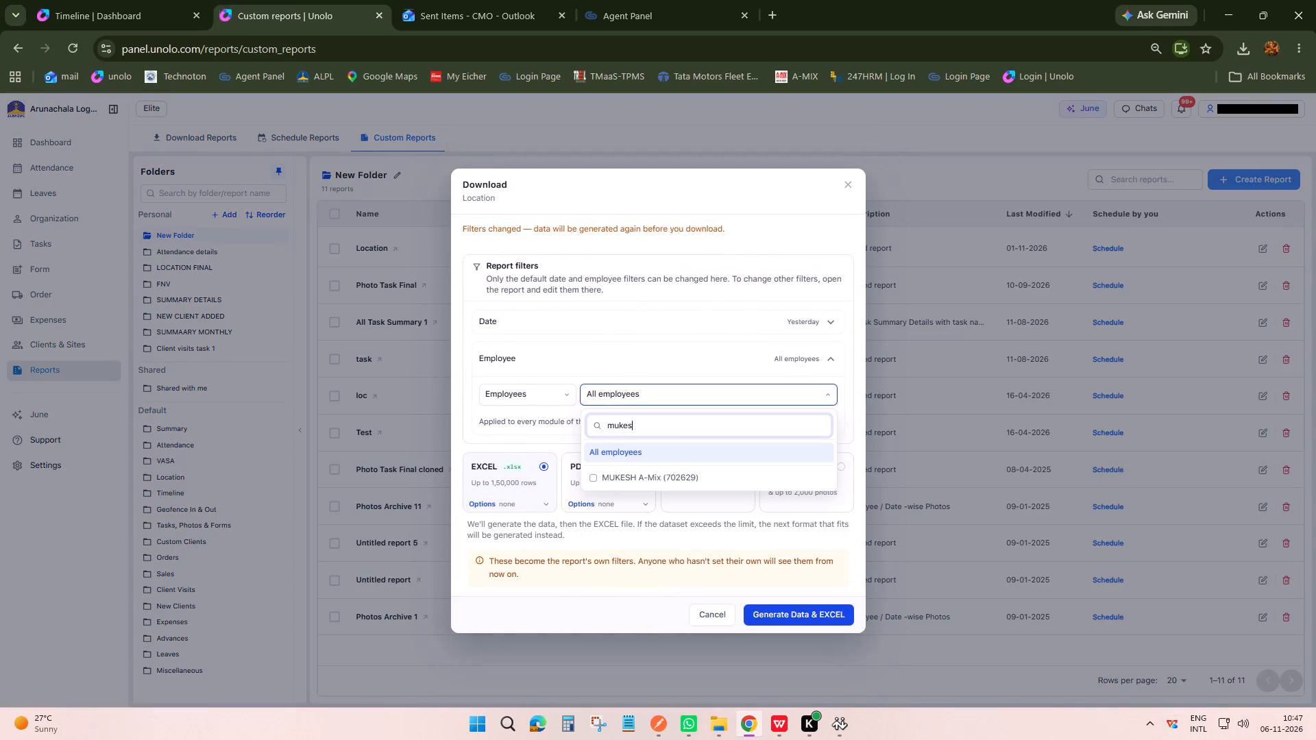
left_click(714, 471)
left_click(820, 617)
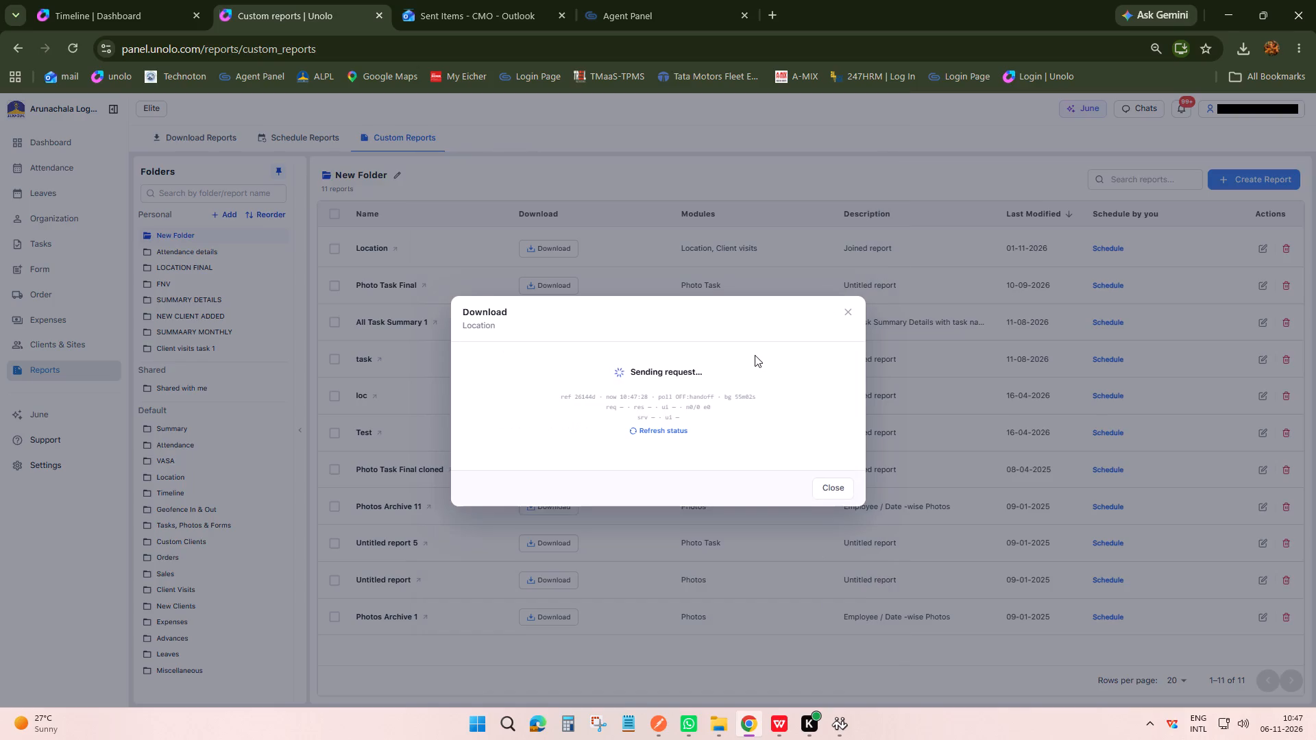
left_click(842, 499)
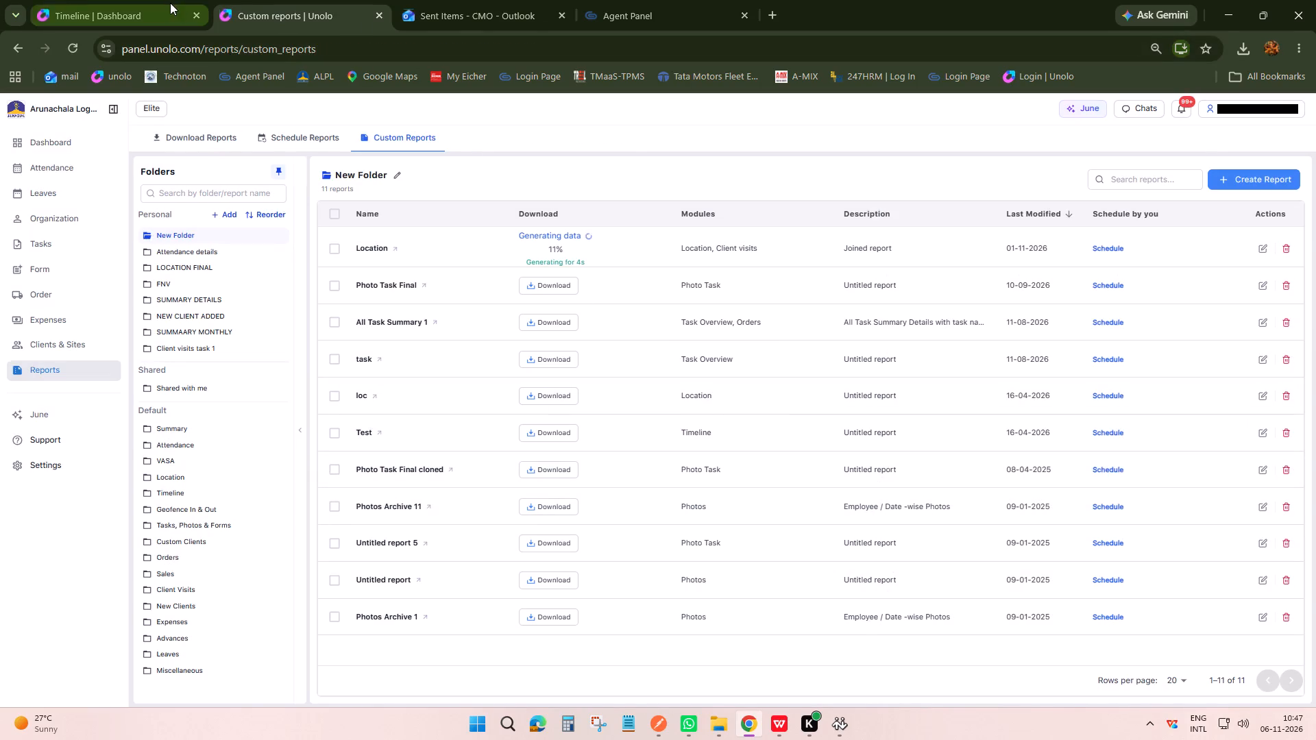
Examine Mukesh's travel route on the timeline map along with his halts and recorded tasks.
left_click(170, 3)
scroll(306, 430, "down", 3)
scroll(306, 430, "up", 6)
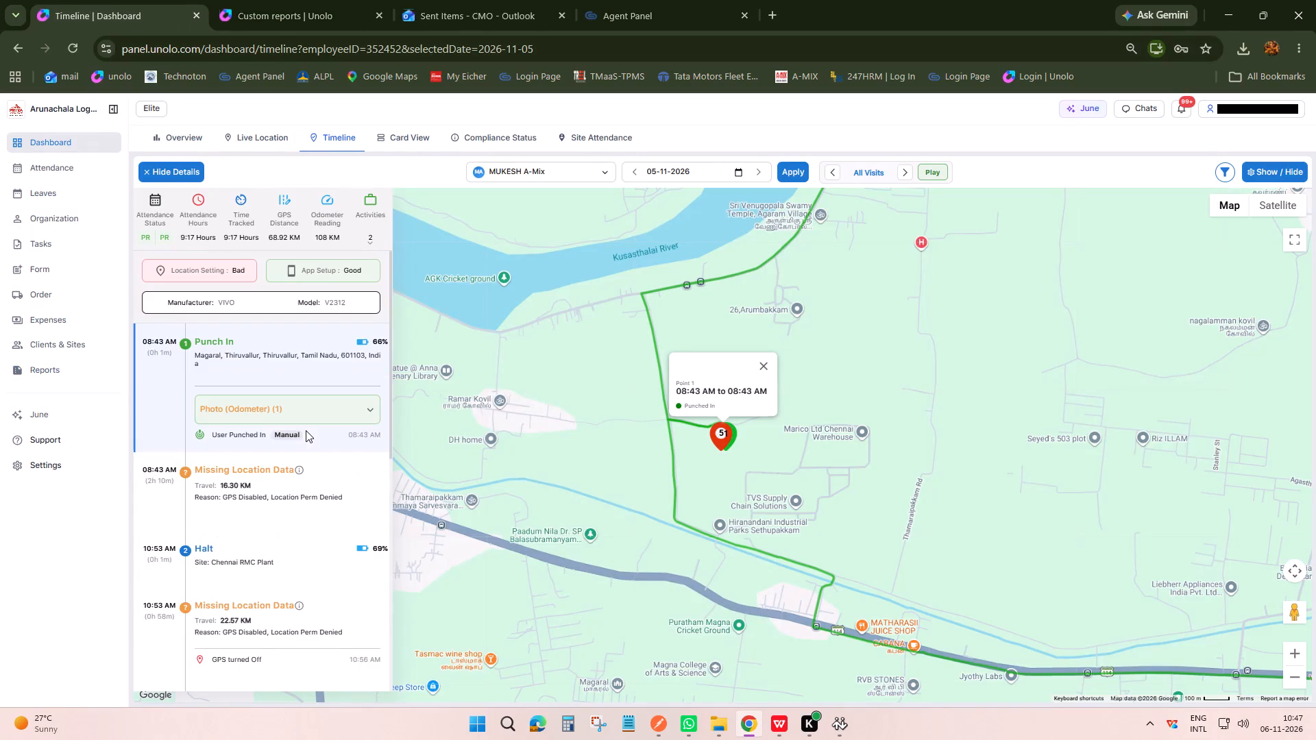
left_click(305, 362)
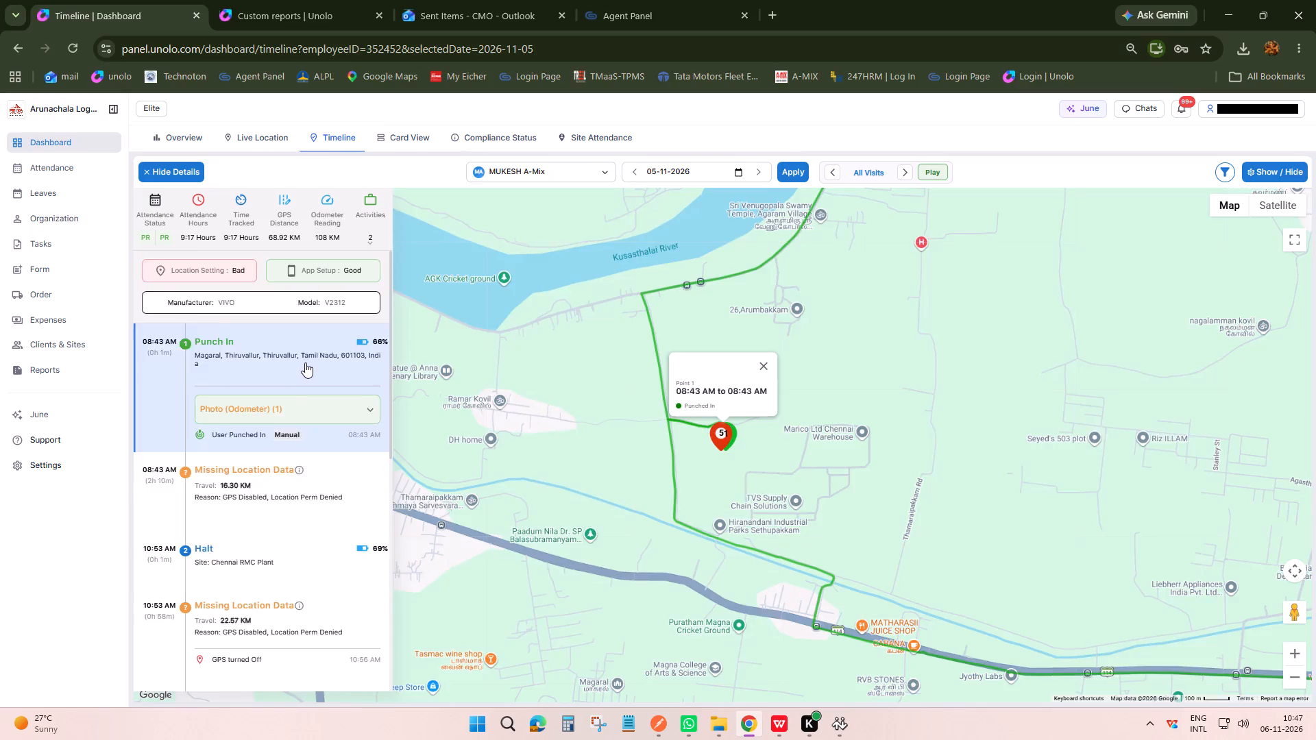
scroll(305, 362, "down", 4)
scroll(800, 442, "down", 8)
left_click_drag(880, 484, 783, 446)
scroll(782, 449, "down", 4)
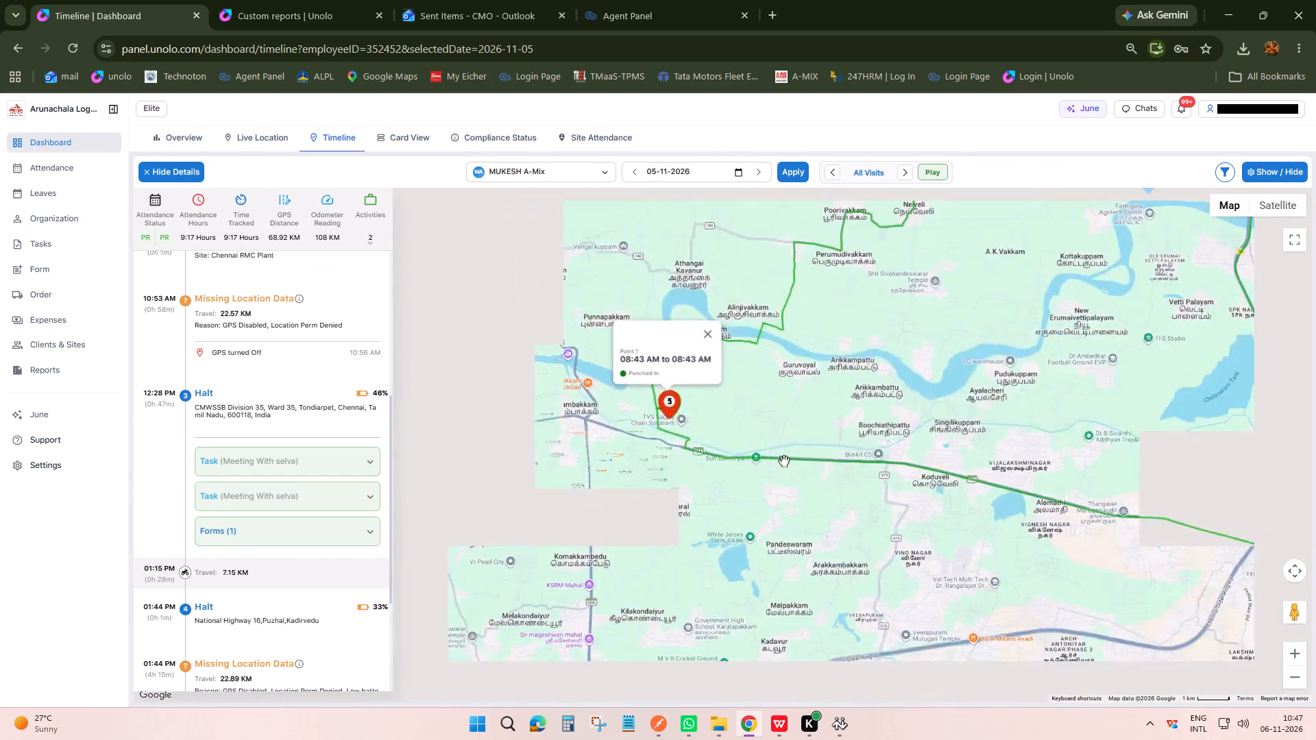
scroll(806, 470, "down", 4)
left_click_drag(866, 520, 807, 495)
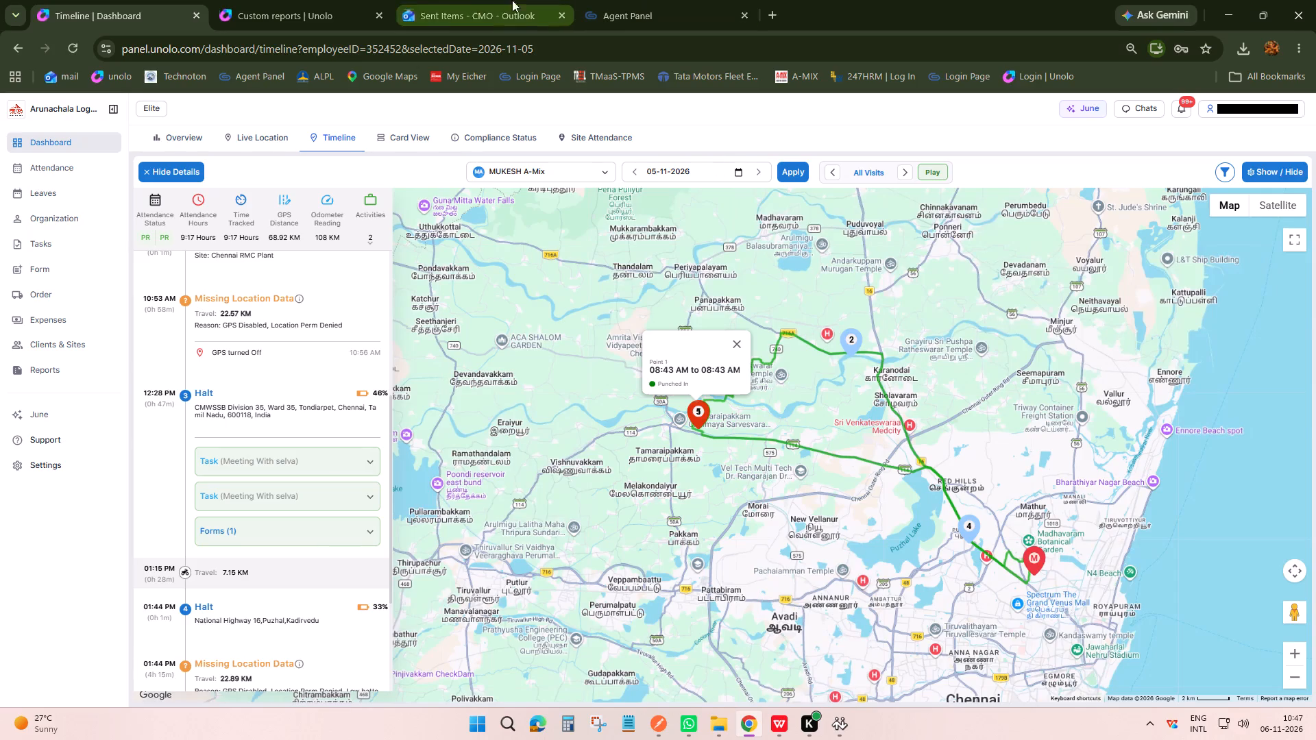
Download the generated Location report for Mukesh and open Location (36).xlsx.
left_click(243, 0)
left_click(546, 246)
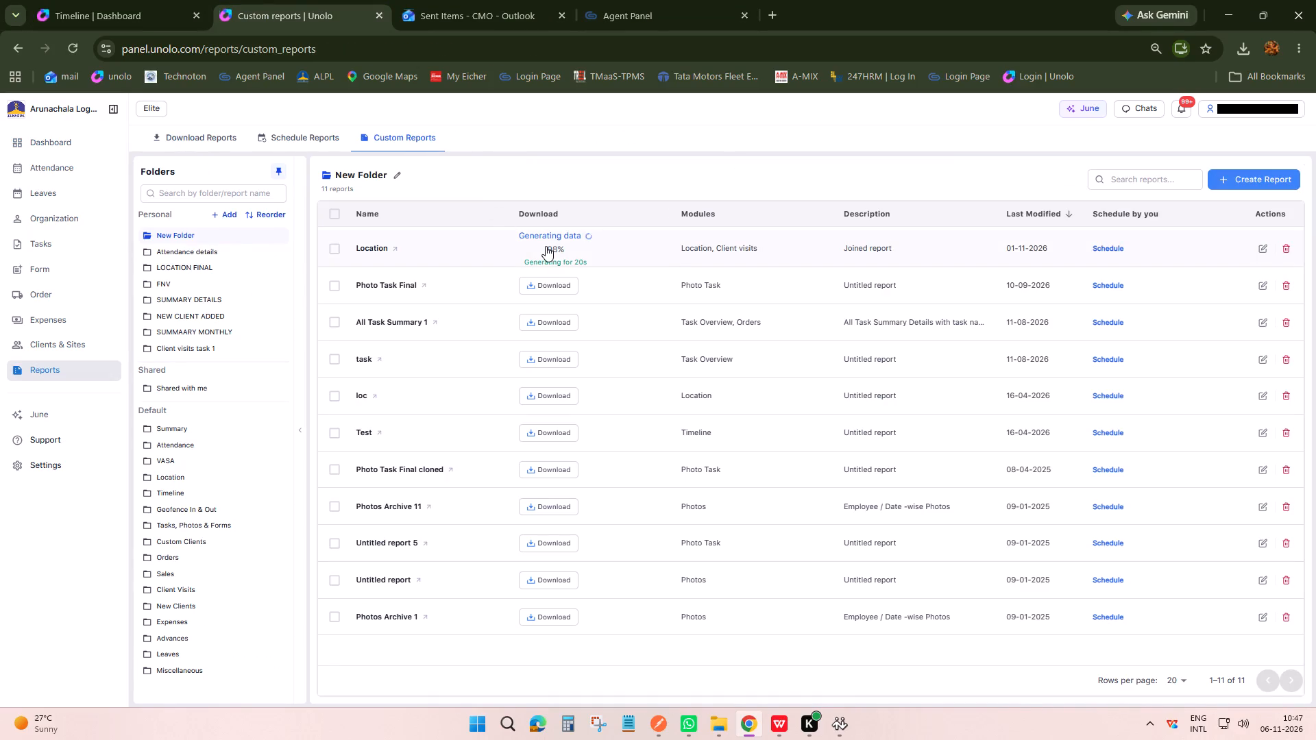
left_click(554, 258)
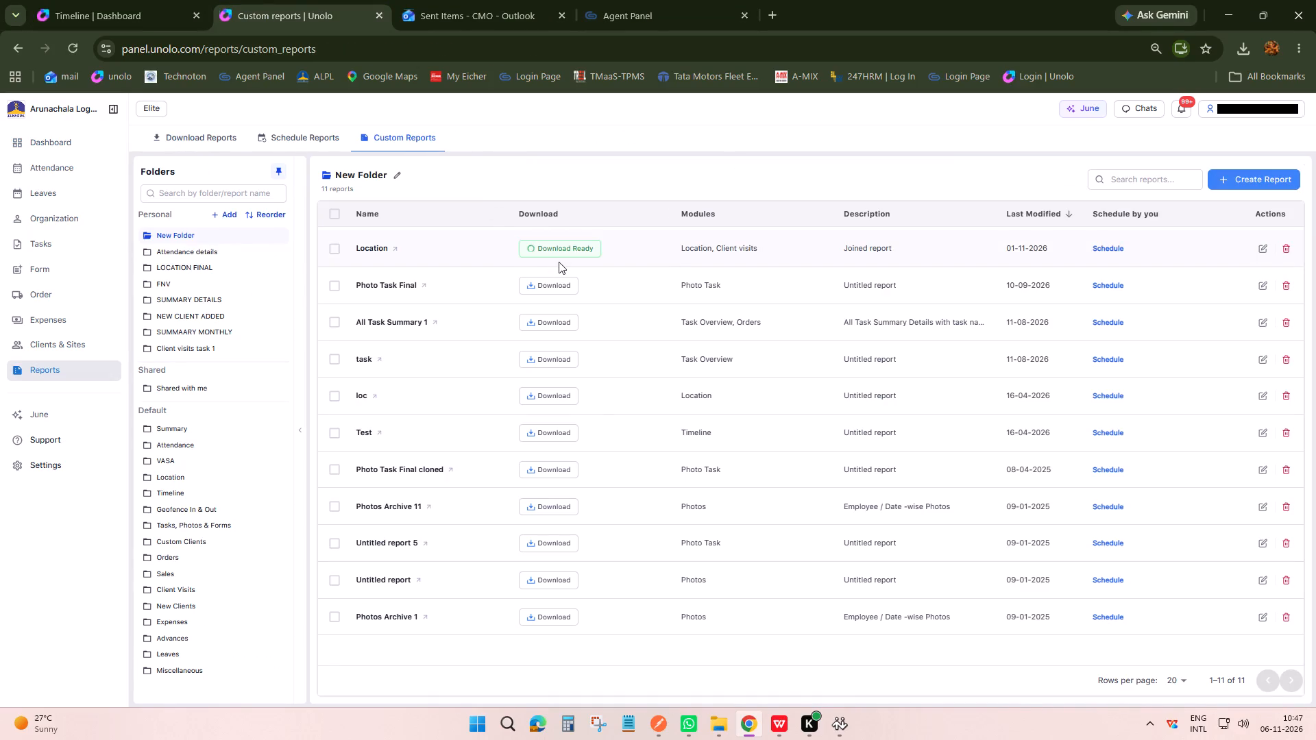
left_click(567, 245)
left_click(827, 496)
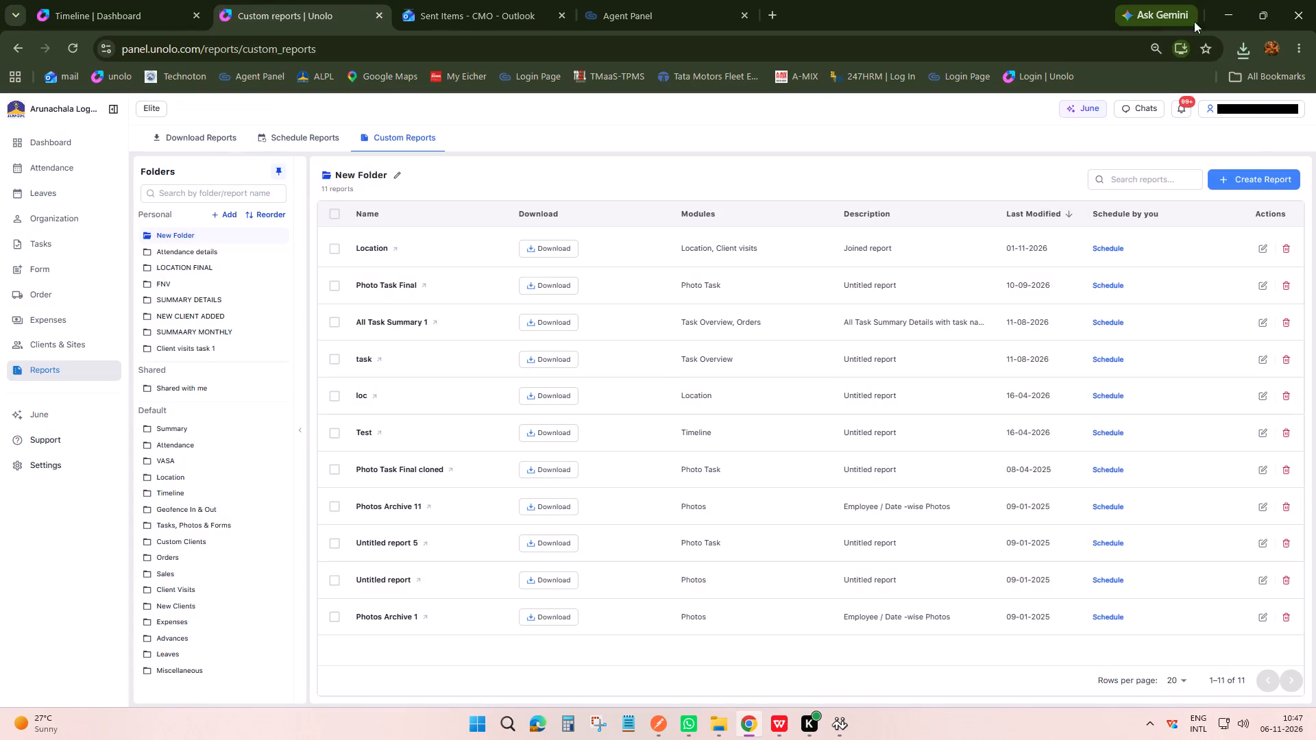
left_click(1238, 41)
left_click(1099, 107)
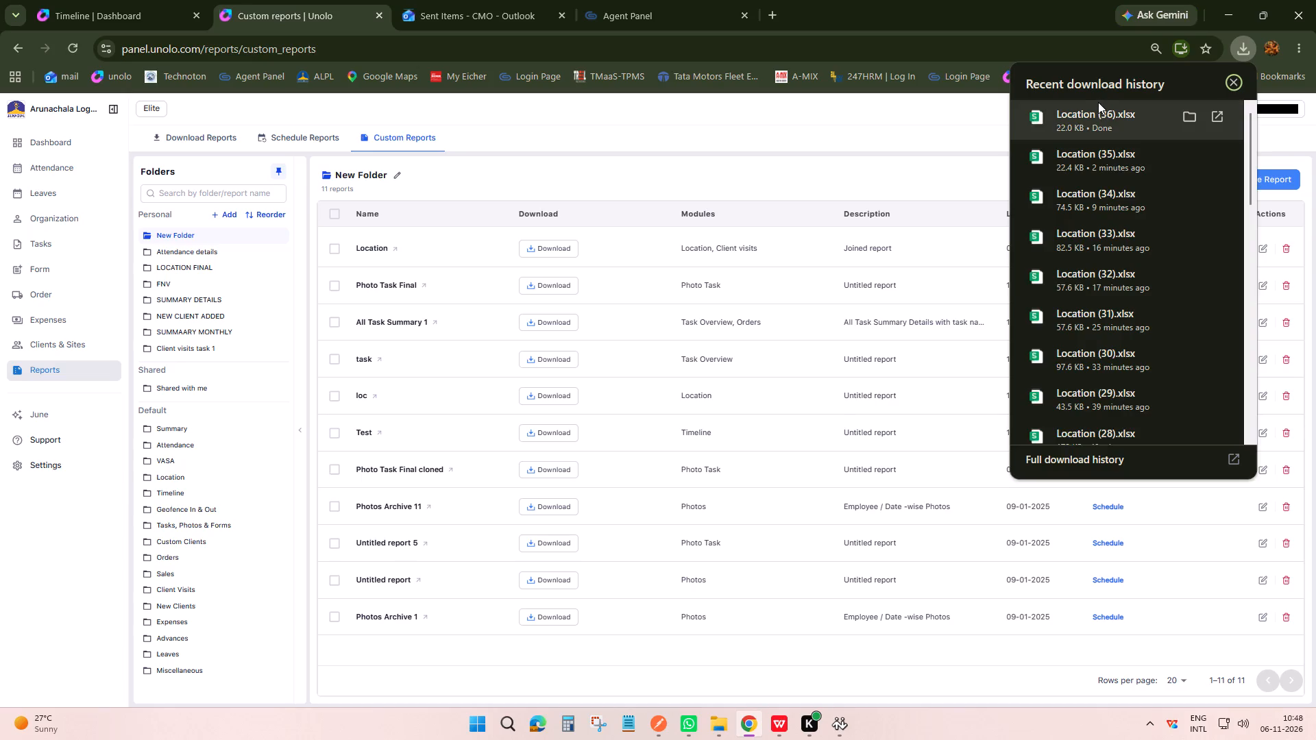
left_click(1095, 105)
Compare the report's client visit details with the two selva meeting tasks in the 12:28 PM timeline halt.
scroll(598, 336, "up", 4)
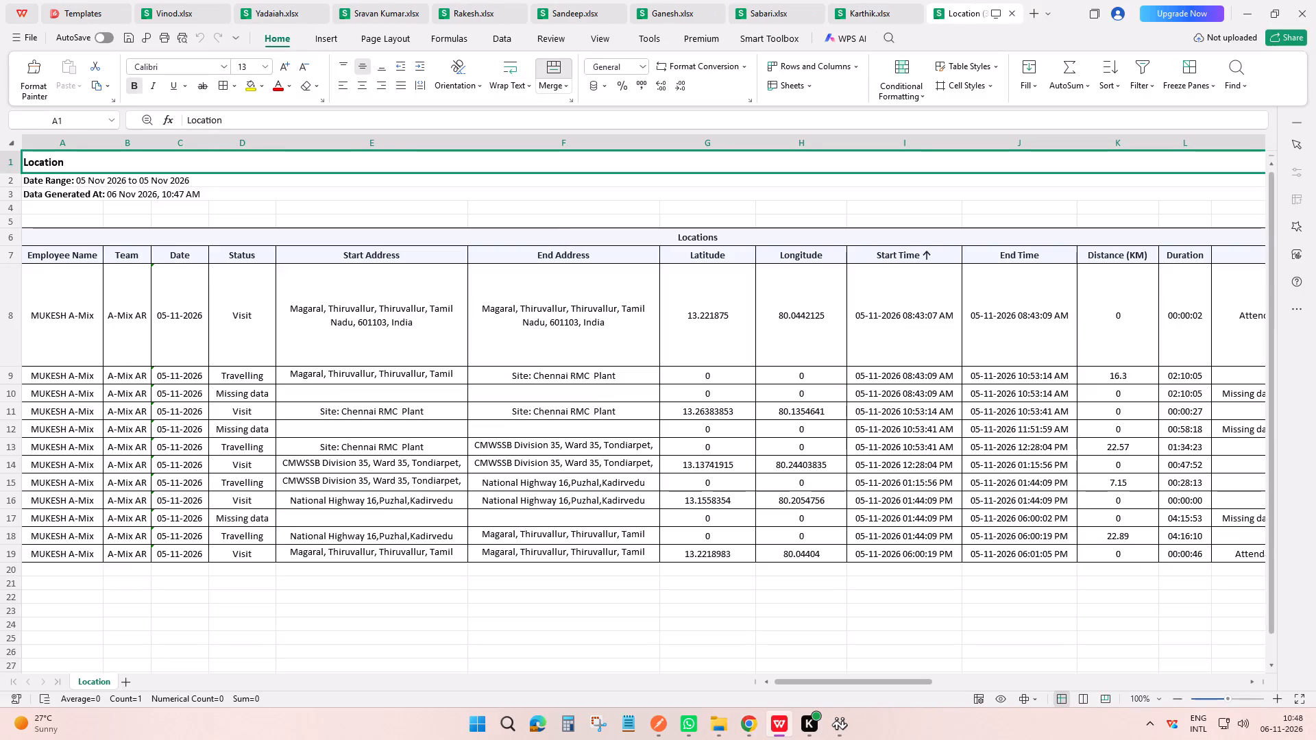
left_click_drag(909, 679, 958, 673)
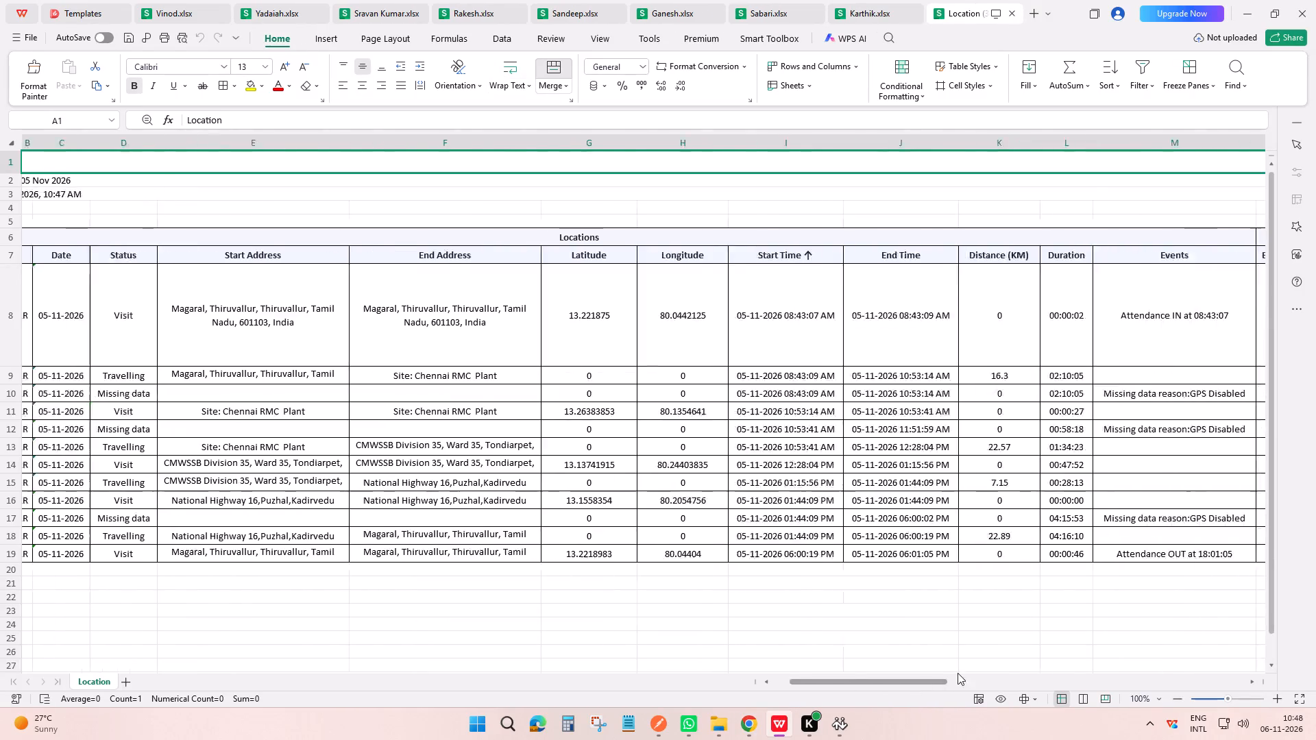
left_click_drag(958, 673, 1163, 649)
key("alt+Tab")
left_click(119, 0)
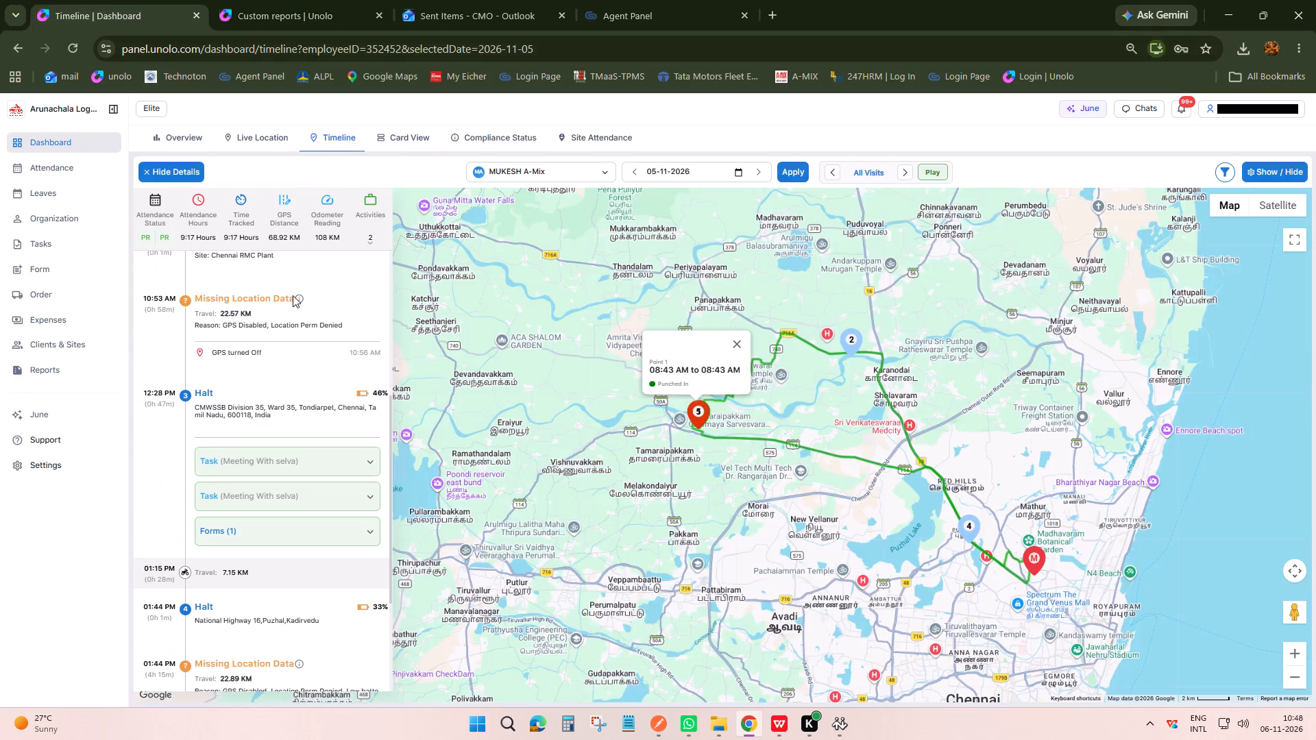
scroll(293, 301, "down", 3)
scroll(340, 416, "down", 6)
scroll(345, 471, "up", 5)
scroll(318, 408, "up", 8)
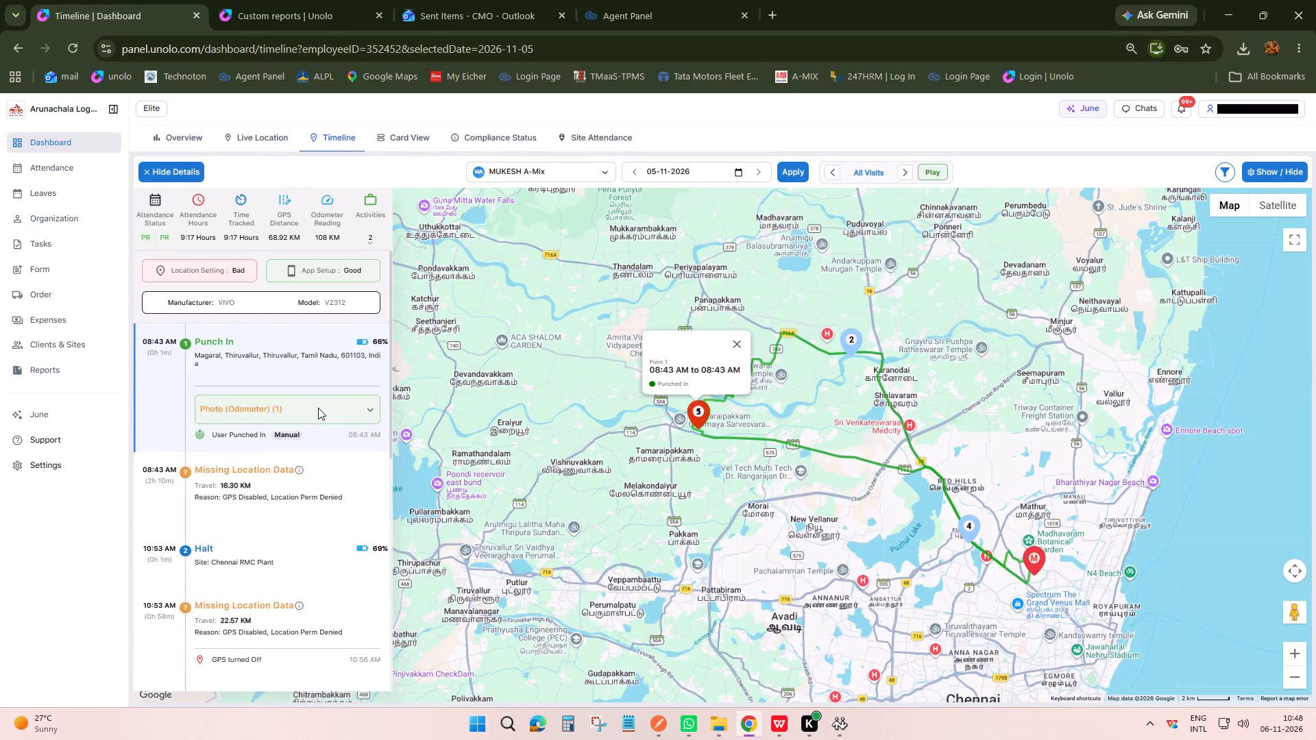
scroll(318, 408, "down", 7)
left_click(358, 280)
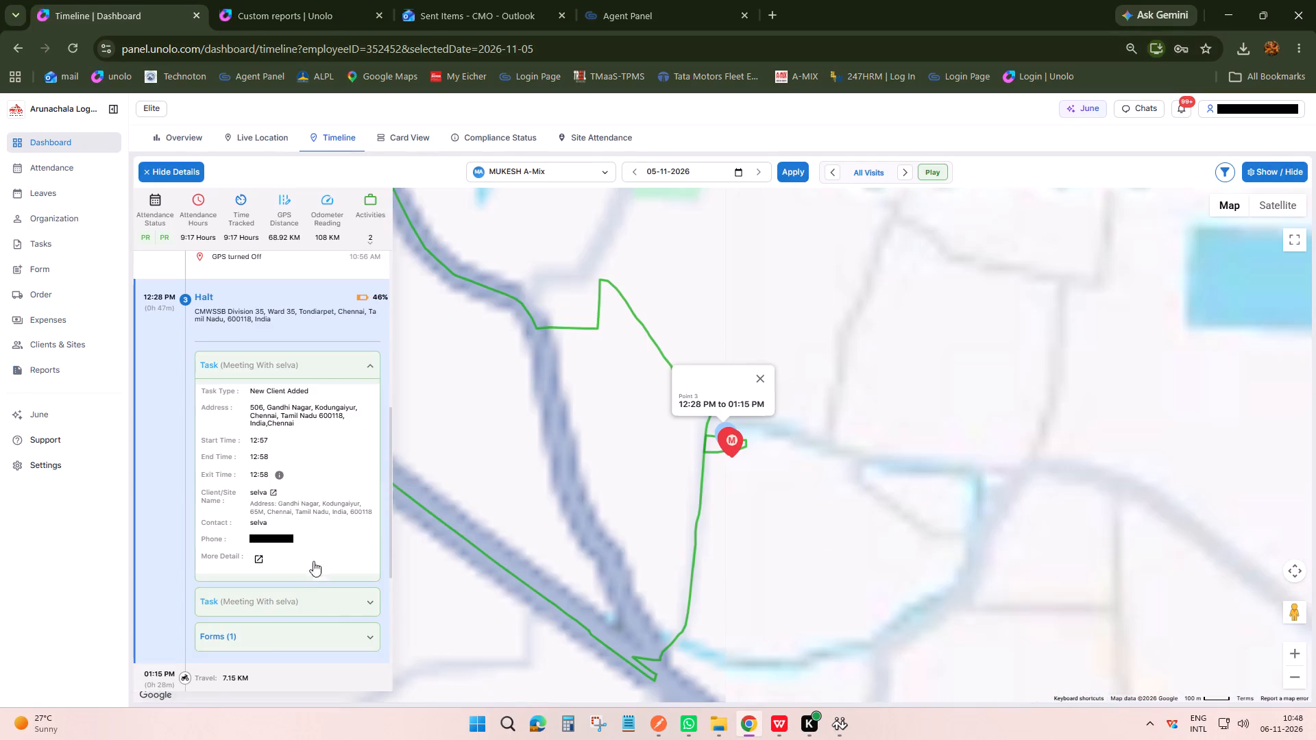
left_click(332, 600)
scroll(317, 510, "down", 3)
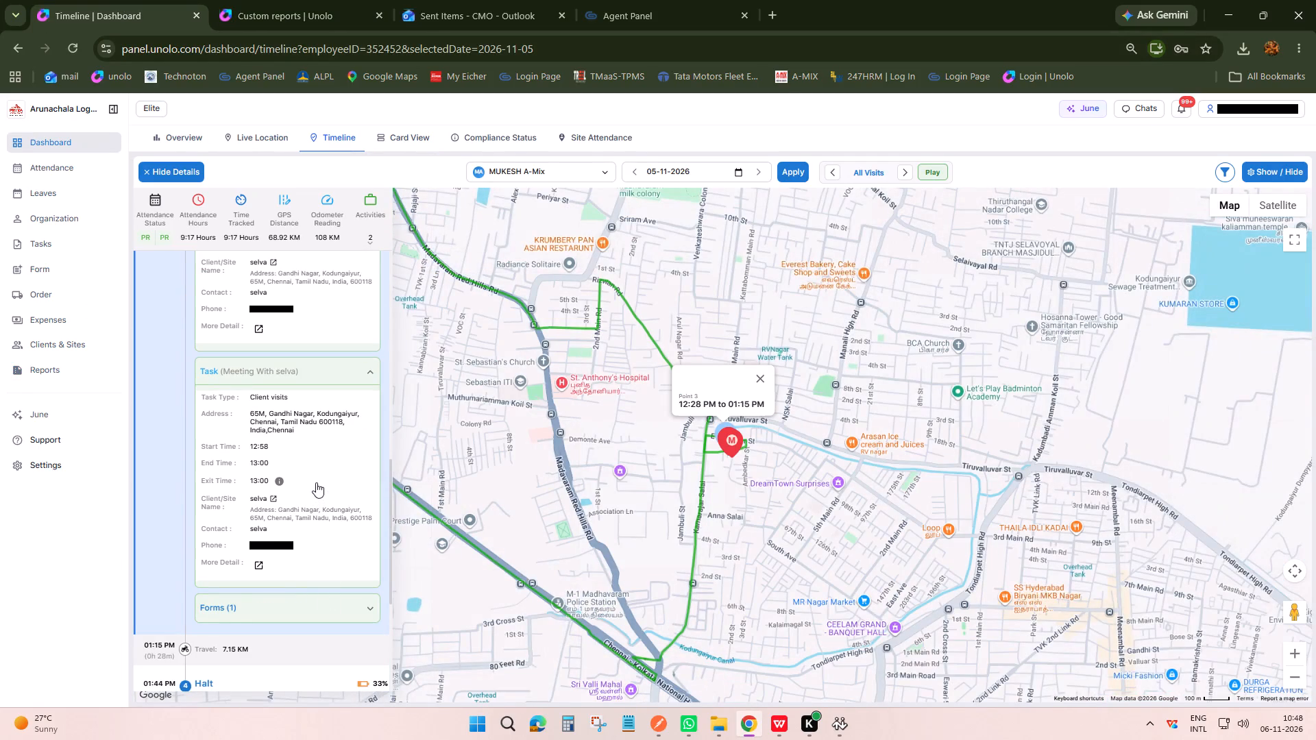
scroll(316, 482, "up", 4)
scroll(316, 482, "down", 2)
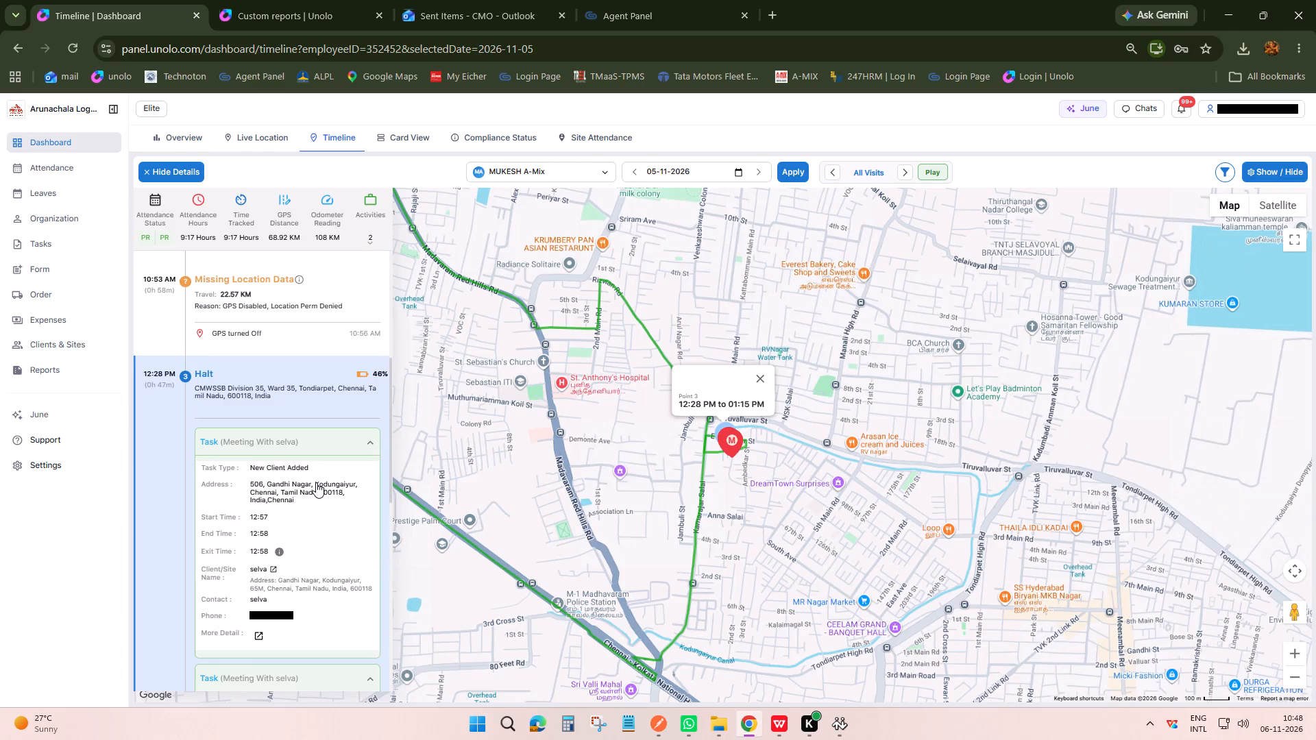
scroll(316, 482, "down", 2)
In the workbook's Client visits section, delete the Employee Name, Manager Name, Designation, Date and Assigned by columns.
key("alt+Tab")
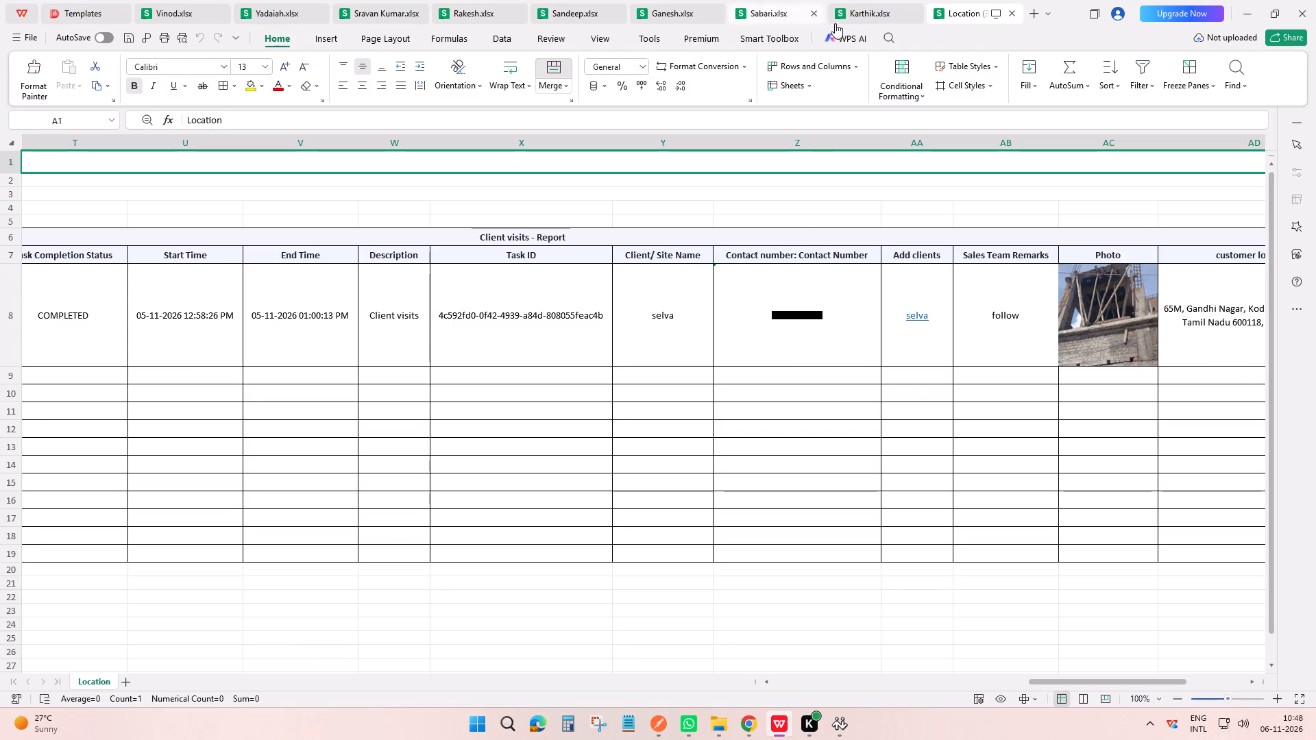
left_click(455, 324)
key("Left")
key("Left")
key("Left")
key("Left")
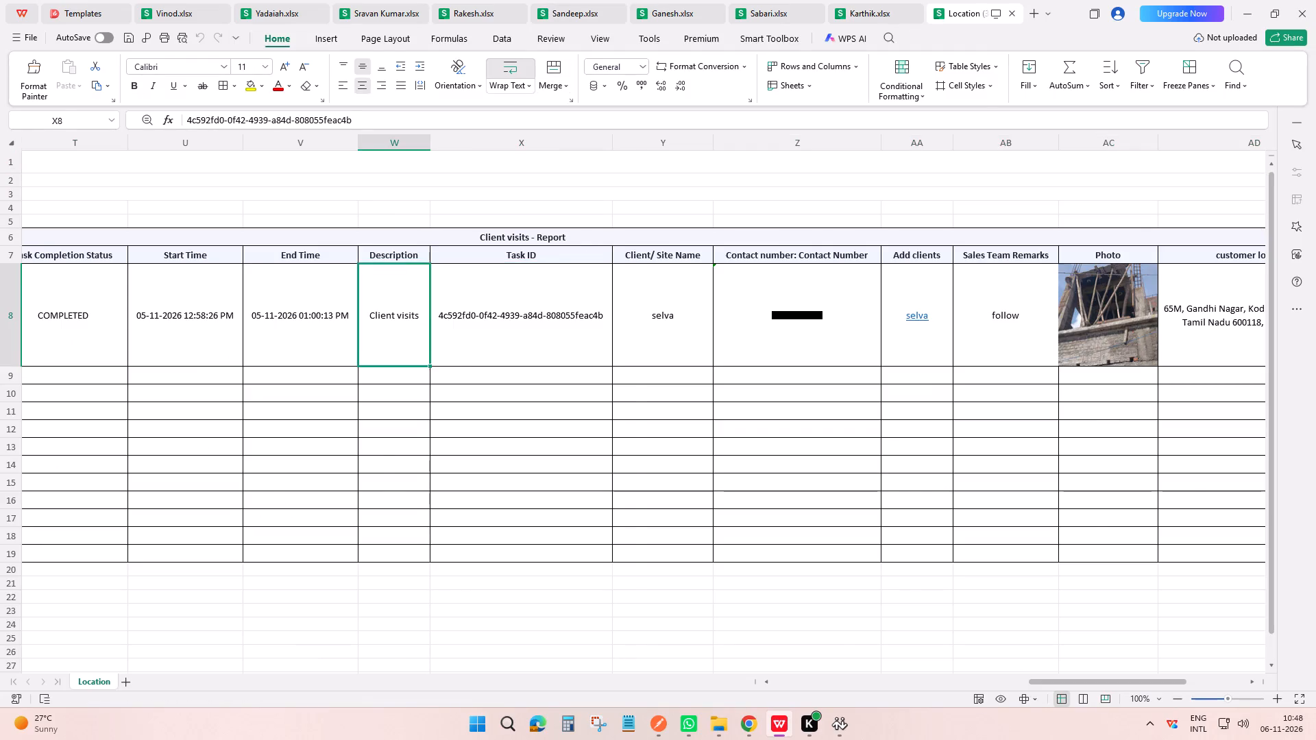
key("Left")
key("Left")
key("Left")
key("Left")
key("Left")
key("Left")
key("Left")
key("Left")
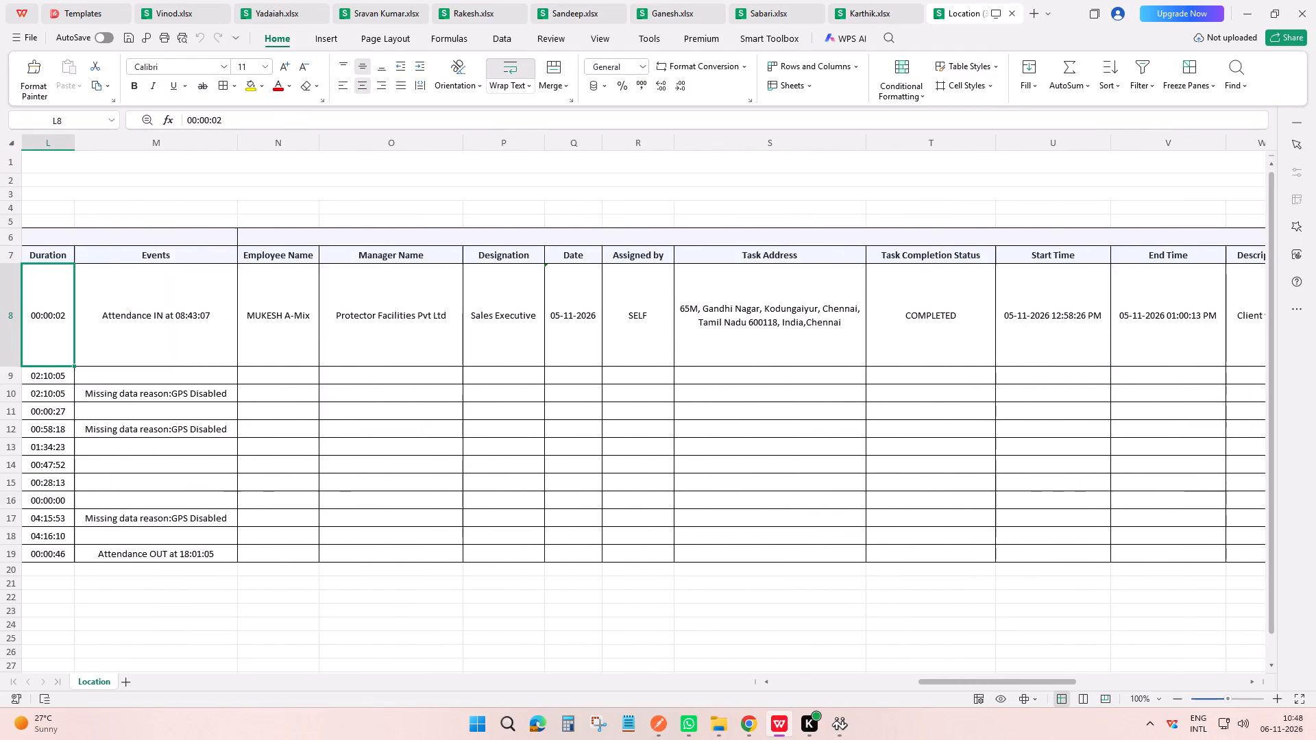
key("Right")
key("Right")
key("Right")
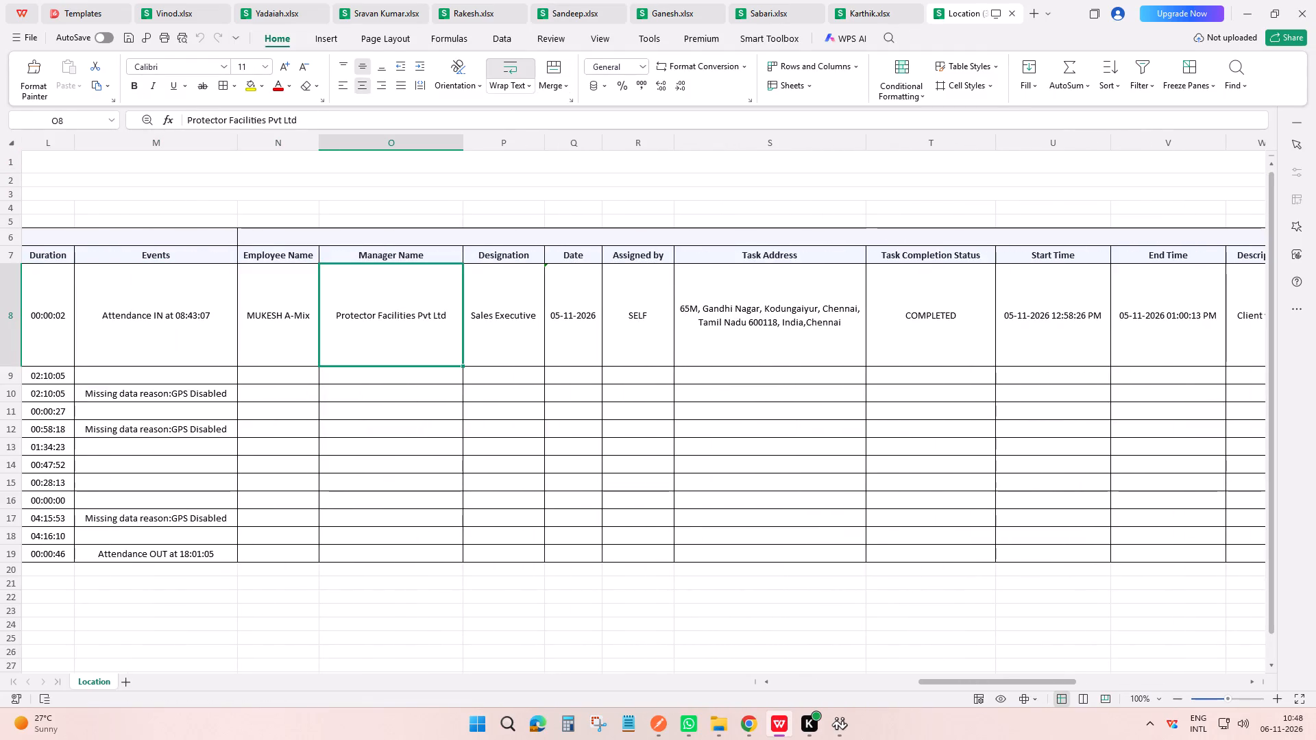
left_click_drag(292, 258, 632, 267)
right_click(635, 258)
left_click(683, 303)
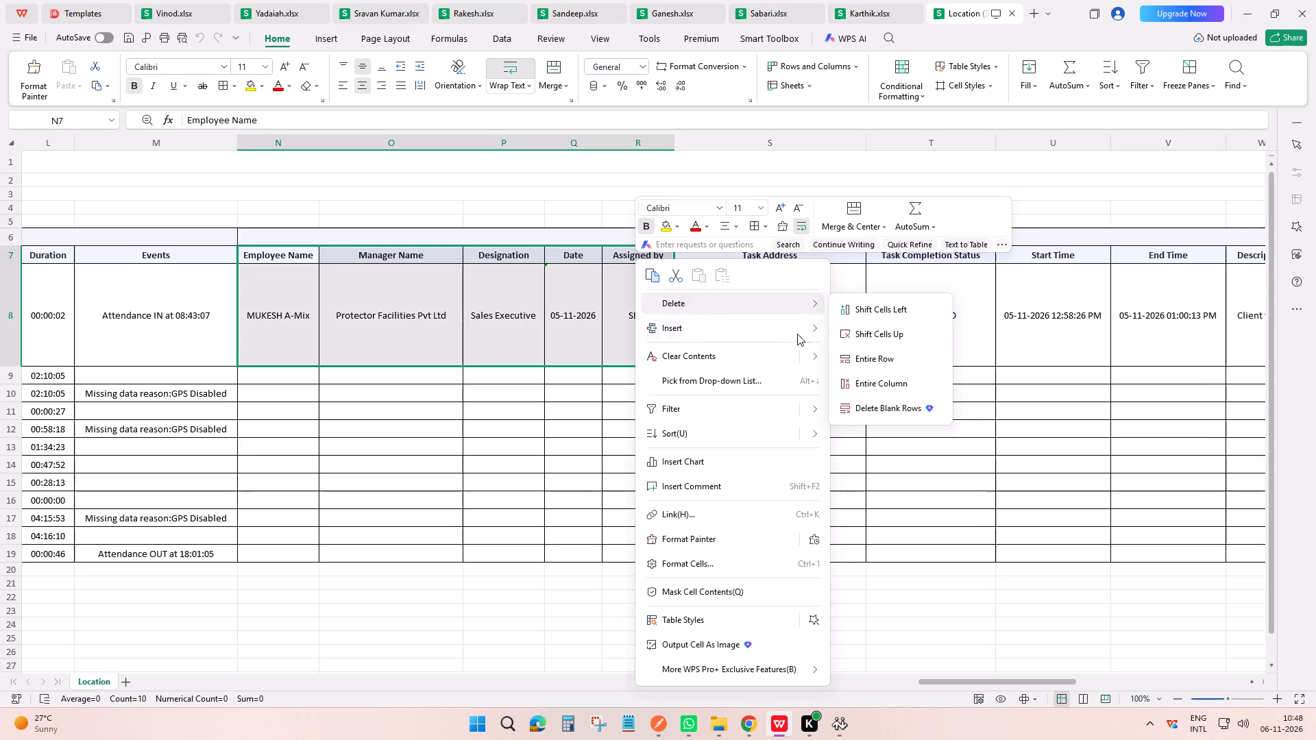
left_click(907, 375)
left_click(666, 421)
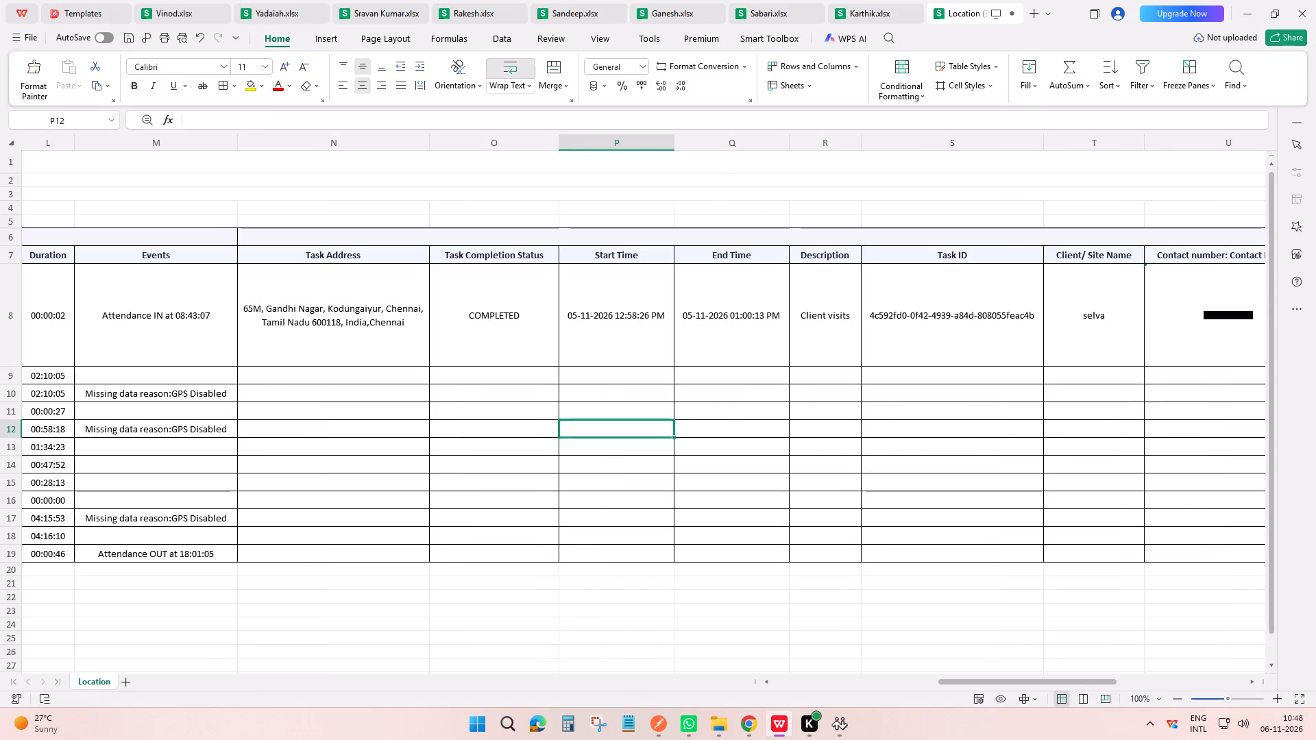
Delete the Add Form column at the end of the Client visits section.
left_click_drag(982, 675, 1035, 674)
left_click_drag(1049, 679, 1298, 676)
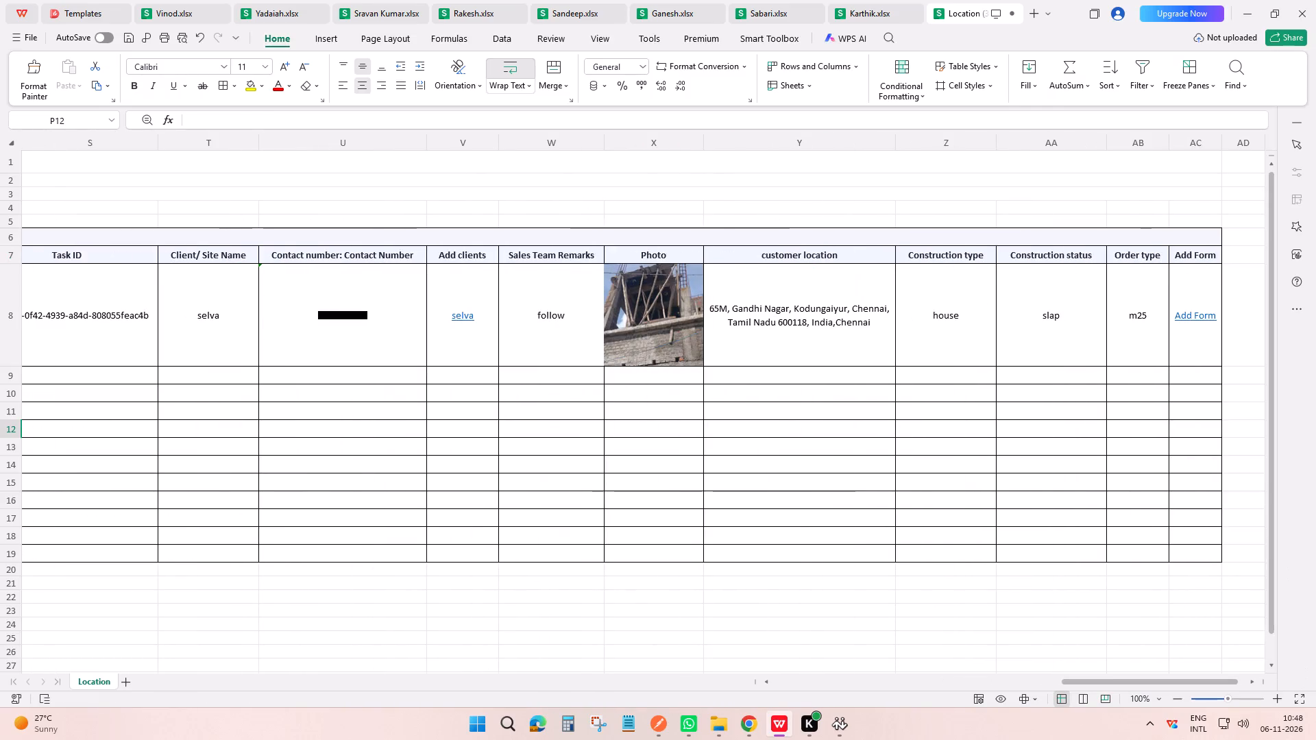
left_click(1197, 145)
key("ctrl+minus")
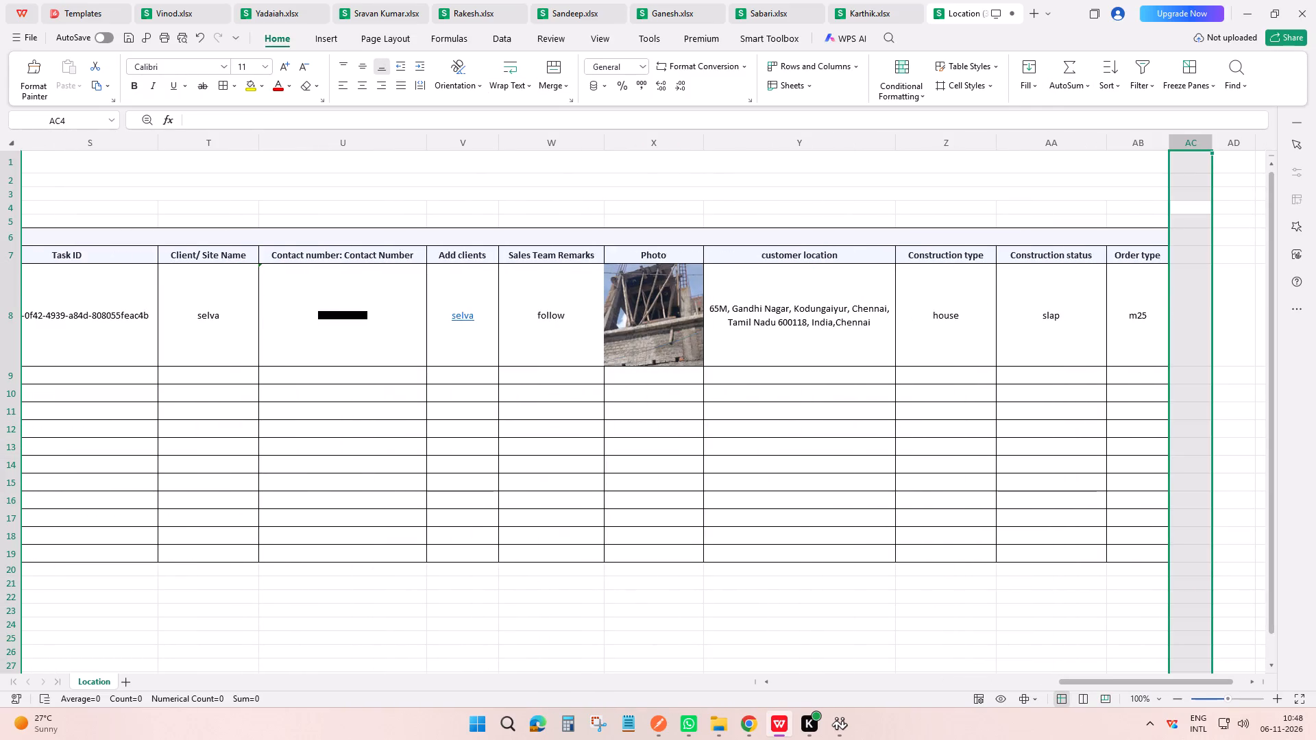
Place the selva visit's photo over the cells, and embed it back into its cell in the Photo column.
right_click(650, 319)
left_click(702, 96)
right_click(649, 349)
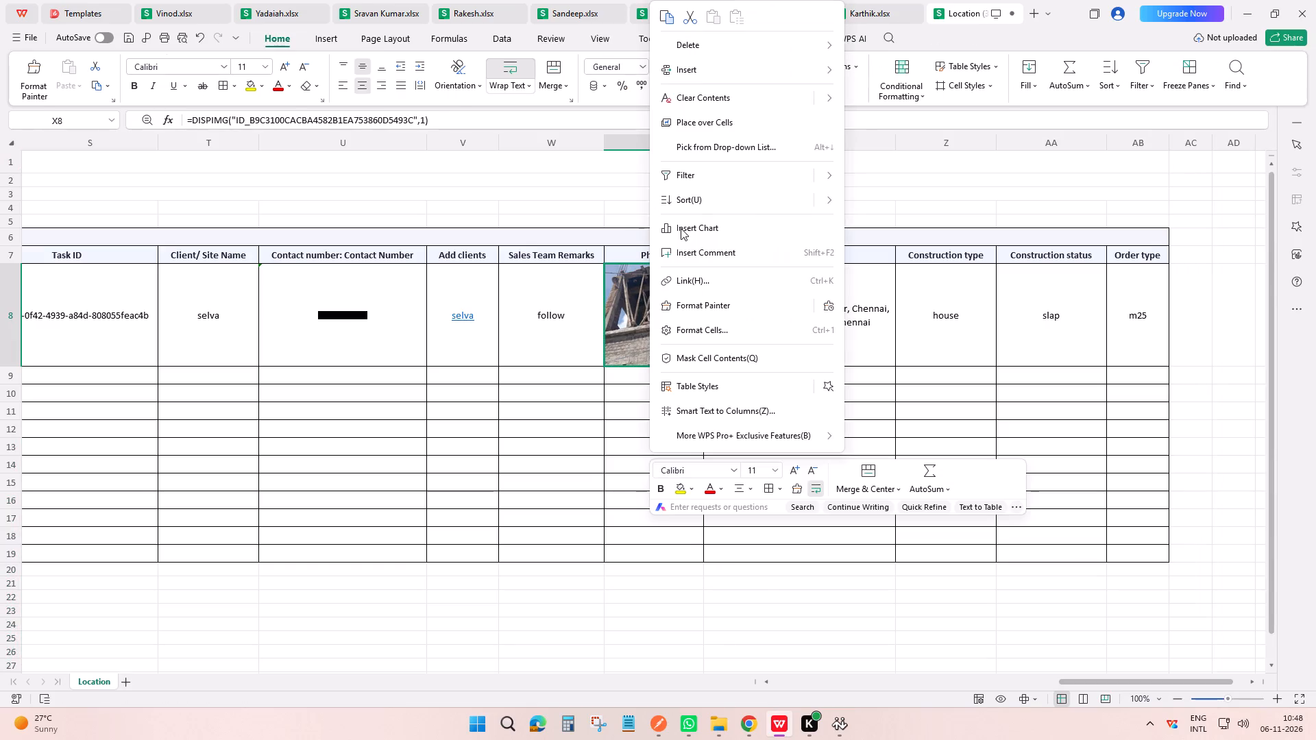
left_click(695, 116)
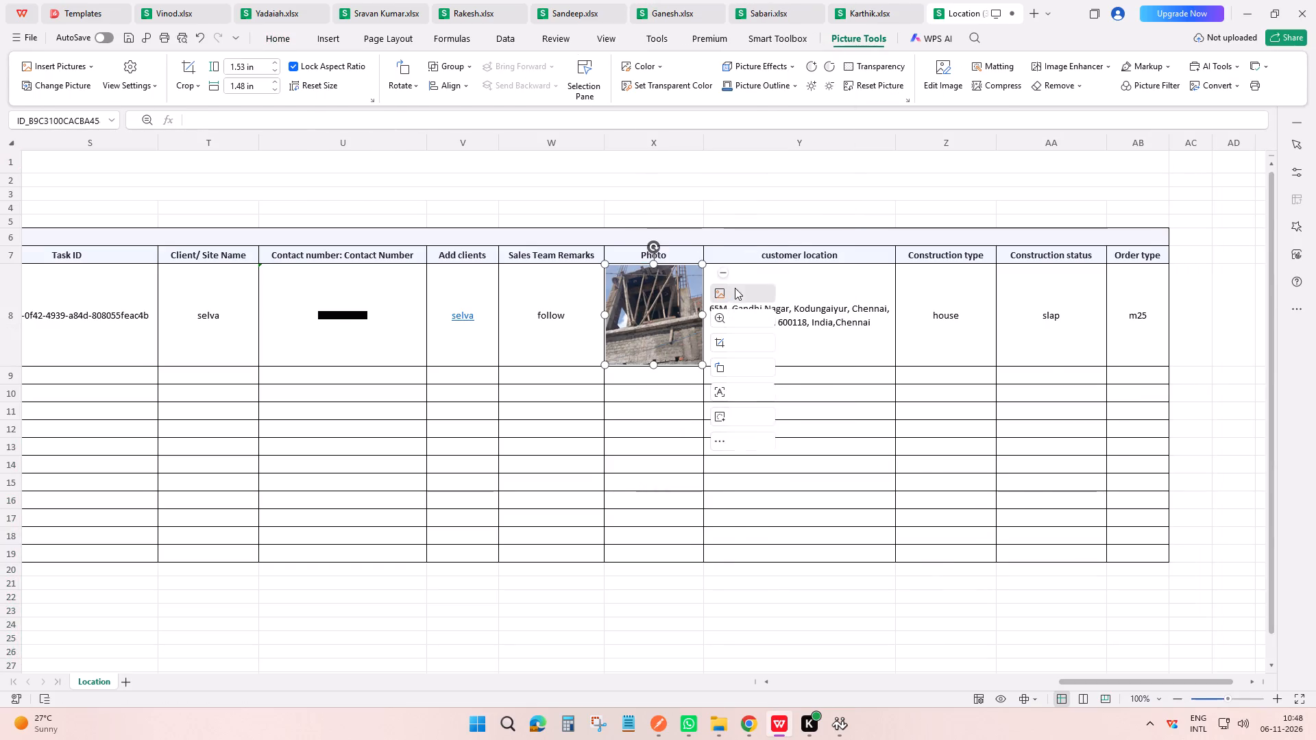
left_click(735, 288)
left_click(875, 335)
Copy the selva client visit data from Task Address through Order type in row 8 into row 14, the 12:28:04 PM visit.
left_click_drag(1073, 679, 1038, 677)
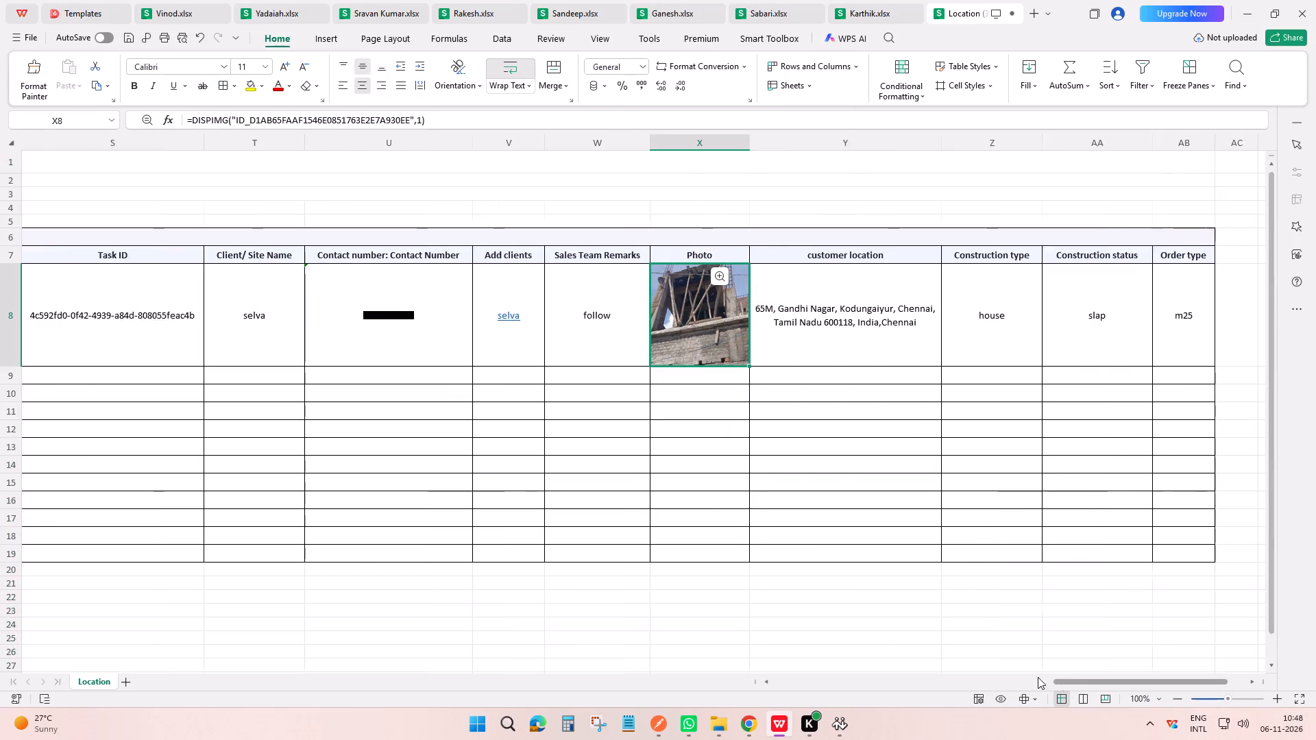
left_click_drag(1038, 677, 931, 674)
left_click(457, 343)
key("ctrl+shift+Right")
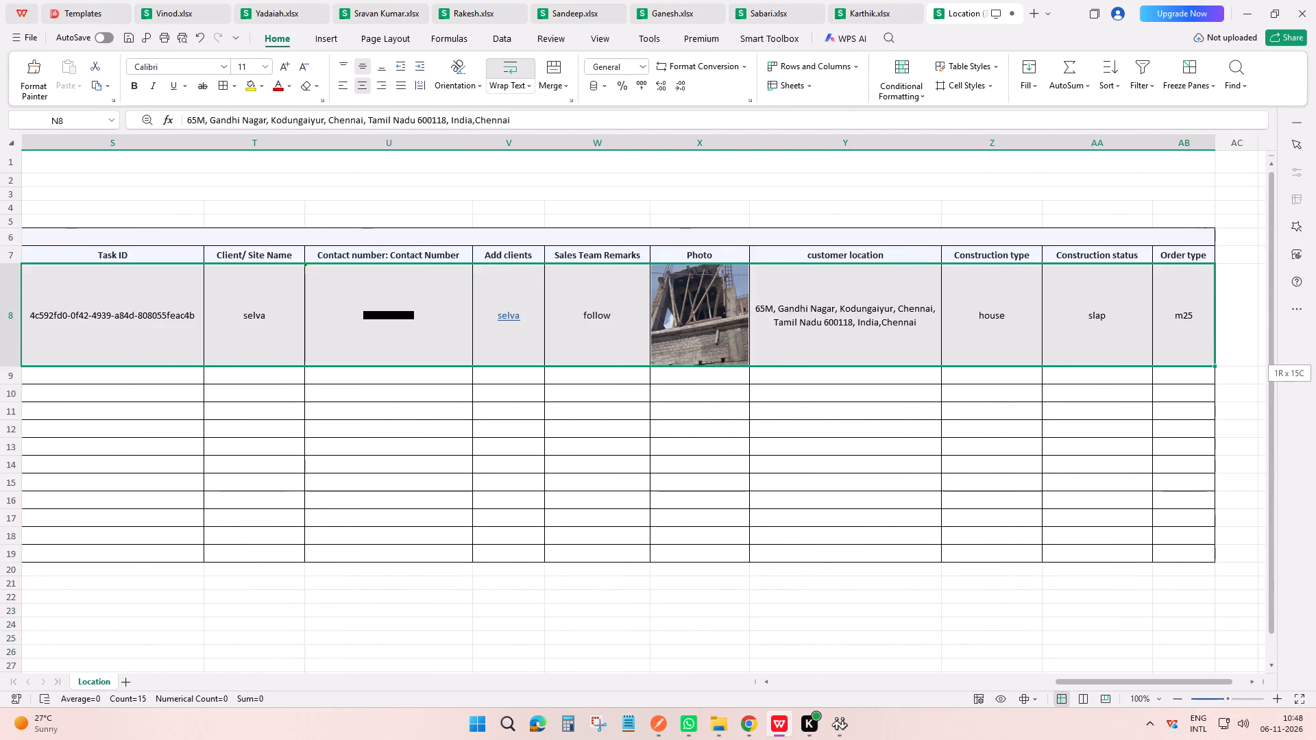
key("ctrl+c")
left_click_drag(1067, 676, 899, 674)
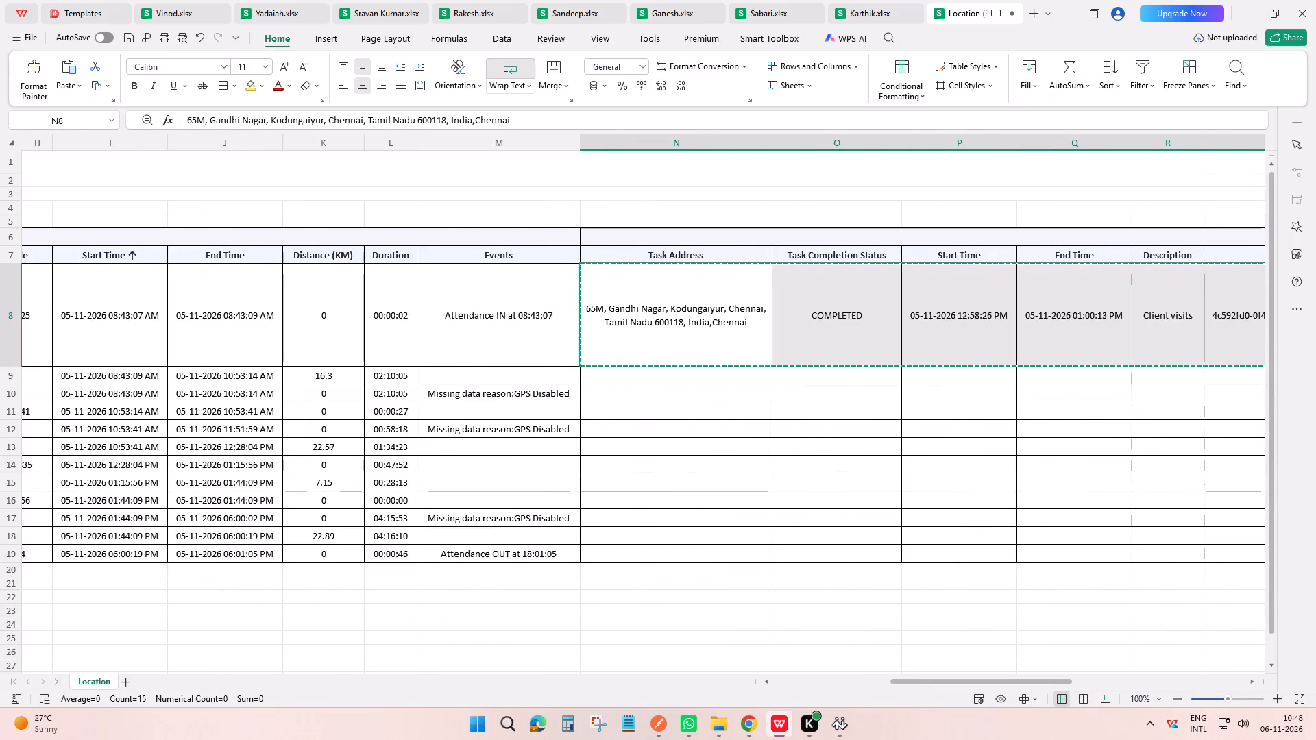
left_click_drag(122, 462, 535, 472)
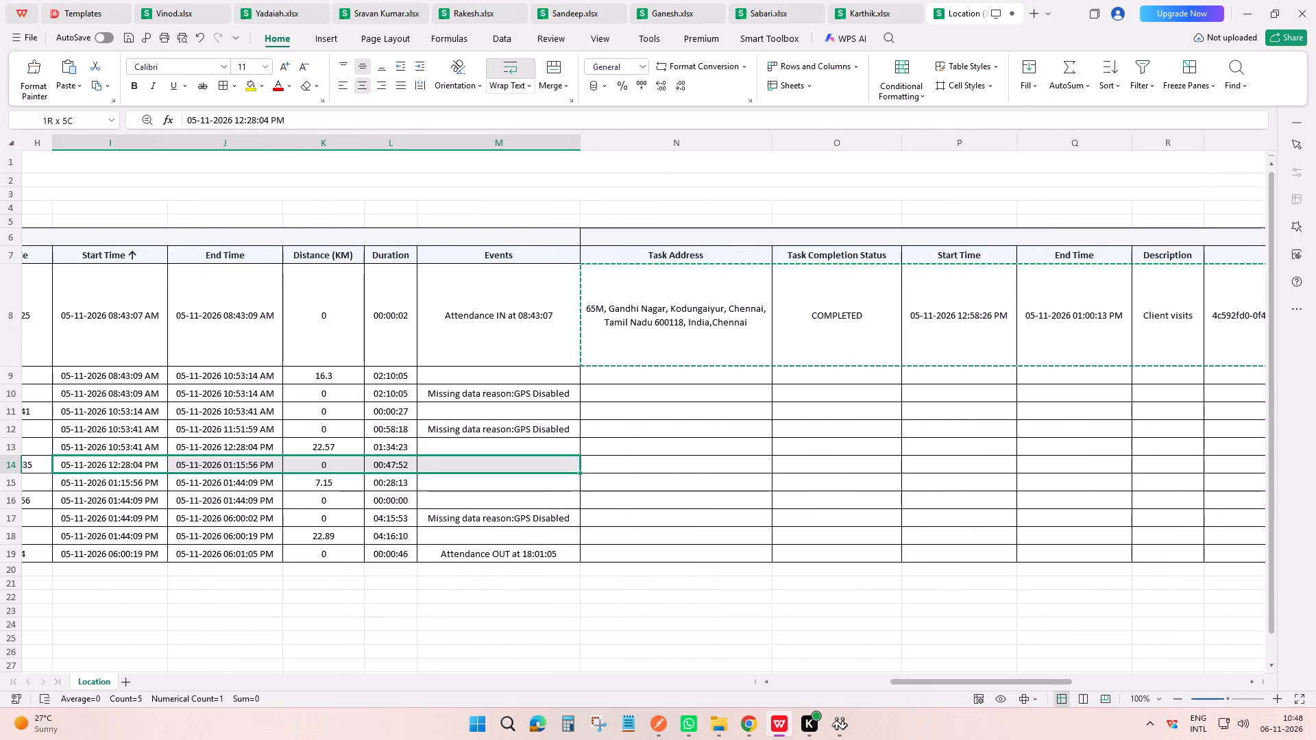
left_click_drag(535, 472, 631, 465)
left_click(631, 465)
key("ctrl+v")
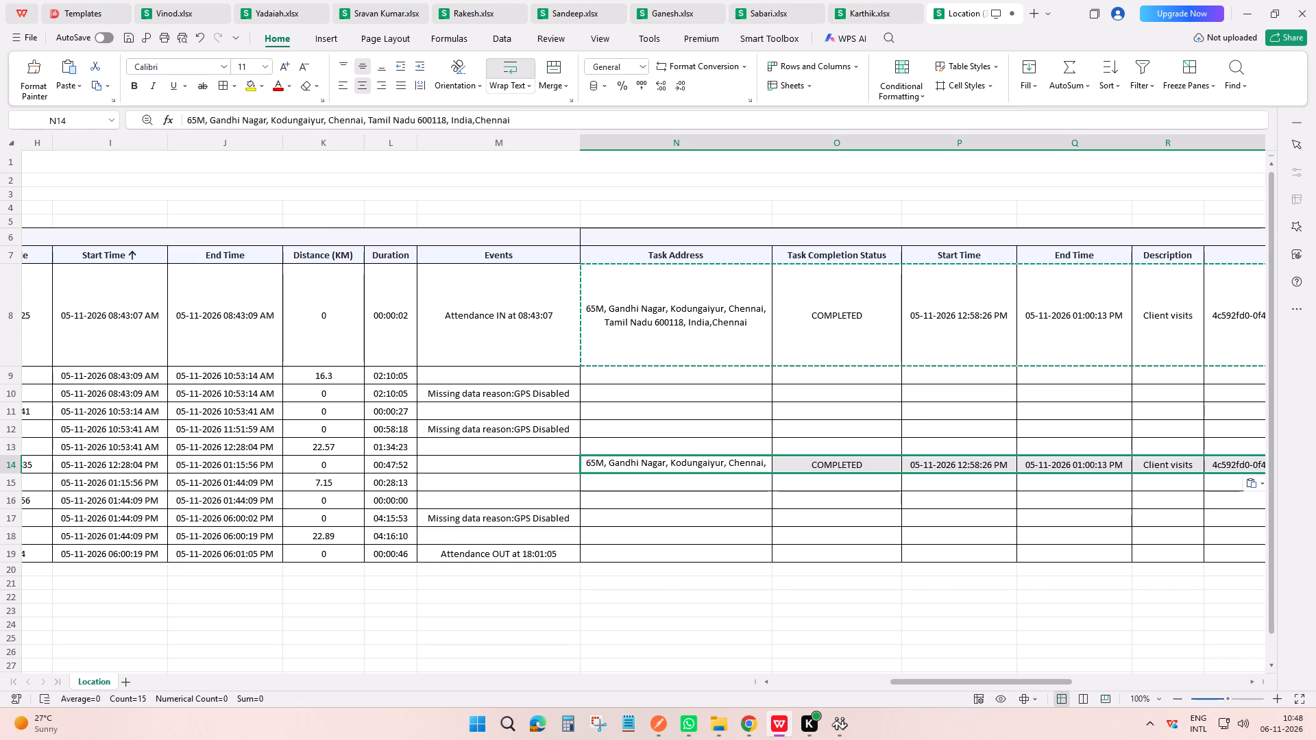
Check the selva meeting tasks in Mukesh's Chrome timeline, and clear the original client visit data from row 8 of the workbook.
key("alt+Tab")
scroll(324, 417, "up", 4)
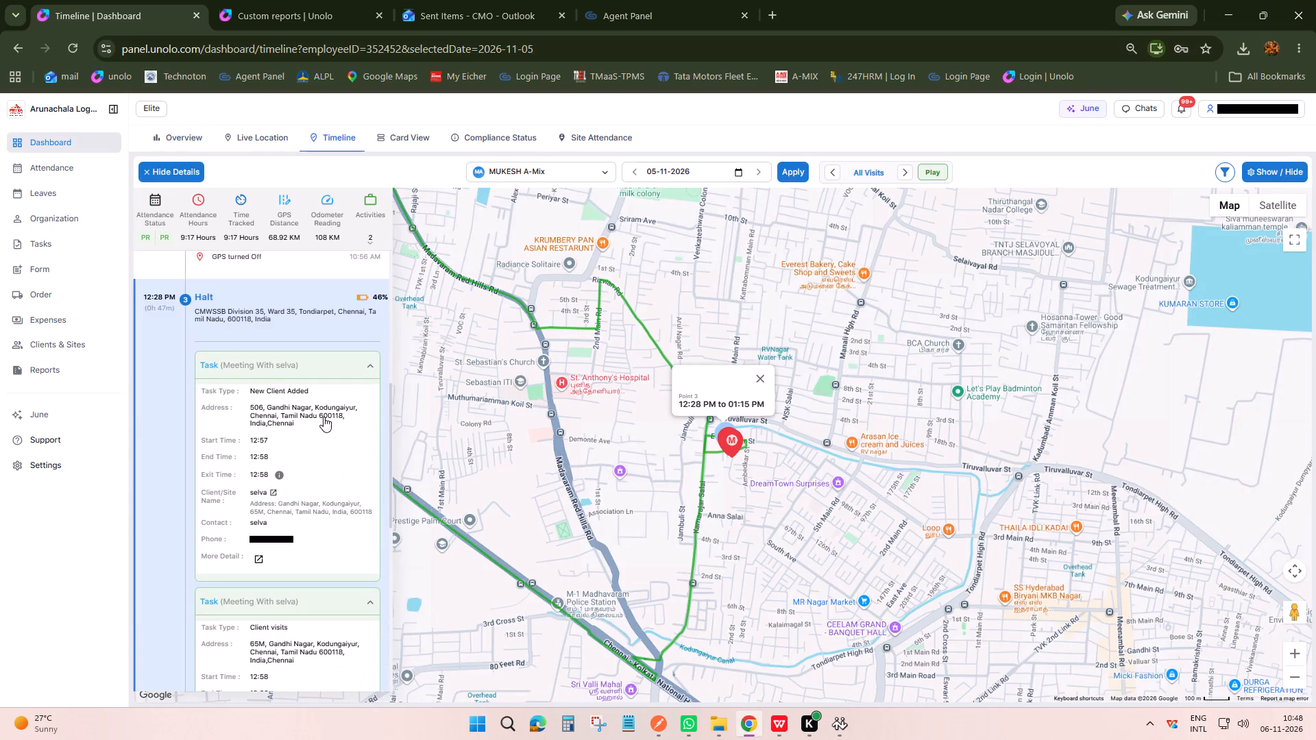
scroll(324, 417, "down", 2)
key("alt+Tab")
left_click(682, 317)
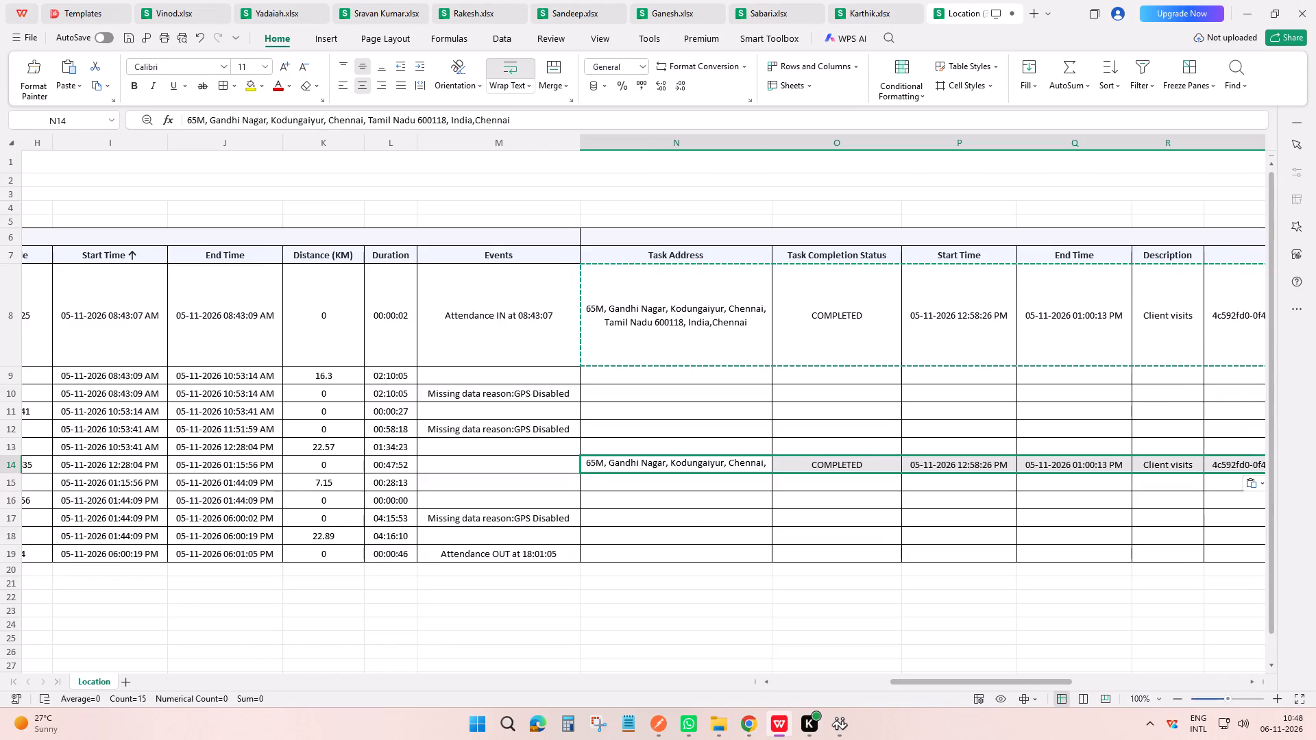
key("ctrl+shift+Right")
key("Delete")
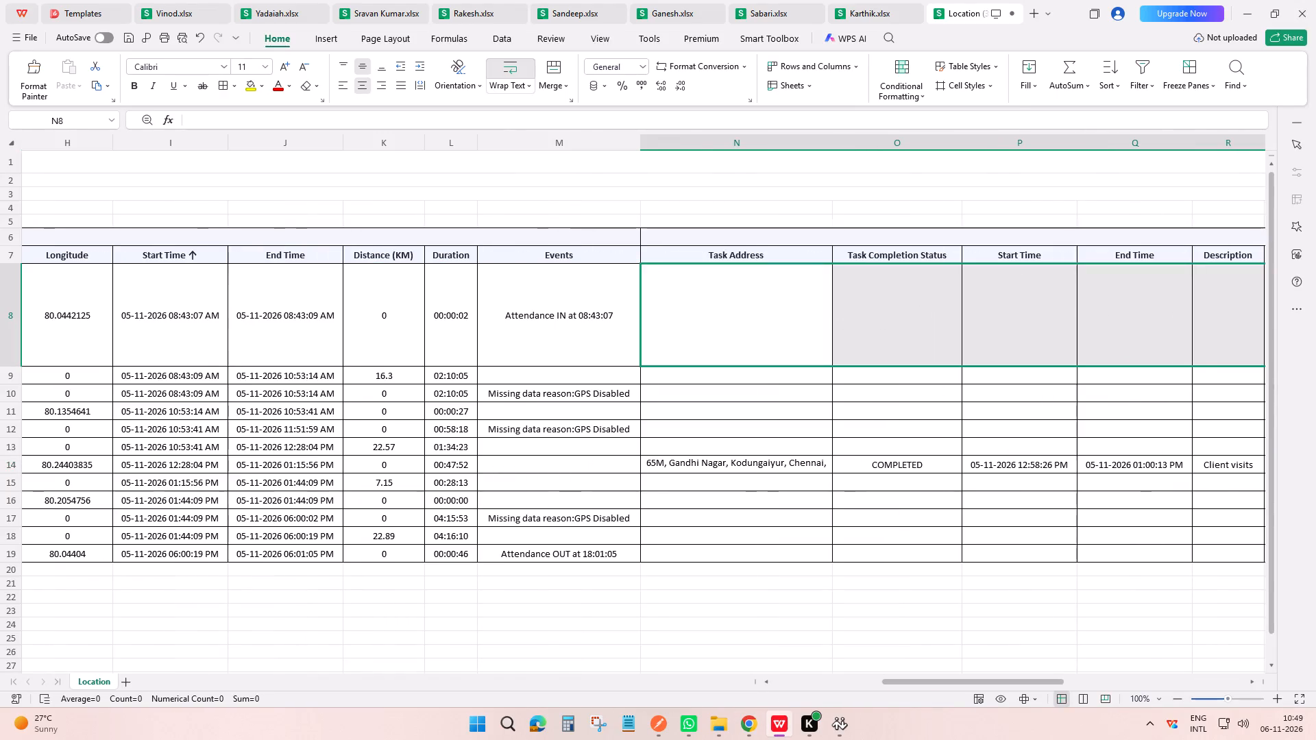
Auto-fit the heights of rows 14 and 8 to their contents.
double_click(15, 474)
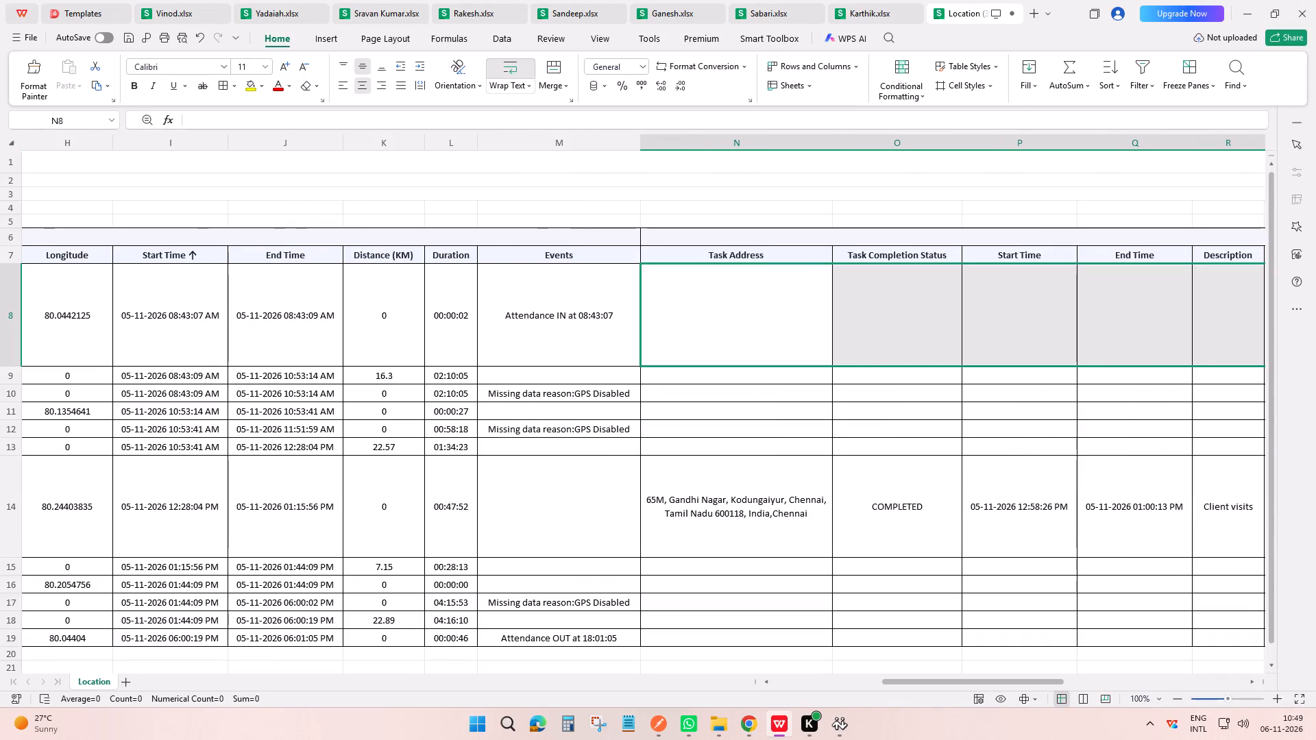
double_click(21, 365)
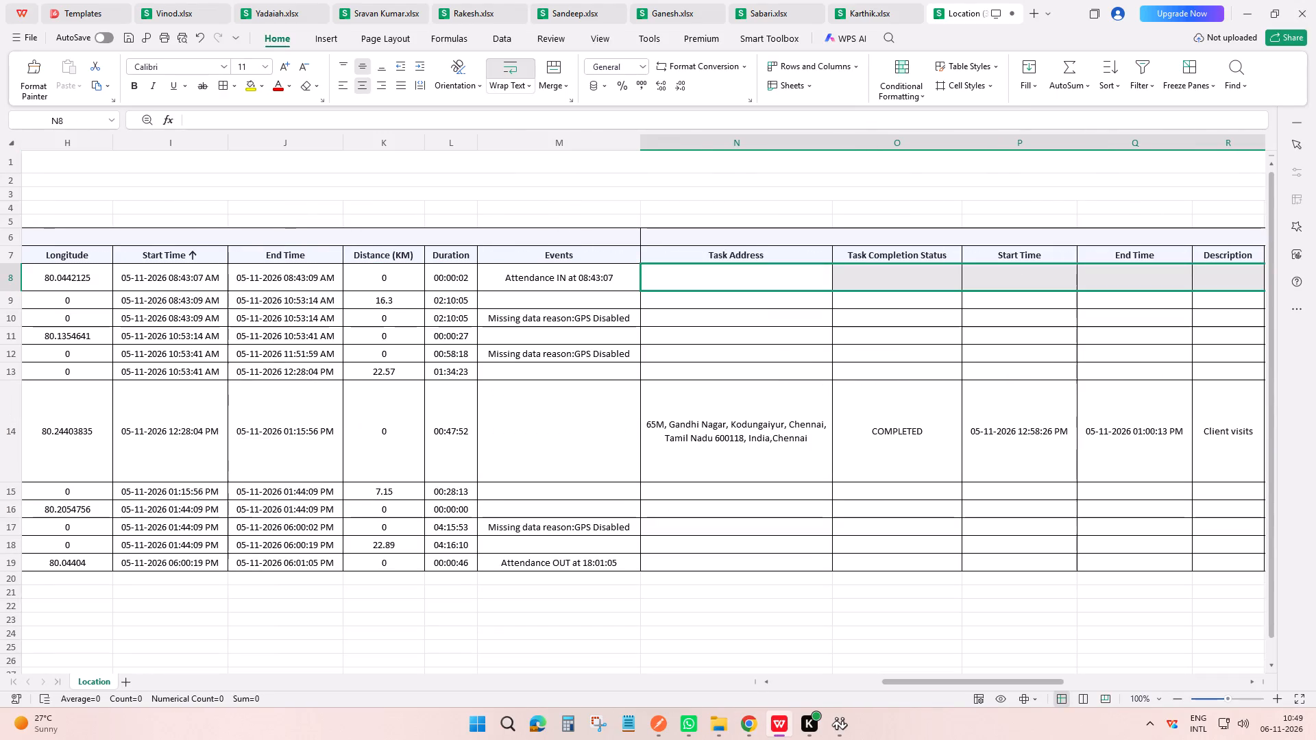
Save the workbook as Mukesh.xlsx in the Desktop report folder, replacing the existing file.
left_click_drag(946, 682, 962, 680)
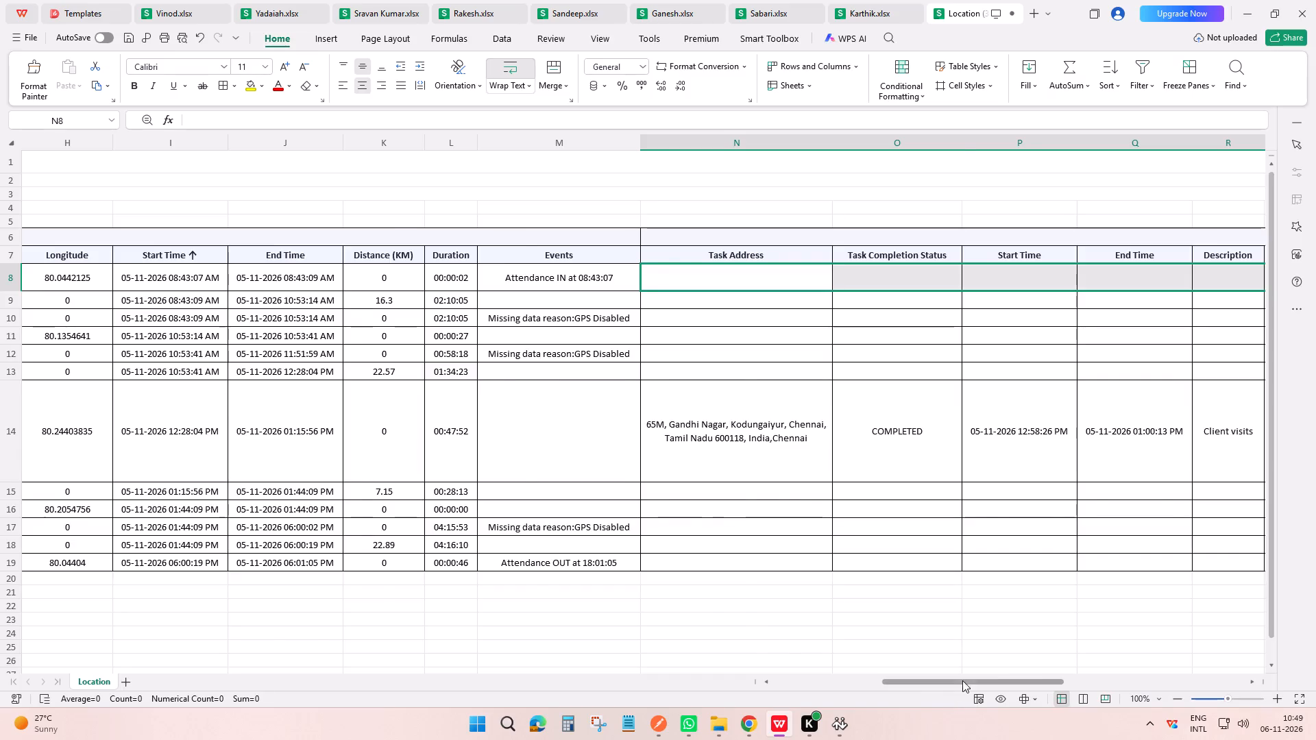
left_click_drag(962, 680, 362, 609)
scroll(376, 463, "up", 2)
scroll(376, 463, "down", 1)
scroll(376, 463, "up", 1)
left_click(387, 179)
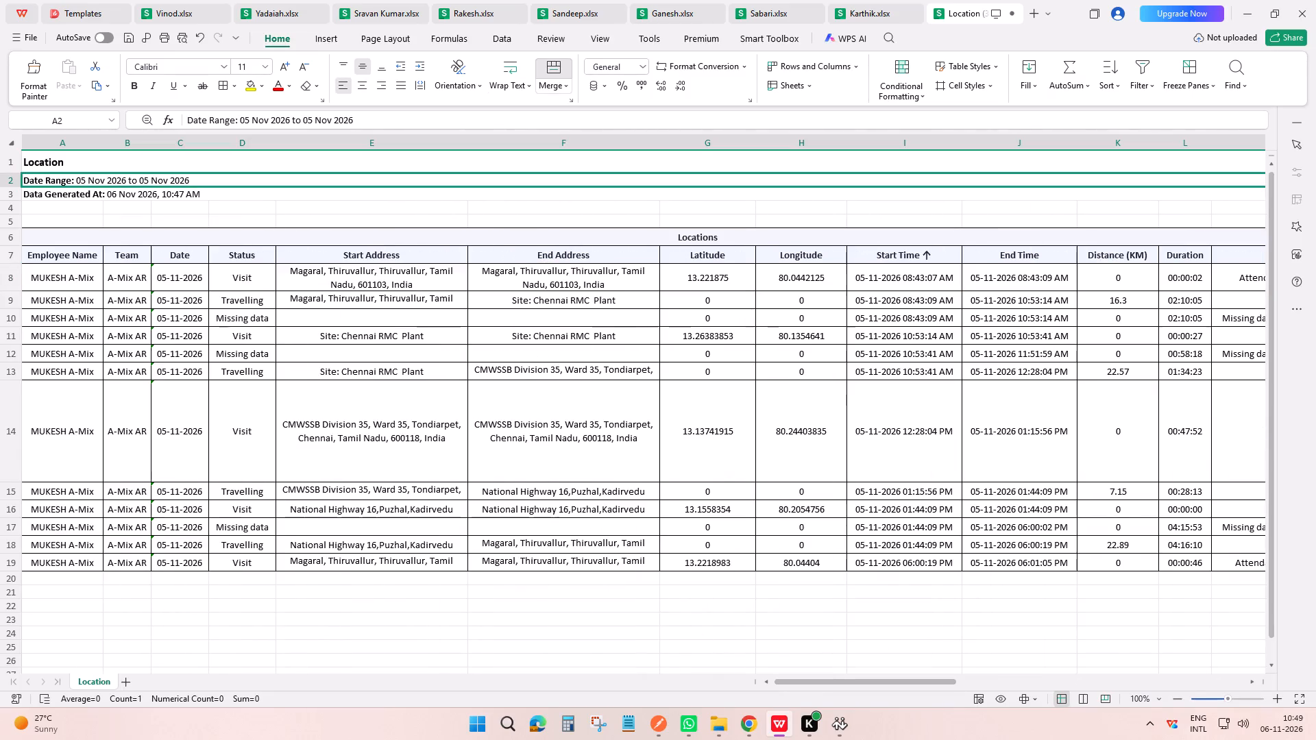
scroll(166, 351, "up", 4)
left_click(24, 36)
left_click(35, 160)
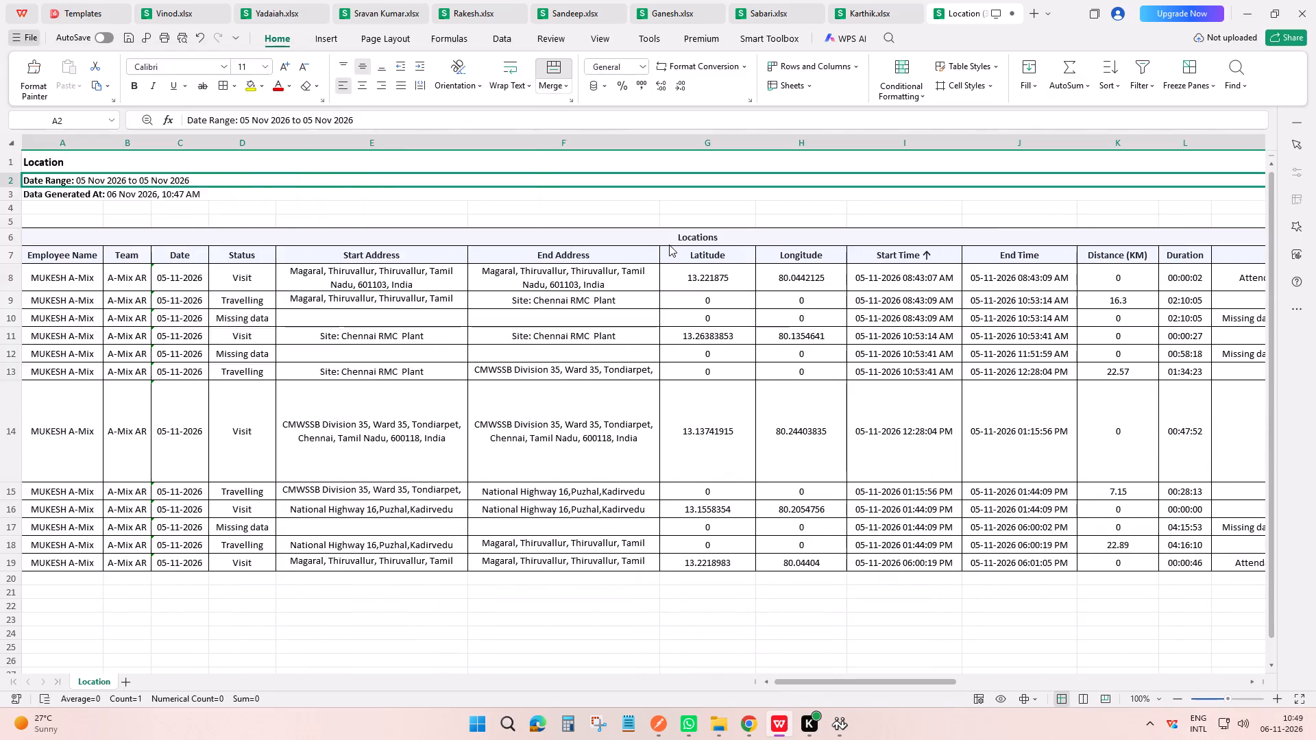
key("BackSpace")
key("shift+s")
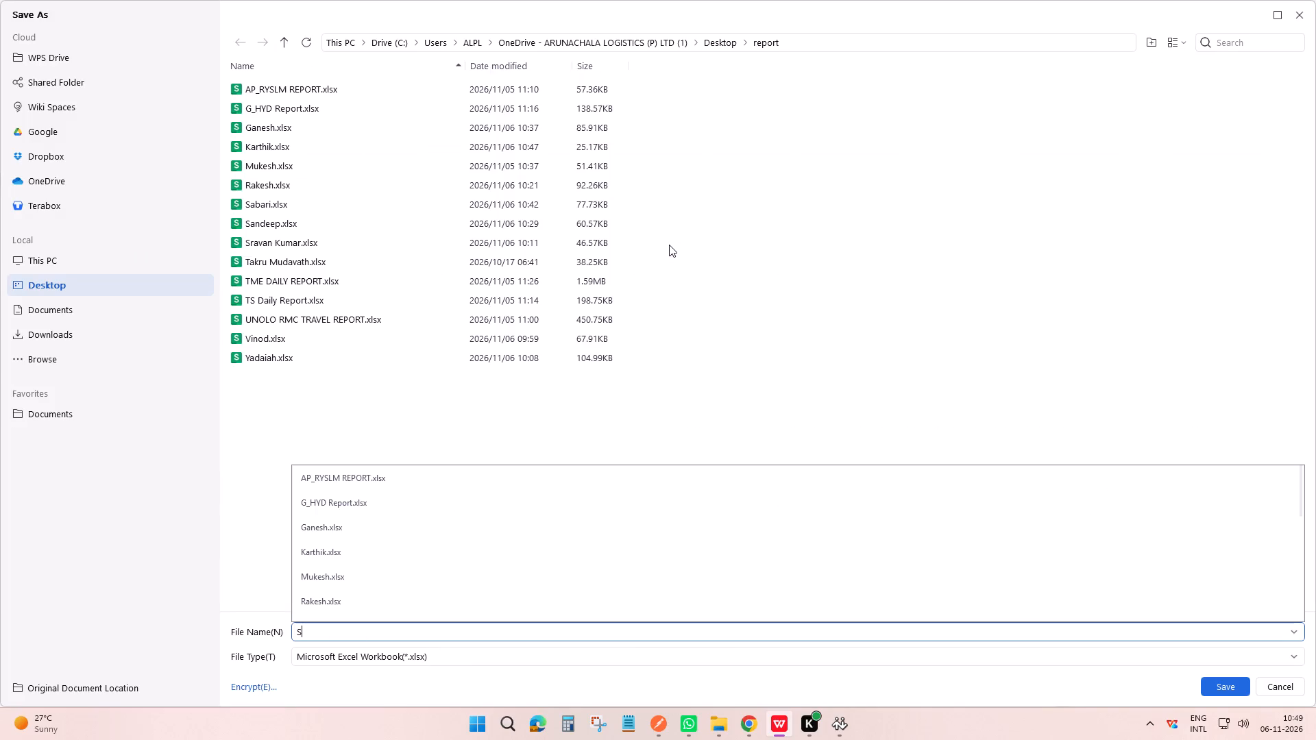
key("BackSpace")
type("Mukesh")
key("Down")
key("Return")
key("Return")
key("Return")
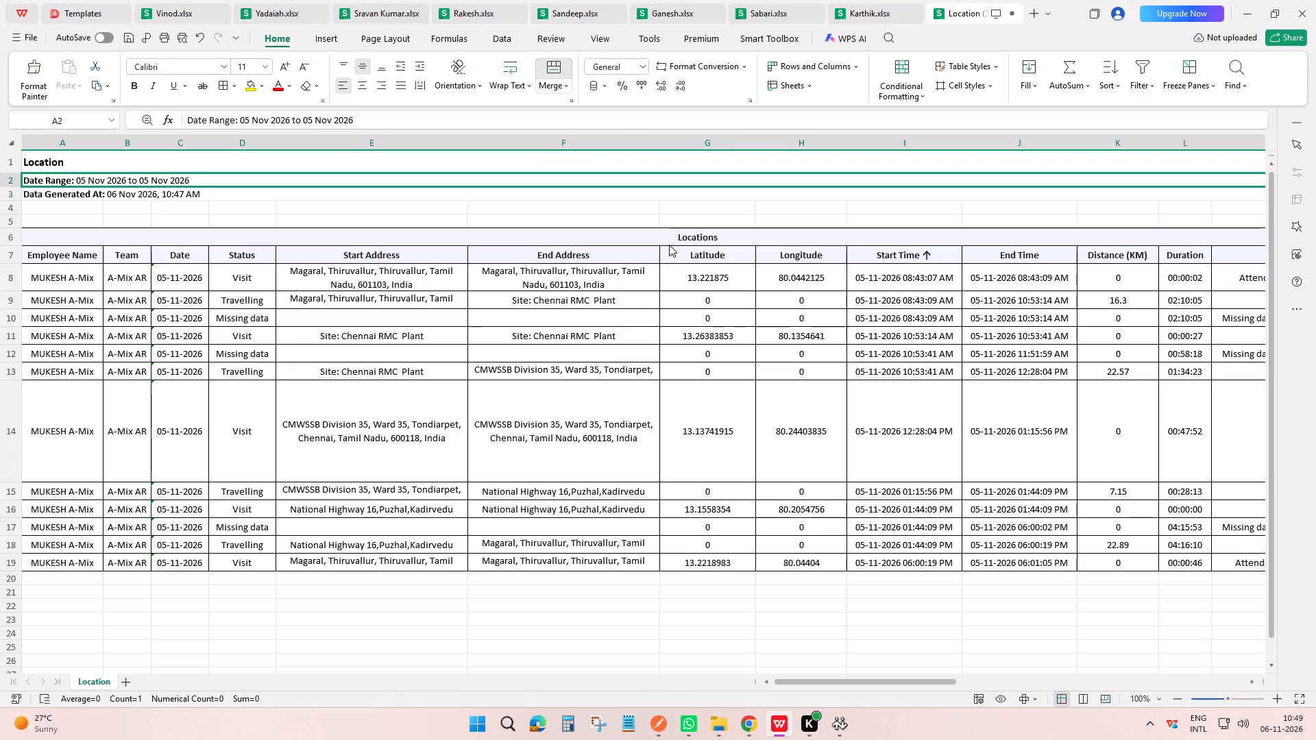
Examine the saved Mukesh report from the Locations columns across to the client visit details in row 14.
scroll(669, 245, "up", 3)
scroll(751, 414, "up", 5)
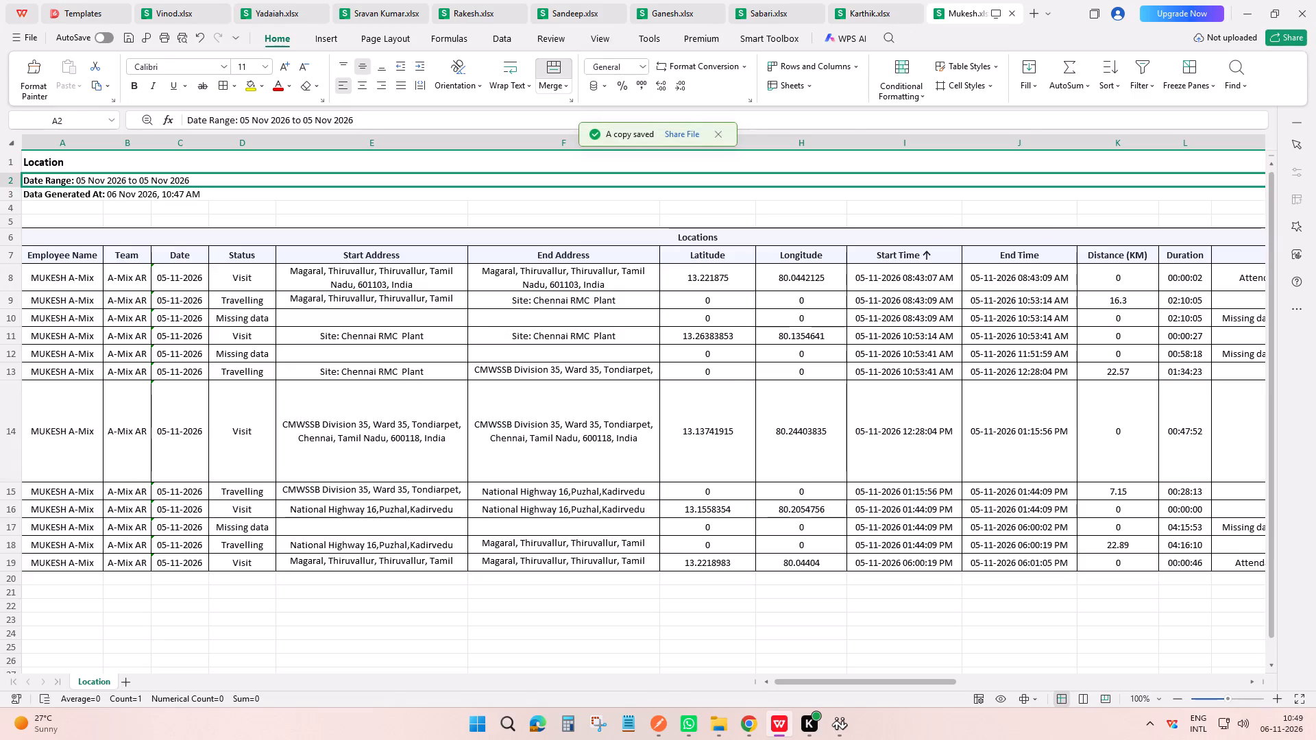
left_click(814, 419)
scroll(823, 423, "up", 5)
scroll(746, 493, "up", 3)
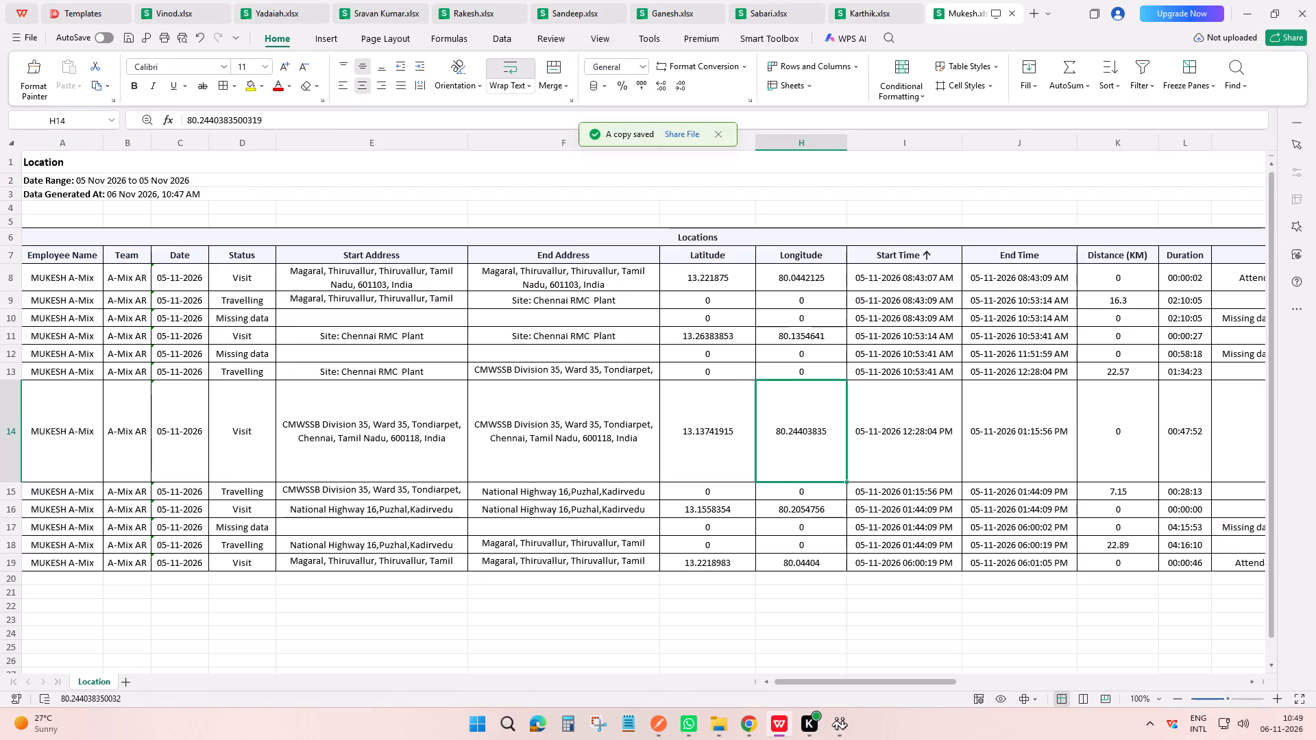
left_click_drag(924, 688, 952, 682)
left_click_drag(925, 678, 1205, 660)
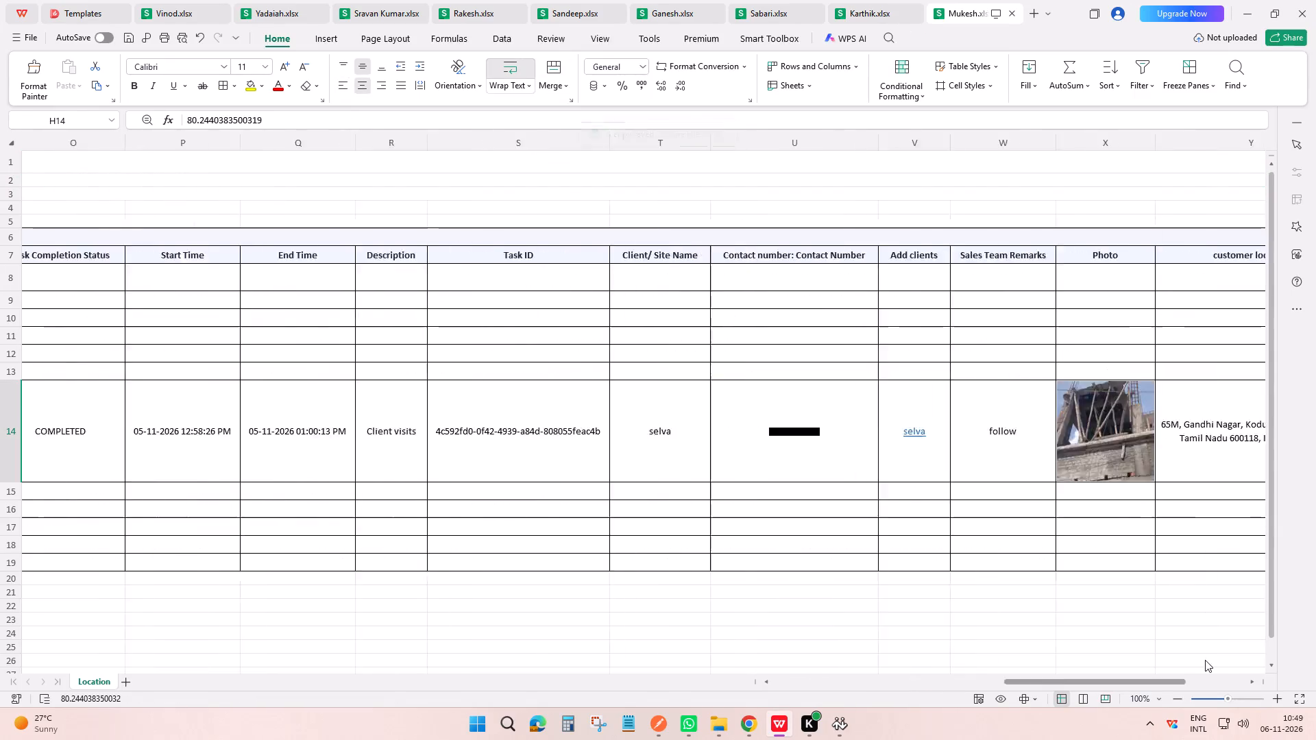
left_click_drag(1205, 660, 499, 583)
scroll(453, 294, "up", 2)
scroll(453, 294, "down", 1)
scroll(453, 294, "up", 1)
left_click(481, 212)
scroll(466, 273, "up", 5)
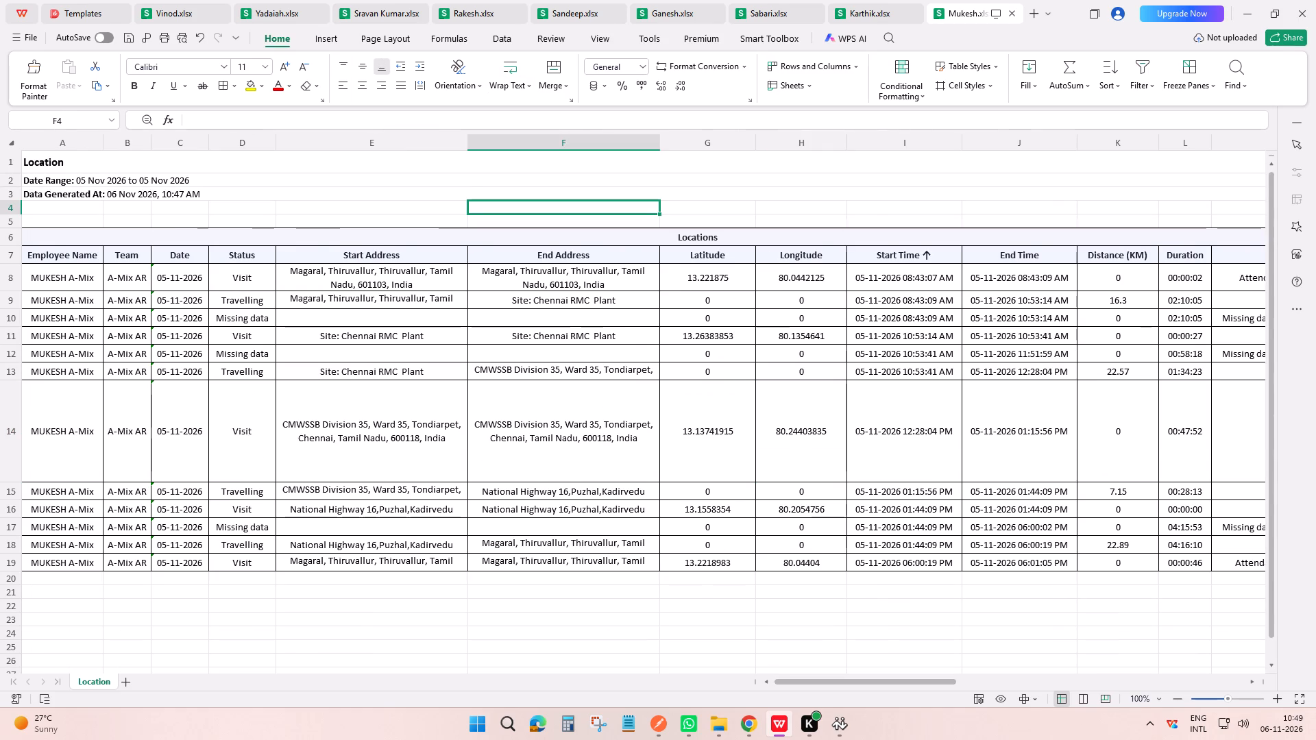
scroll(504, 306, "up", 4)
Save the Mukesh.xlsx workbook again.
key("ctrl+s")
scroll(279, 350, "up", 4)
scroll(354, 284, "up", 1)
scroll(354, 284, "down", 1)
scroll(388, 346, "up", 3)
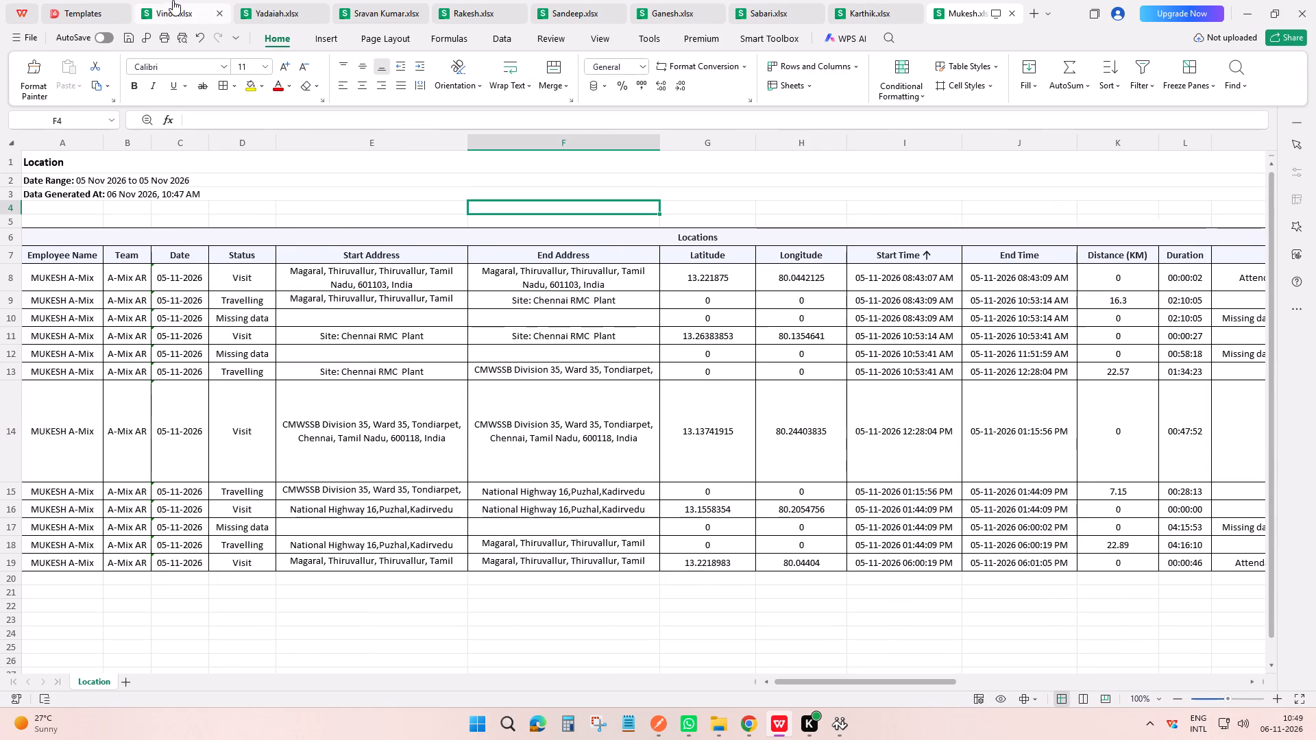
Switch to the Vinod.xlsx workbook and view the start of its Location report.
left_click(149, 9)
scroll(453, 423, "up", 4)
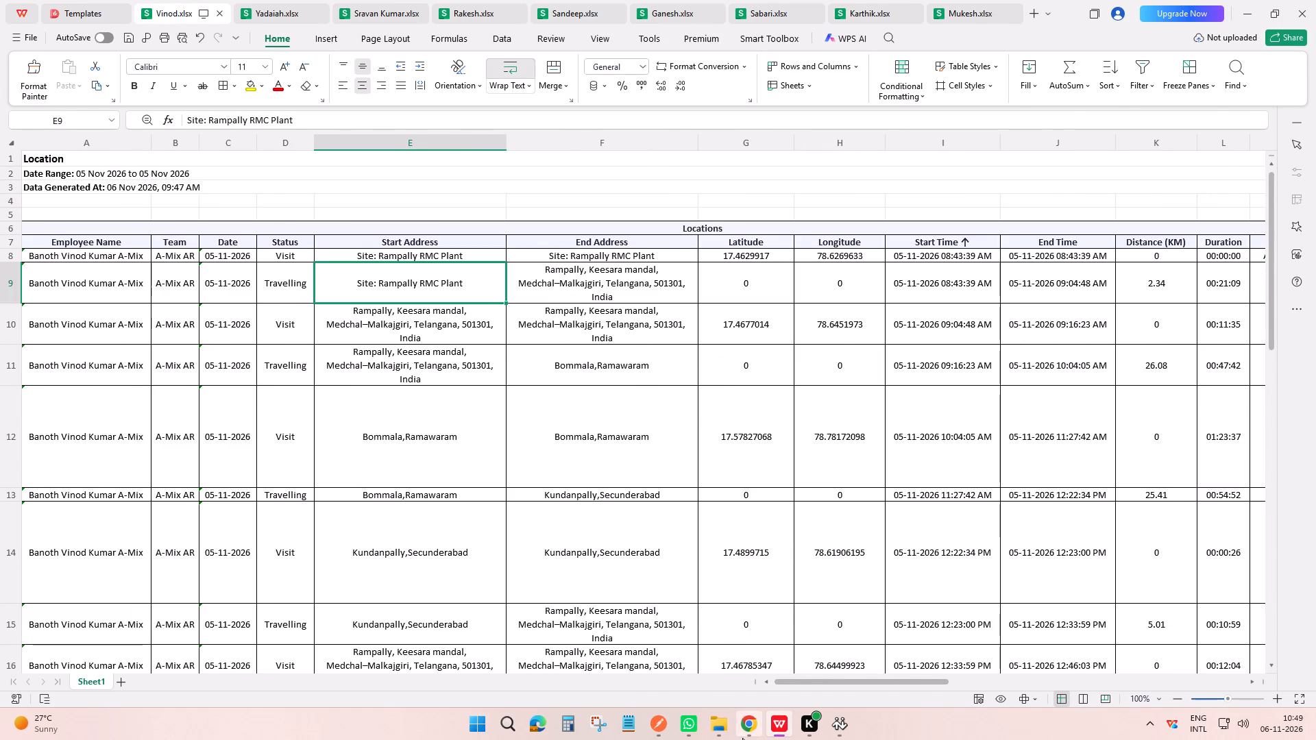
In Chrome, search the timeline's employee list for vinod and load the matching A-Mix employee's timeline for 05-11-2026.
left_click(742, 738)
scroll(265, 381, "down", 1)
scroll(265, 381, "up", 4)
left_click(529, 177)
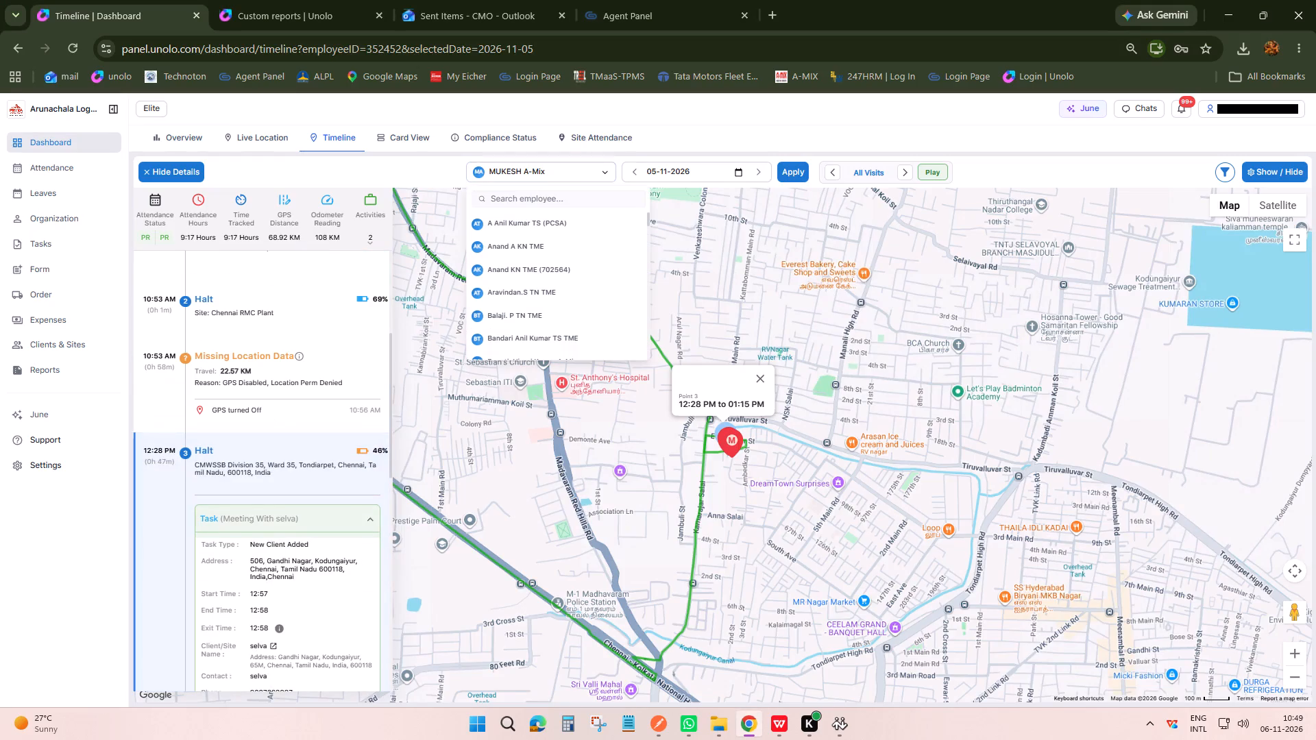
left_click(525, 199)
type("vinod")
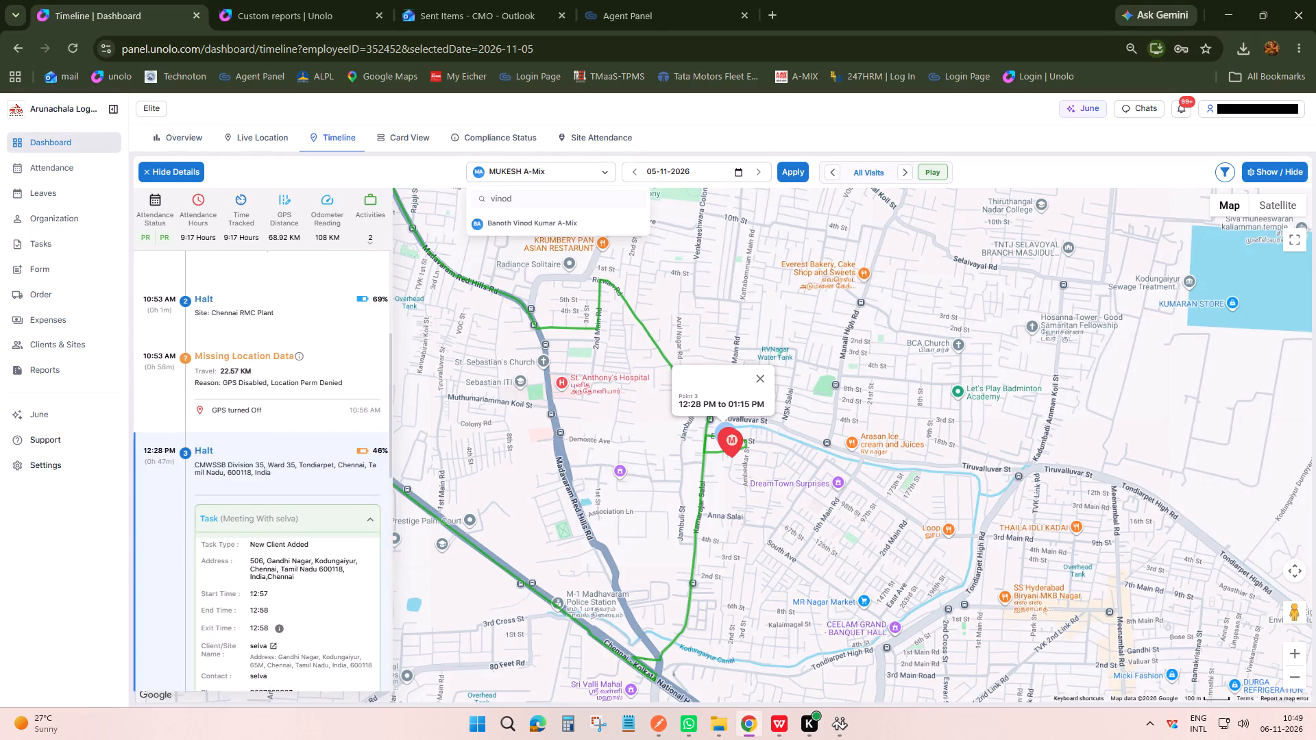
left_click(511, 217)
left_click(785, 172)
scroll(369, 342, "up", 5)
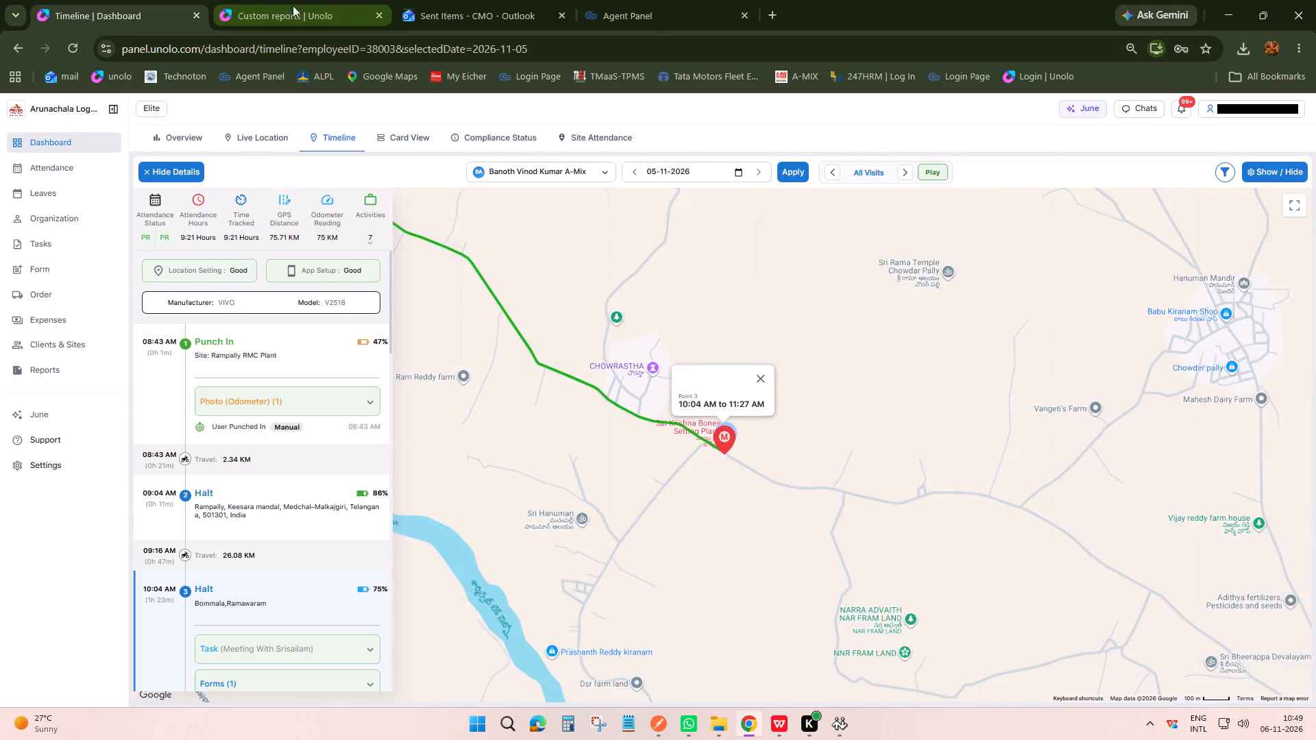
left_click(301, 7)
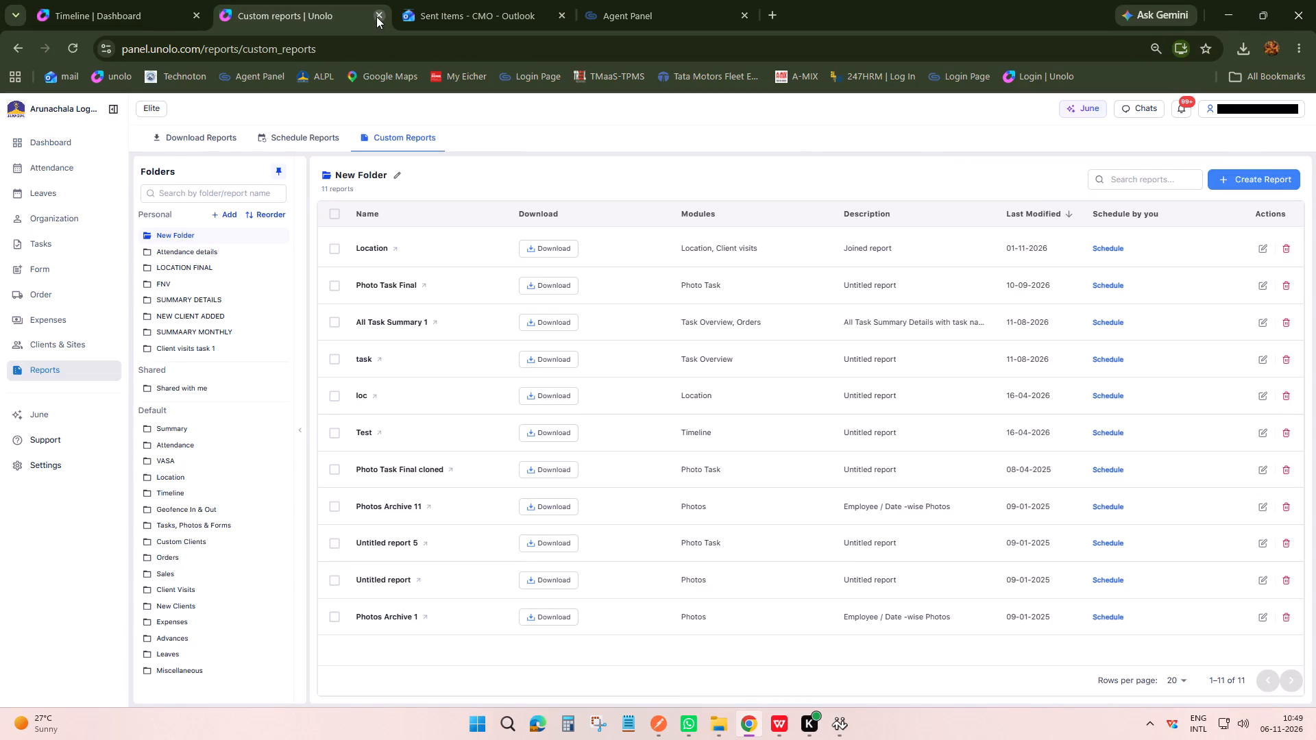
left_click(197, 255)
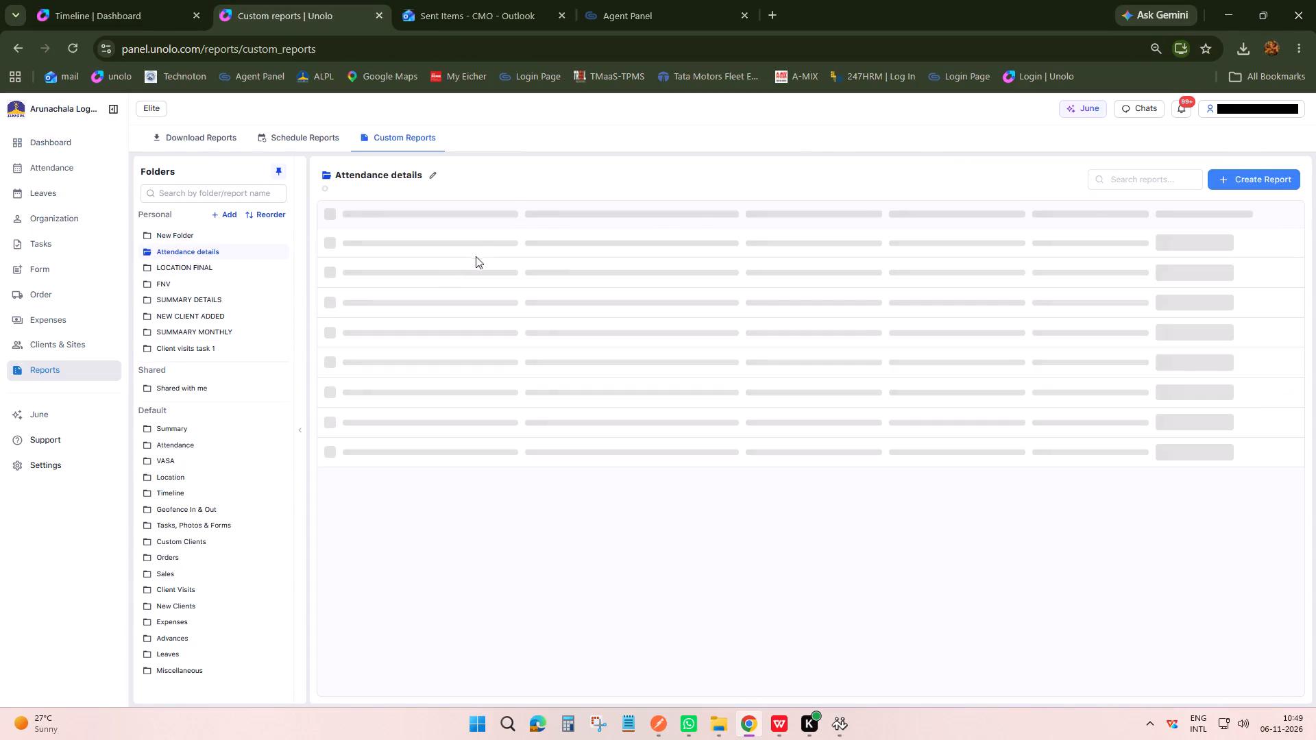
left_click(548, 247)
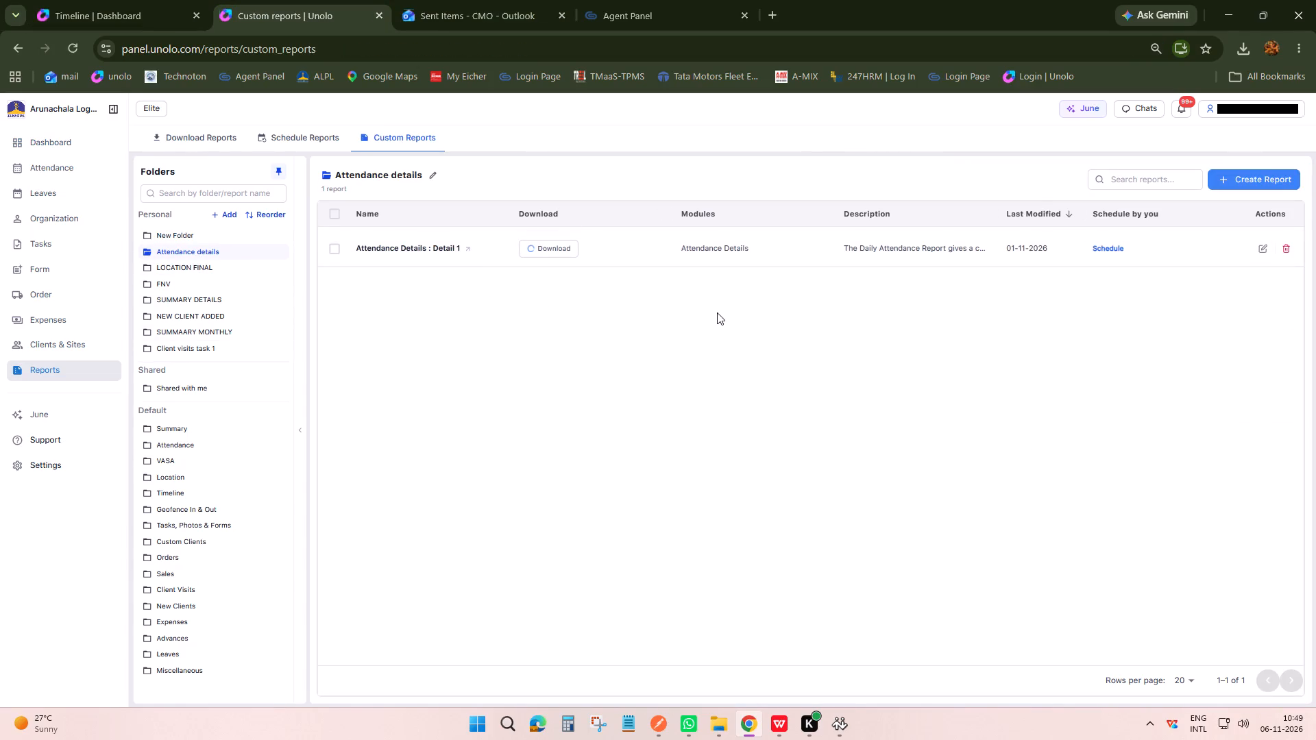
left_click(808, 371)
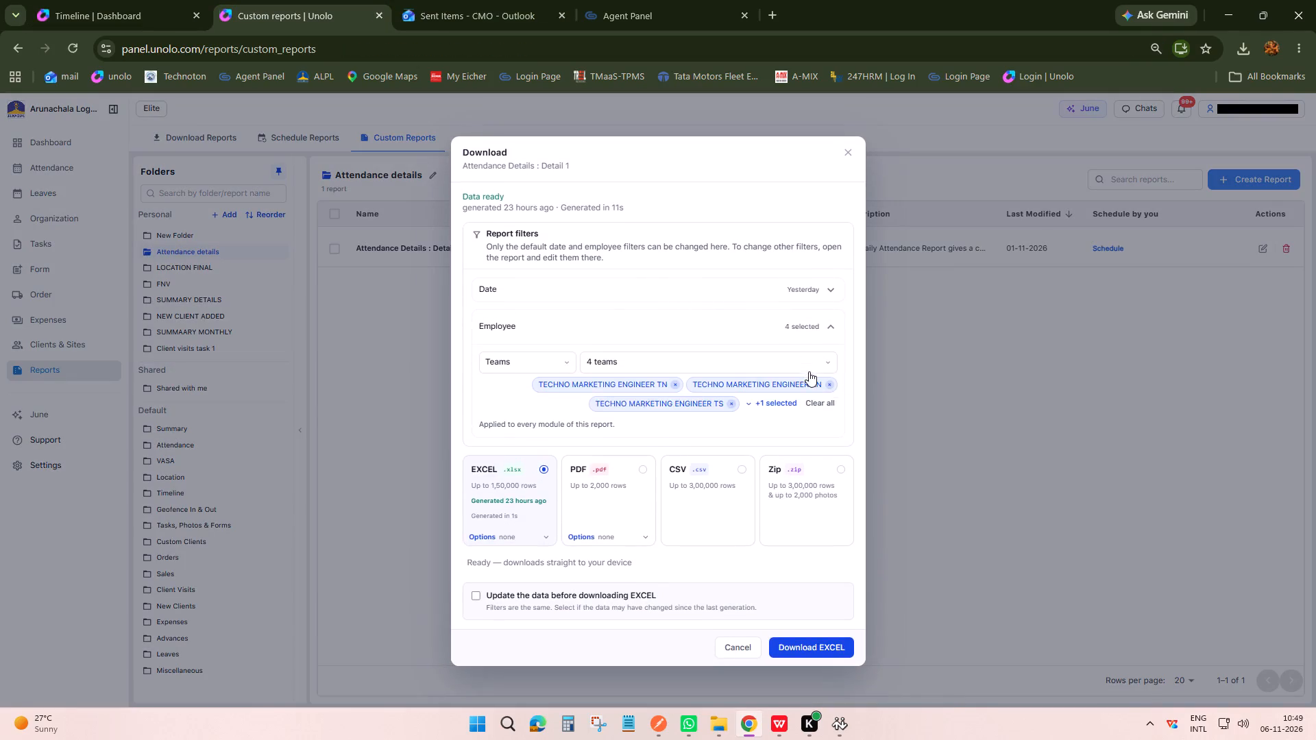
left_click(817, 405)
left_click(822, 399)
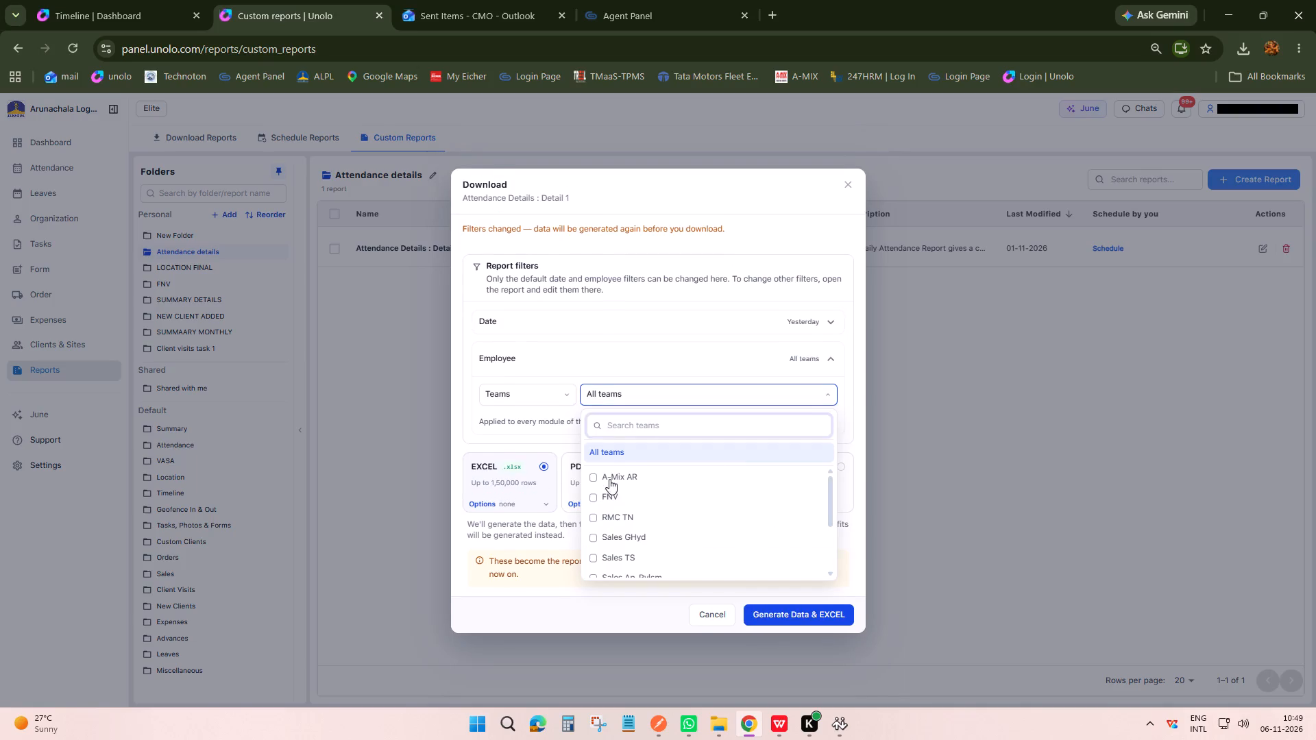
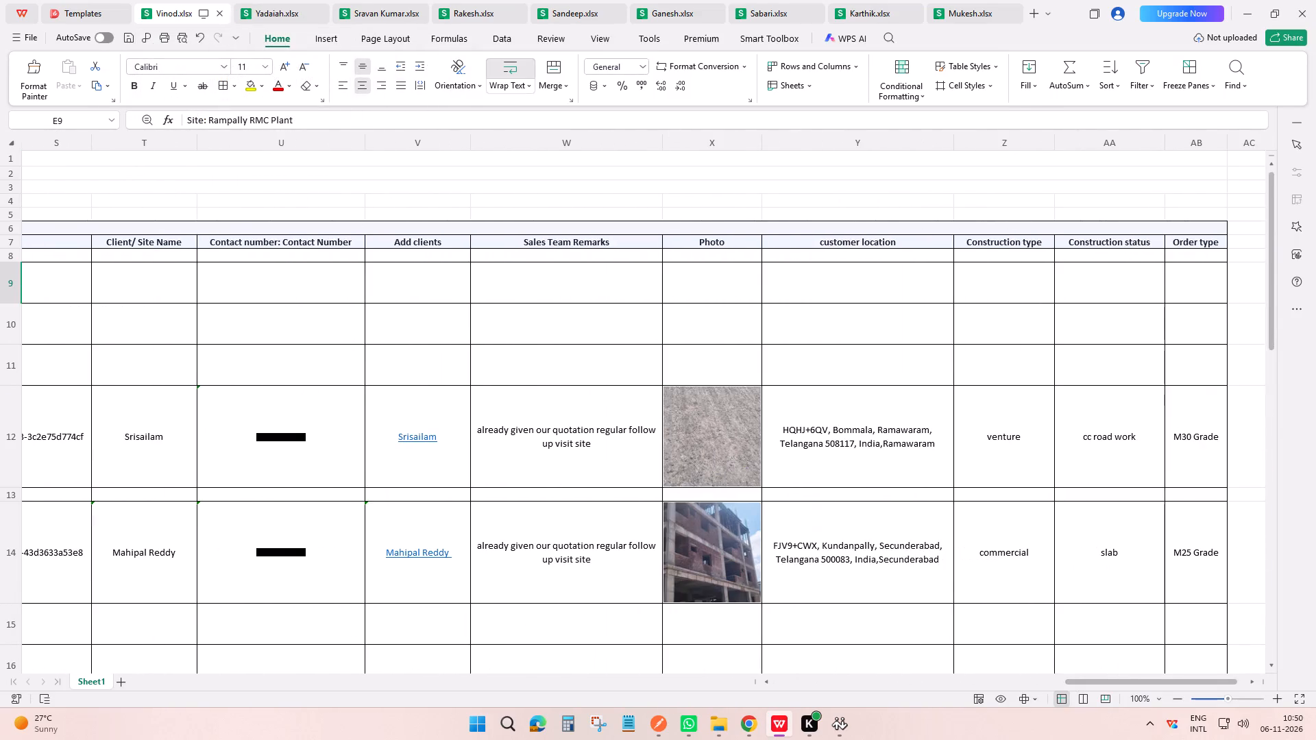
In the Vinod.xlsx workbook, select the merged Location title cell in row 1 of the report.
left_click(713, 137)
left_click(536, 166)
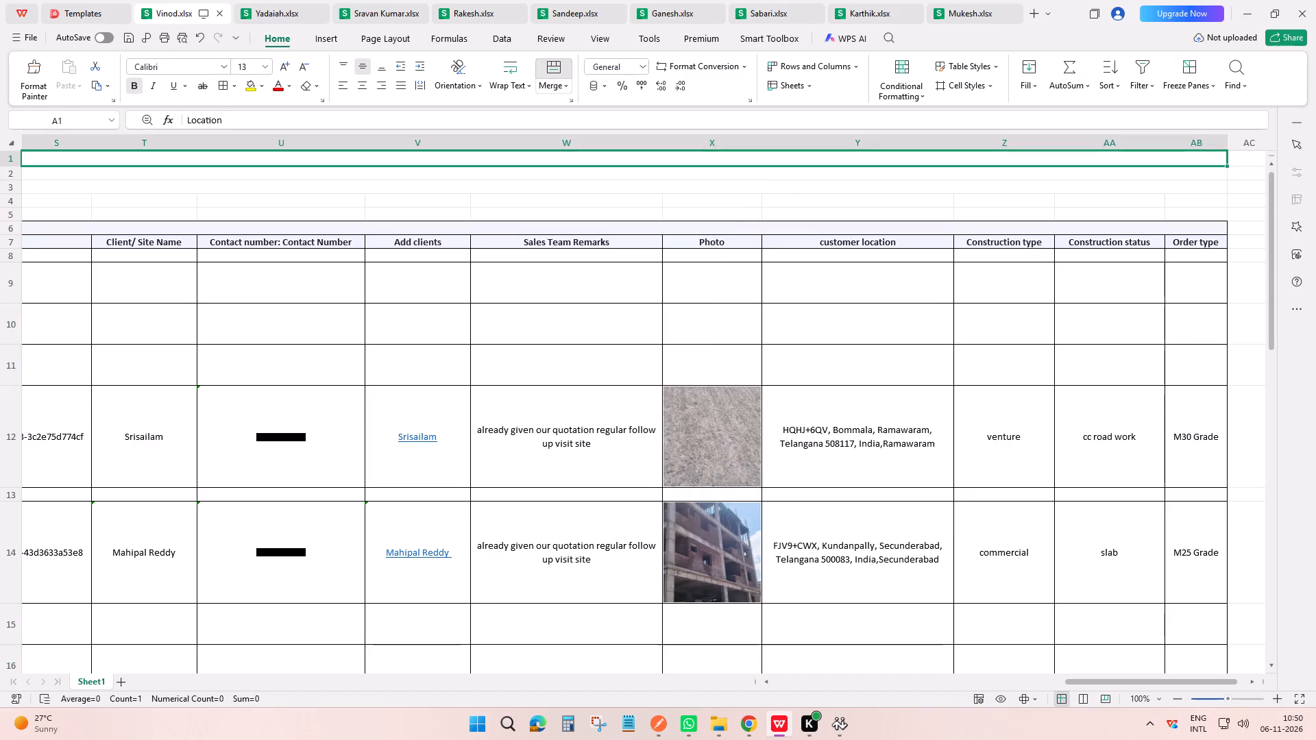
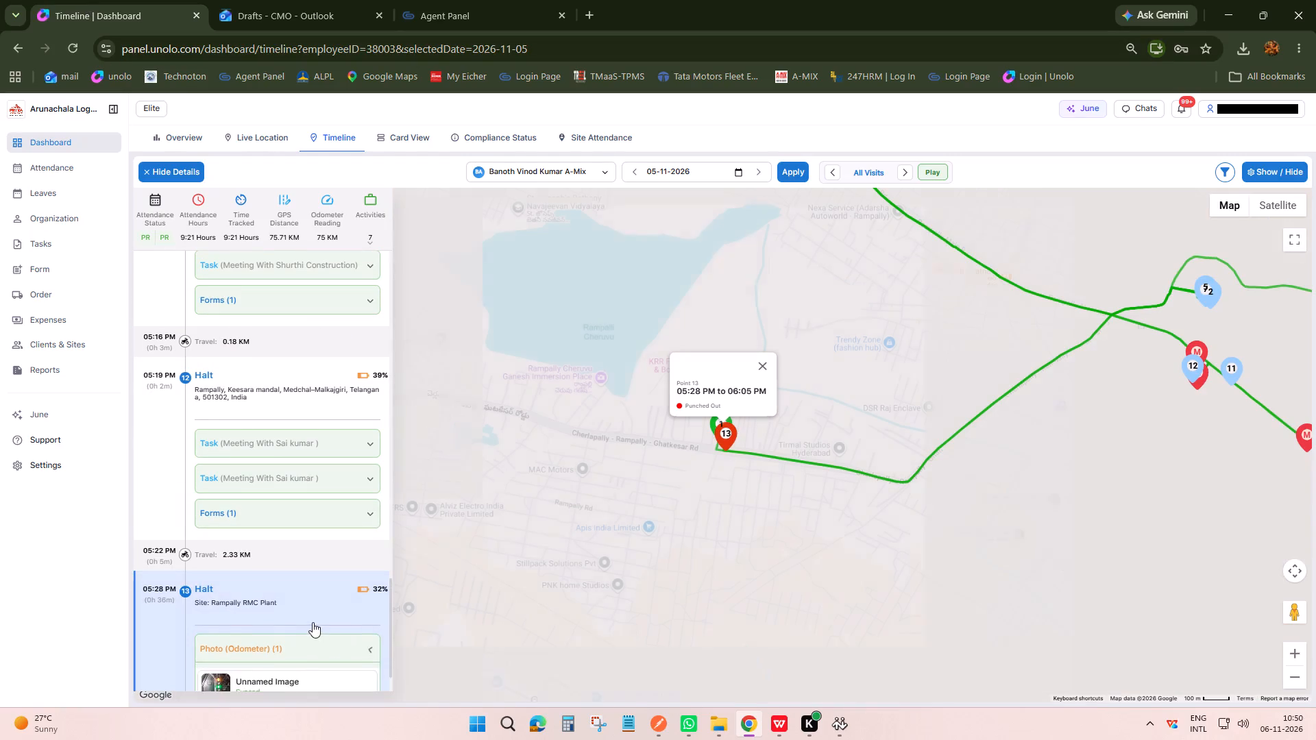
scroll(313, 622, "down", 3)
scroll(300, 604, "up", 5)
scroll(300, 604, "down", 1)
scroll(301, 599, "up", 14)
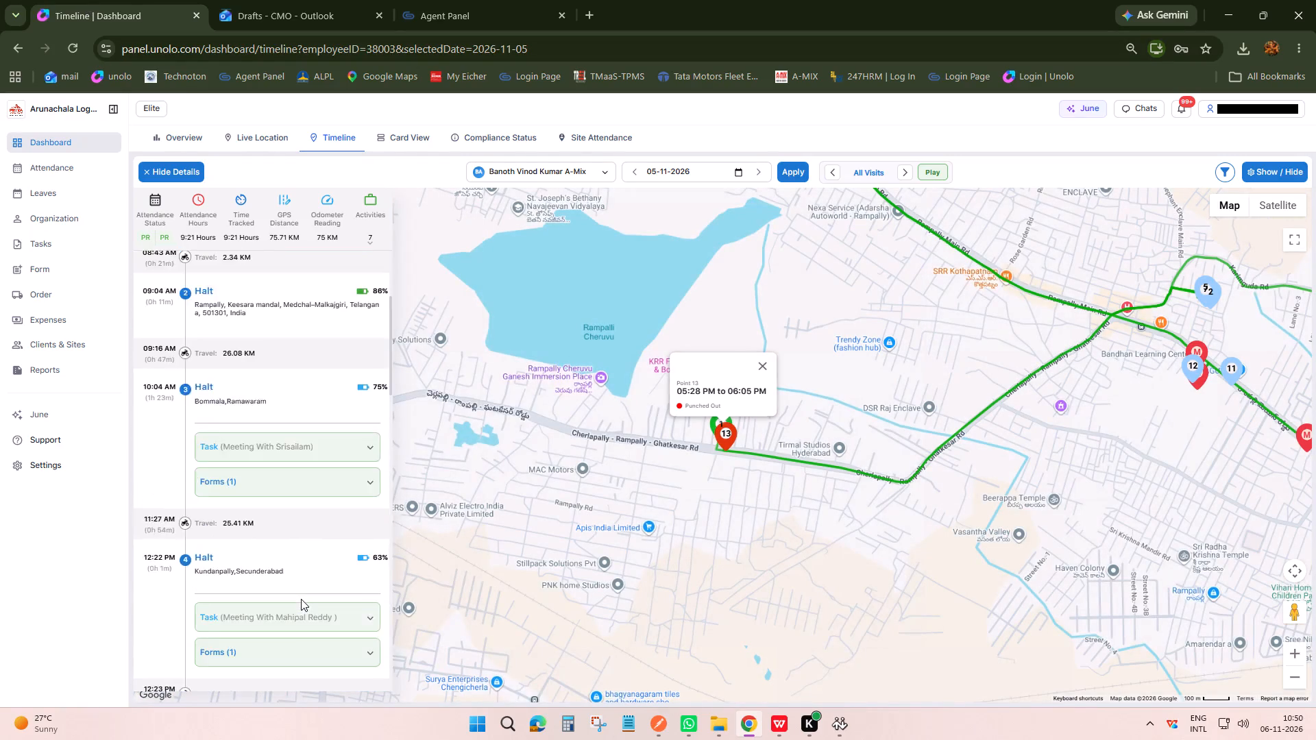
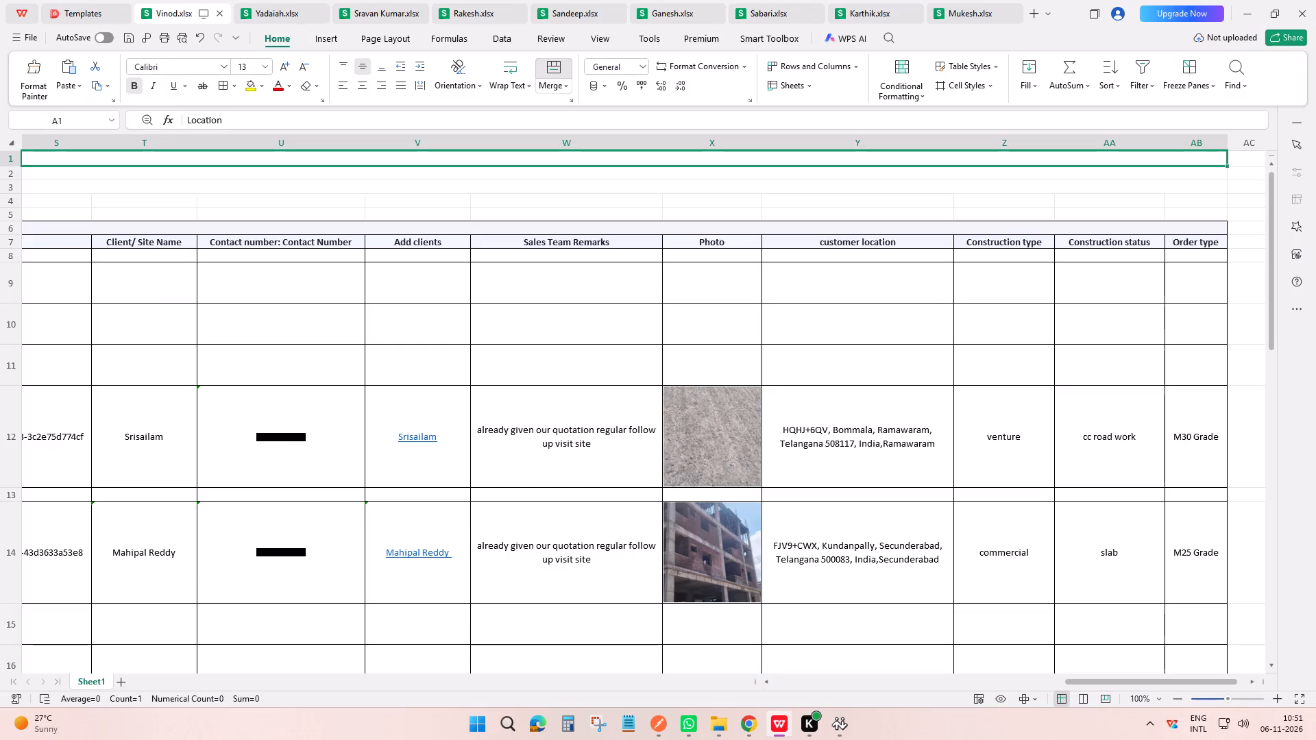
Switch to the Yadaiah.xlsx workbook, view its client visit details across to the customer location, and select the Photo column.
left_click(284, 2)
left_click_drag(907, 677, 968, 666)
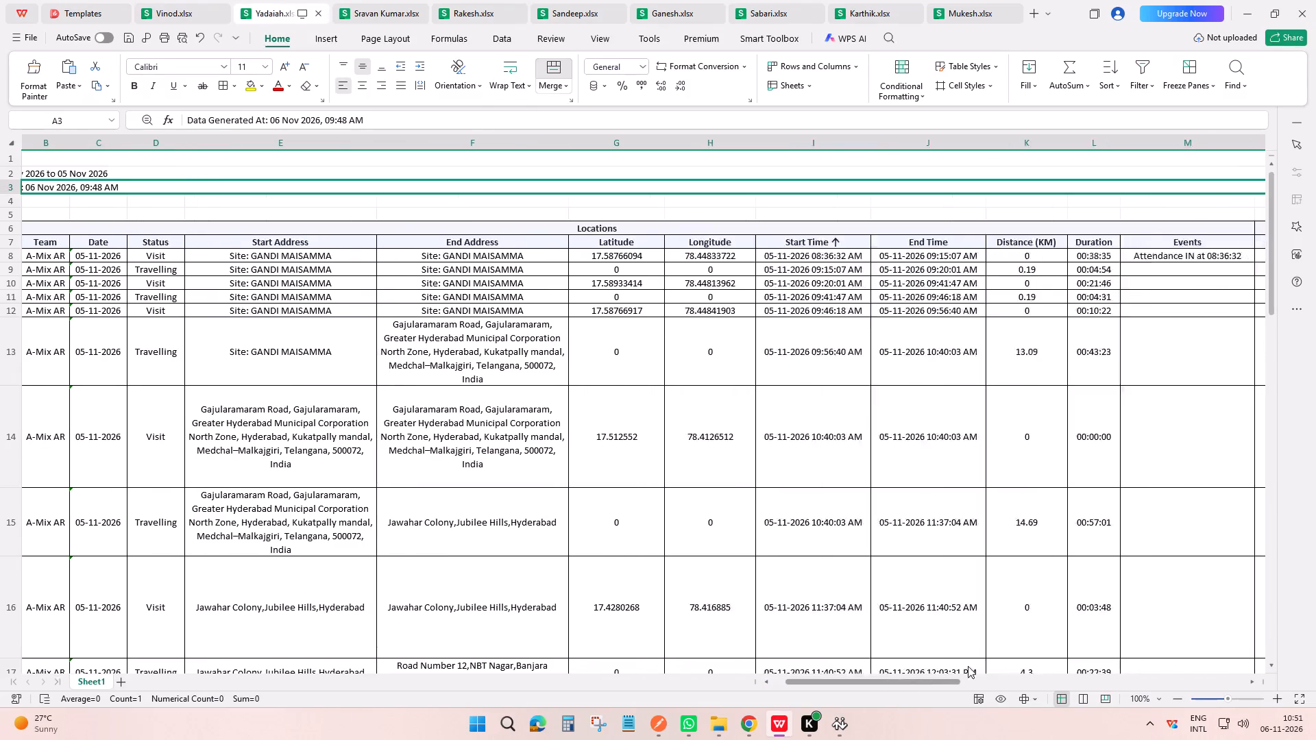
left_click_drag(968, 666, 1149, 650)
left_click(1083, 134)
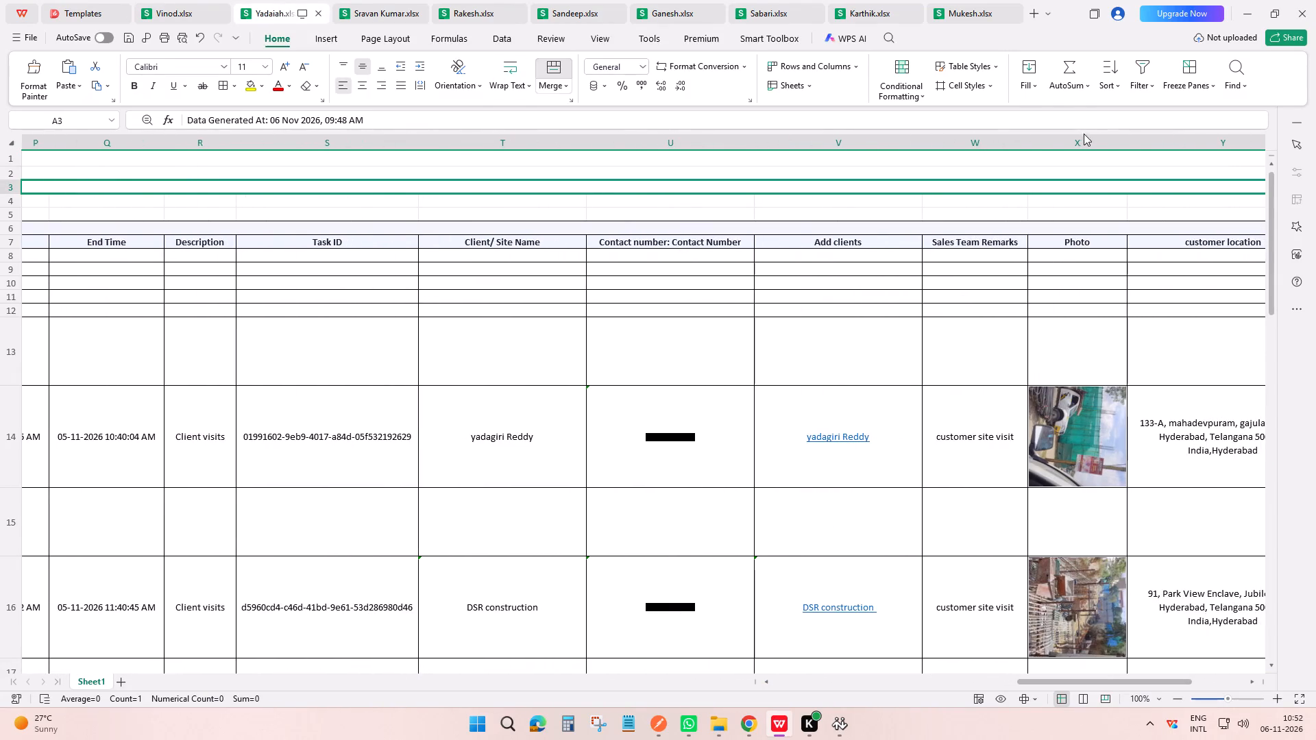
left_click(1082, 140)
left_click(680, 197)
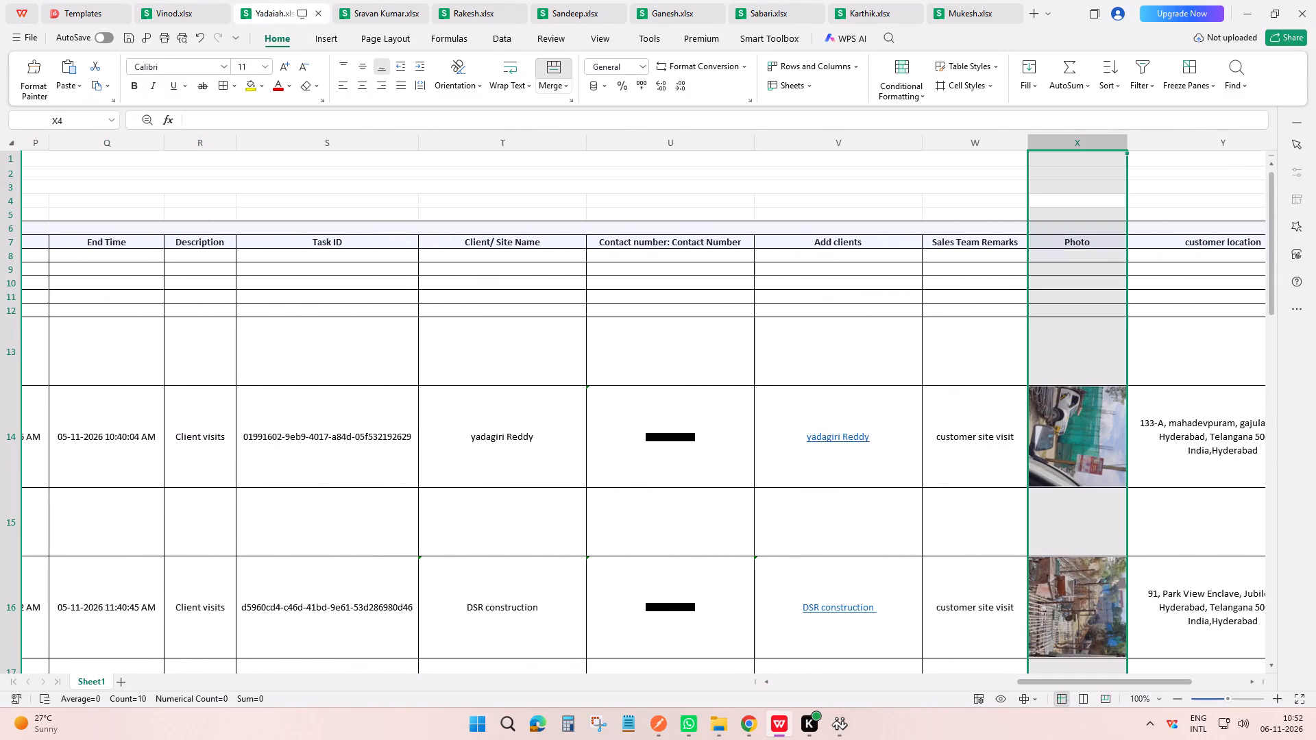
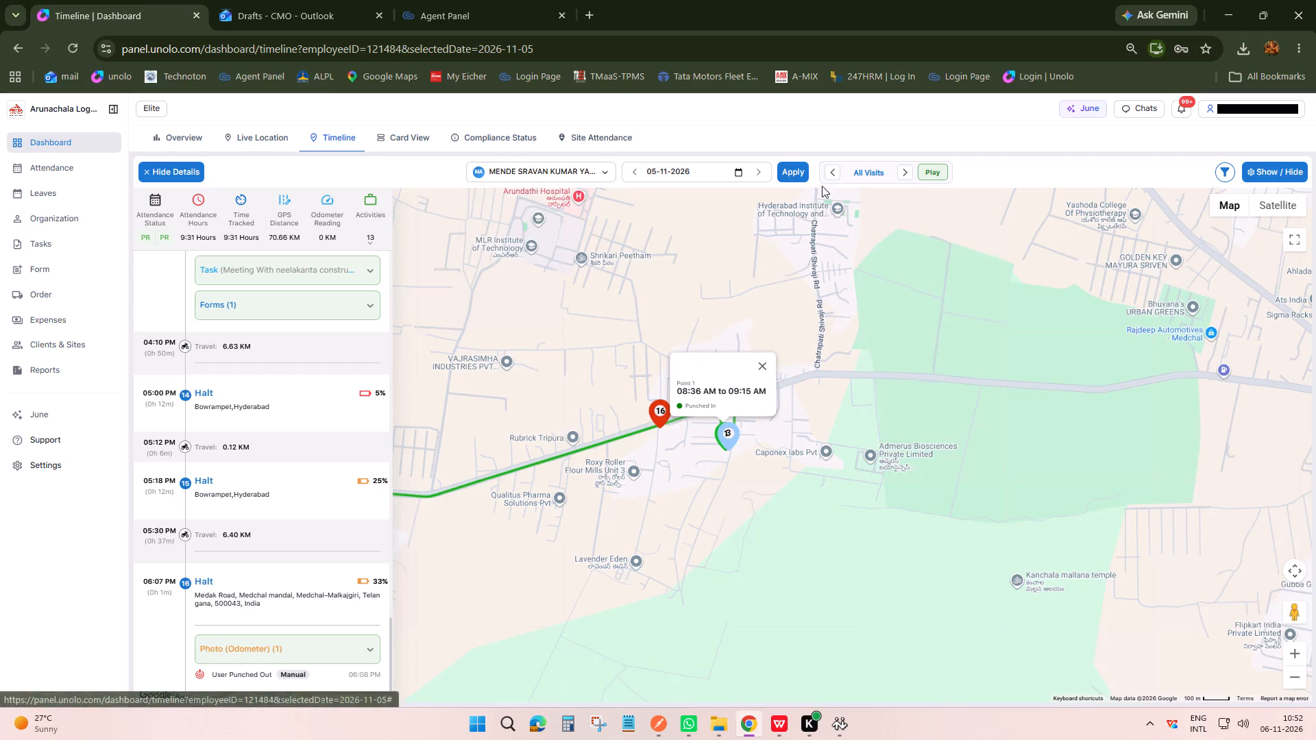
Load the selected employee's timeline for 05-11-2026 and examine its entries from the punch-in through the later halts and client meetings.
left_click(796, 175)
scroll(246, 369, "up", 2)
scroll(246, 369, "down", 1)
scroll(246, 369, "up", 1)
left_click(246, 369)
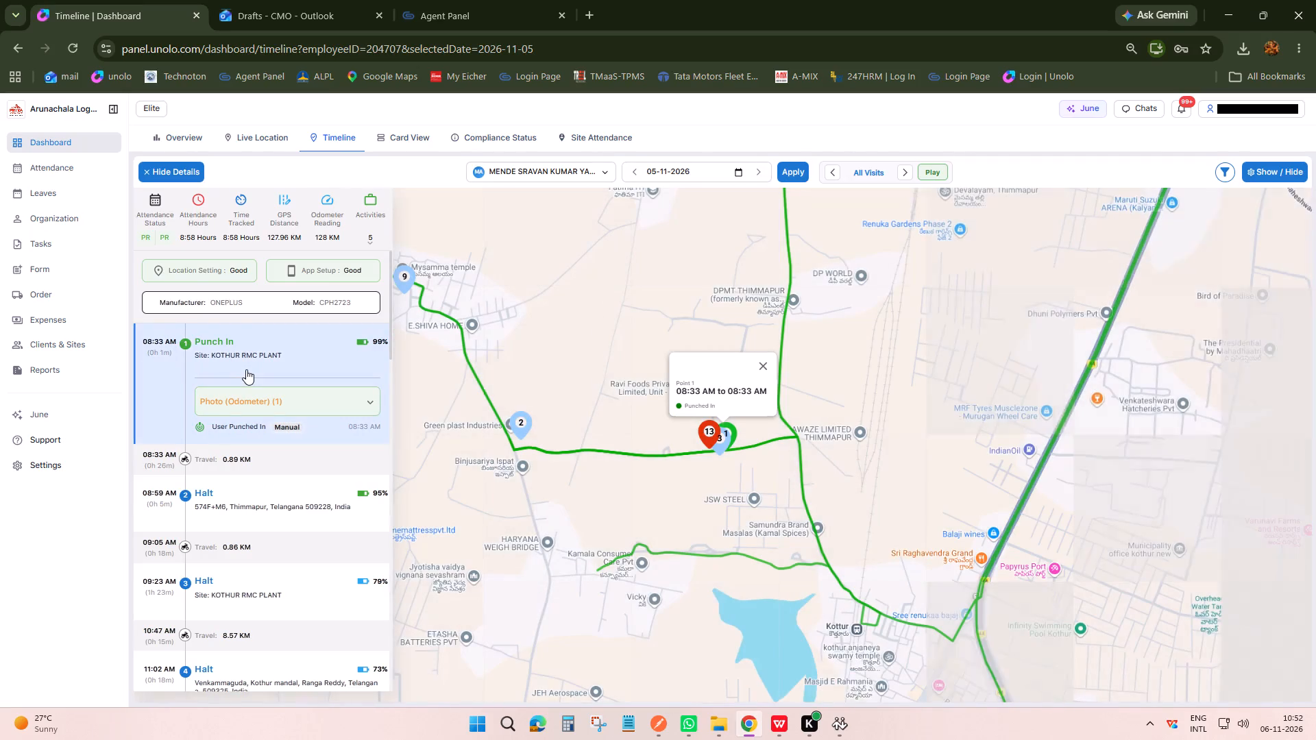
scroll(246, 369, "down", 15)
scroll(265, 534, "up", 1)
scroll(272, 554, "down", 9)
scroll(276, 573, "up", 1)
scroll(276, 573, "down", 1)
scroll(276, 573, "up", 4)
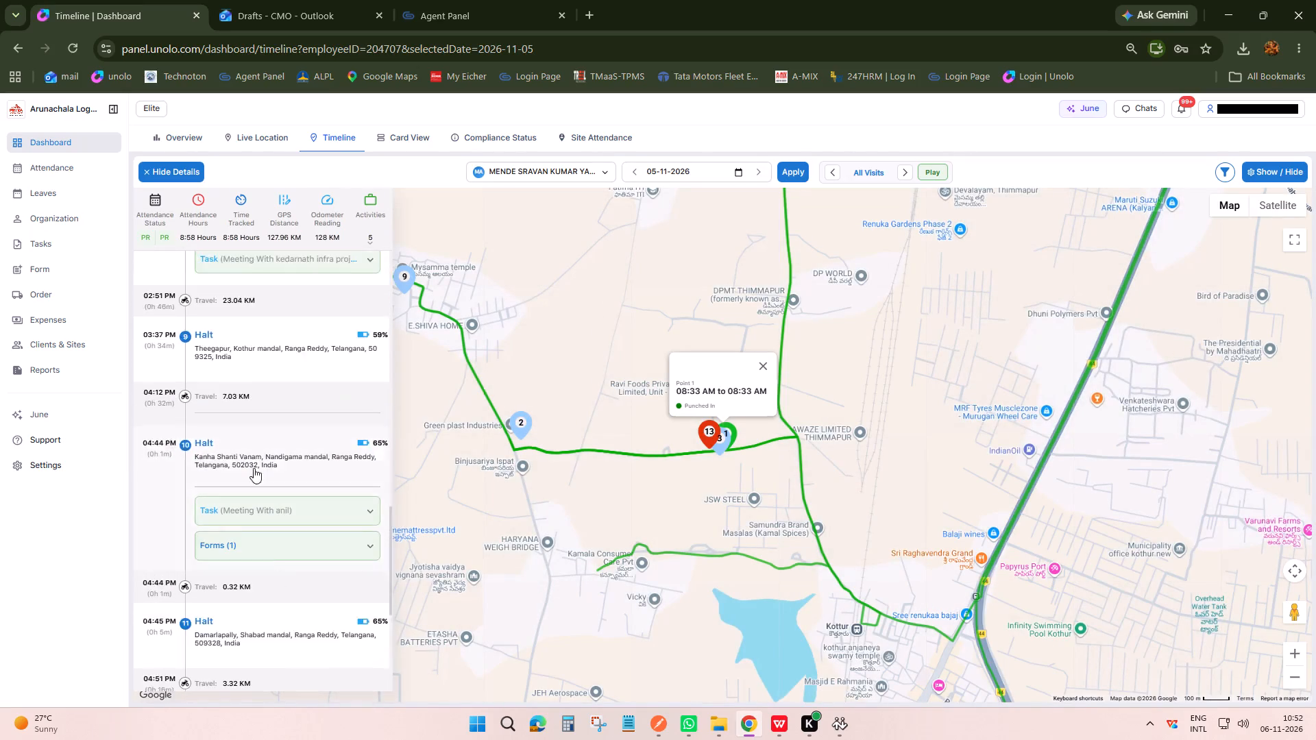
scroll(250, 381, "up", 3)
scroll(250, 381, "down", 1)
scroll(250, 381, "up", 15)
scroll(255, 367, "down", 1)
scroll(255, 367, "up", 1)
left_click(330, 367)
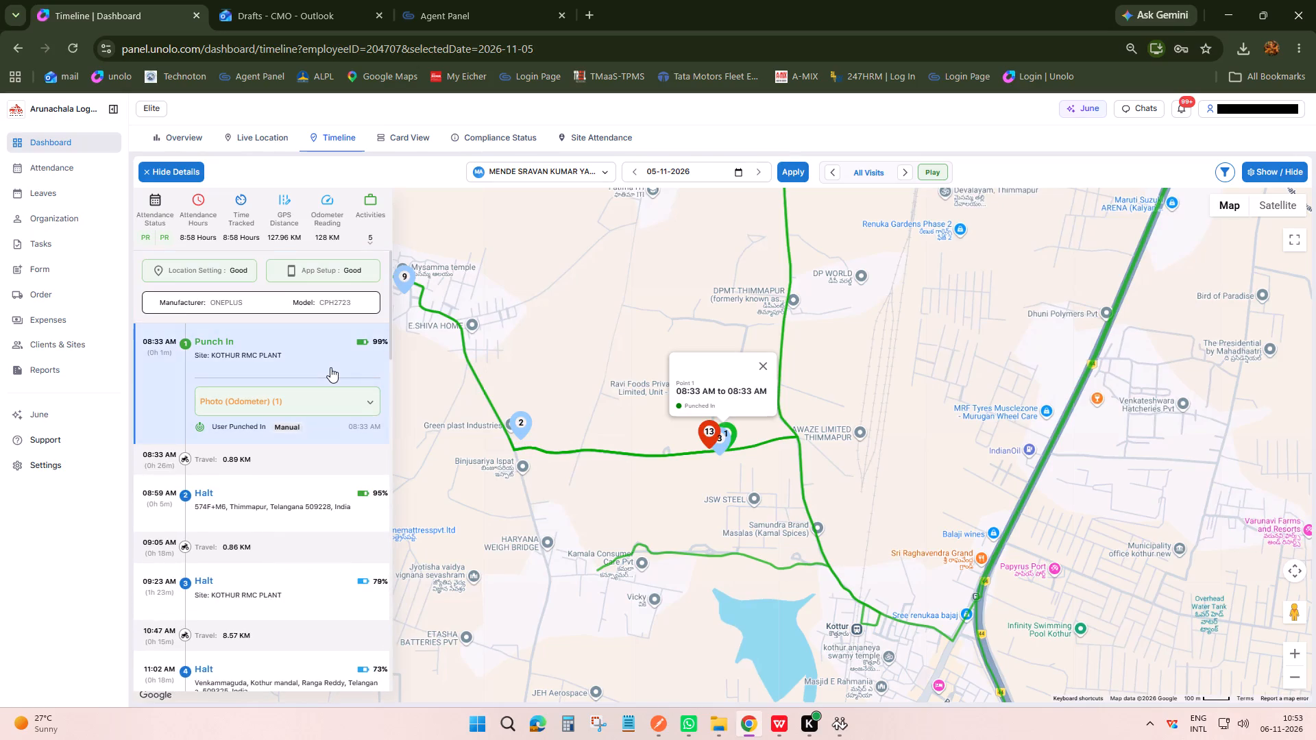
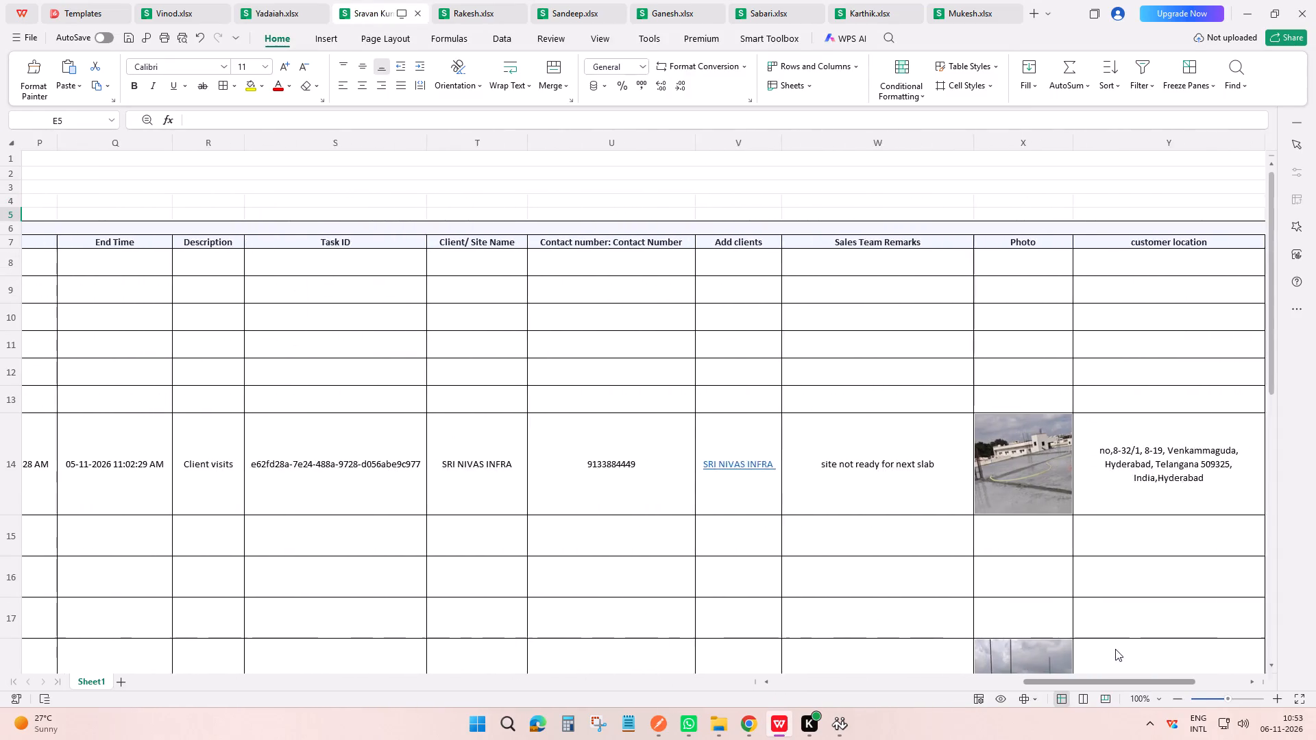
Select the entire Photo column in the Sravan workbook's location report.
left_click_drag(1115, 649, 1129, 647)
left_click(934, 143)
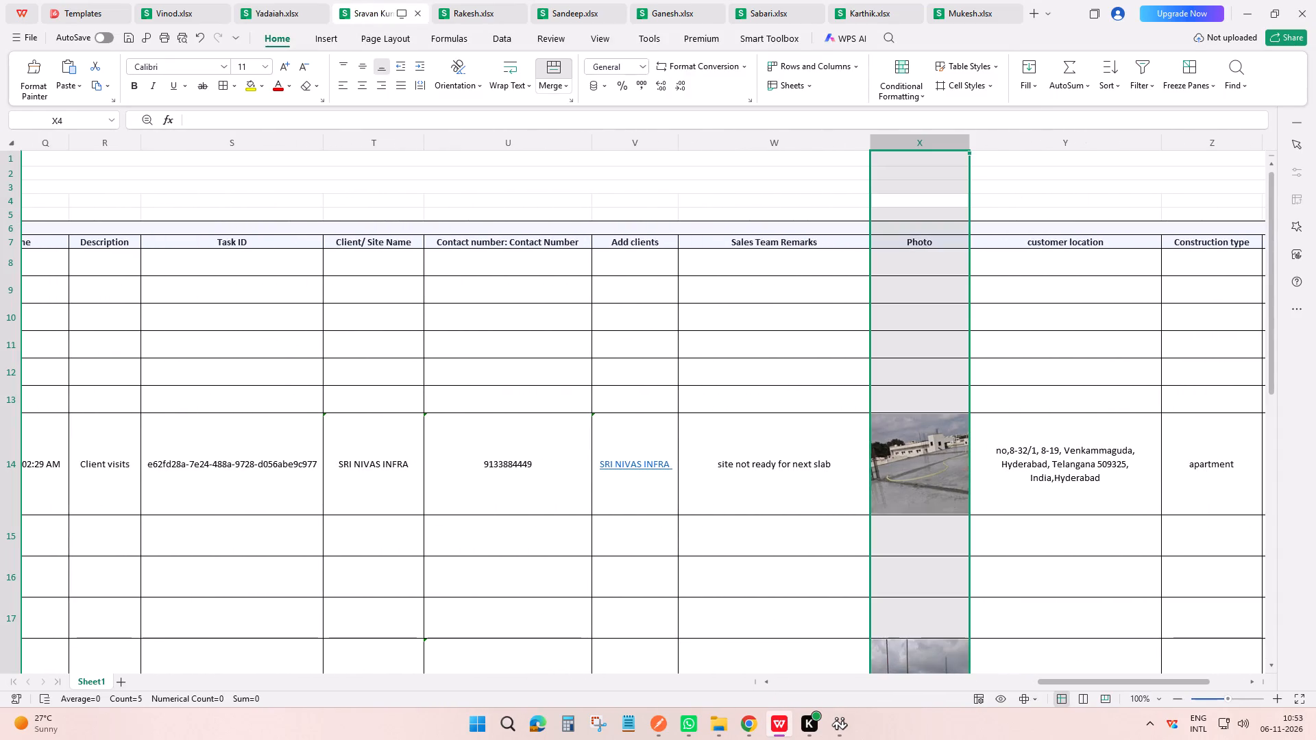
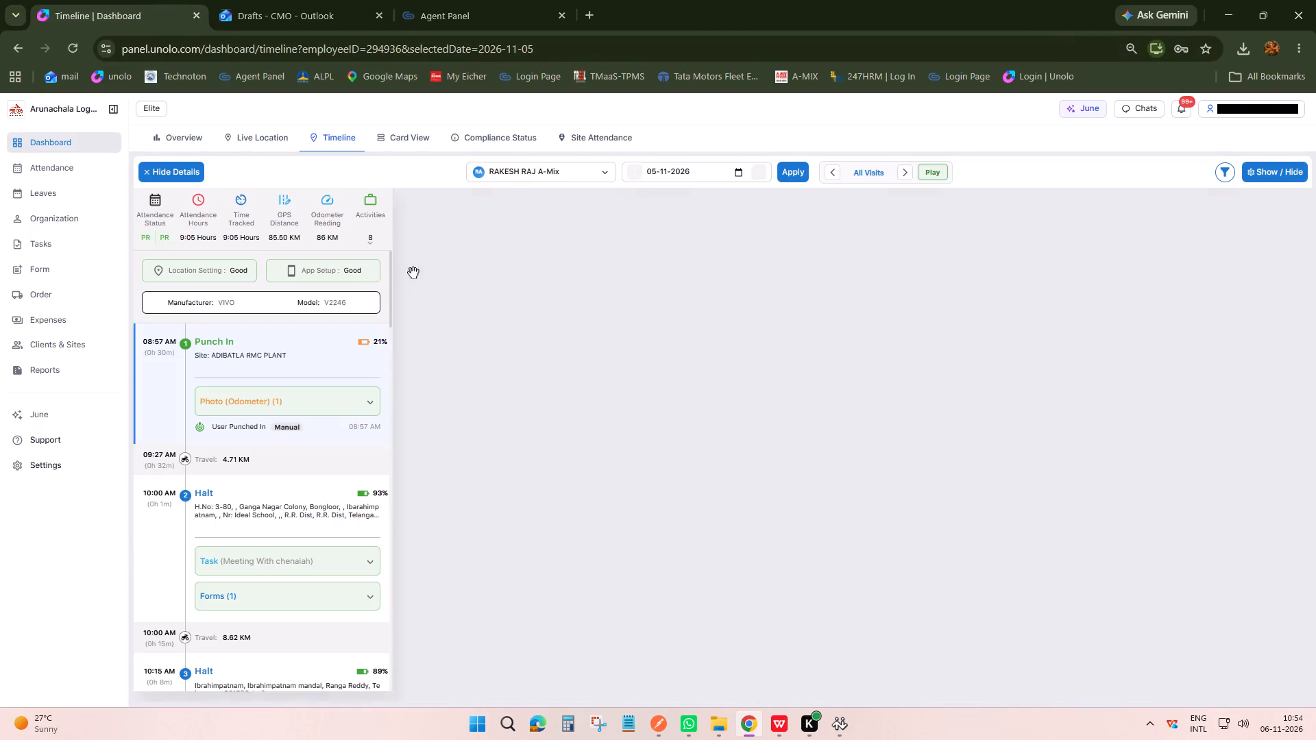
Copy the odometer reading value from the loaded A-Mix employee's timeline summary for 05-11-2026.
double_click(321, 238)
key("ctrl+c")
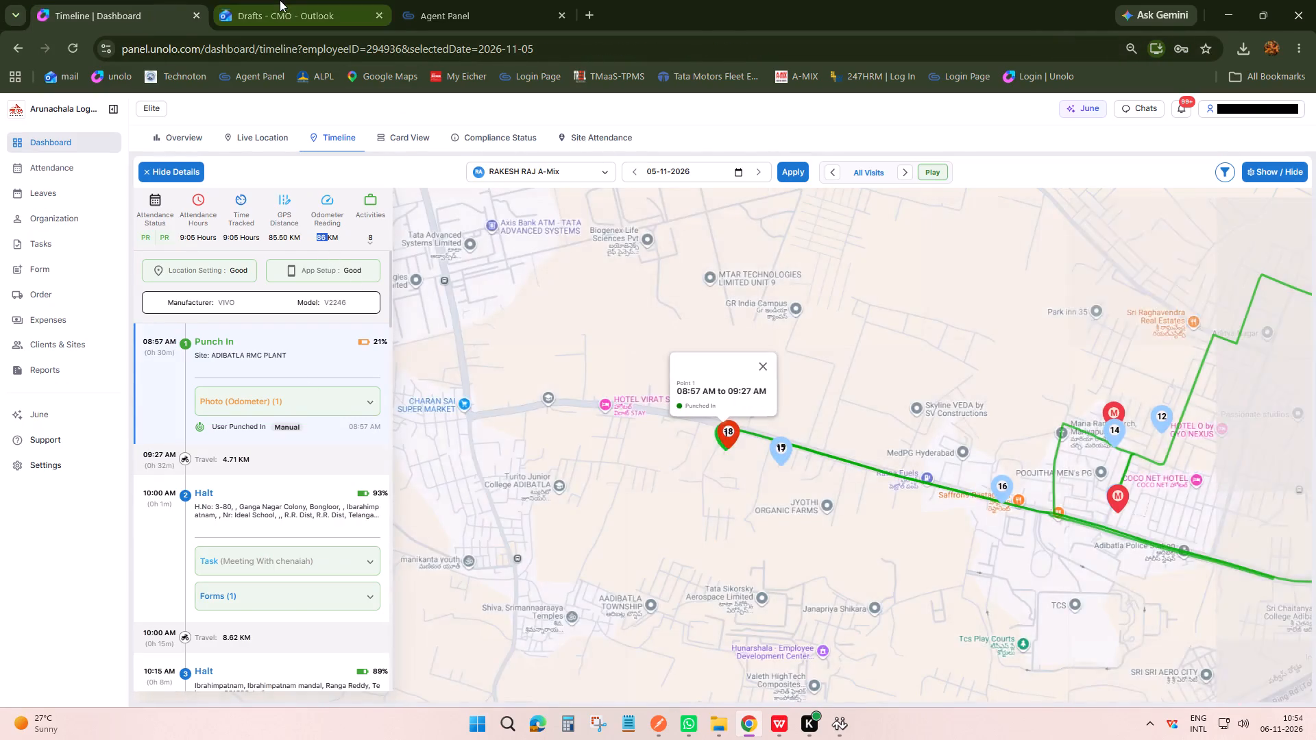
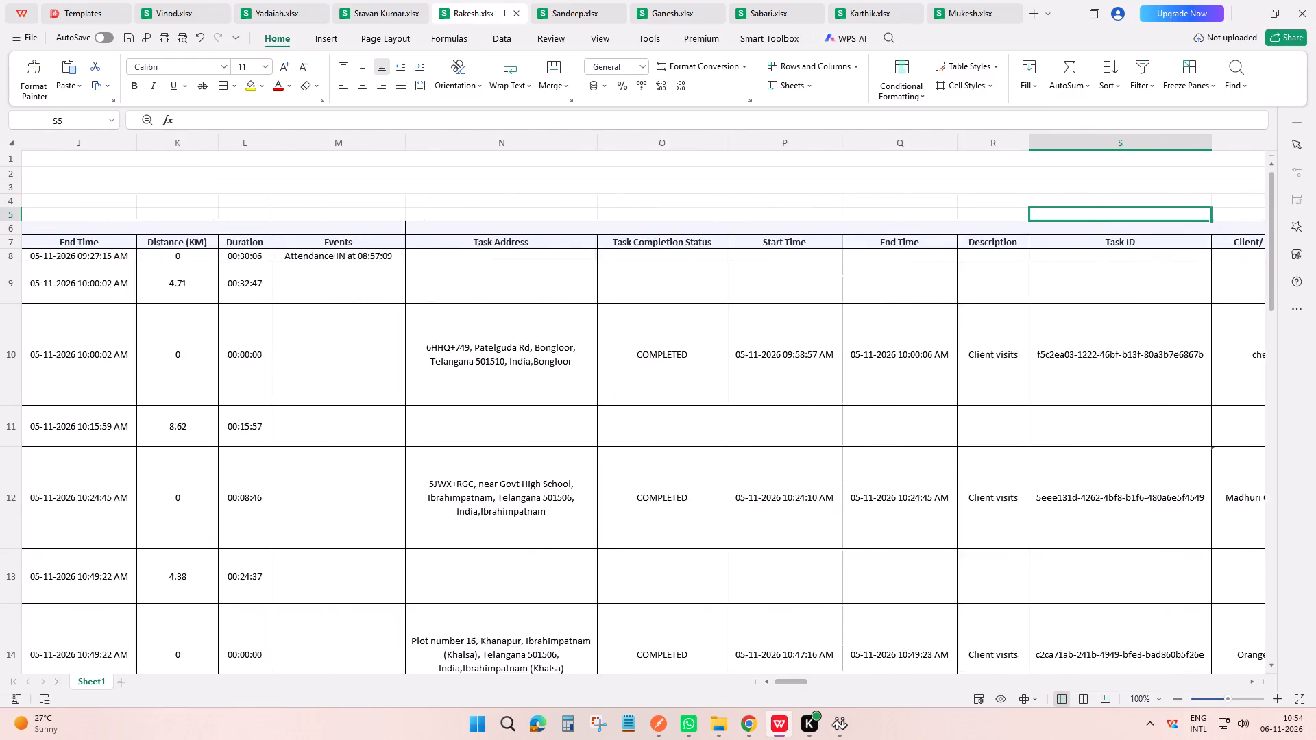
Examine the client visit details in the Rakesh.xlsx report, from the Task ID column across to the customer location column.
key("Right")
key("Right")
key("Right")
key("Right")
key("Right")
key("Right")
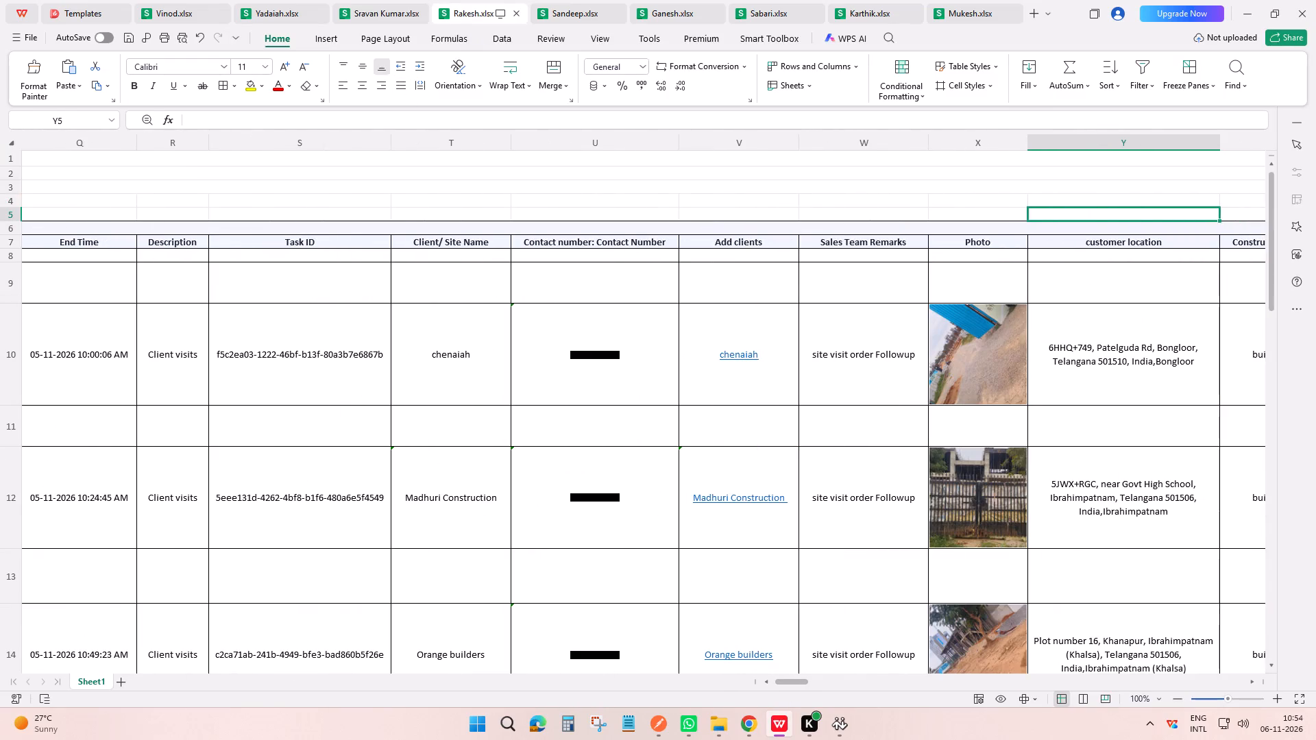
Select the Photo column in the Rakesh.xlsx report and examine the client visit photos through to the end of the table.
left_click(990, 143)
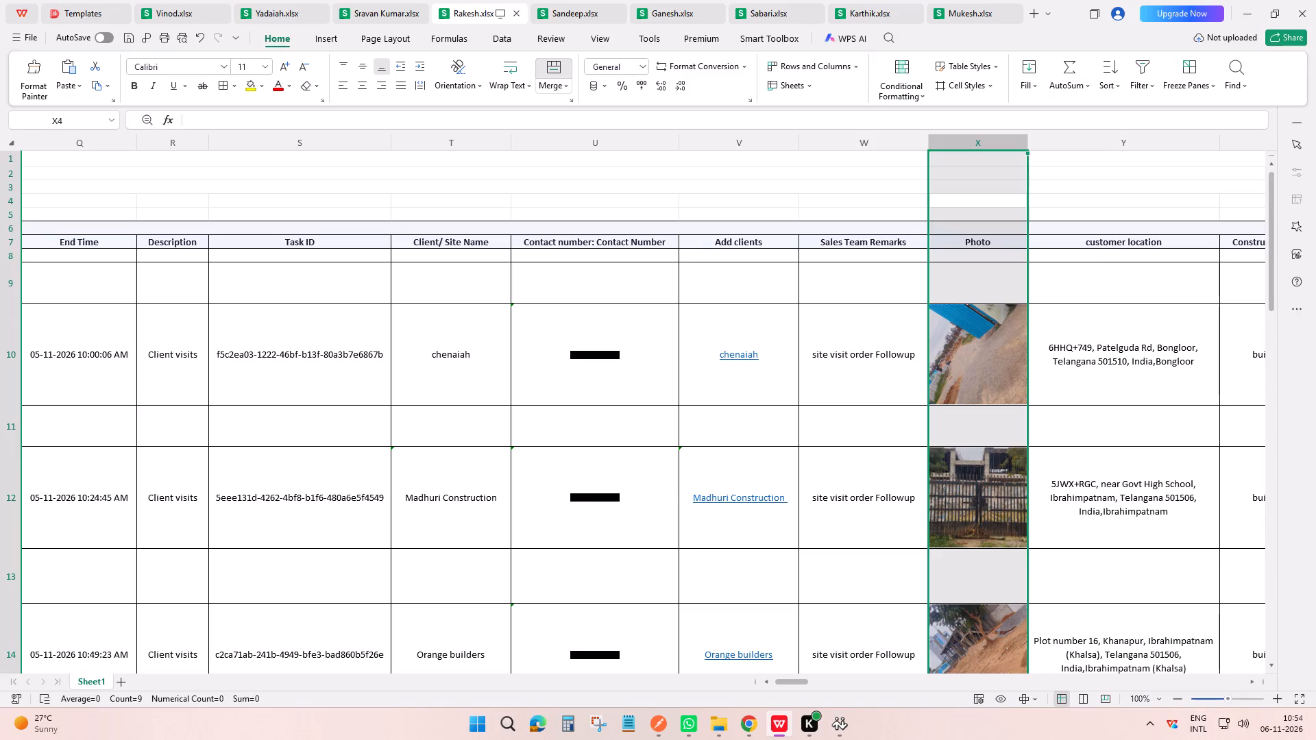
scroll(668, 210, "up", 3)
scroll(668, 210, "down", 17)
scroll(689, 380, "up", 1)
scroll(689, 388, "down", 16)
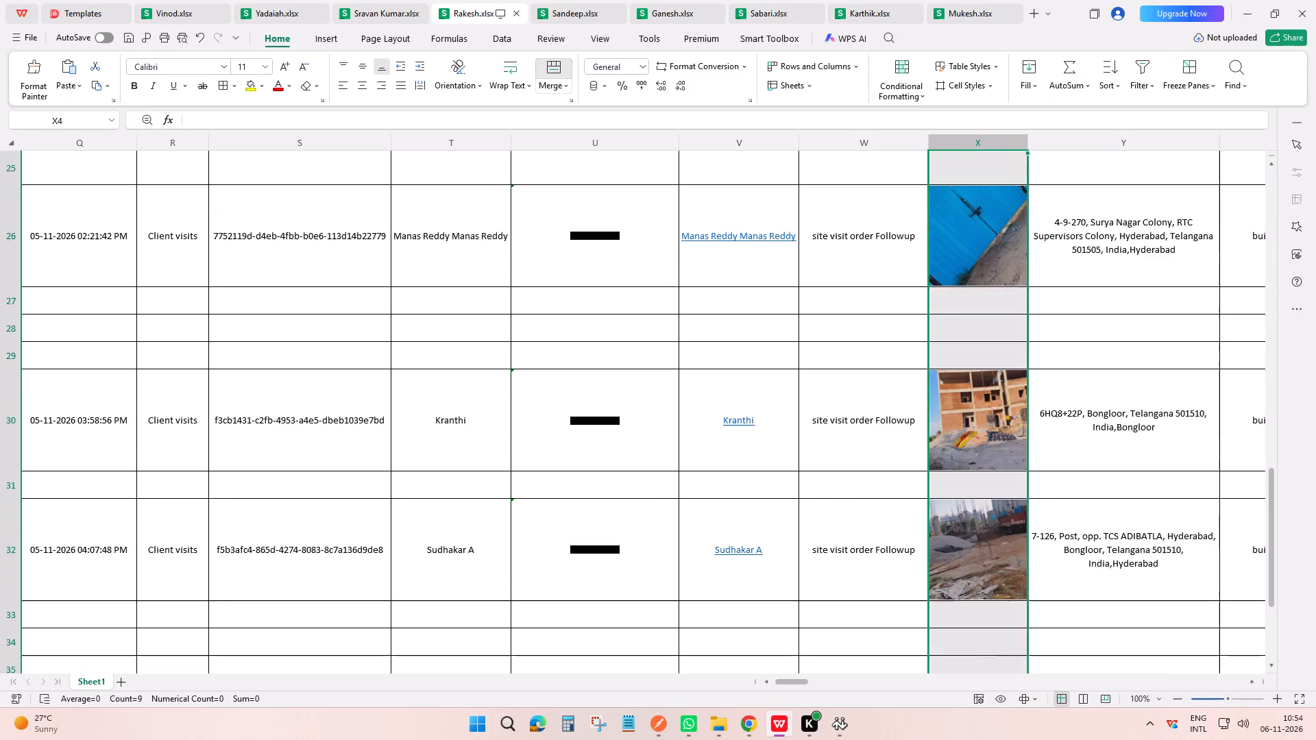
scroll(691, 416, "down", 5)
scroll(691, 416, "up", 1)
scroll(691, 416, "down", 7)
scroll(691, 416, "up", 1)
scroll(691, 416, "down", 7)
left_click(766, 410)
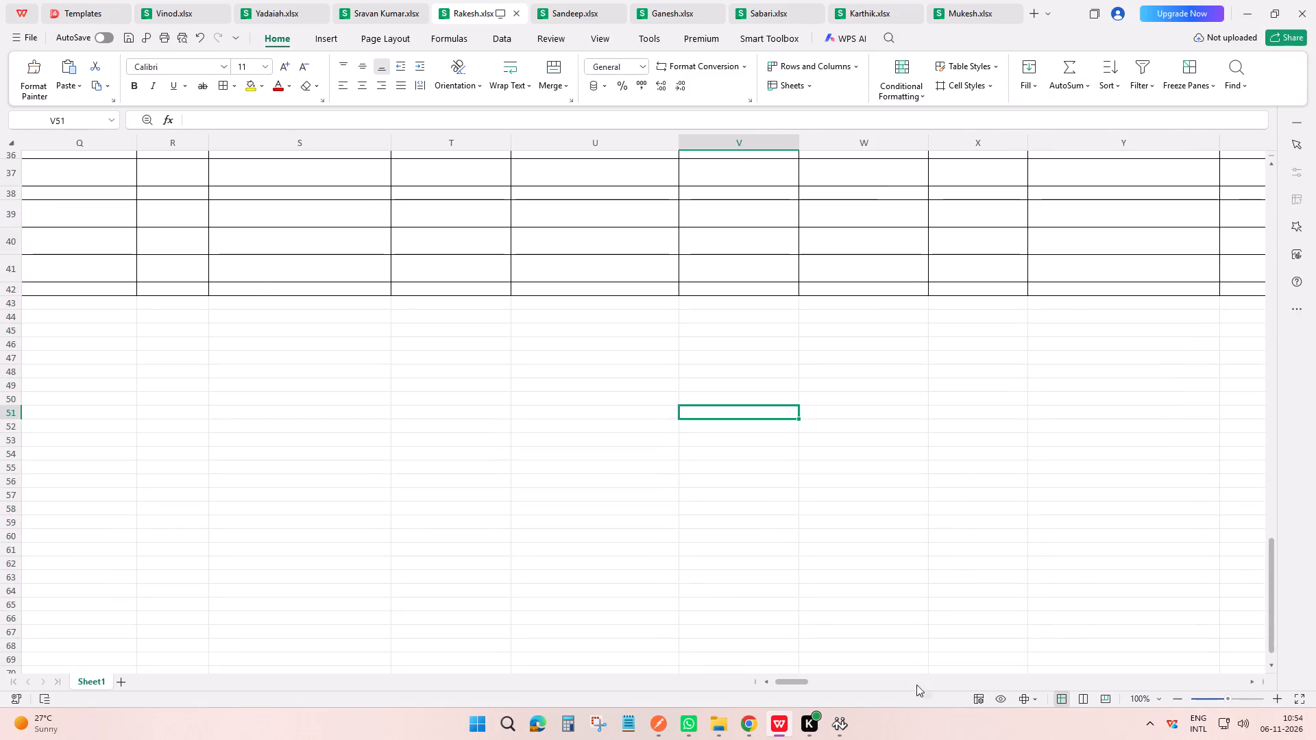
View the start of the Rakesh.xlsx Location report, from the Employee Name column, and select cell F5.
left_click_drag(798, 680, 632, 682)
scroll(624, 410, "up", 18)
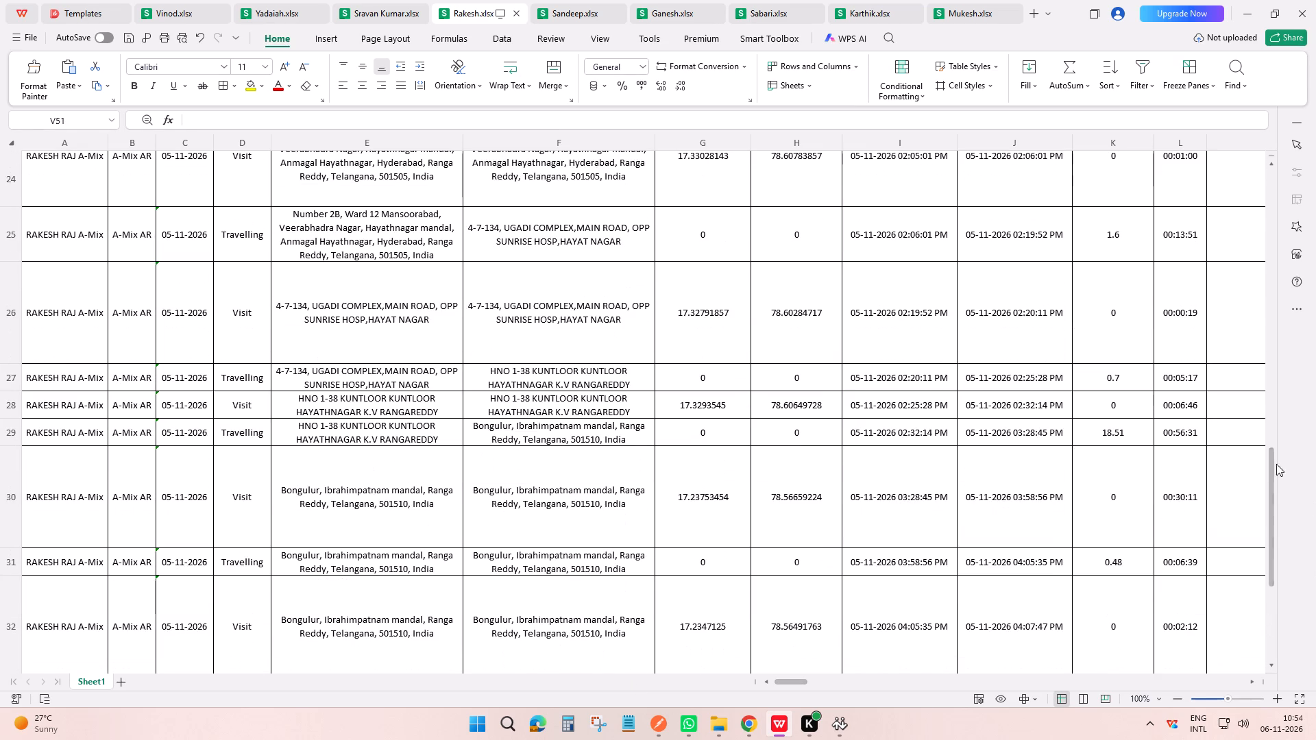
left_click_drag(1271, 510, 1275, 94)
scroll(714, 241, "up", 4)
left_click(636, 209)
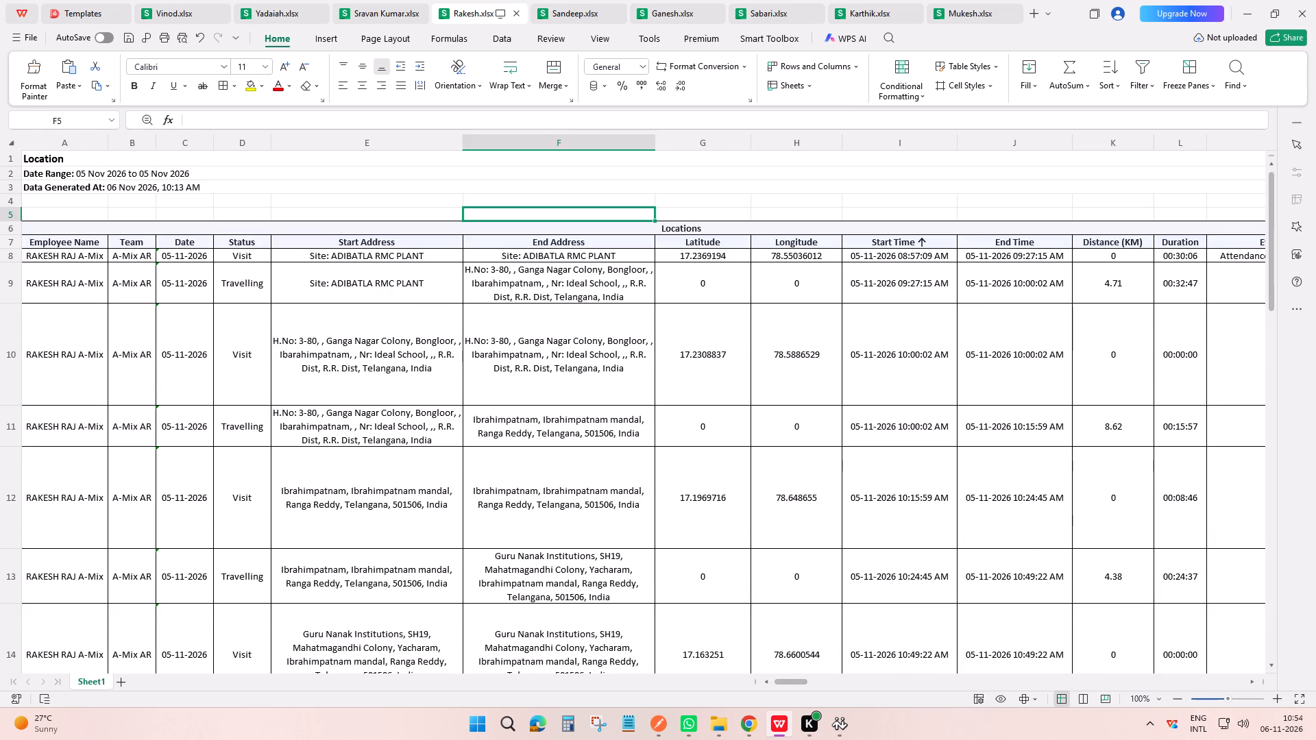
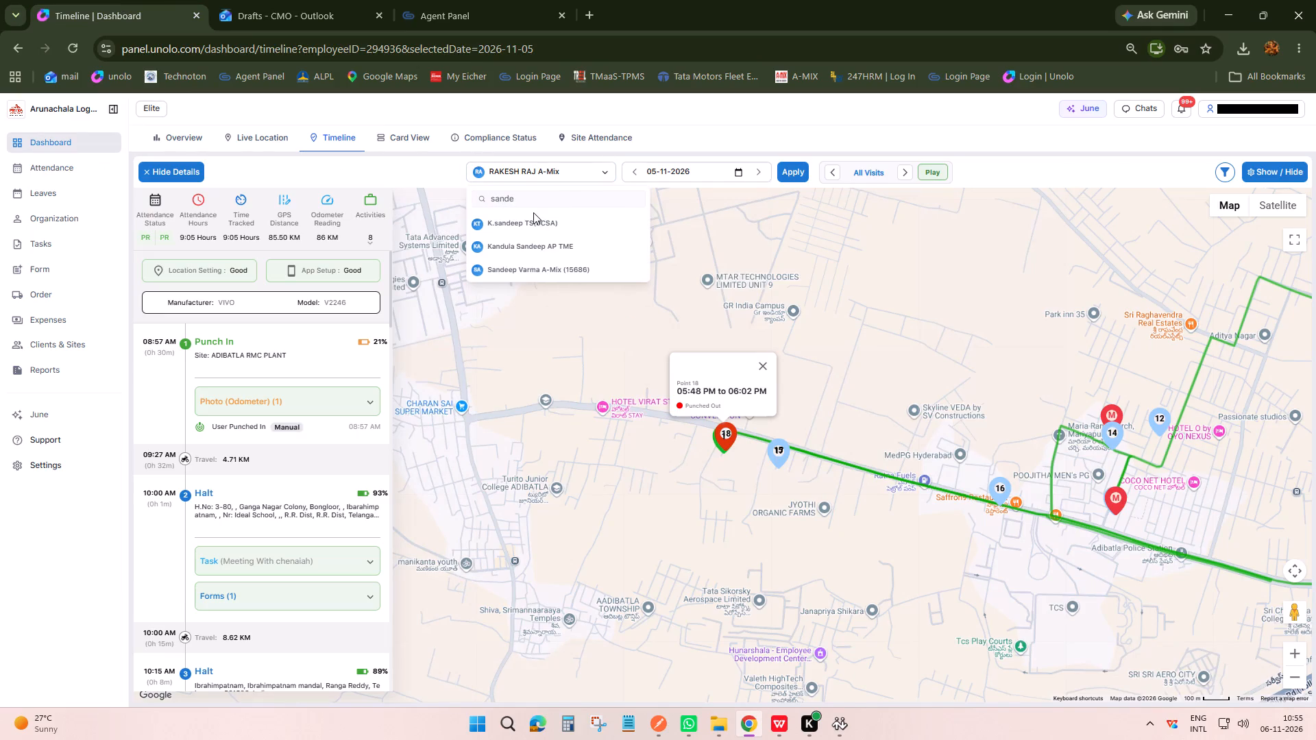
Load the timeline of A-Mix employee Sandeep for 05-11-2026 and show the Punch In point on the map.
left_click(530, 262)
left_click(793, 173)
scroll(174, 384, "up", 2)
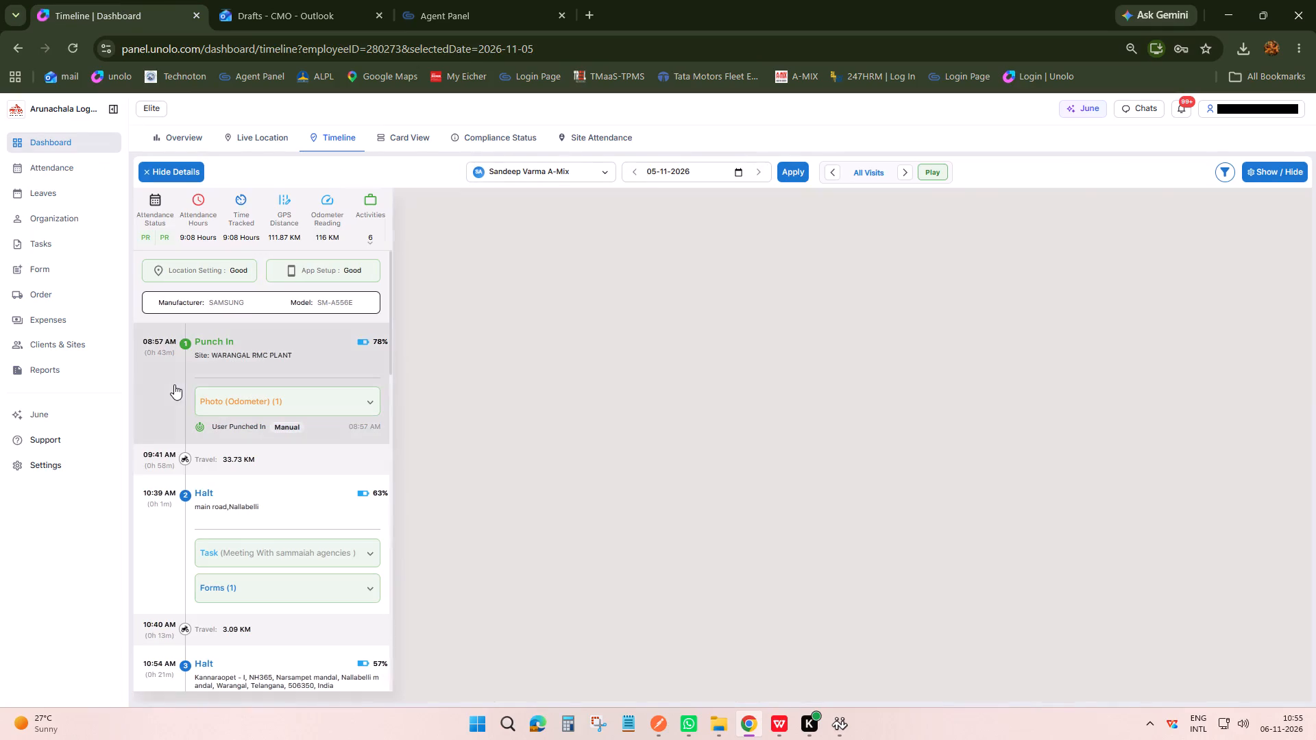
scroll(174, 384, "up", 3)
left_click(293, 355)
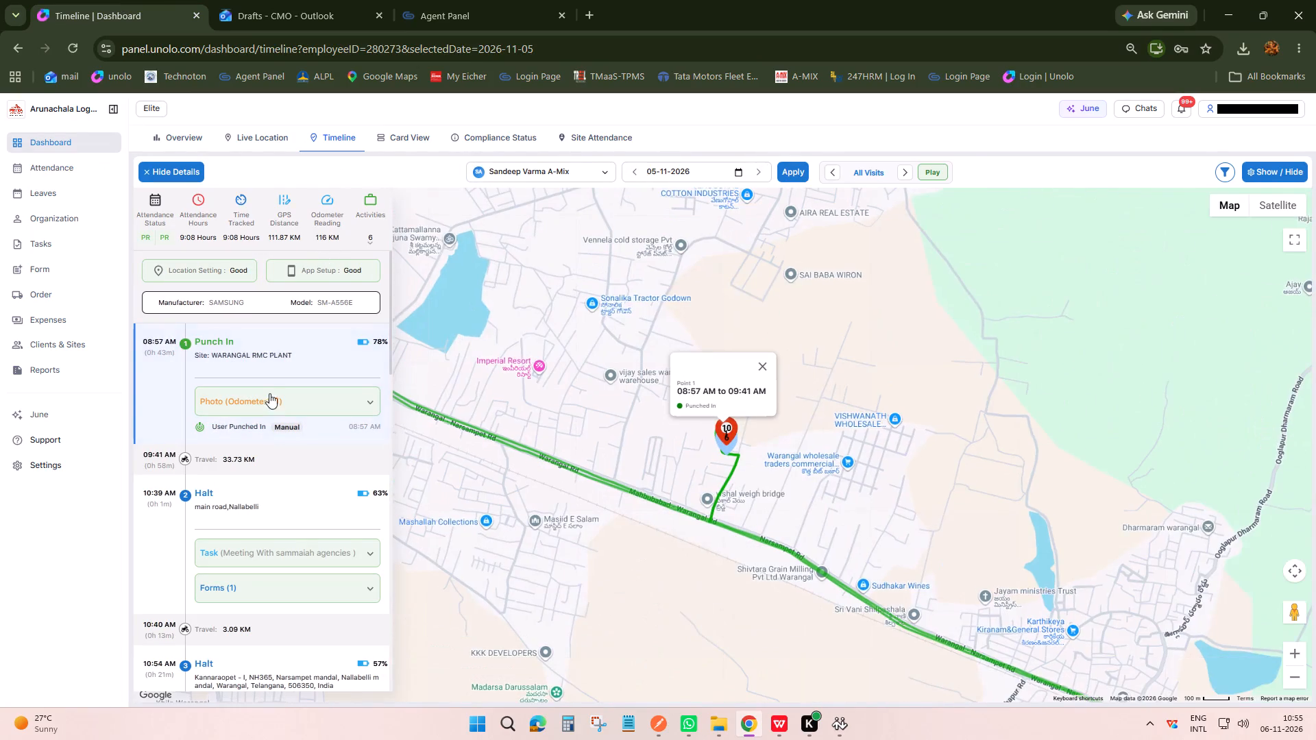
Examine the employee's full day in the timeline, from Punch In through the halts, travel legs and meeting tasks to punch-out.
scroll(328, 365, "down", 7)
scroll(299, 454, "up", 1)
scroll(299, 454, "down", 15)
scroll(297, 512, "up", 1)
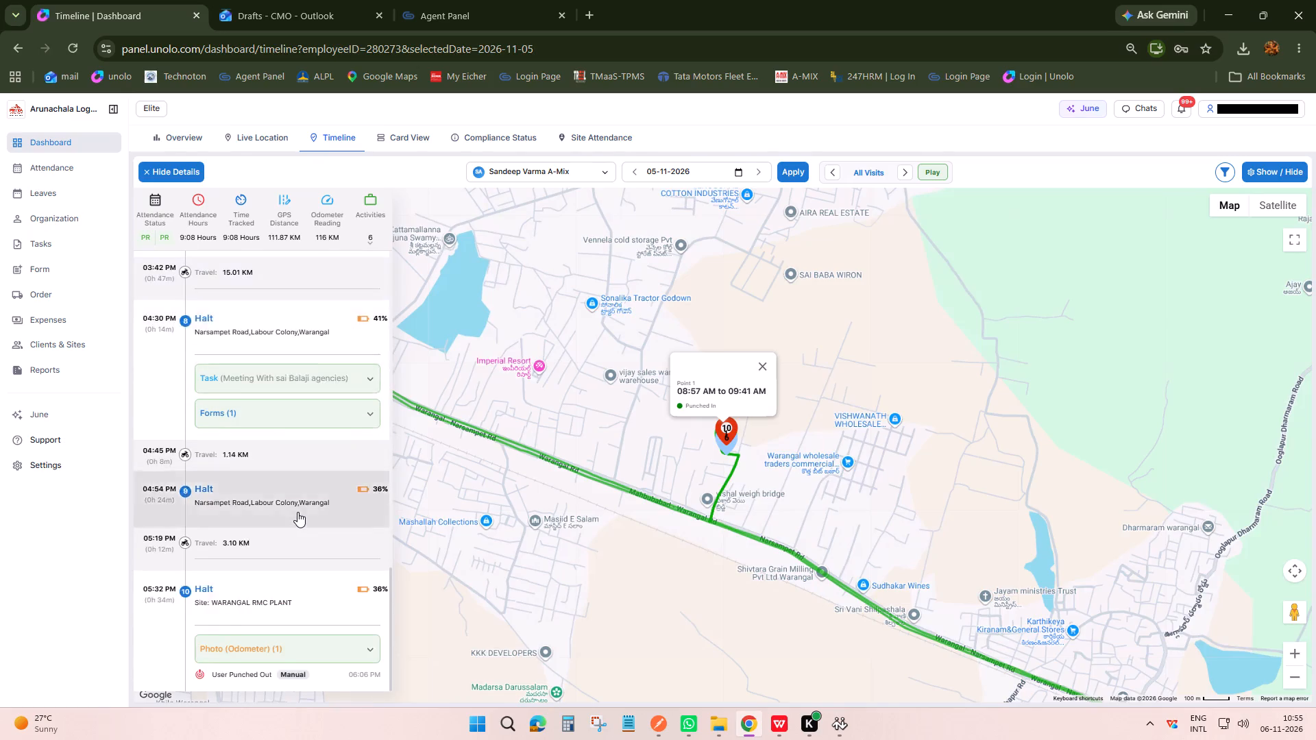
scroll(297, 512, "down", 4)
scroll(297, 512, "up", 4)
scroll(297, 512, "down", 1)
scroll(297, 512, "up", 6)
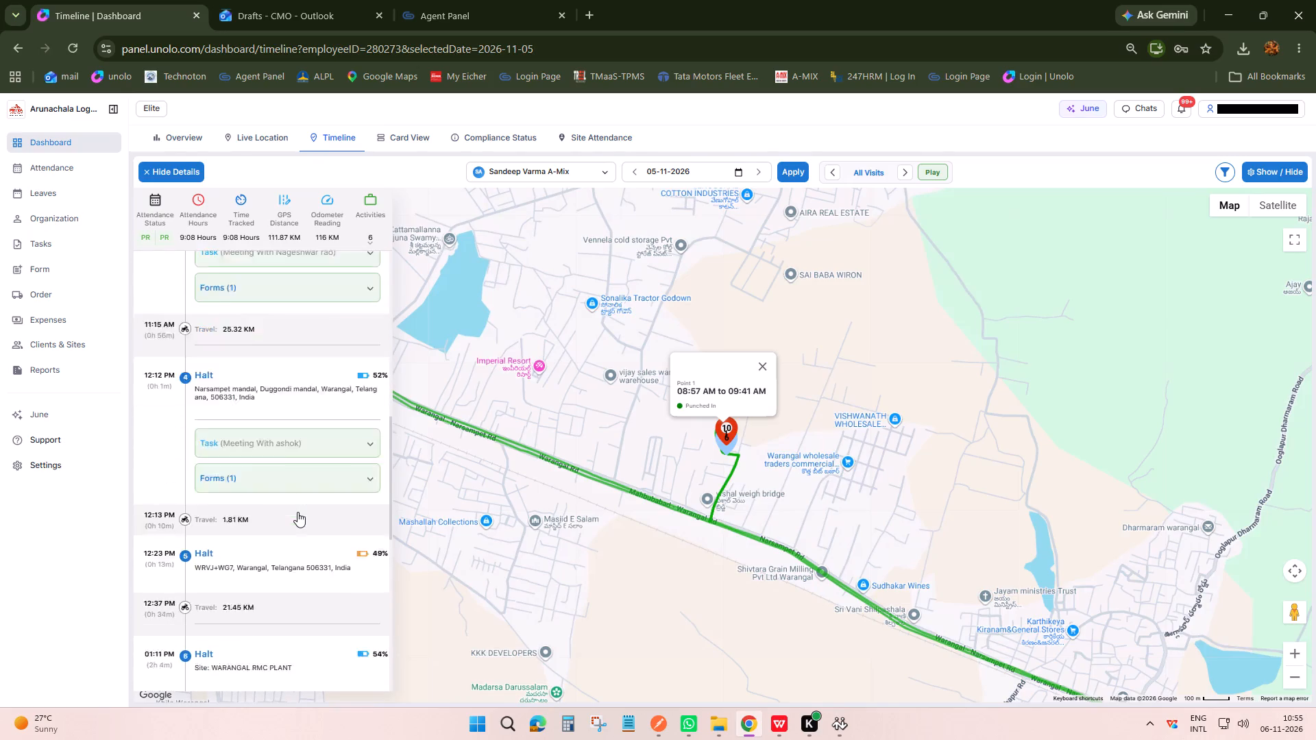
scroll(297, 512, "up", 1)
scroll(297, 512, "down", 13)
scroll(295, 540, "up", 1)
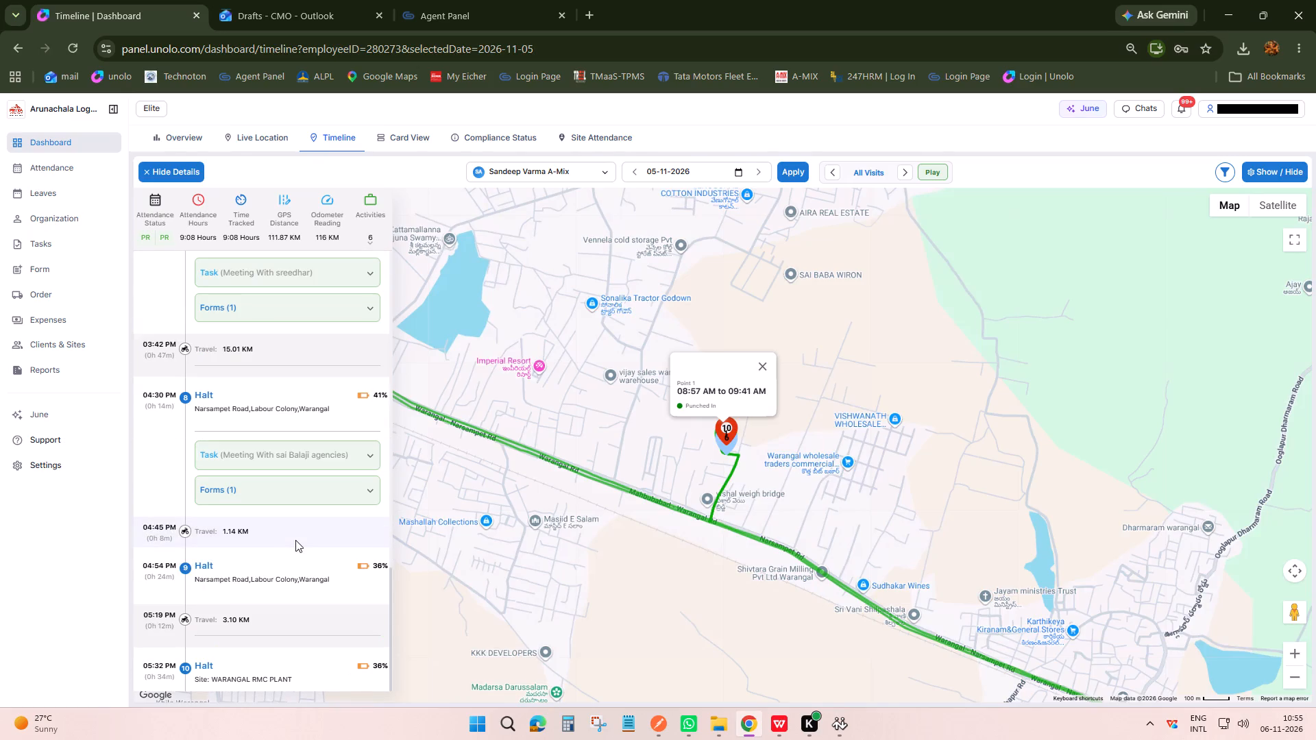
scroll(295, 540, "up", 4)
scroll(295, 540, "down", 3)
scroll(295, 540, "up", 1)
scroll(295, 540, "down", 6)
scroll(295, 540, "up", 14)
scroll(295, 540, "down", 1)
scroll(295, 540, "up", 7)
scroll(295, 540, "down", 1)
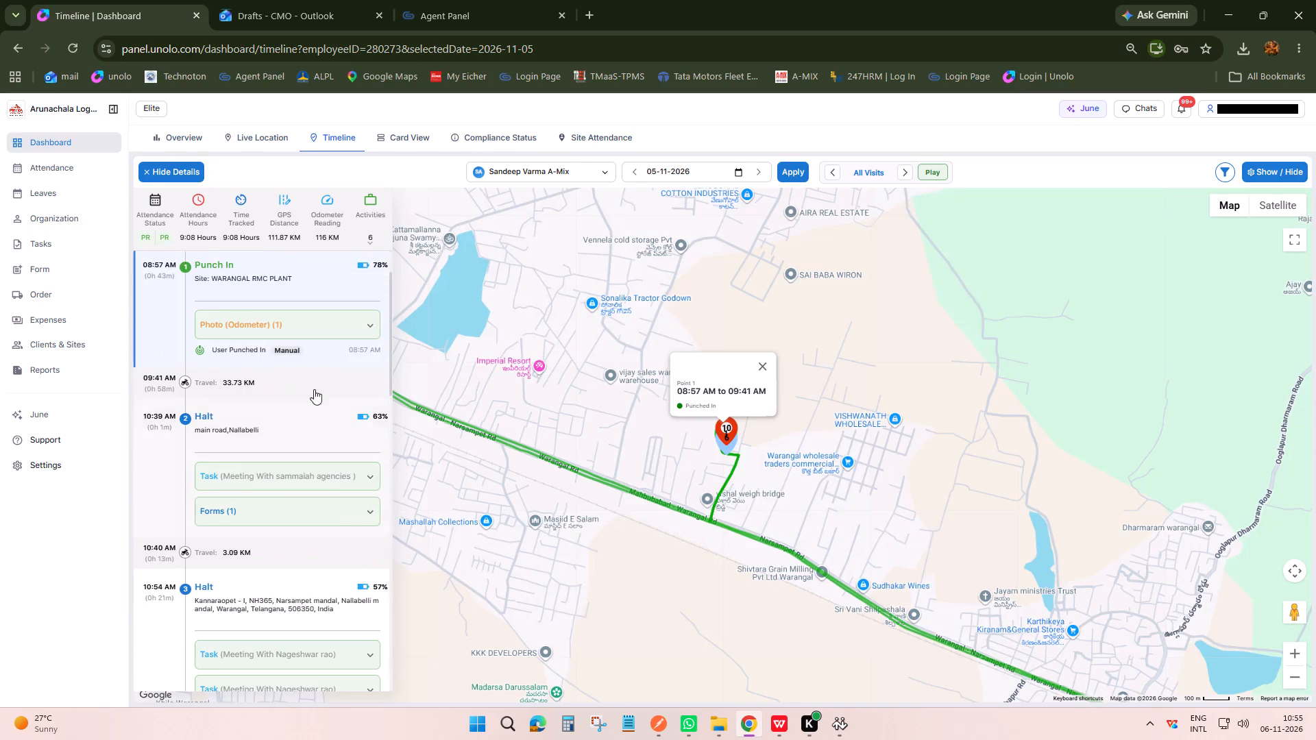
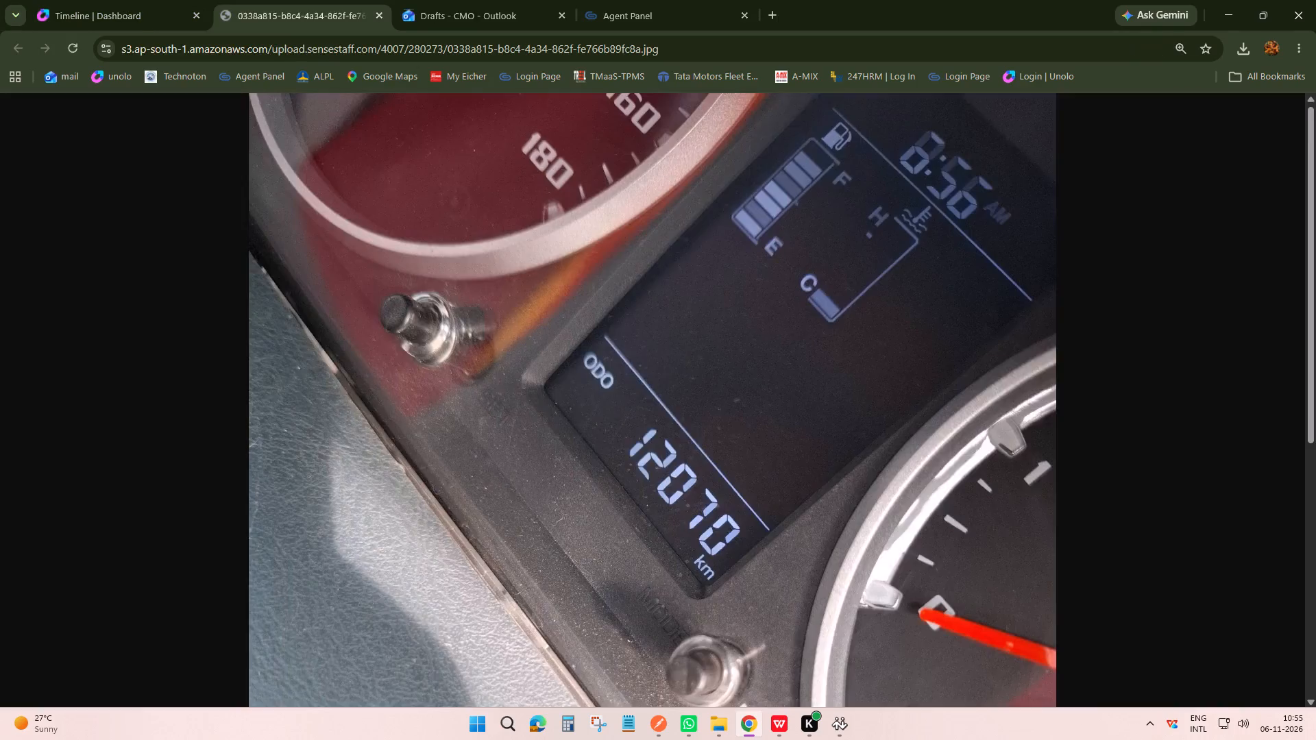
Examine the odometer photo attached to the final halt at WARANGAL RMC PLANT, where the employee punched out.
key("ctrl+w")
scroll(342, 460, "down", 15)
scroll(284, 574, "up", 1)
scroll(284, 587, "down", 9)
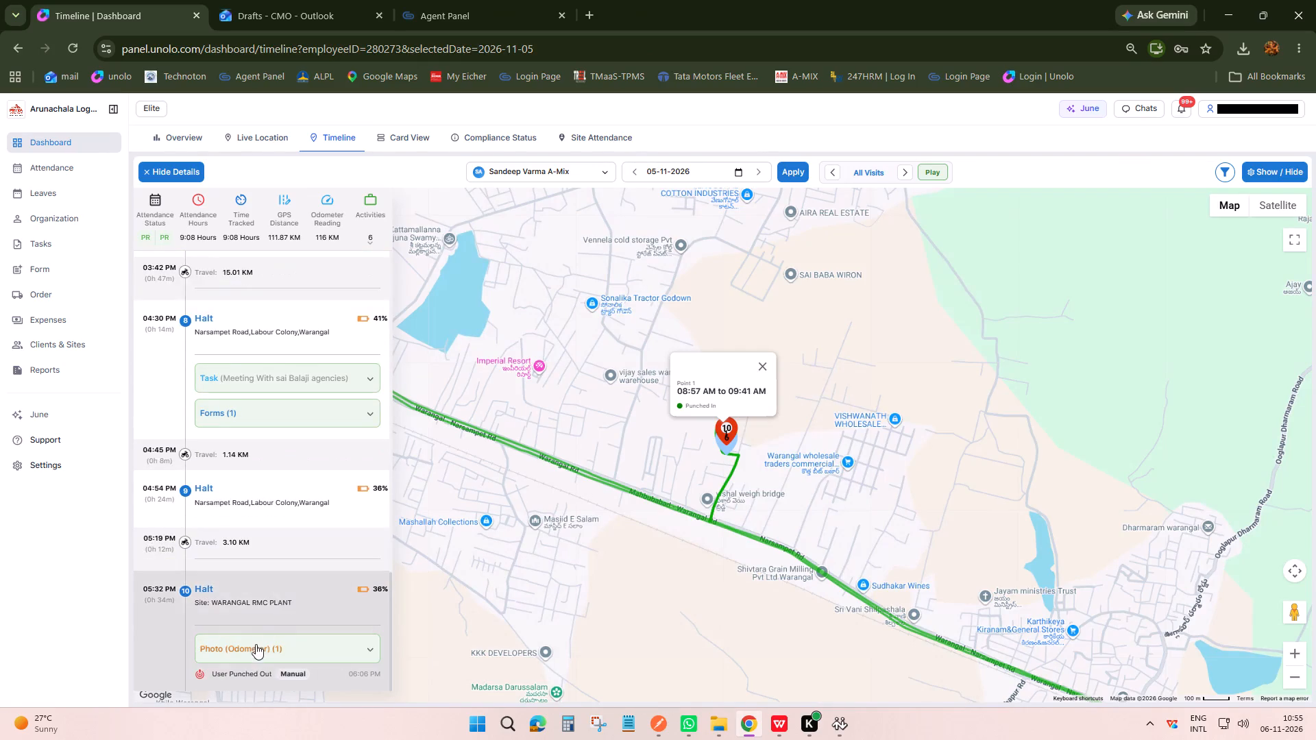
left_click(254, 645)
left_click(217, 635)
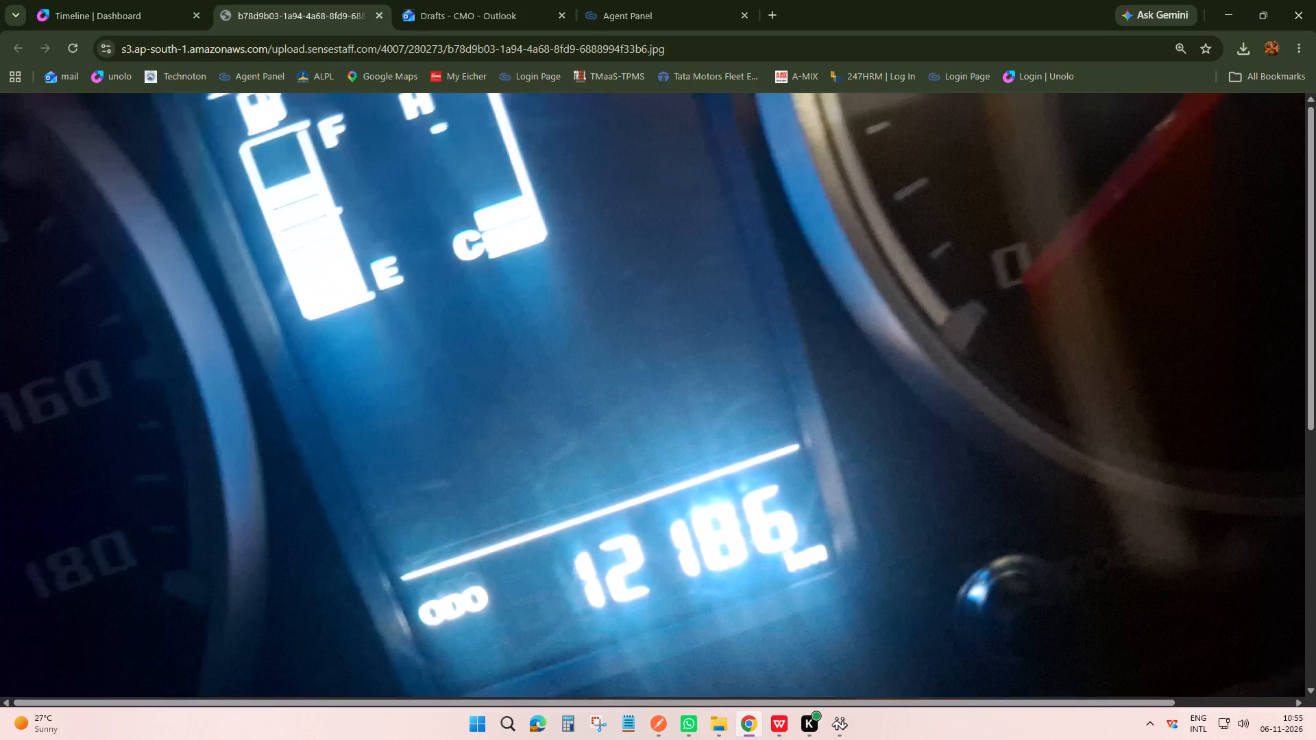
key("ctrl+w")
Return to the Punch In entry at the start of the employee's timeline and select the user's punch-in time.
scroll(294, 514, "up", 1)
scroll(294, 514, "down", 1)
scroll(294, 514, "up", 11)
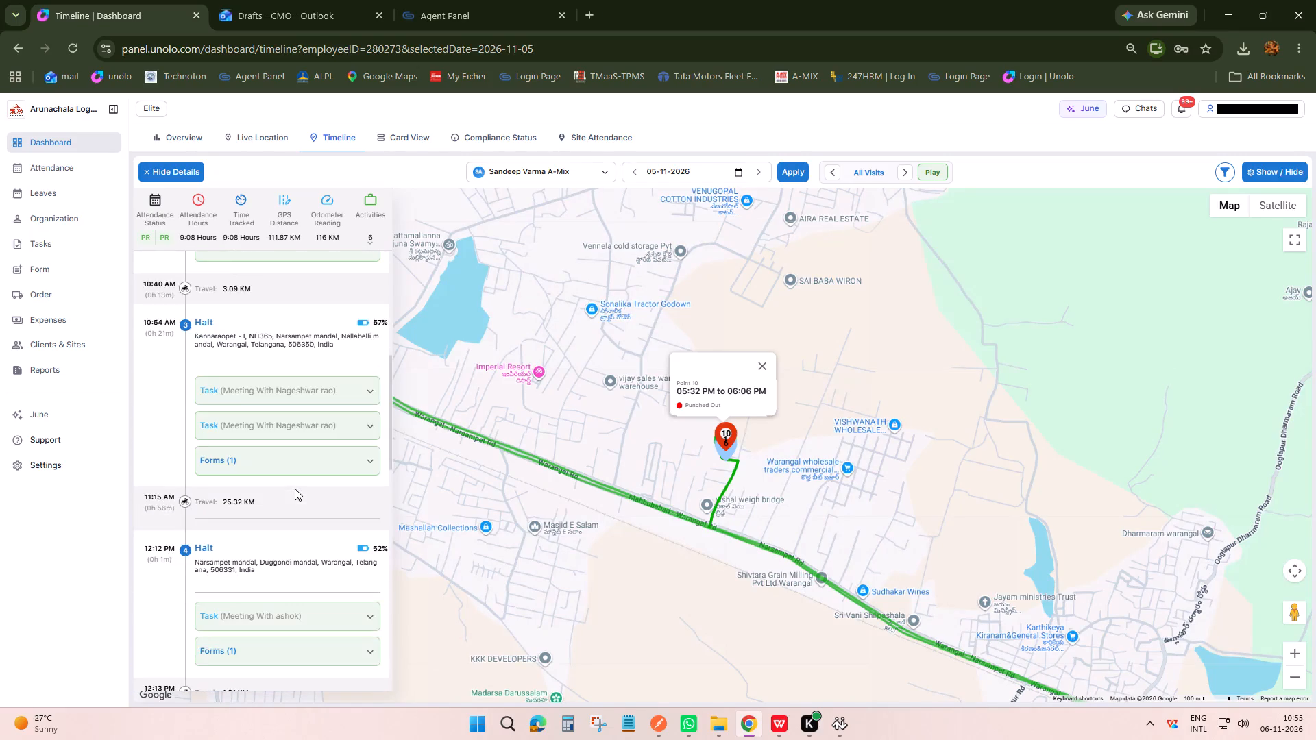
scroll(295, 489, "up", 4)
scroll(295, 488, "down", 1)
scroll(295, 488, "up", 7)
scroll(297, 478, "down", 1)
scroll(302, 319, "up", 4)
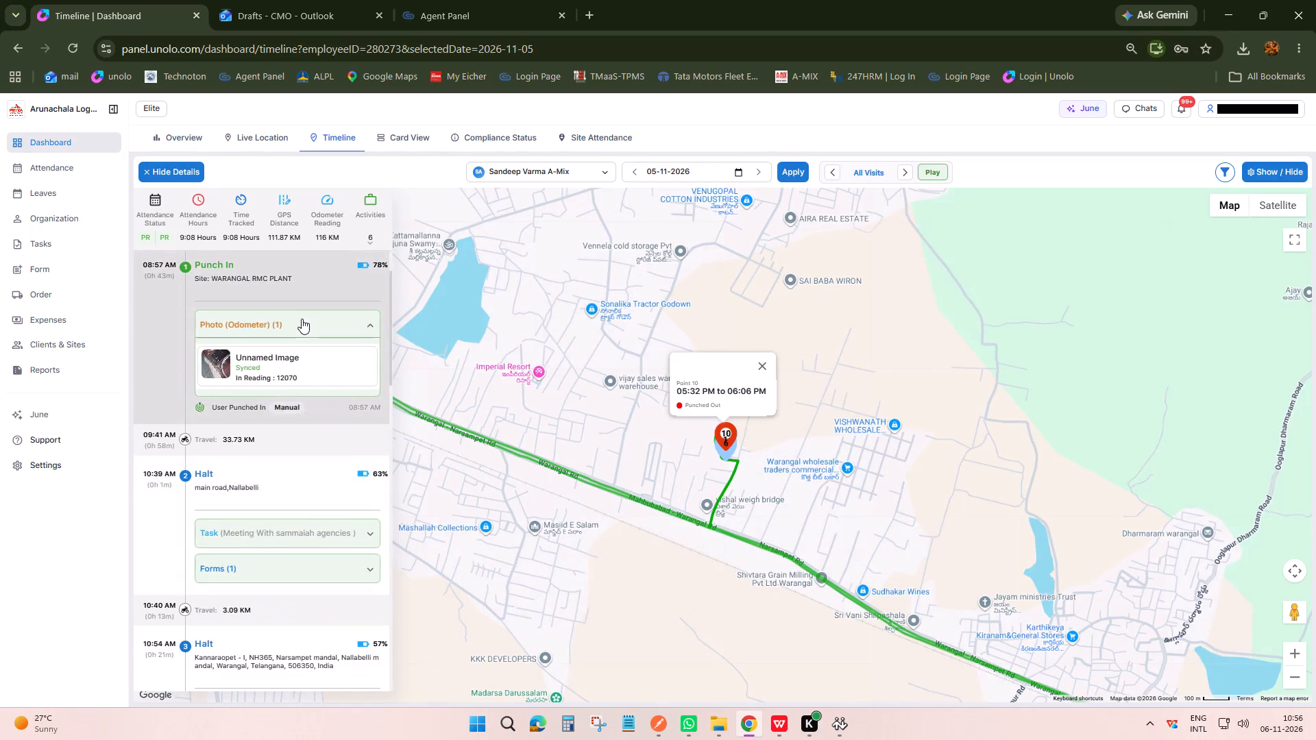
left_click(303, 341)
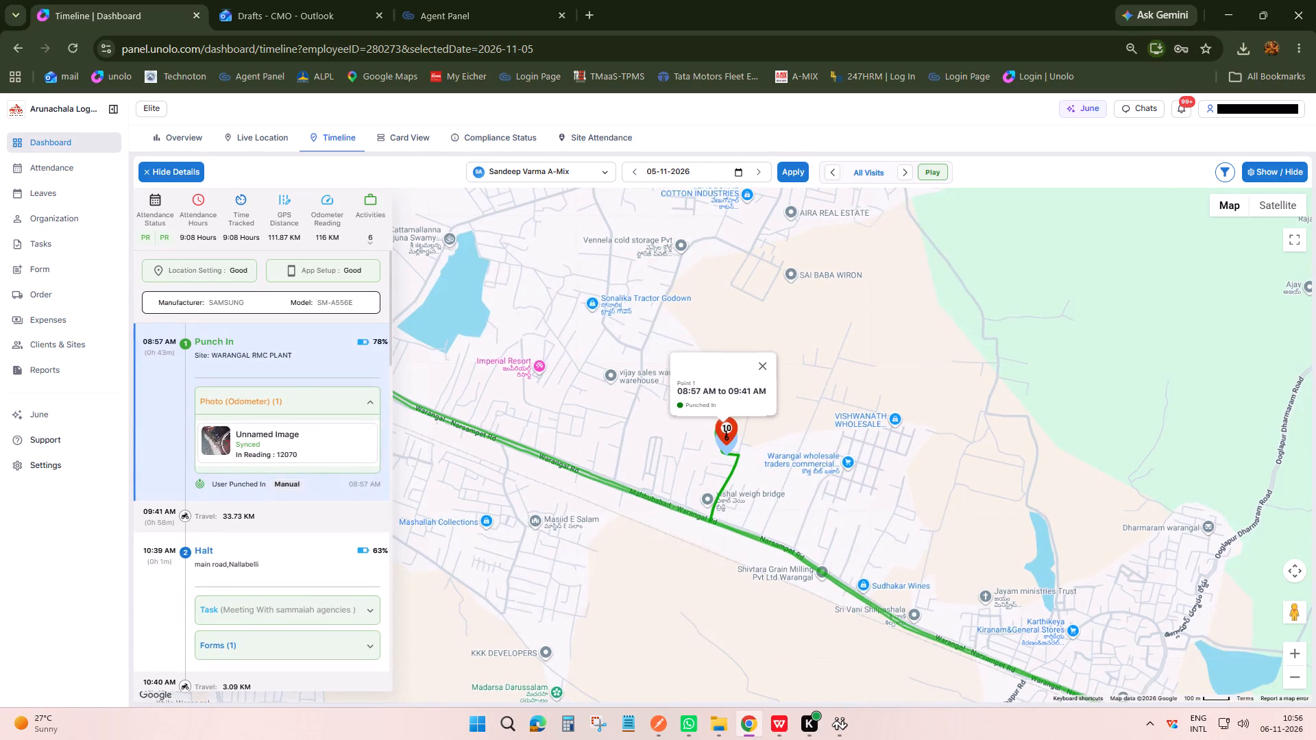
left_click_drag(345, 492, 365, 491)
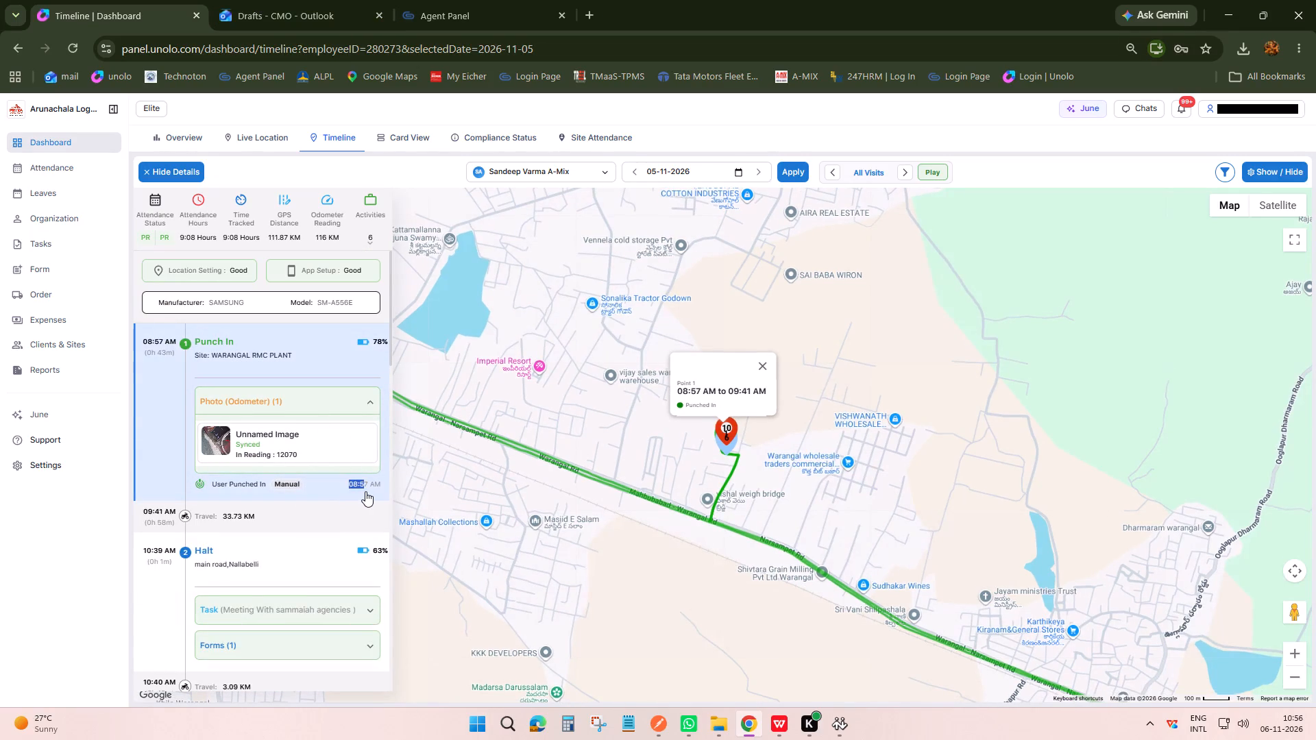
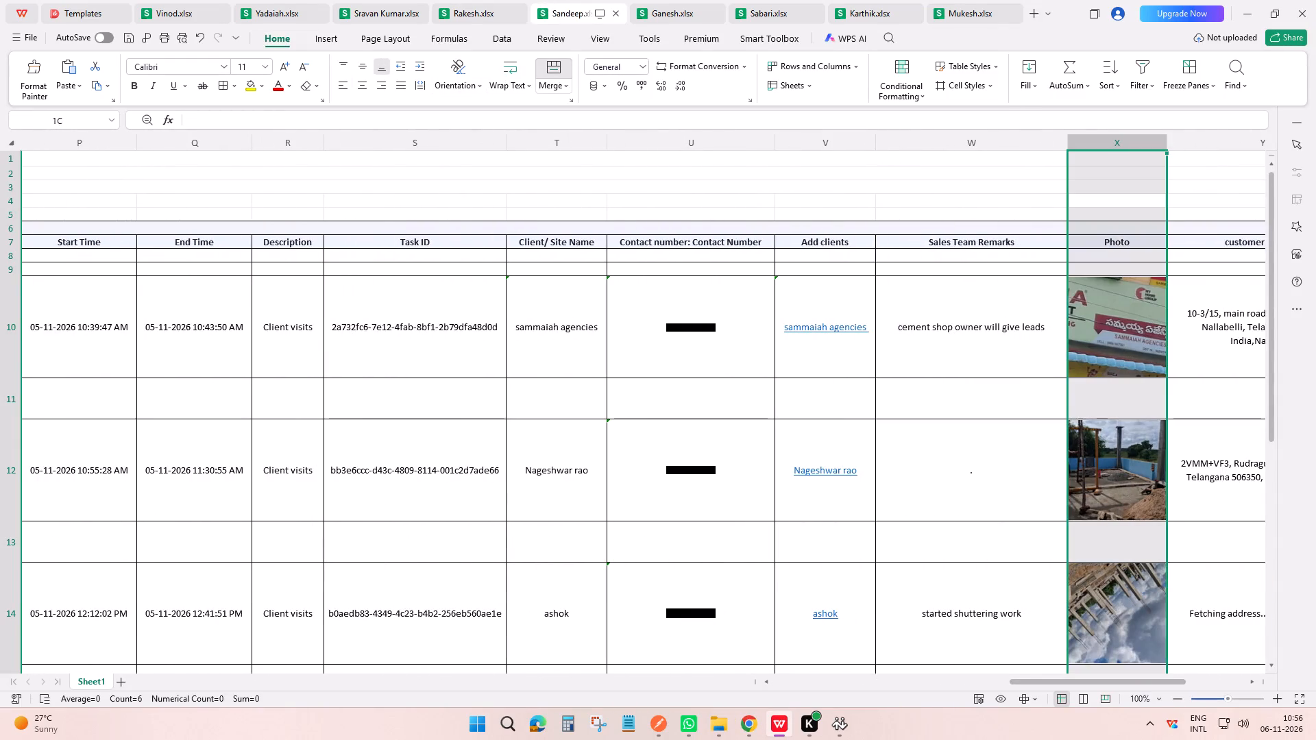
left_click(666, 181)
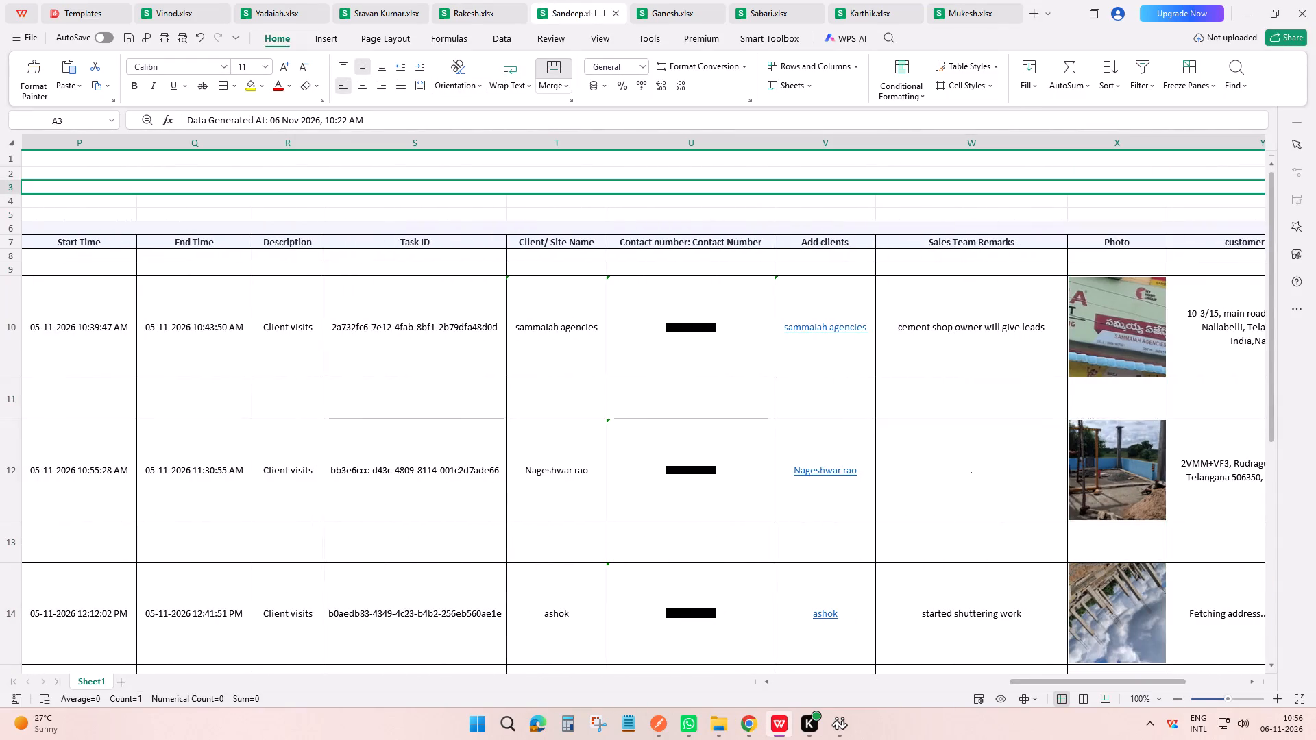
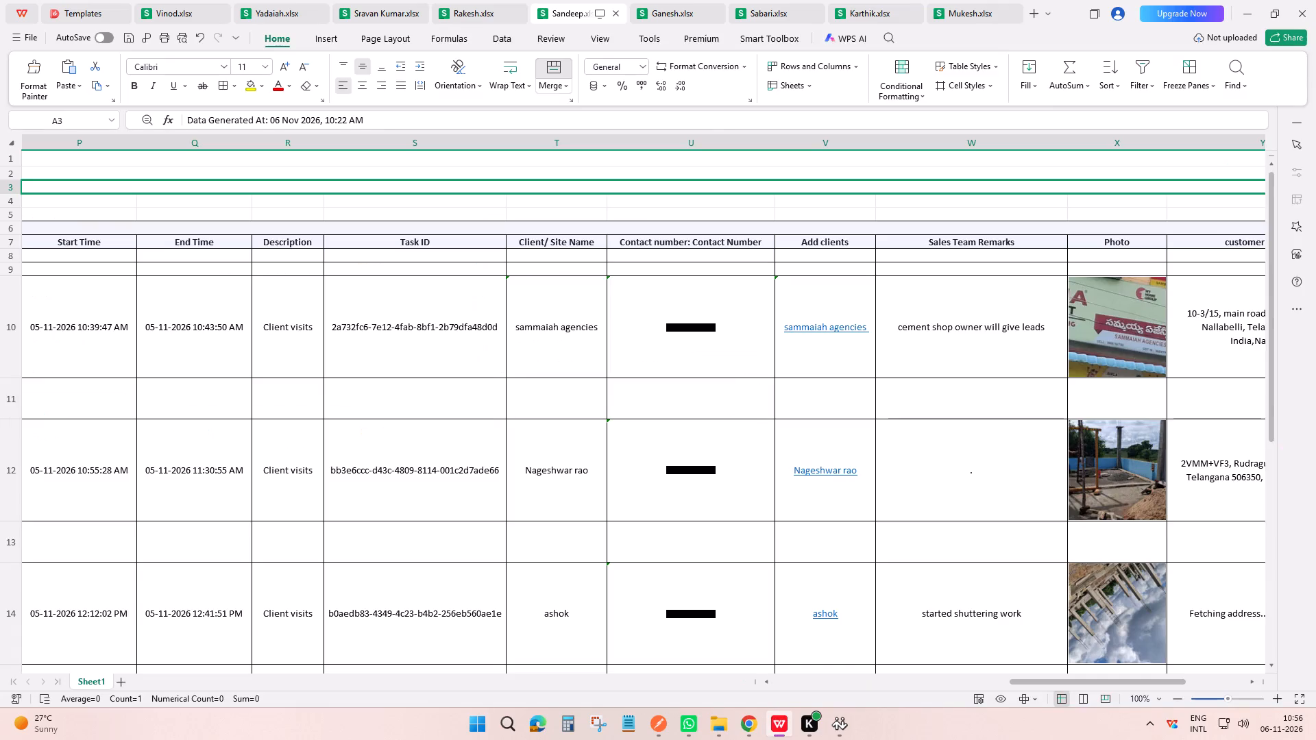
In Chrome, search the timeline's employee list for ganes and load the matching A-Mix employee's timeline for 05-11-2026.
left_click(744, 739)
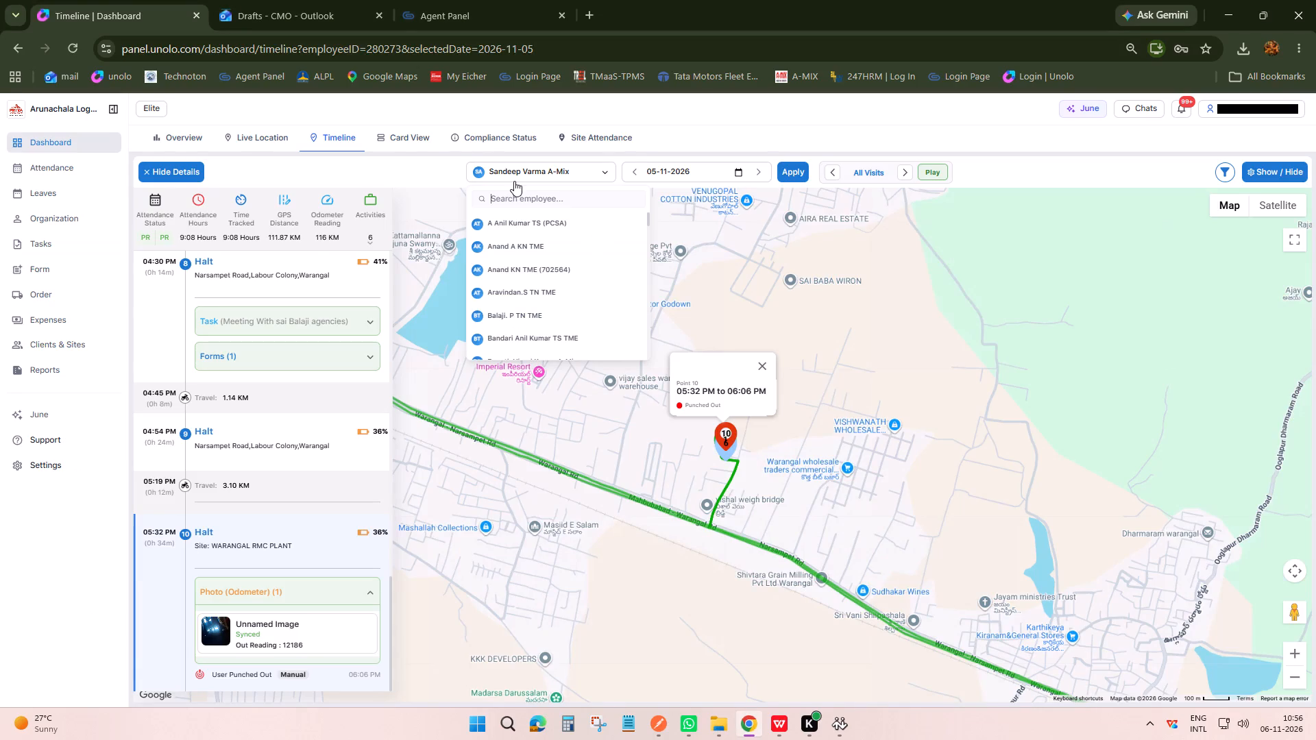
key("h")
key("BackSpace")
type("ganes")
left_click(507, 232)
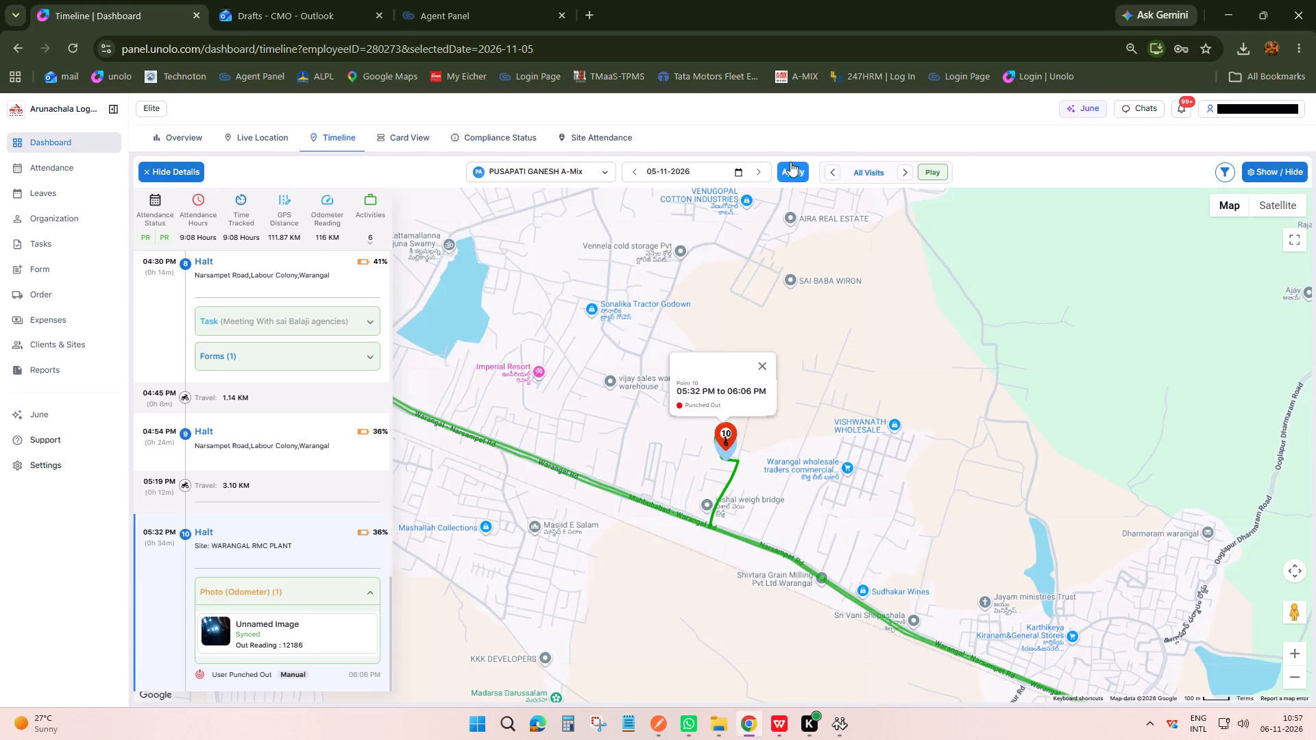
left_click(790, 162)
Expand the punch-in odometer photo entry, show the punch-in point on the map, and select the day's odometer reading.
scroll(296, 391, "up", 4)
left_click(300, 377)
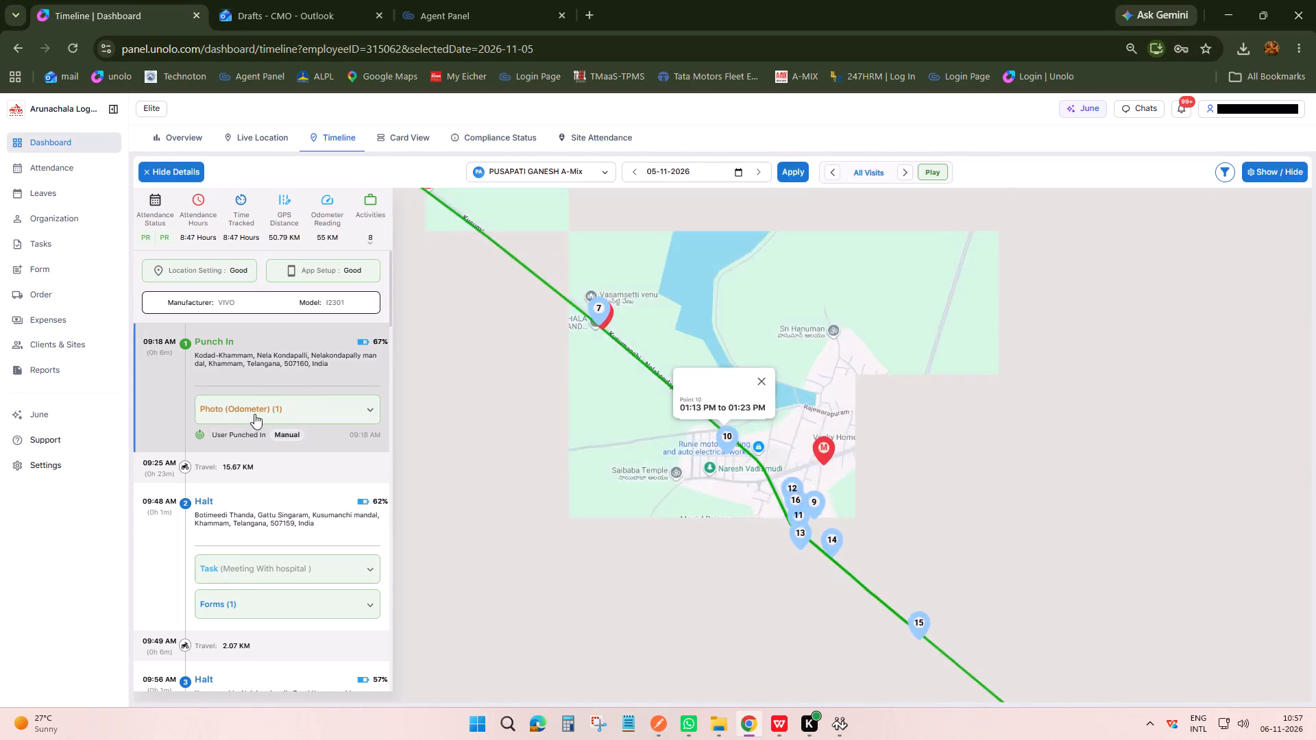
left_click(254, 408)
left_click(283, 375)
double_click(319, 236)
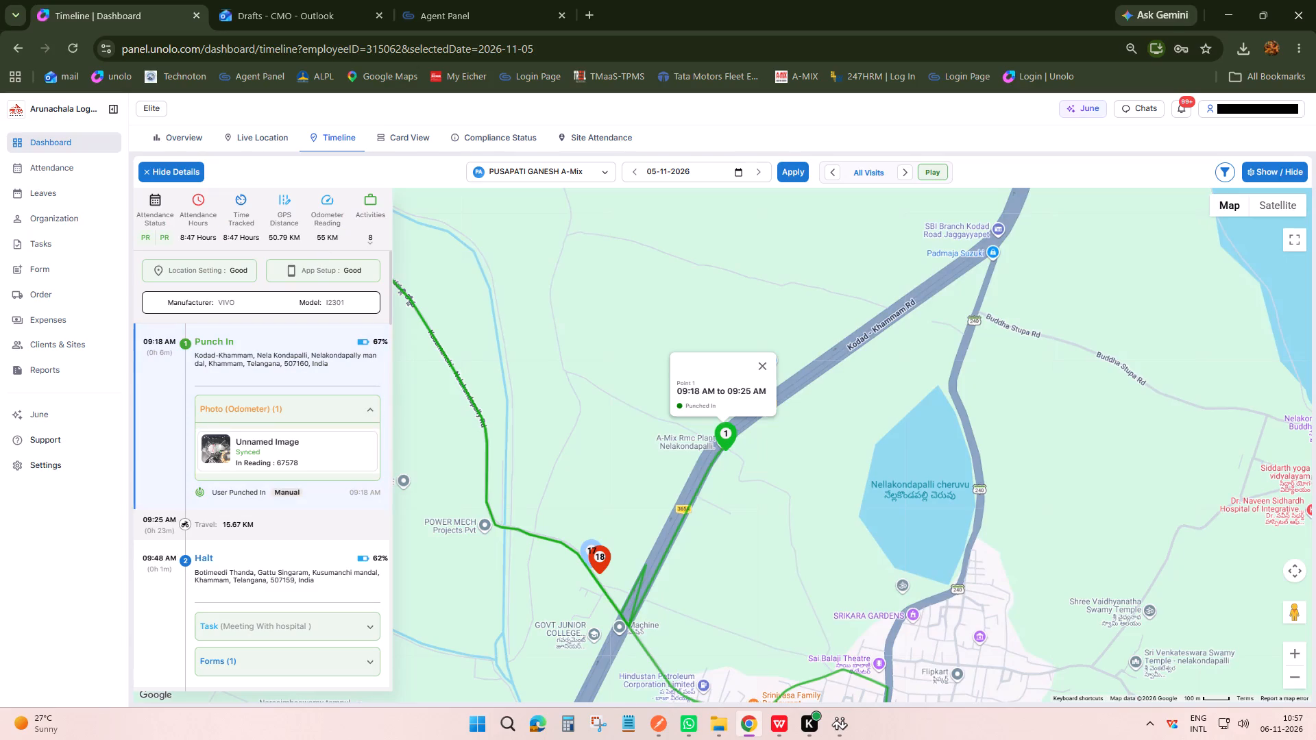
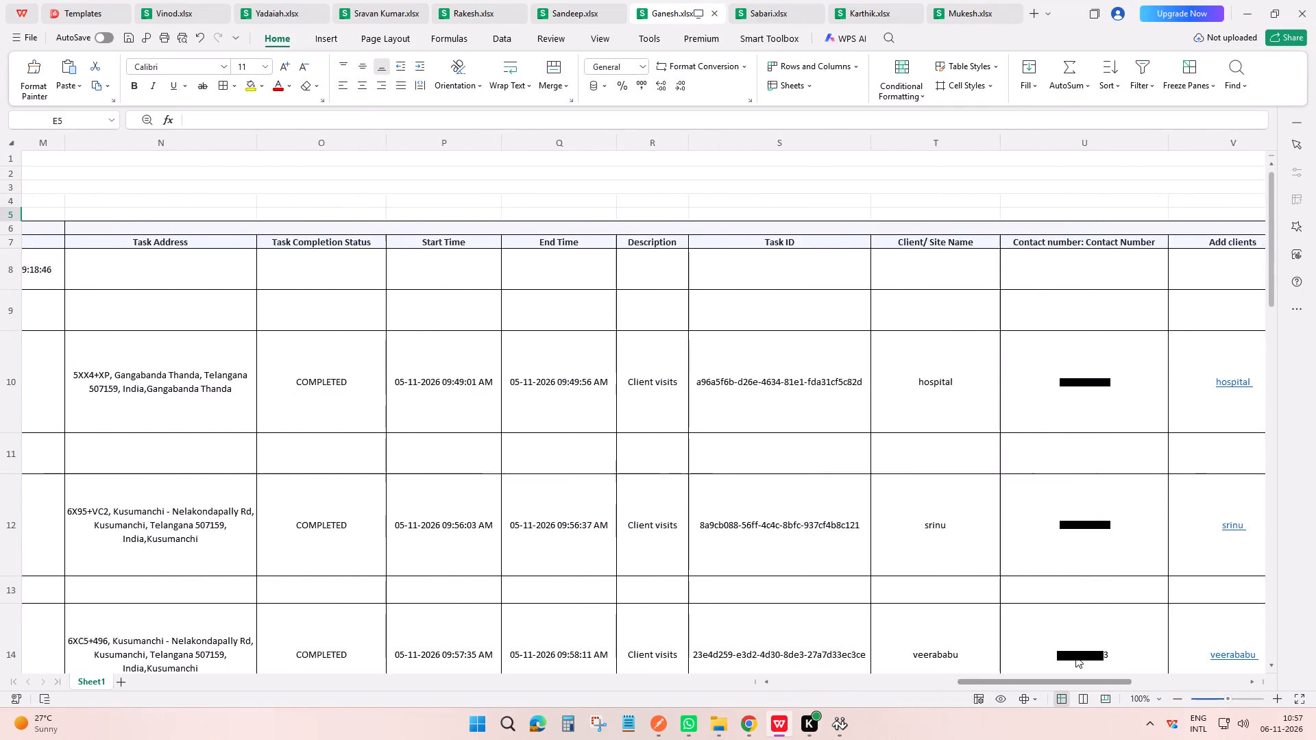
View the client visit details in the Ganesh.xlsx report across to the customer location column, and select the Photo column.
left_click_drag(1075, 656, 1138, 654)
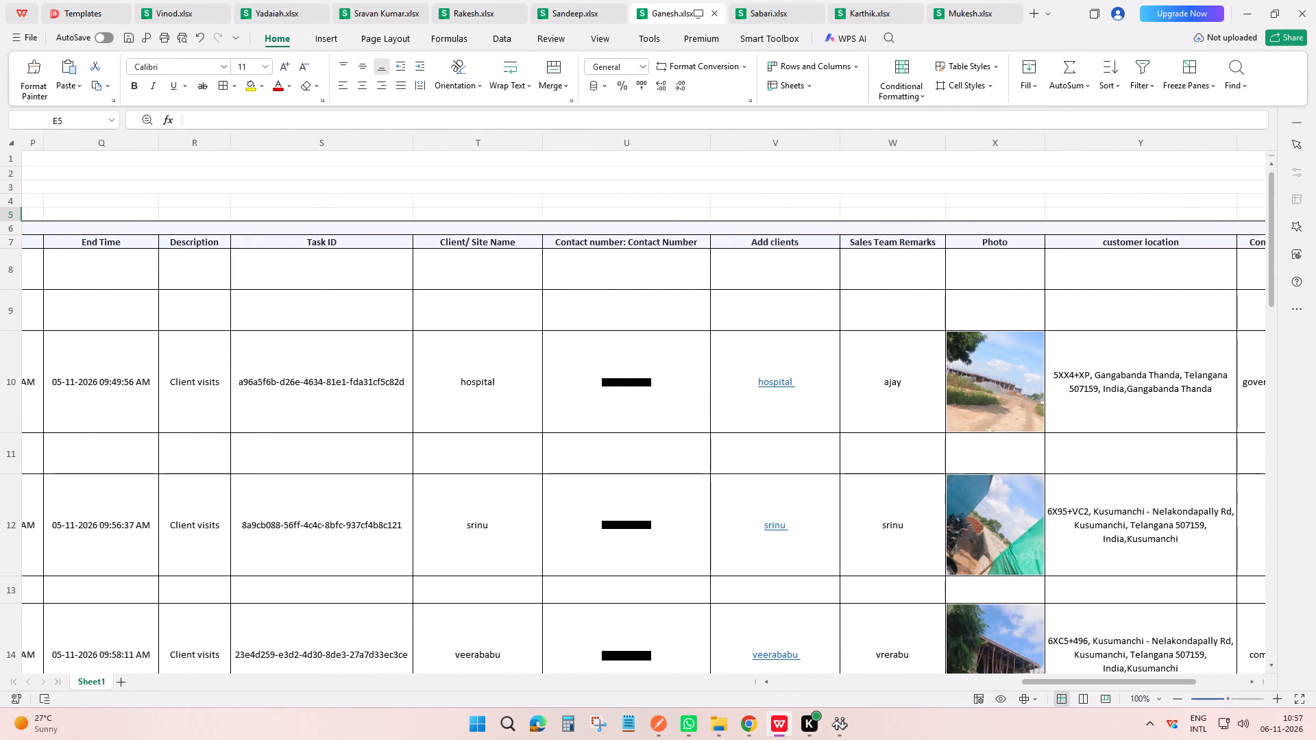
left_click(999, 143)
left_click(764, 182)
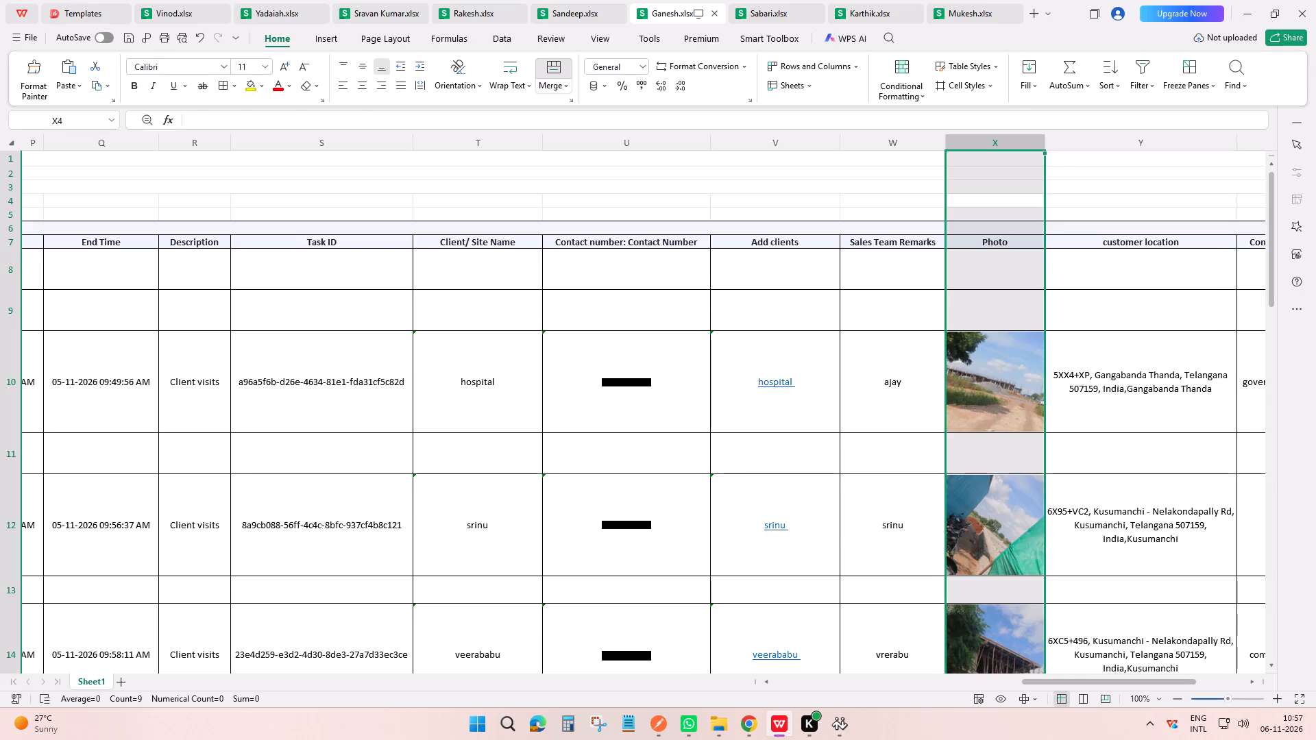
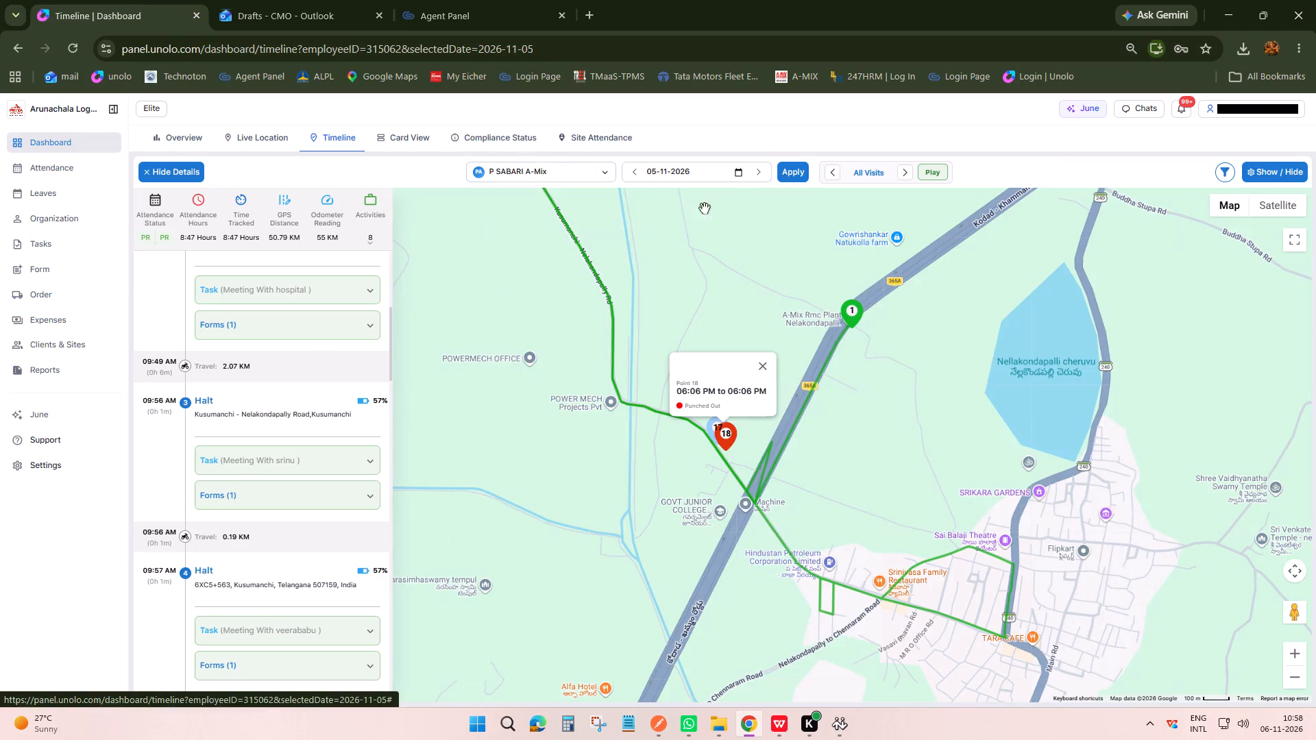
Load Sabari's A-Mix timeline for 05-11-2026 and focus the map on the Punch In point.
left_click(792, 175)
scroll(349, 366, "up", 4)
left_click(323, 345)
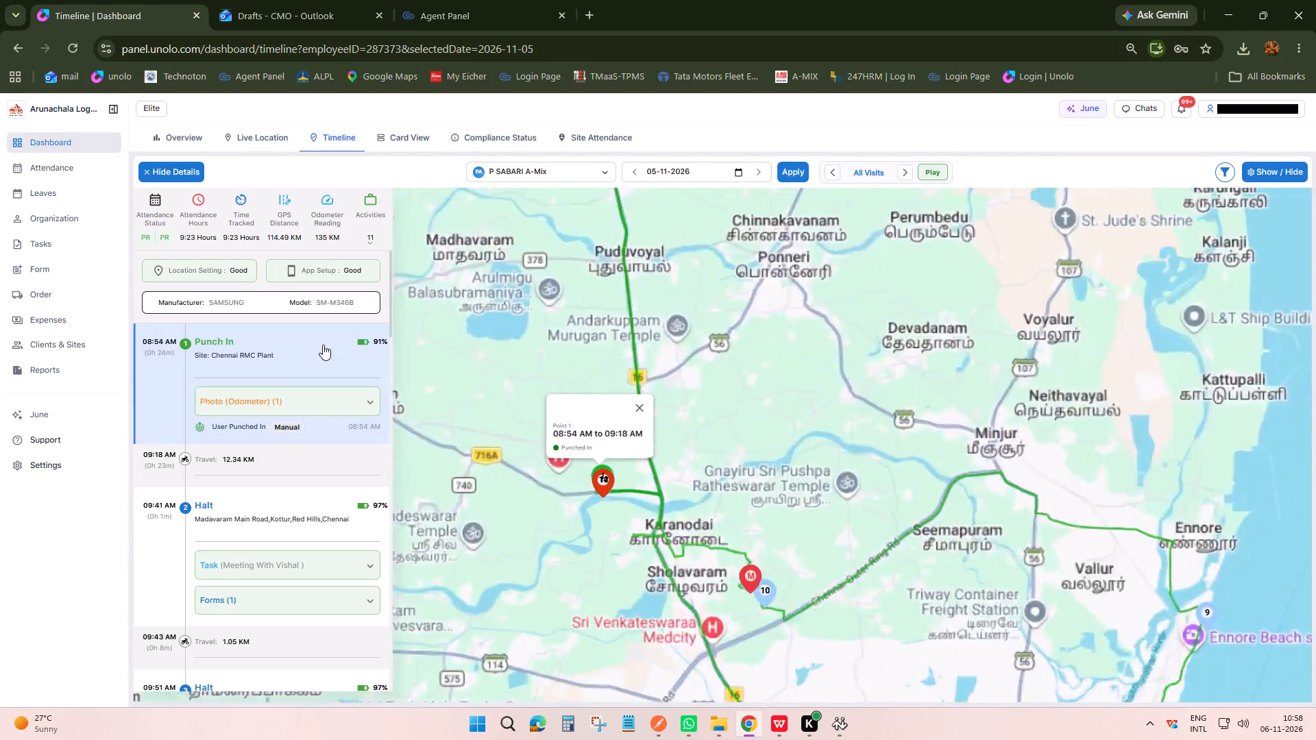
Examine the halts, travel legs and meeting tasks throughout Sabari's timeline for 05-11-2026.
scroll(316, 404, "down", 12)
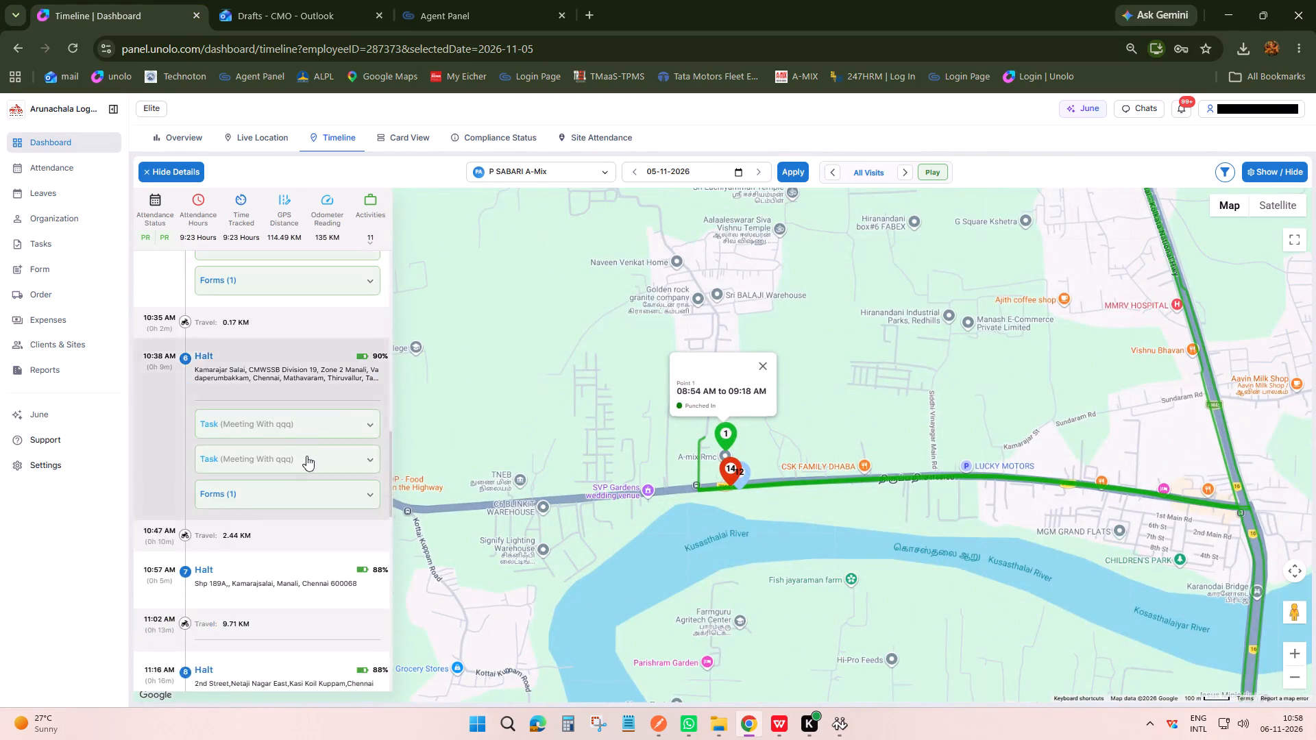
scroll(306, 458, "up", 1)
scroll(306, 456, "down", 16)
scroll(306, 476, "up", 1)
scroll(306, 476, "down", 4)
scroll(306, 478, "up", 4)
scroll(306, 478, "down", 1)
scroll(306, 478, "up", 1)
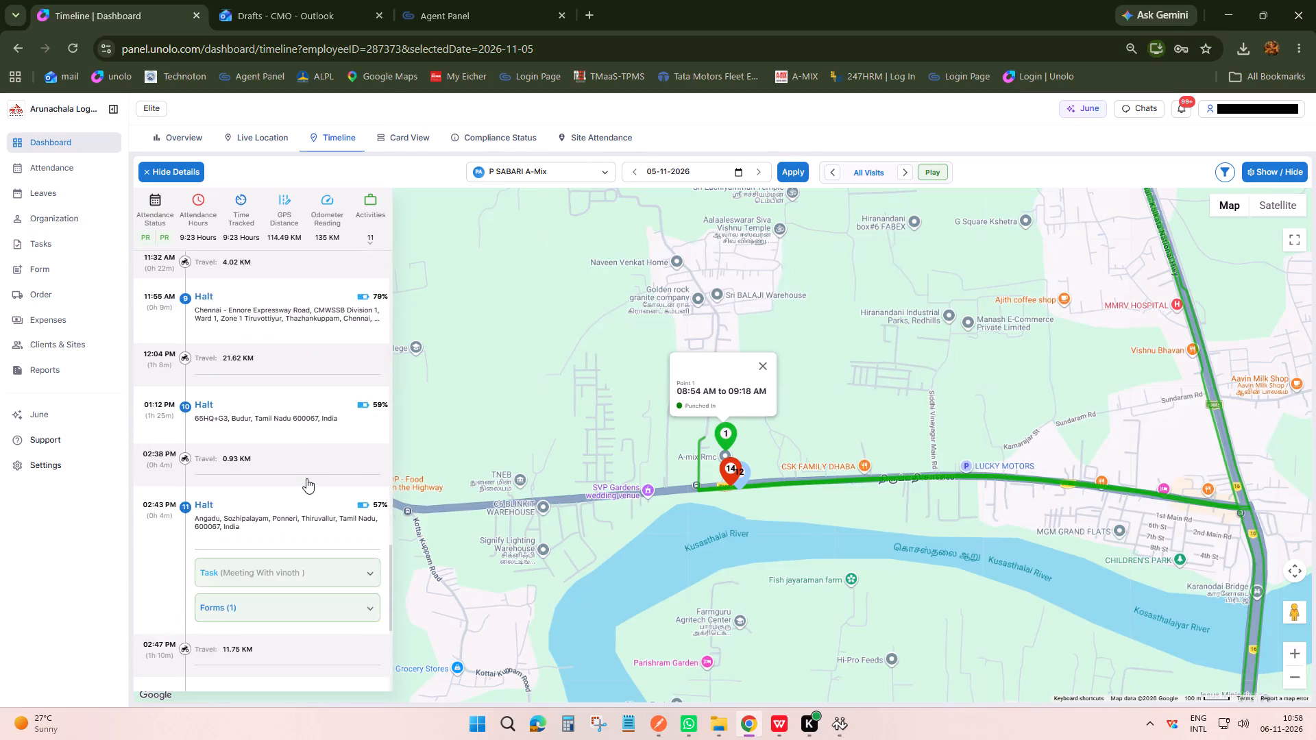
scroll(306, 478, "up", 6)
scroll(306, 478, "down", 3)
scroll(306, 478, "up", 7)
scroll(306, 478, "down", 1)
scroll(306, 478, "up", 7)
scroll(306, 478, "down", 1)
scroll(306, 478, "up", 1)
scroll(306, 478, "down", 4)
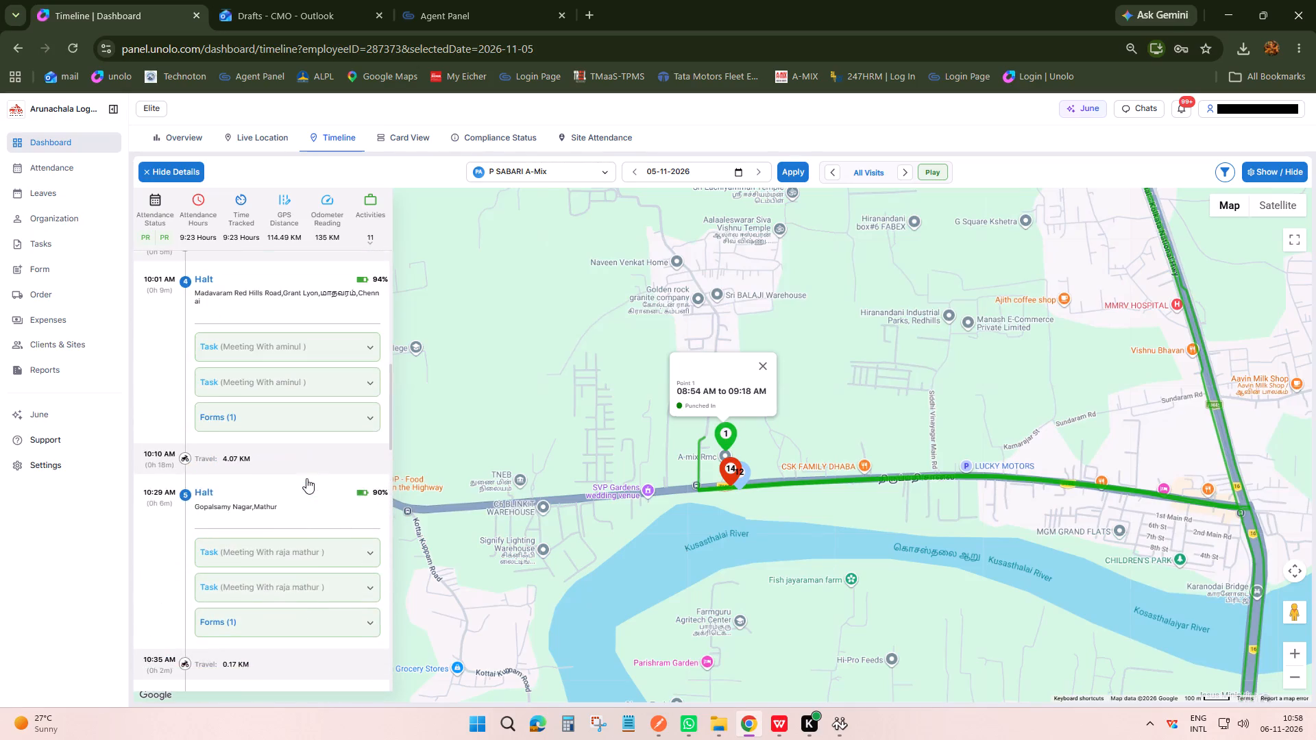
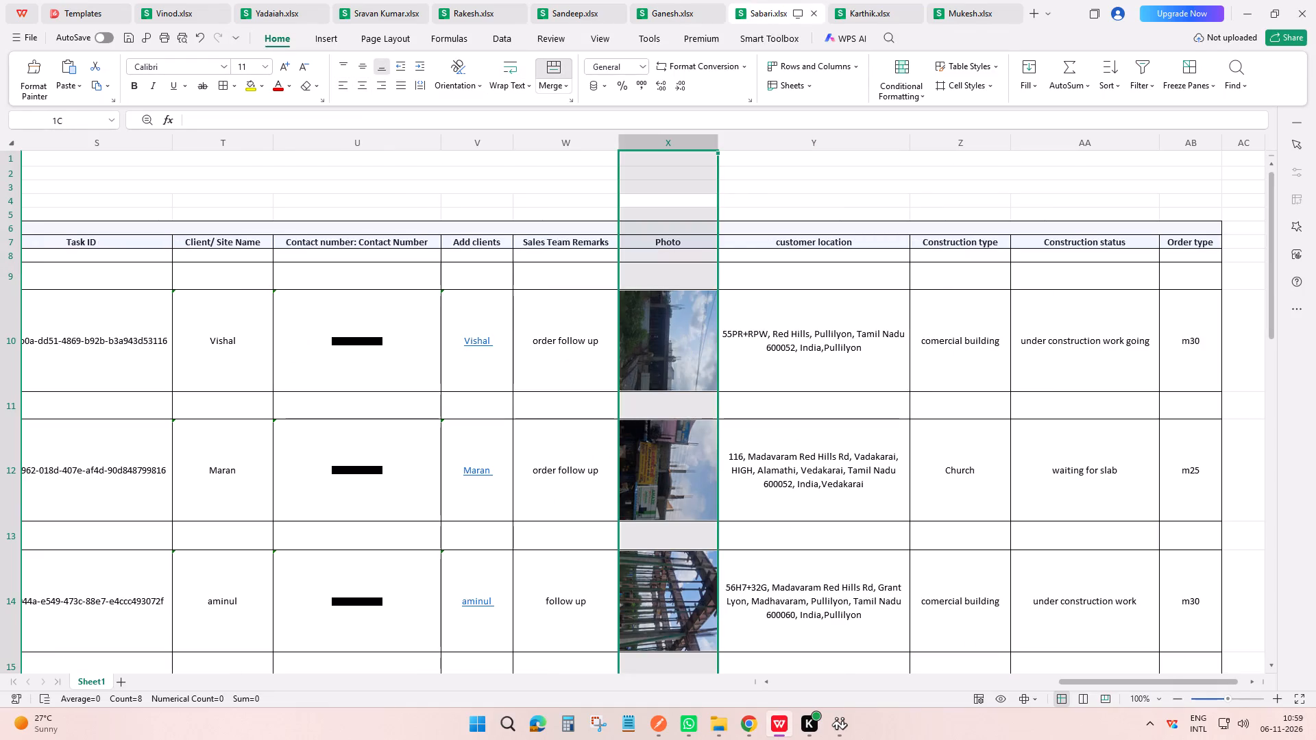
Clear the Photo column selection in Sabari.xlsx and switch to the Ganesh.xlsx workbook to view its client visit details.
left_click(881, 214)
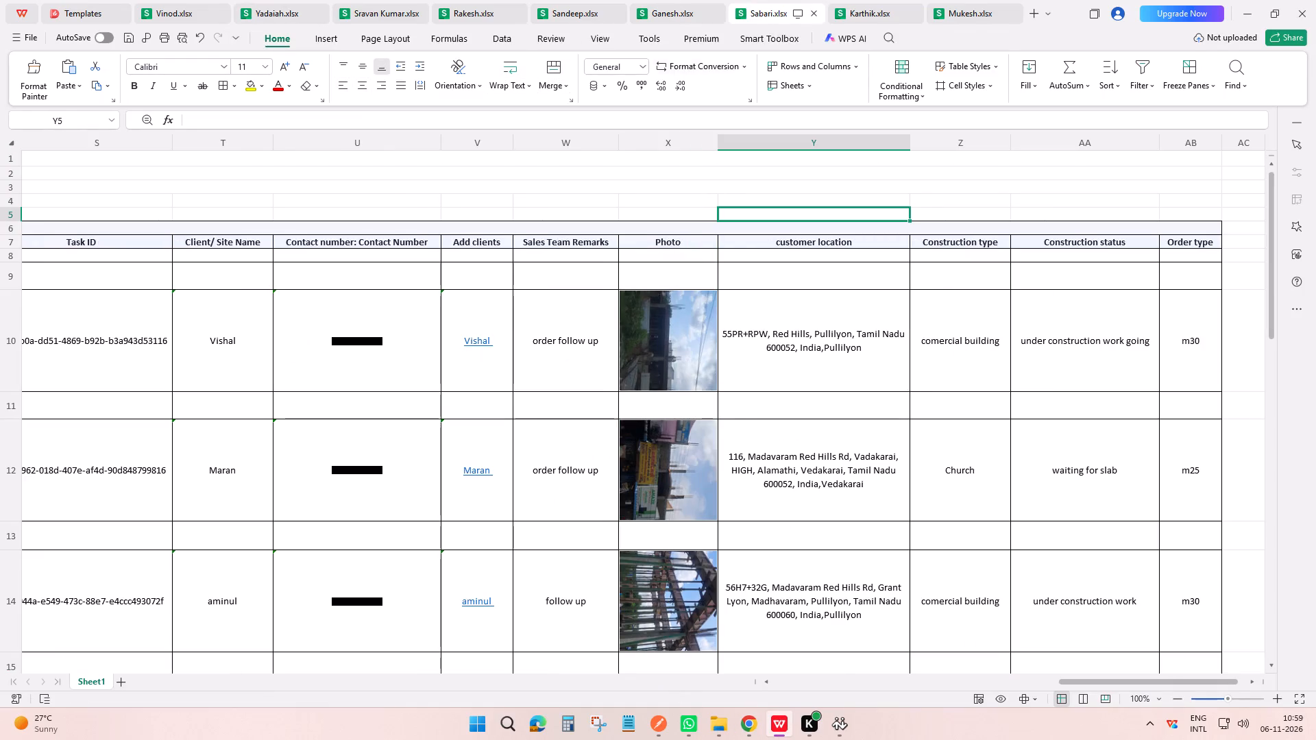
left_click(660, 6)
left_click(1017, 147)
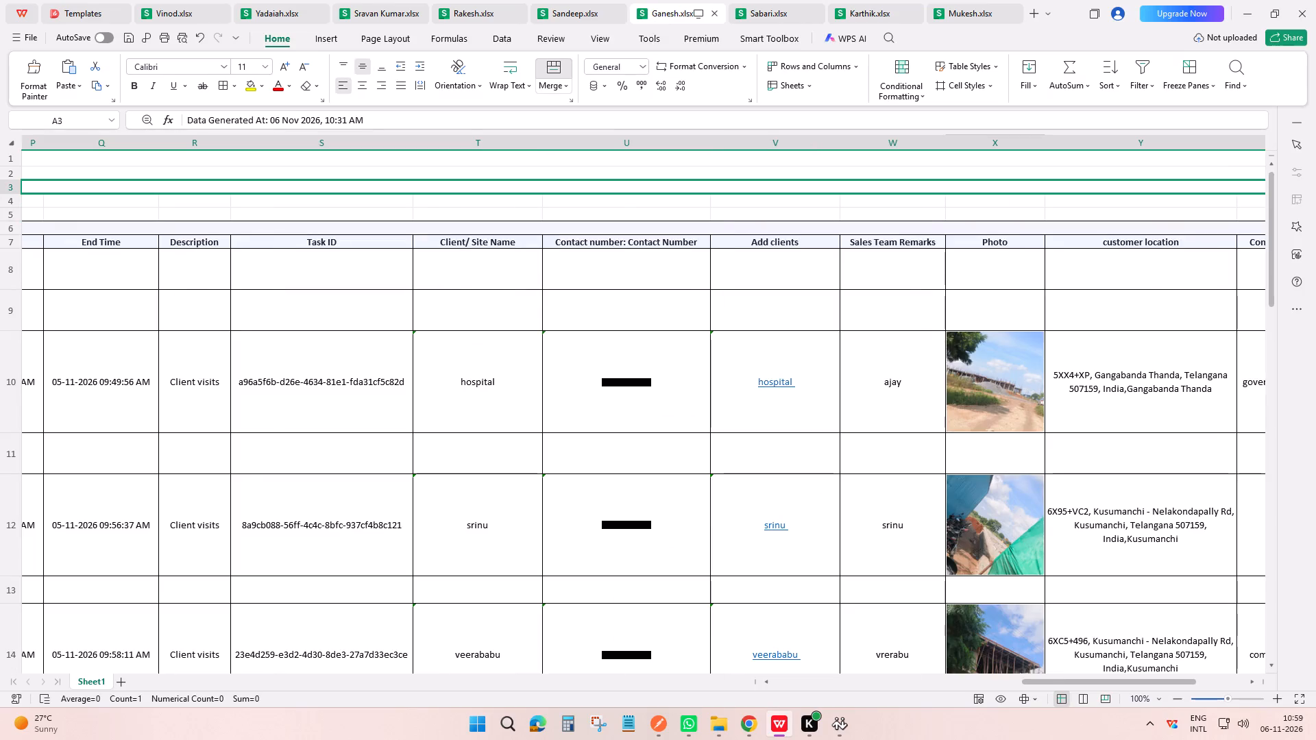
left_click(857, 195)
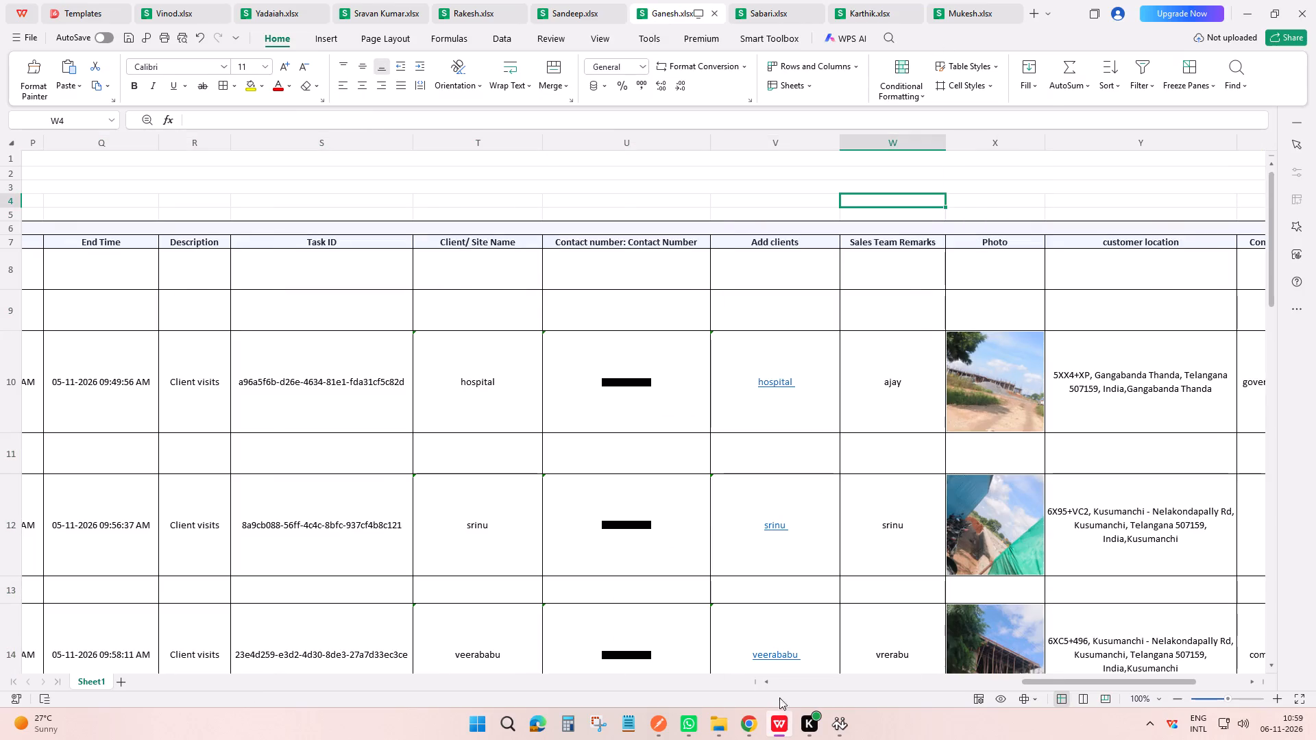
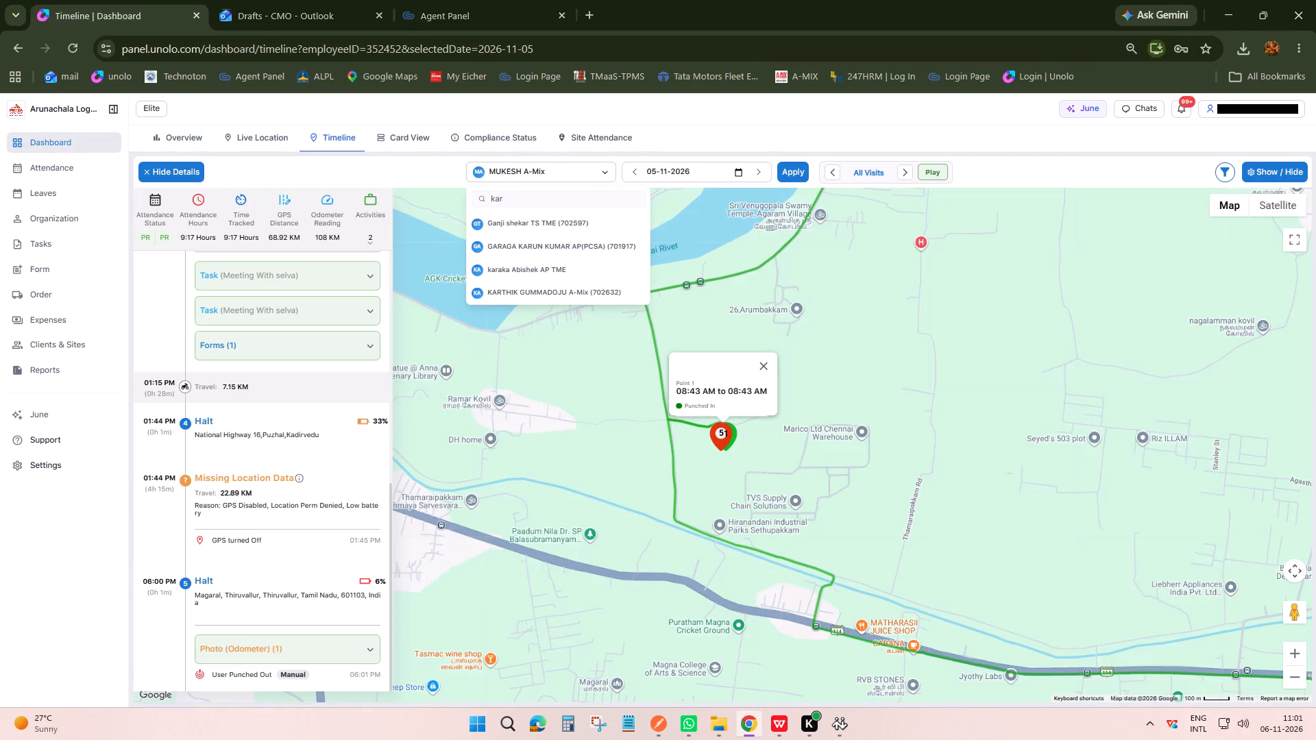
Select the A-Mix employee Karthik from the search matches and load his timeline for 05-11-2026.
left_click(526, 293)
left_click(794, 172)
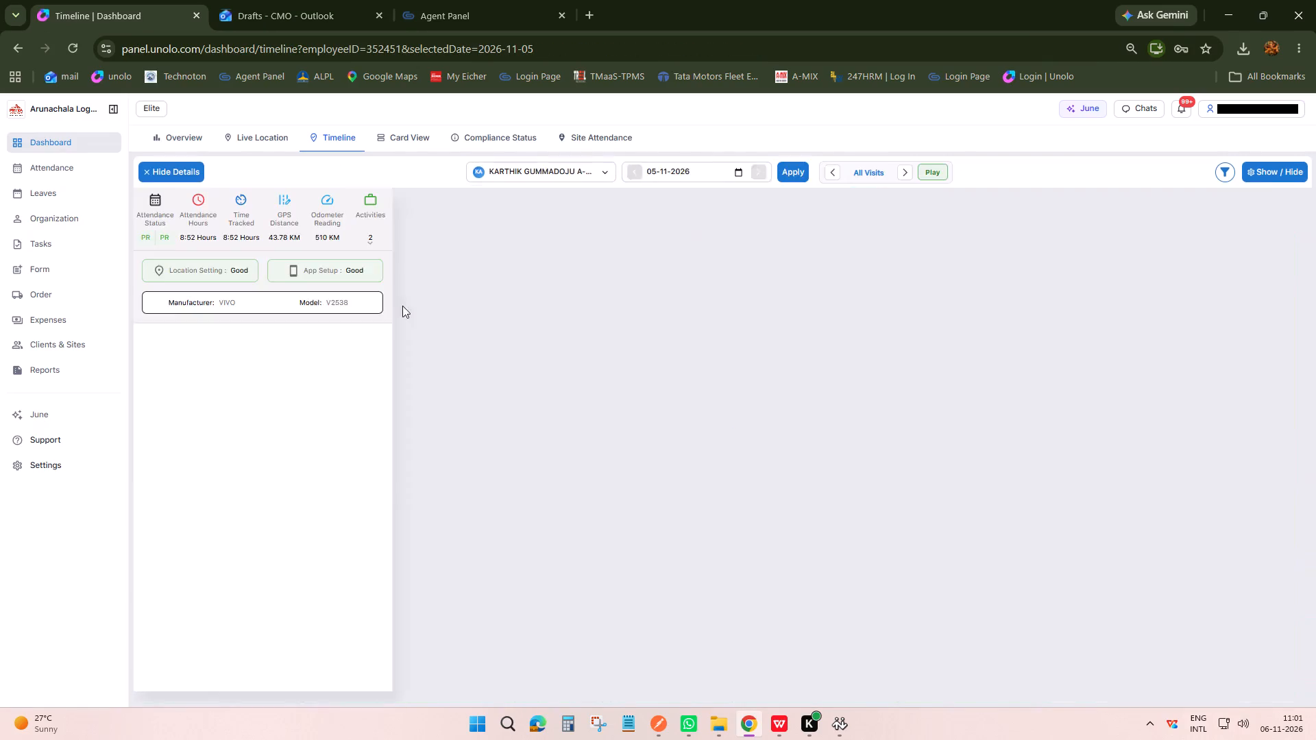
Open the odometer photo attached to Karthik's 09:17 AM punch-in and examine the dial reading.
scroll(342, 343, "up", 3)
left_click(315, 372)
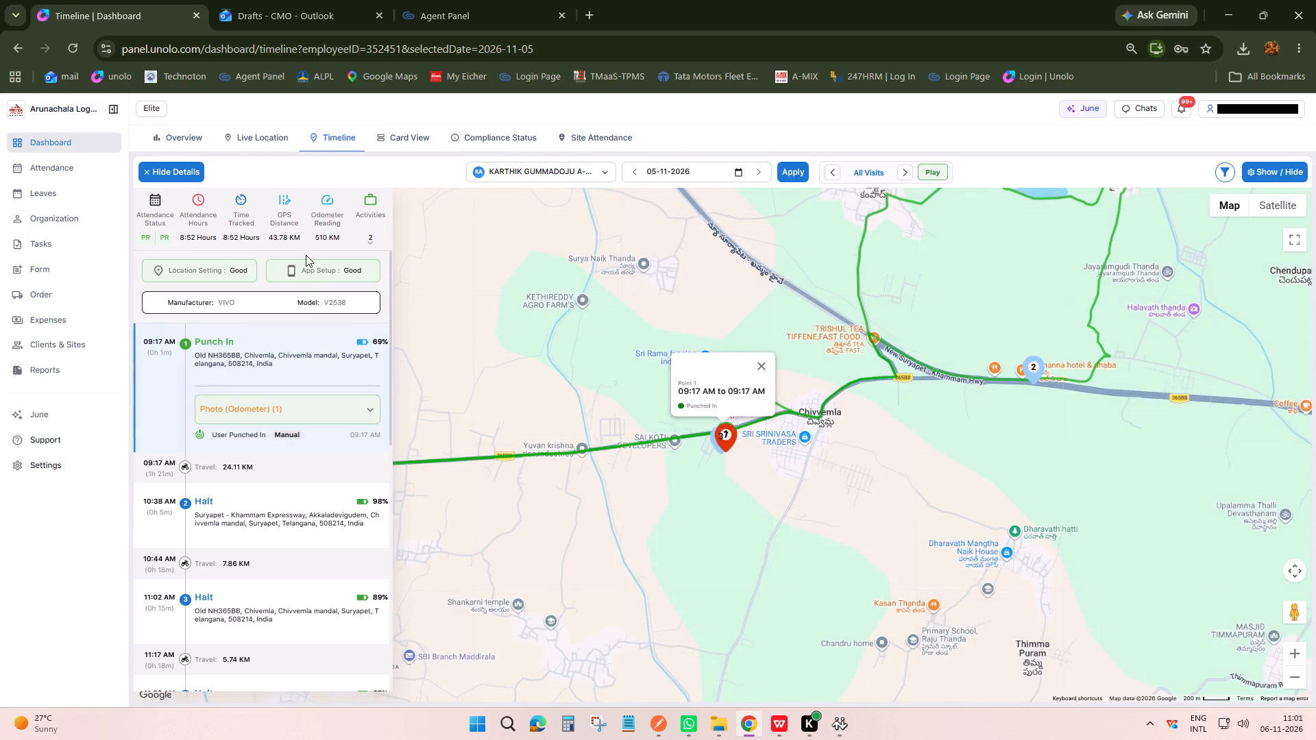
left_click(243, 408)
left_click(214, 443)
scroll(646, 508, "down", 2)
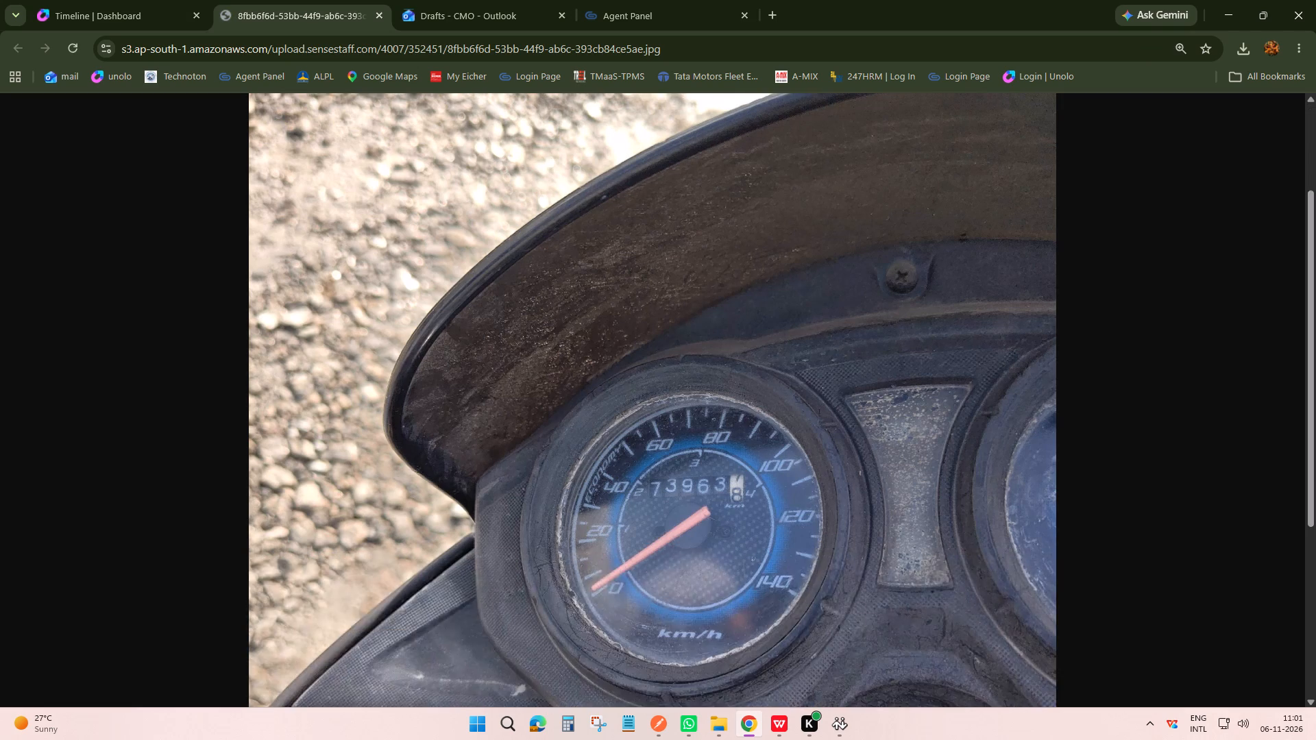
Open Calculator over the punch-in odometer photo.
left_click(572, 719)
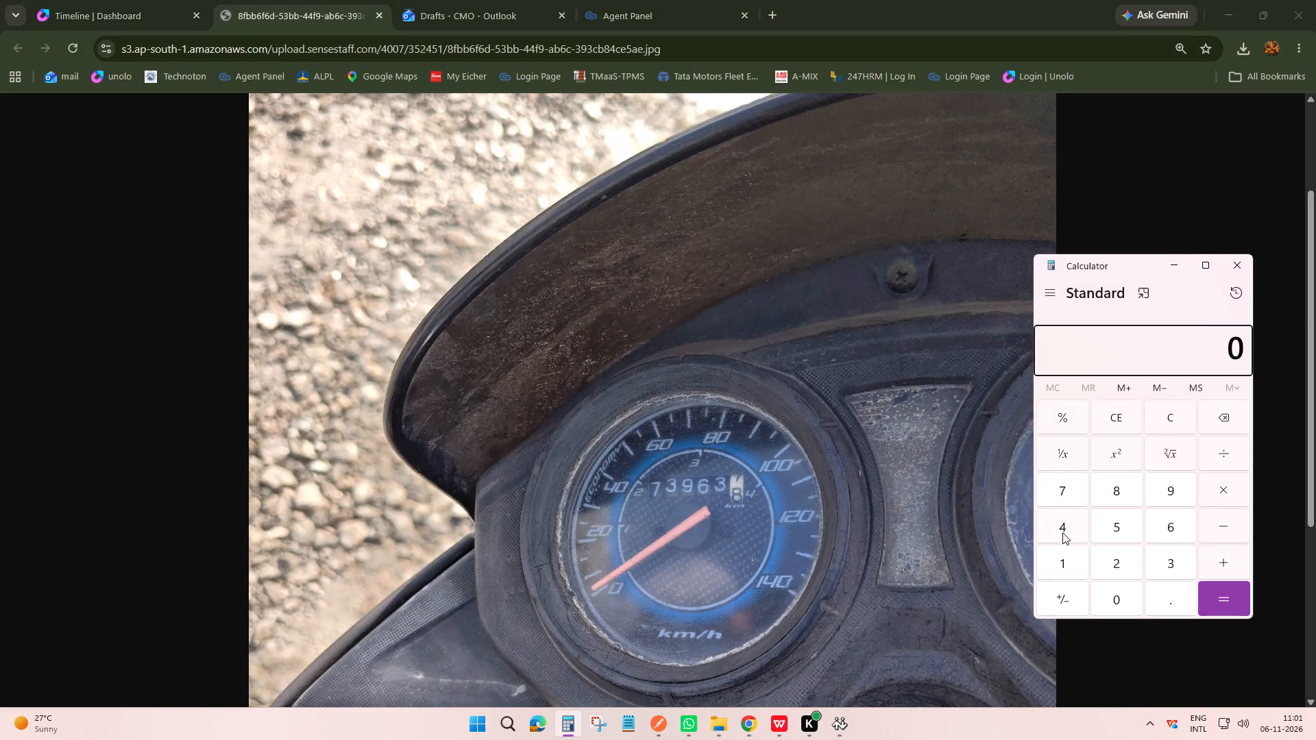
Start a subtraction in the calculator with the odometer reading 73963 from the open photo.
left_click(1062, 488)
left_click(1175, 556)
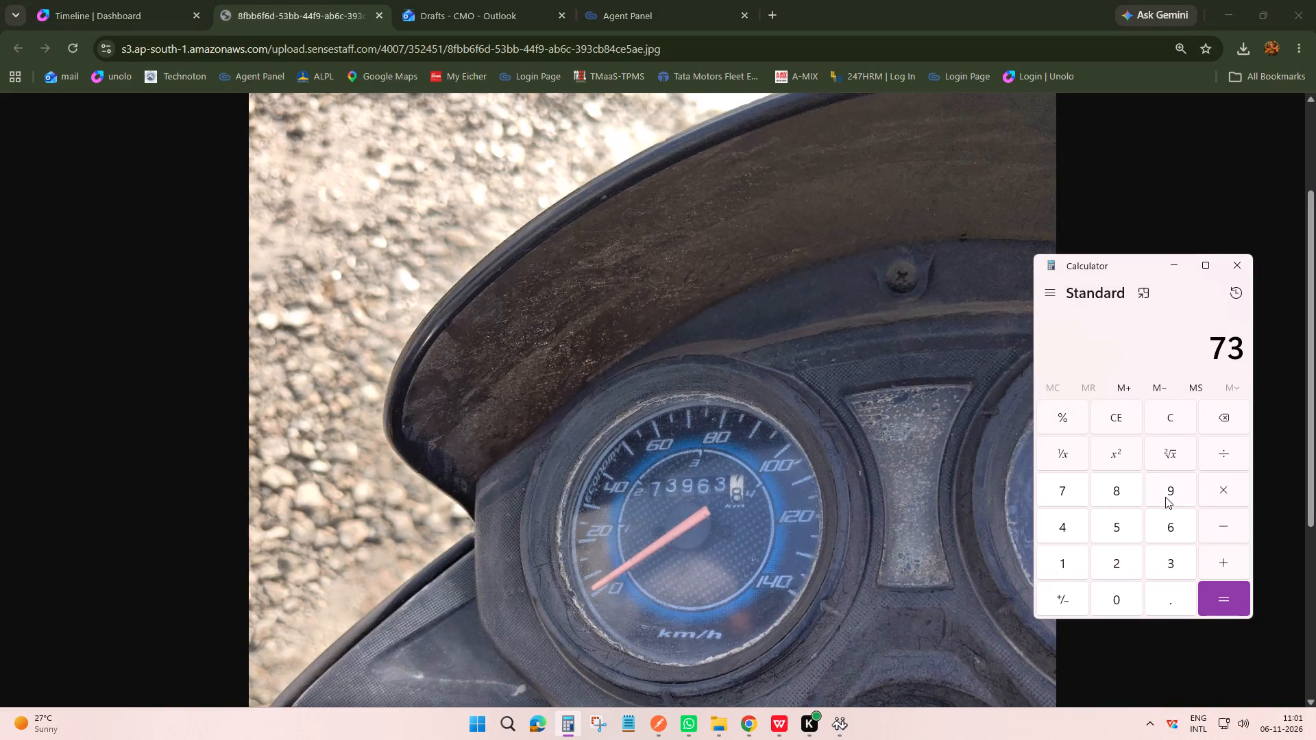
left_click(1165, 496)
left_click(1173, 530)
left_click(1166, 562)
left_click(1214, 518)
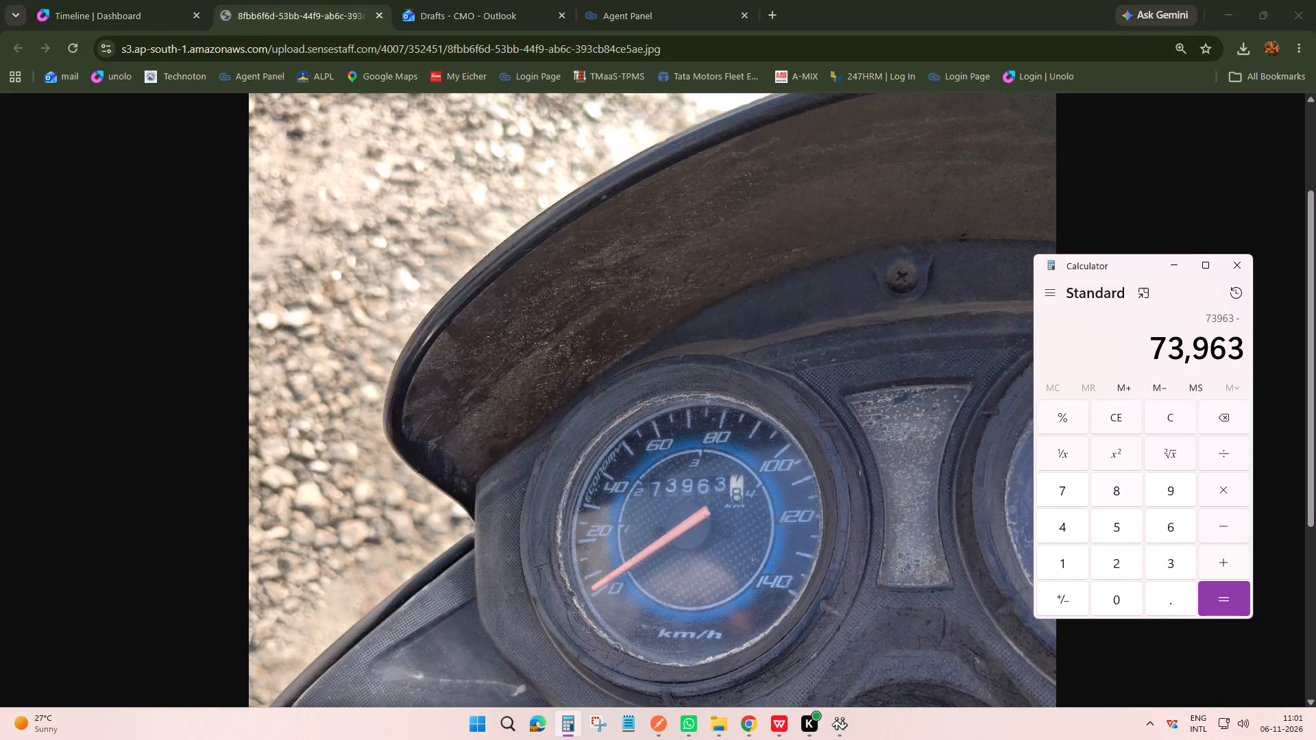
Open the odometer photo attached to the punch-out halt in Karthik's 05-11-2026 timeline and examine its reading.
left_click(110, 0)
scroll(297, 478, "down", 17)
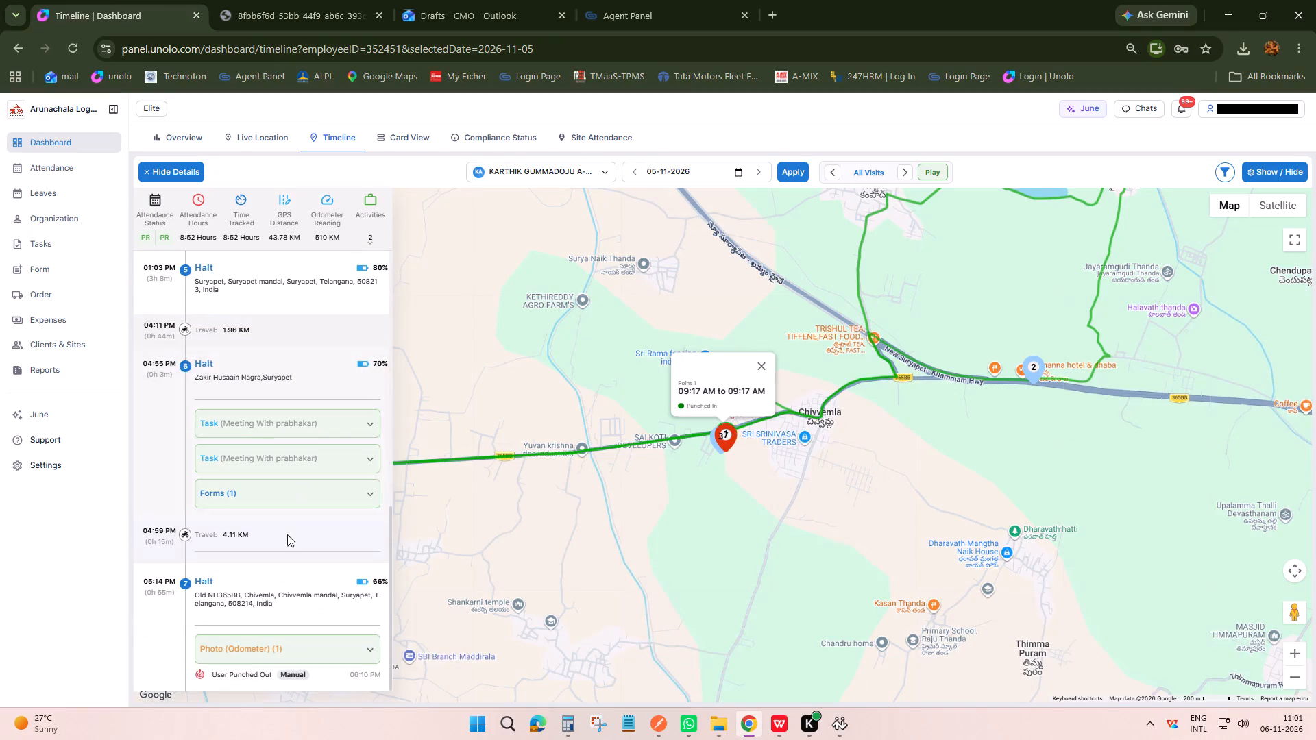
left_click(262, 606)
scroll(263, 605, "down", 5)
left_click(242, 647)
scroll(275, 605, "down", 2)
scroll(275, 605, "up", 1)
scroll(228, 624, "down", 5)
left_click(223, 628)
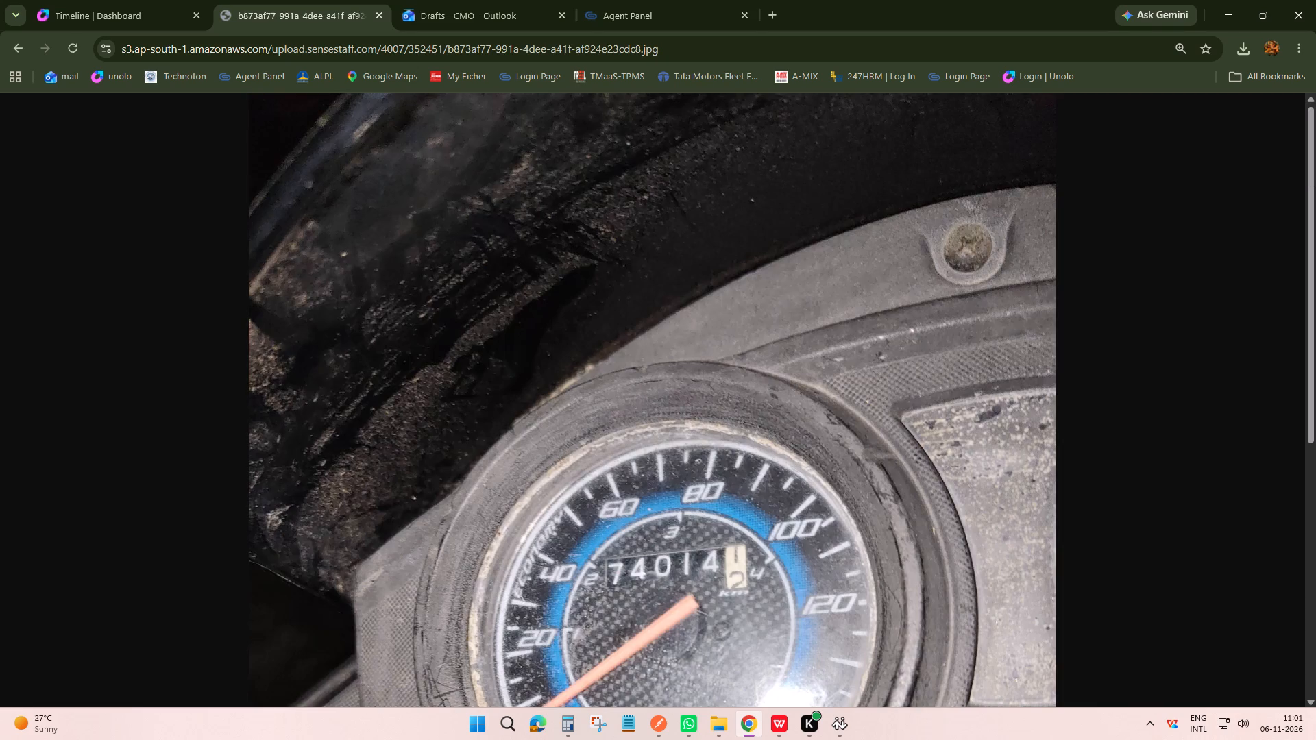
scroll(632, 481, "down", 2)
scroll(632, 481, "up", 1)
scroll(632, 481, "down", 1)
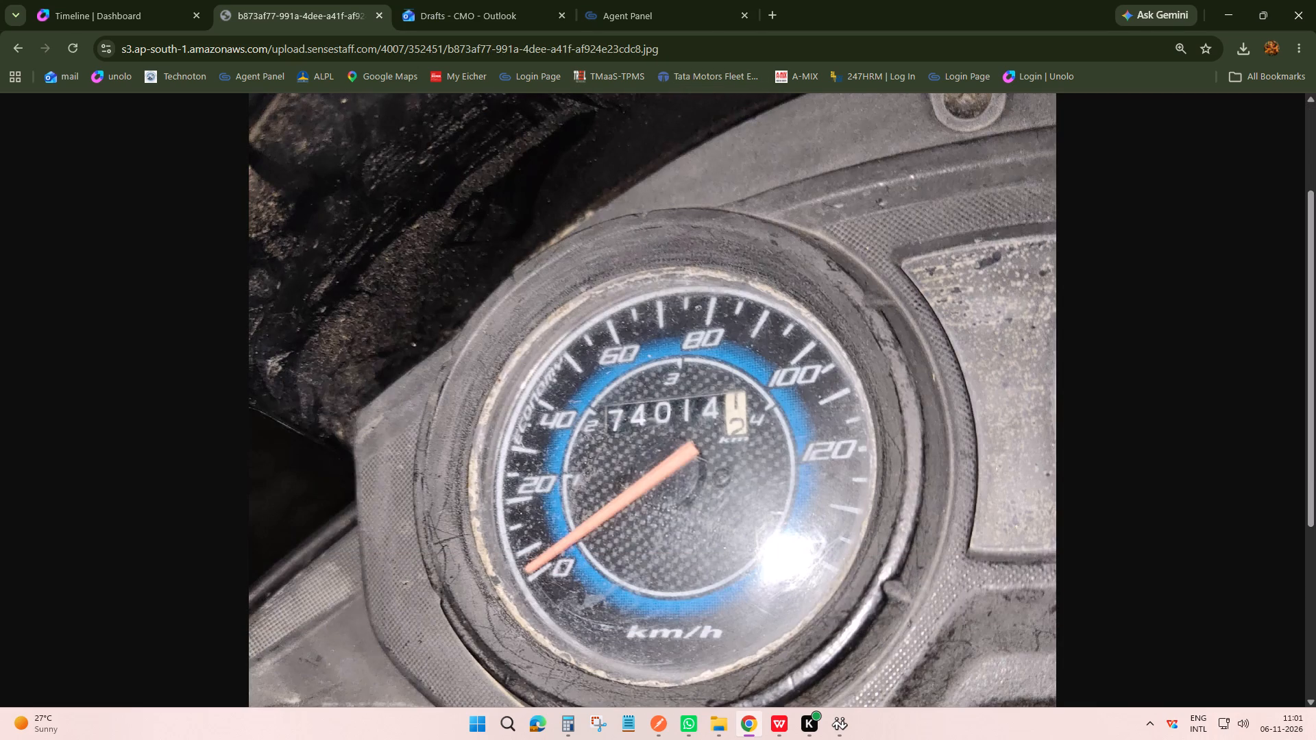
scroll(632, 481, "down", 1)
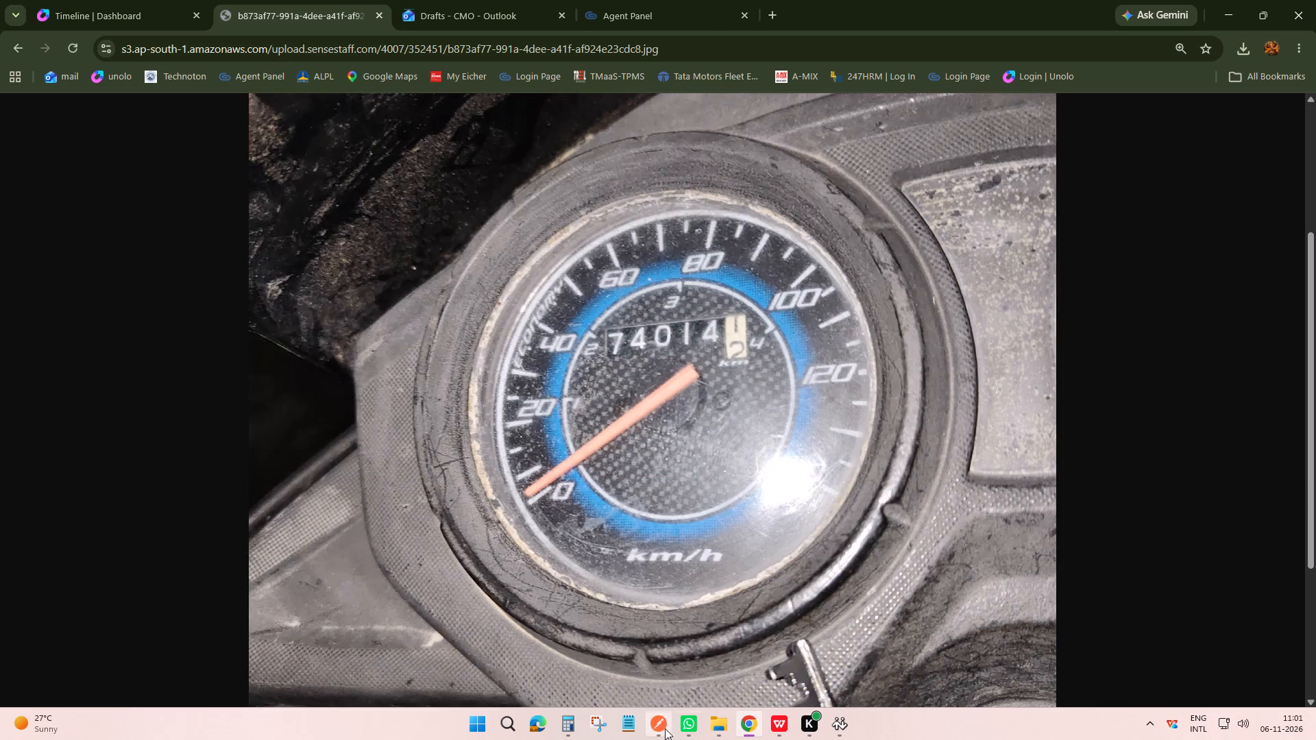
Switch back to the calculator to continue the odometer subtraction.
left_click(555, 731)
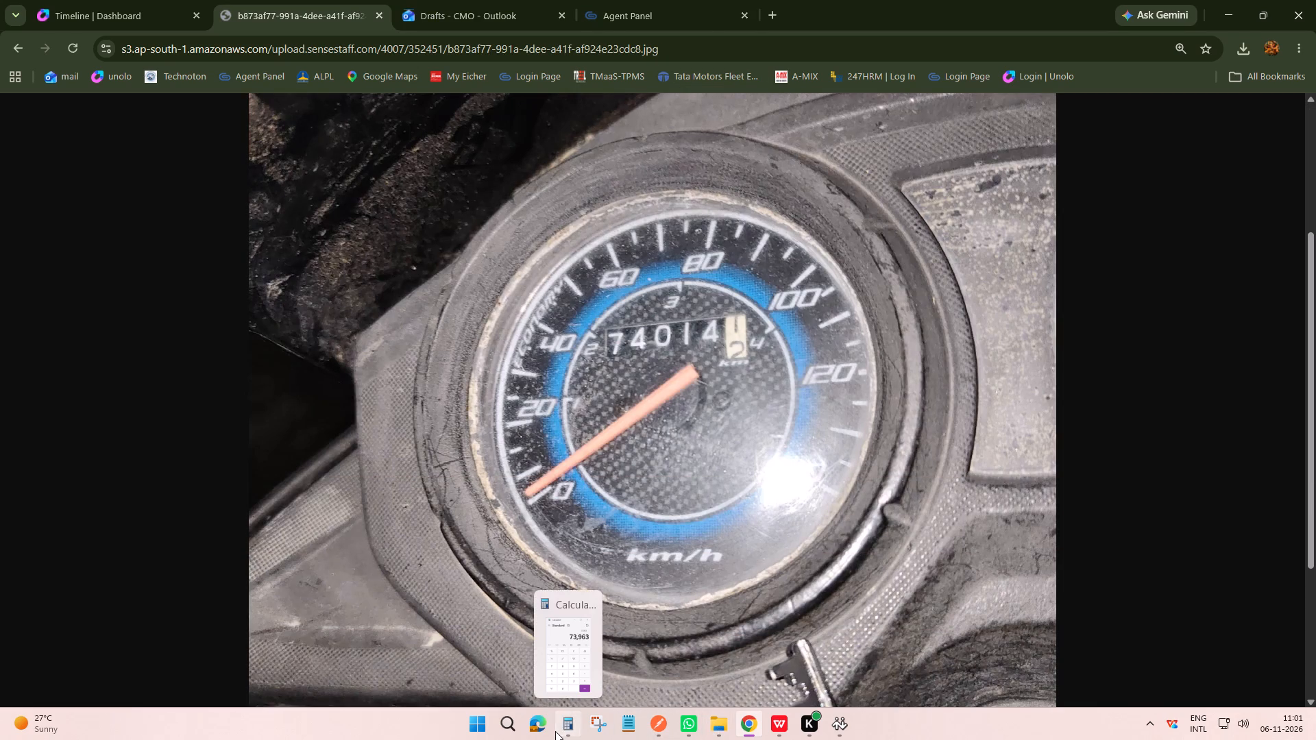
Complete the odometer subtraction with the punch-out reading 74014, calculate the difference, and close the calculator.
left_click(1065, 495)
left_click(1061, 515)
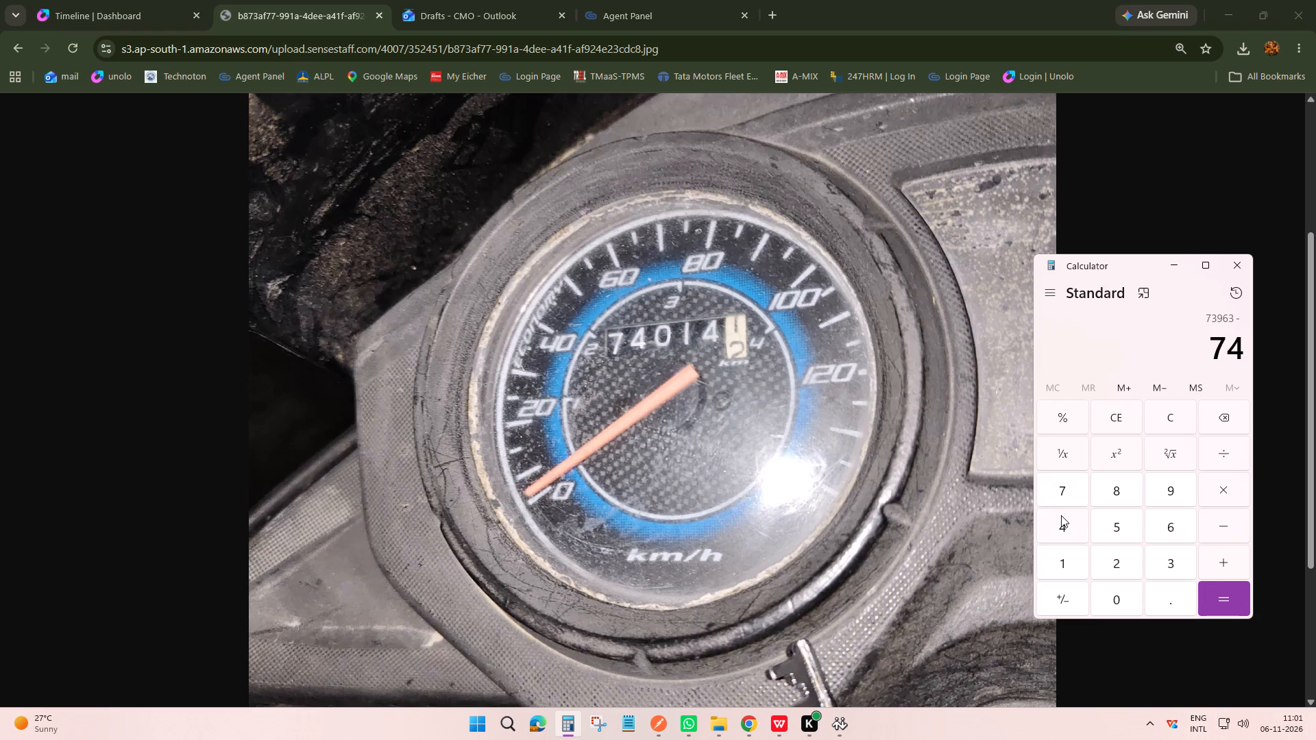
left_click(1117, 597)
left_click(1066, 557)
left_click(1065, 530)
left_click(1225, 612)
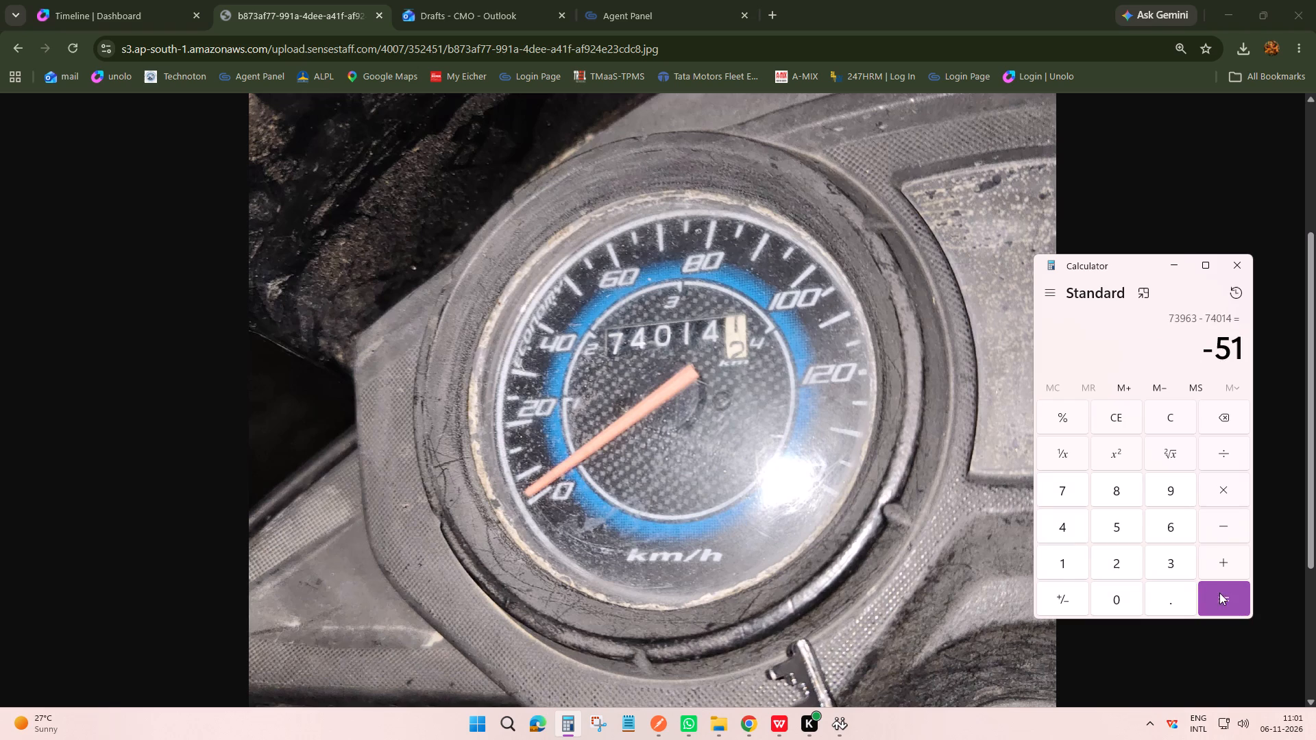
left_click(1234, 269)
Leave the odometer photo and return to Karthik's 05-11-2026 timeline in the Unolo dashboard.
left_click(611, 335)
left_click(101, 6)
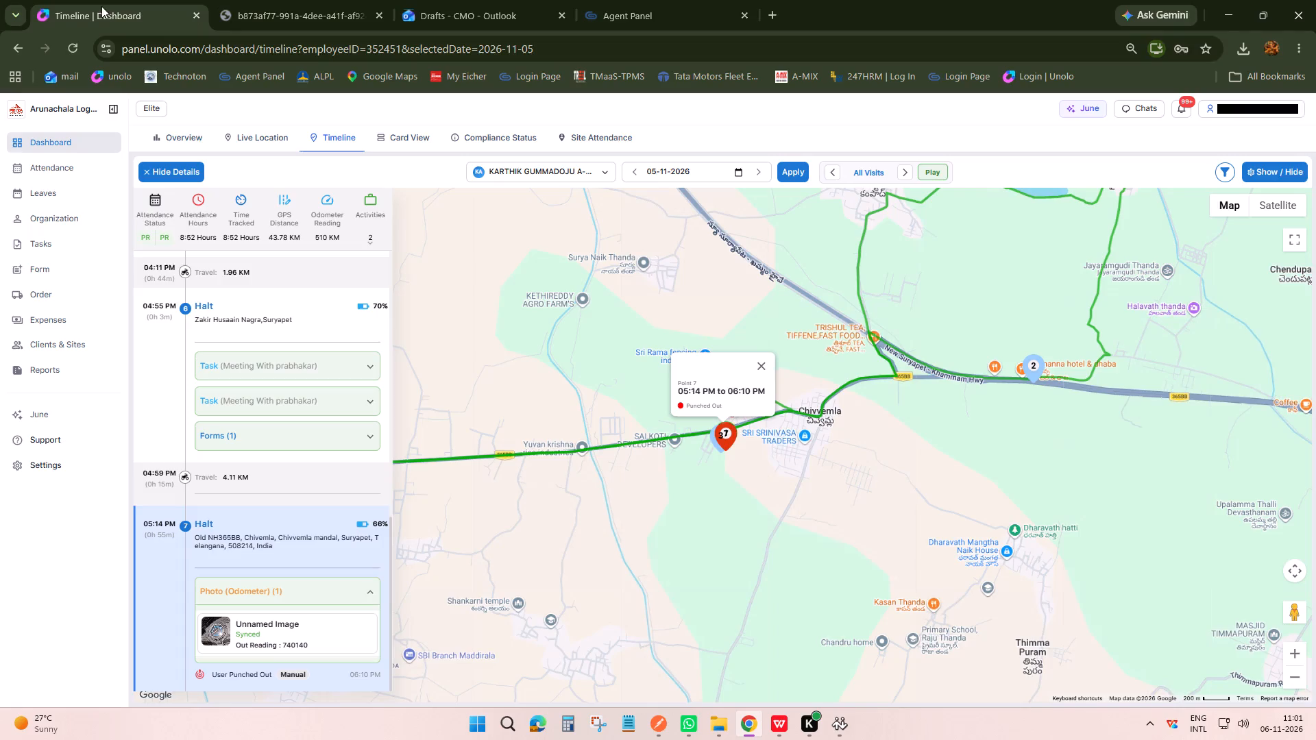
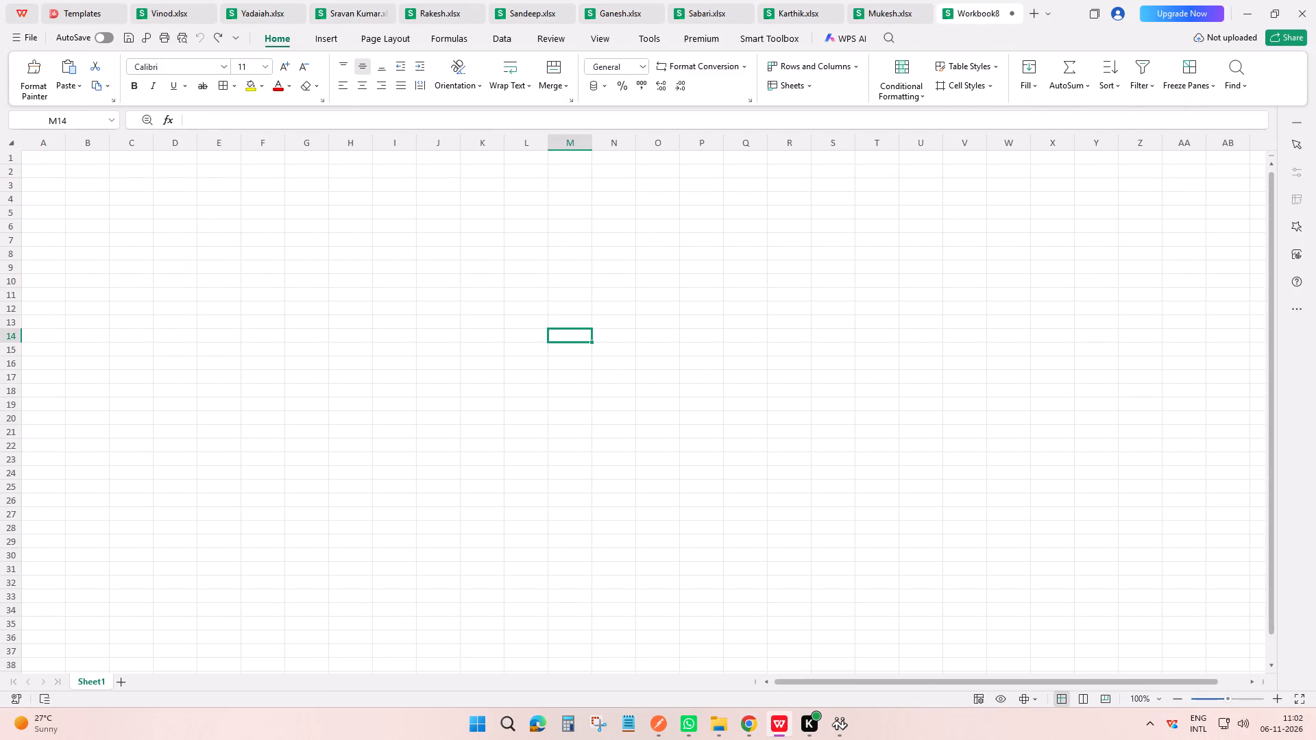
Paste the copied employee travel summary table at cell M14 of the blank sheet and auto-fit columns M to P to their contents.
key("ctrl+v")
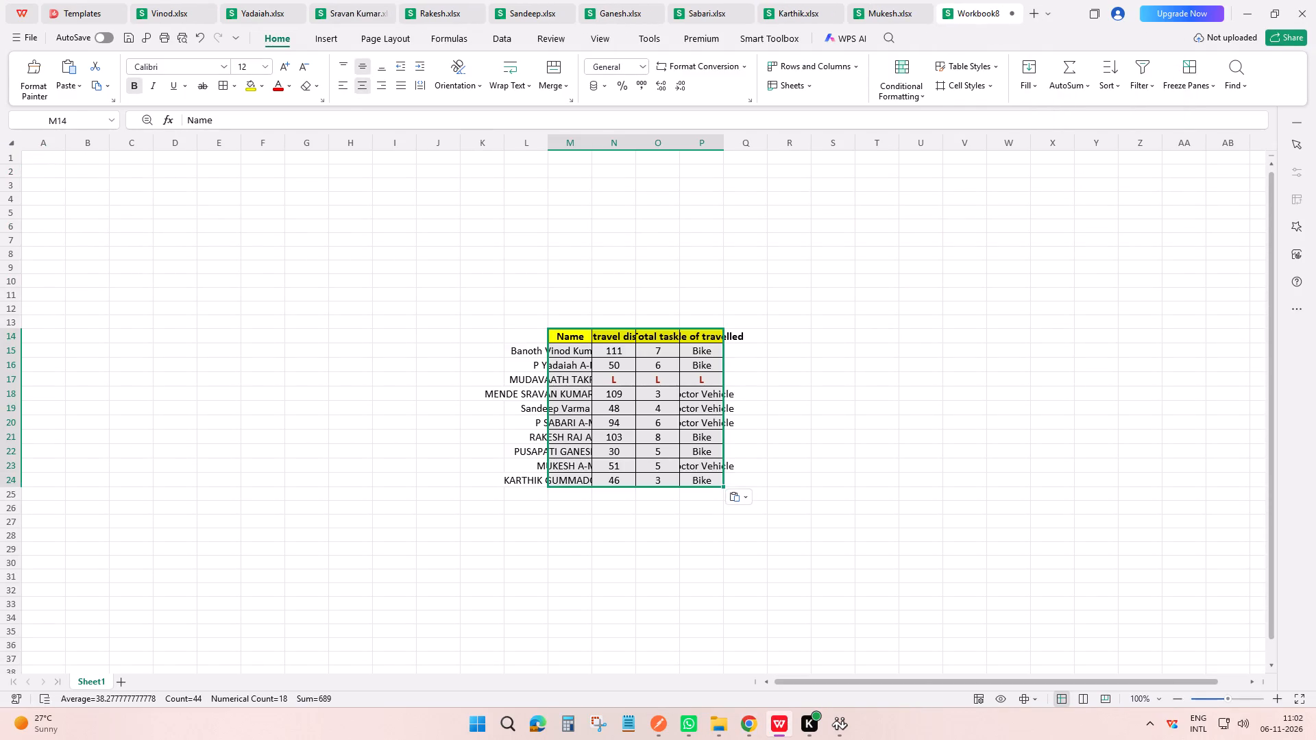
double_click(724, 147)
double_click(681, 147)
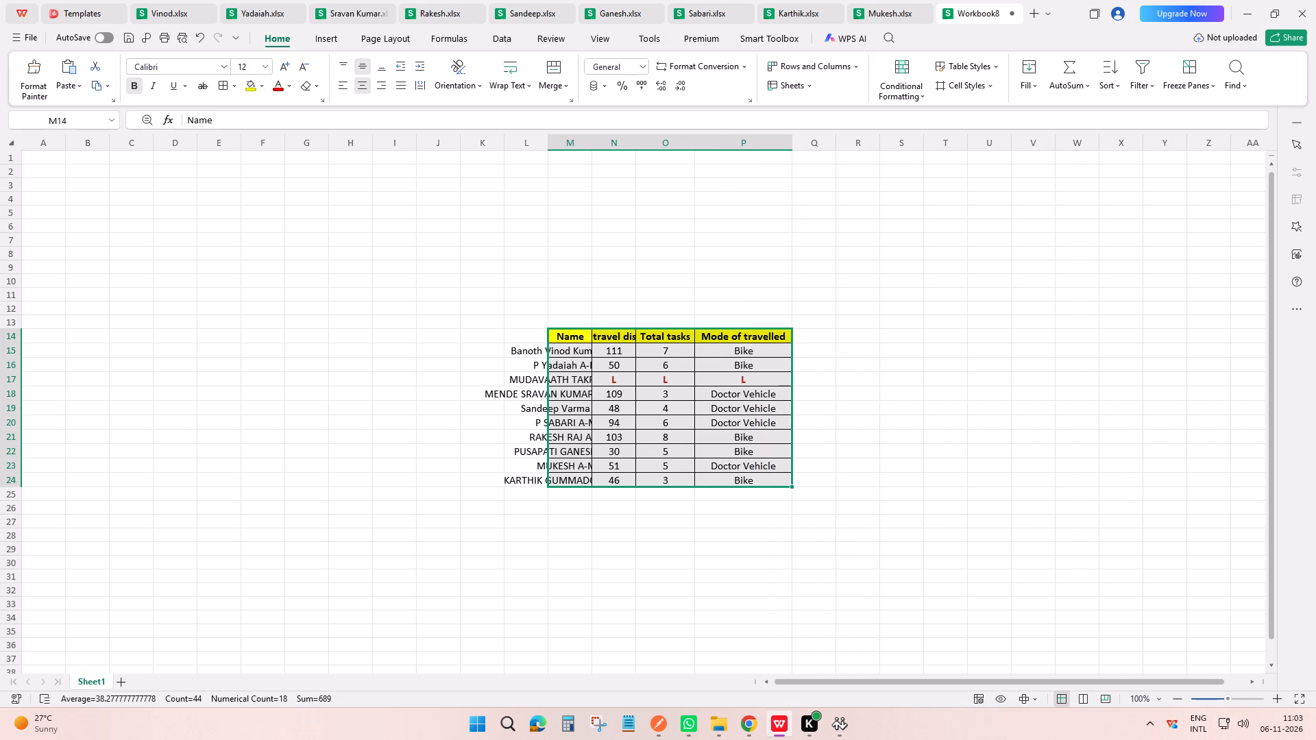
double_click(639, 143)
double_click(594, 149)
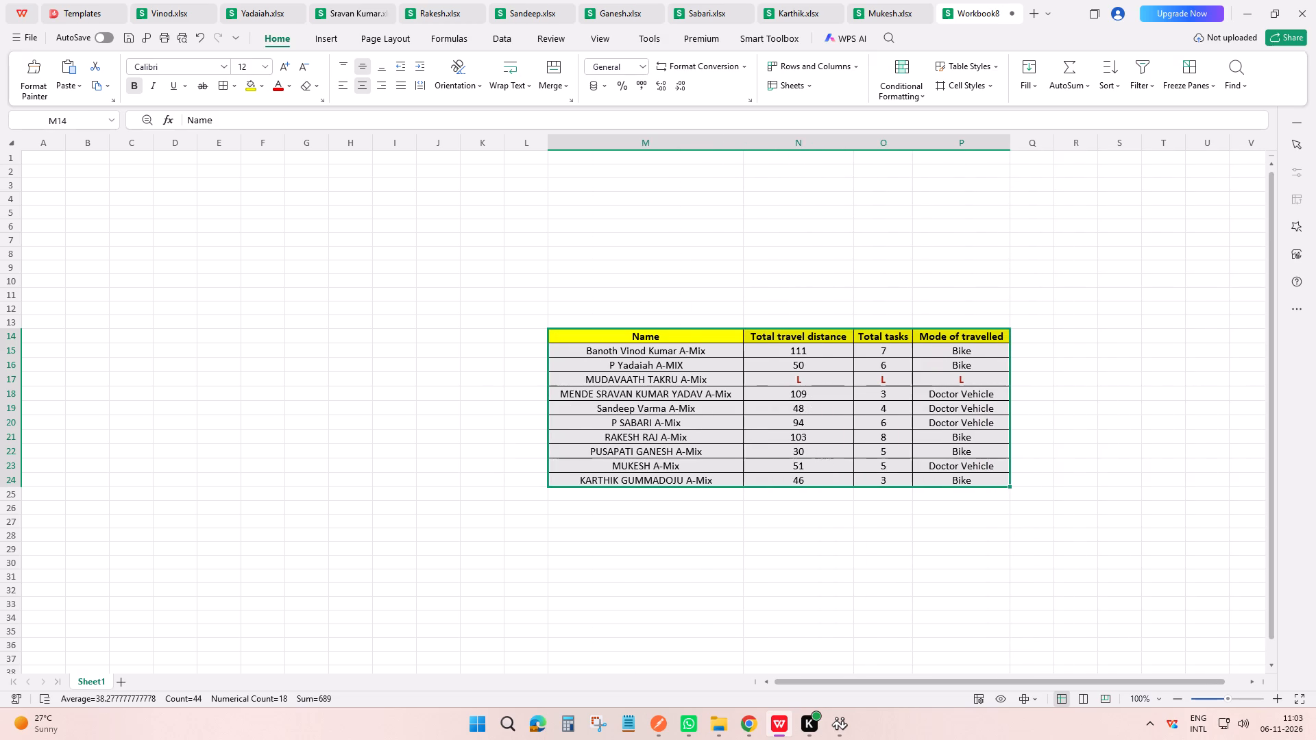
left_click(686, 199)
left_click(817, 359)
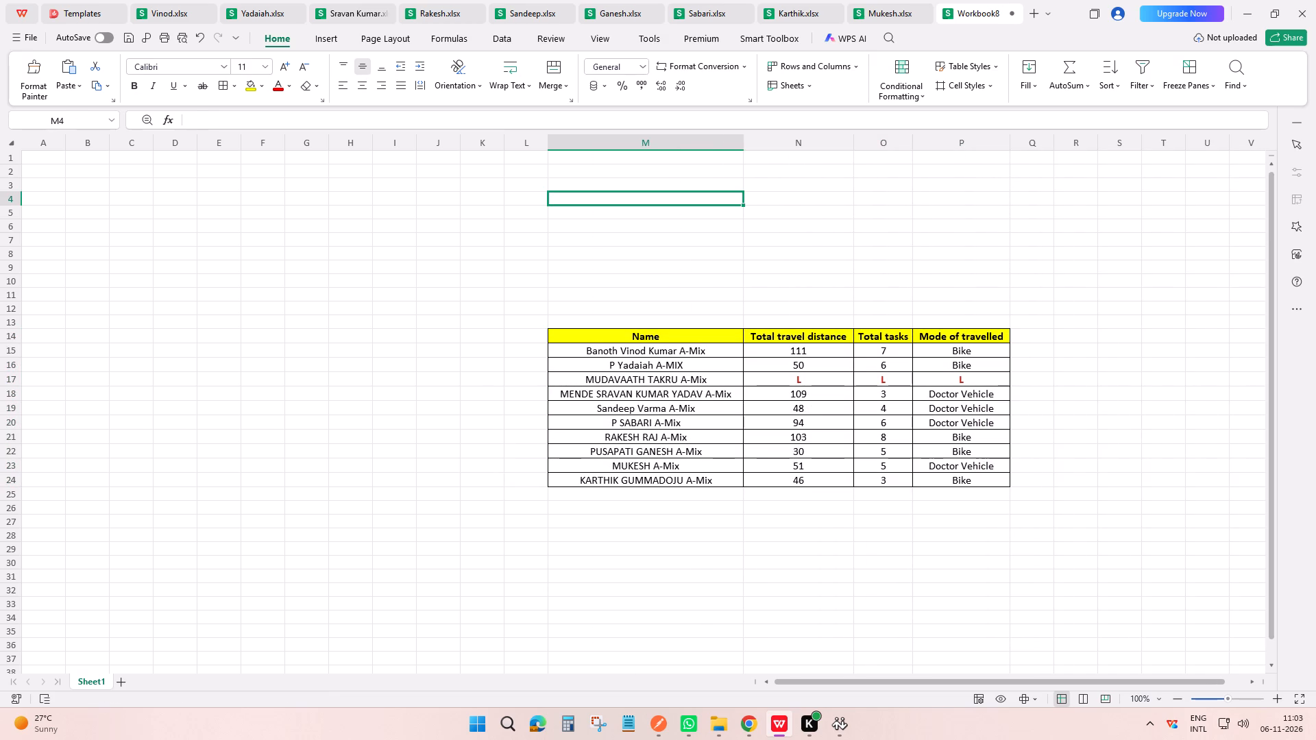
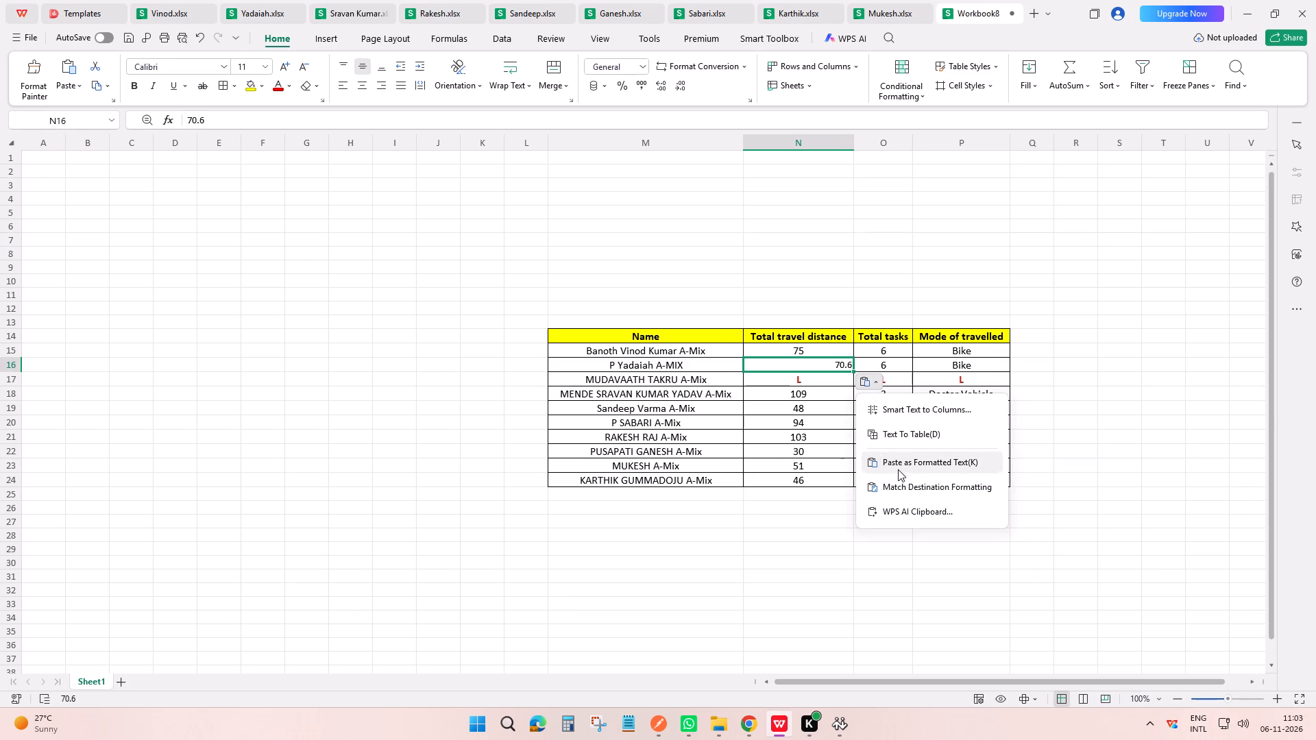
Paste the 70.6 travel distance in Yadaiah's row as formatted text.
left_click(907, 467)
key("Escape")
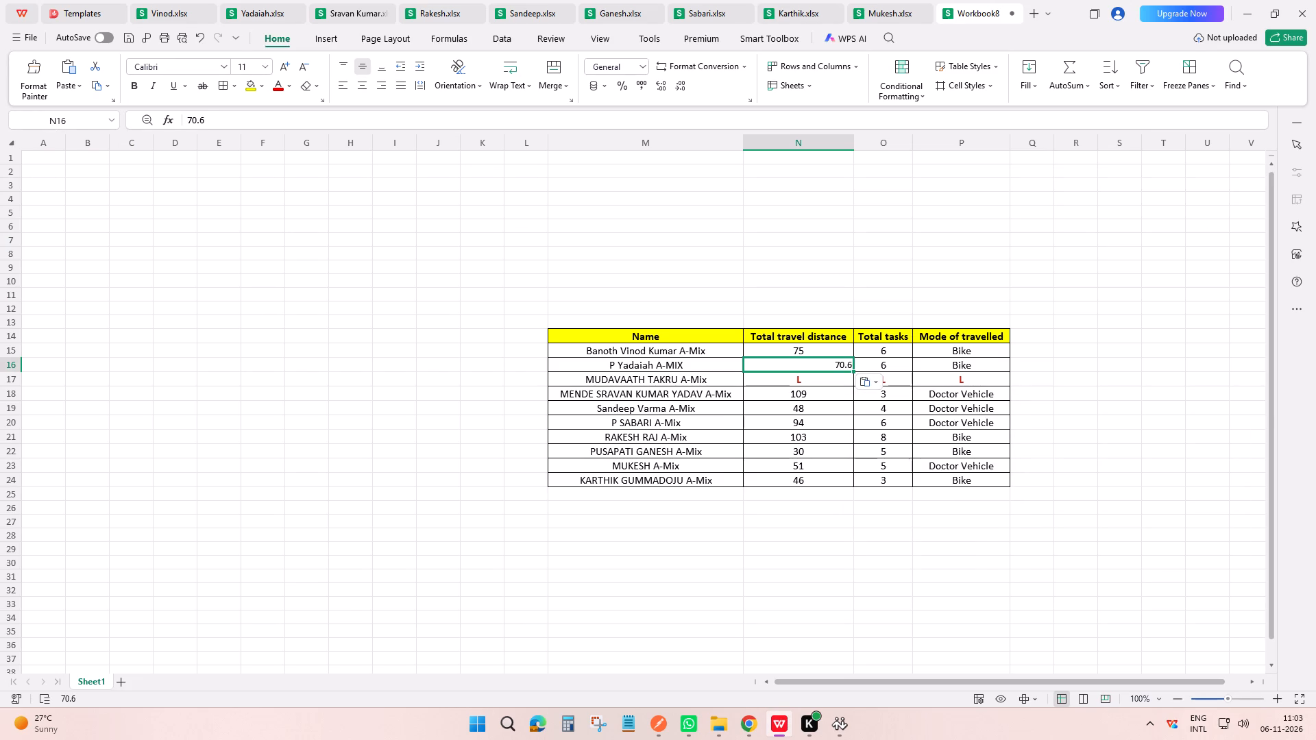
left_click(899, 369)
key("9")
left_click(963, 397)
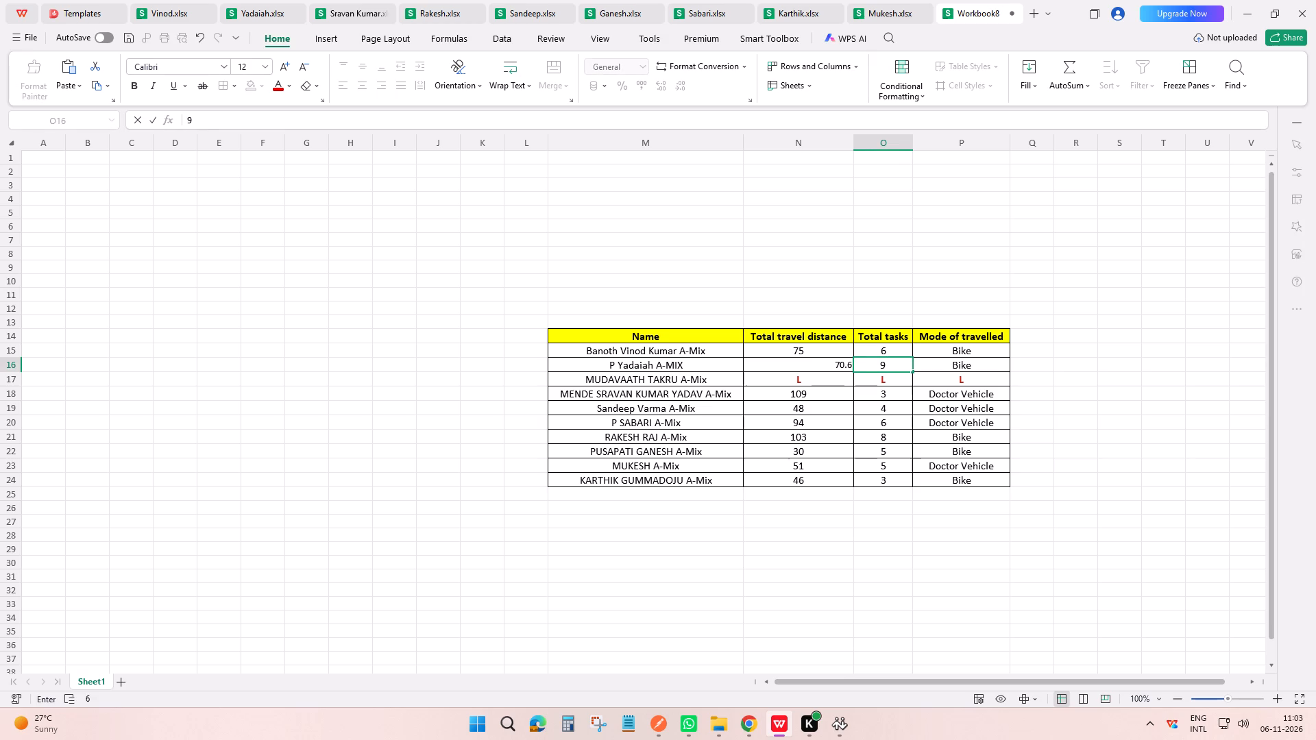
key("ctrl+c")
left_click(962, 361)
key("ctrl+v")
left_click(1098, 354)
key("Escape")
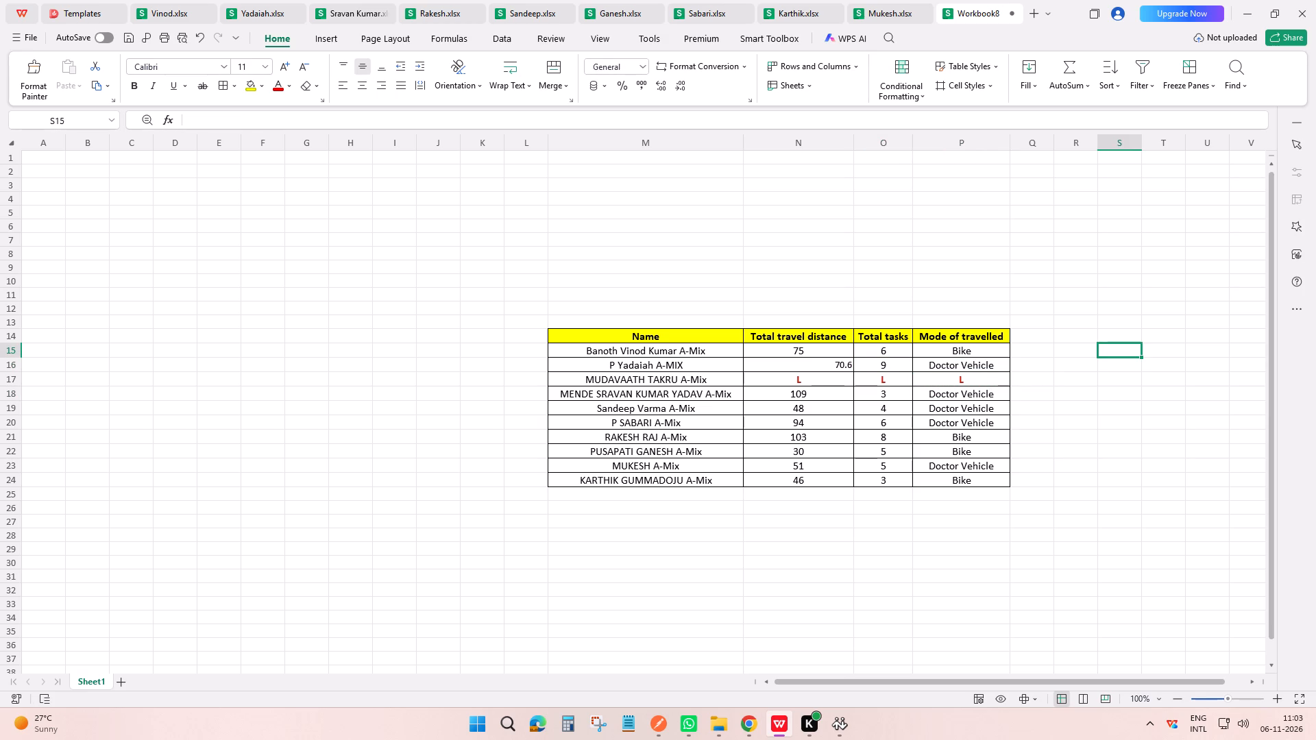
Centre Yadaiah's total travel distance horizontally in its cell.
left_click(813, 362)
left_click(367, 86)
left_click(1019, 265)
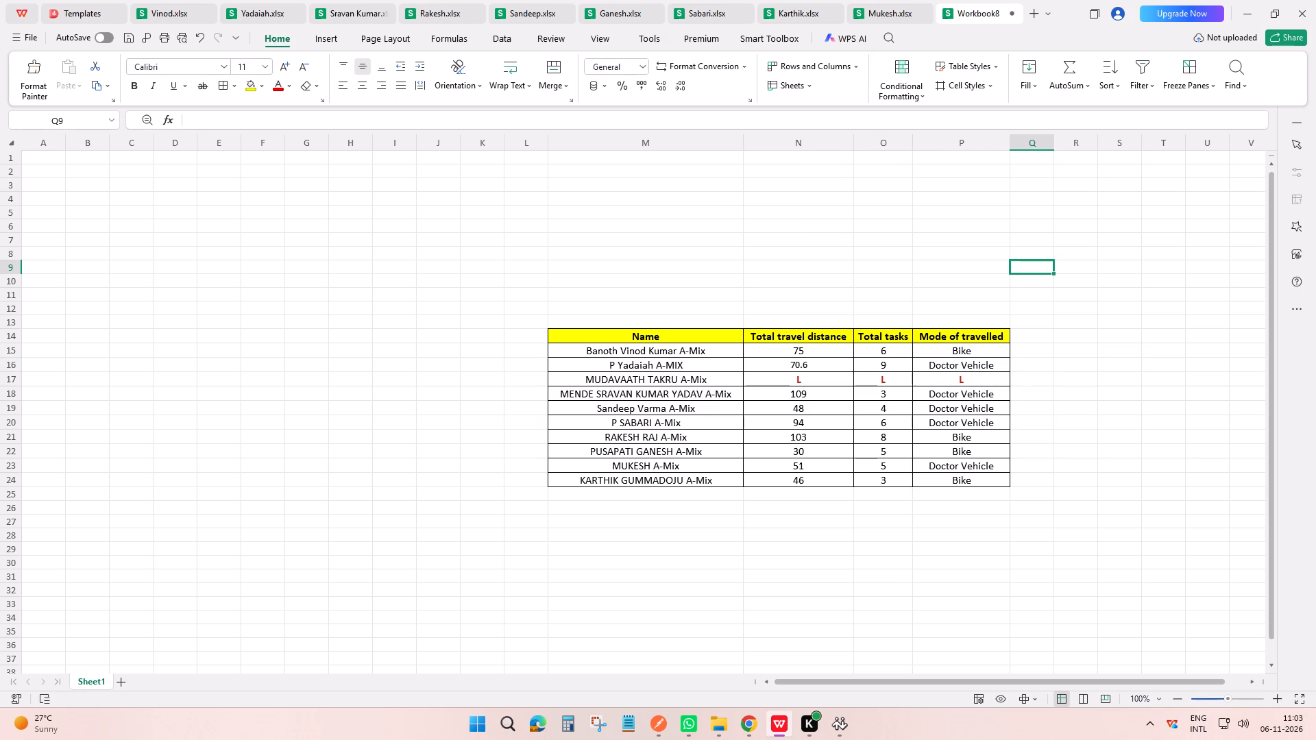
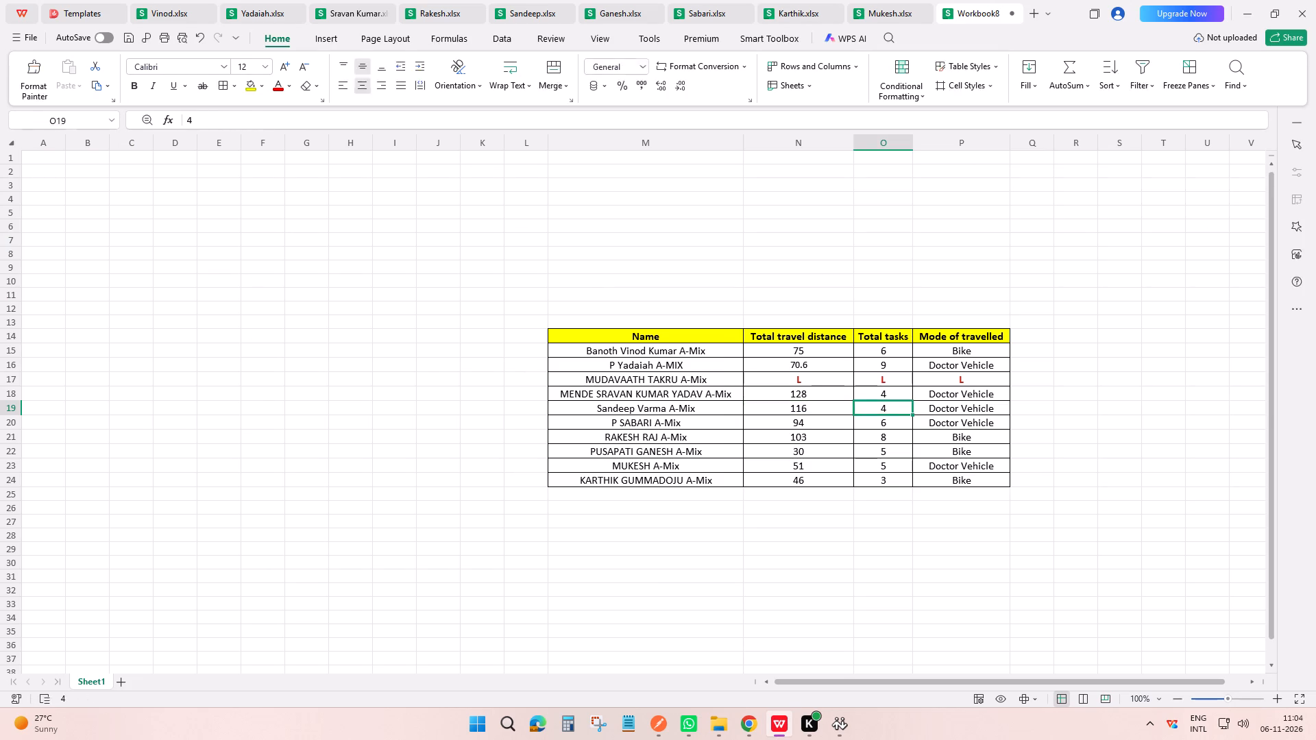
Set Sandeep's total tasks to 5 in the travel summary table.
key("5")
left_click(812, 420)
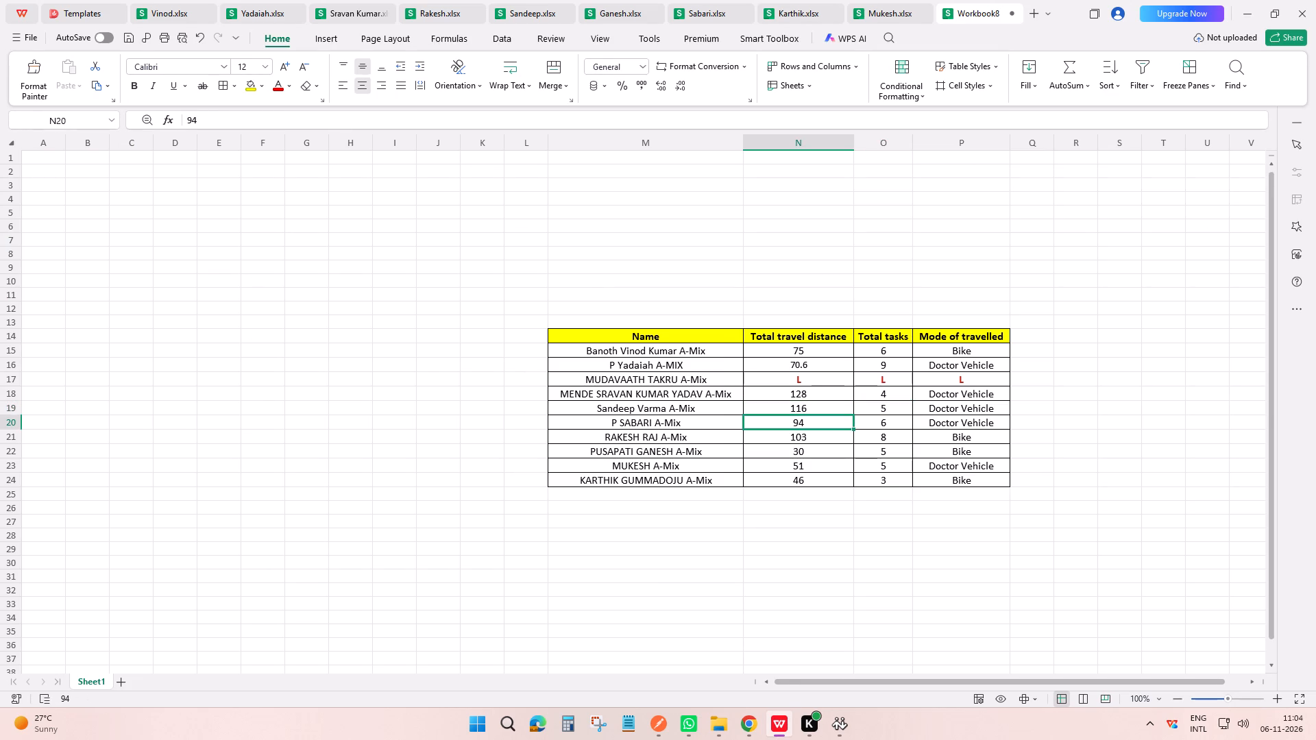
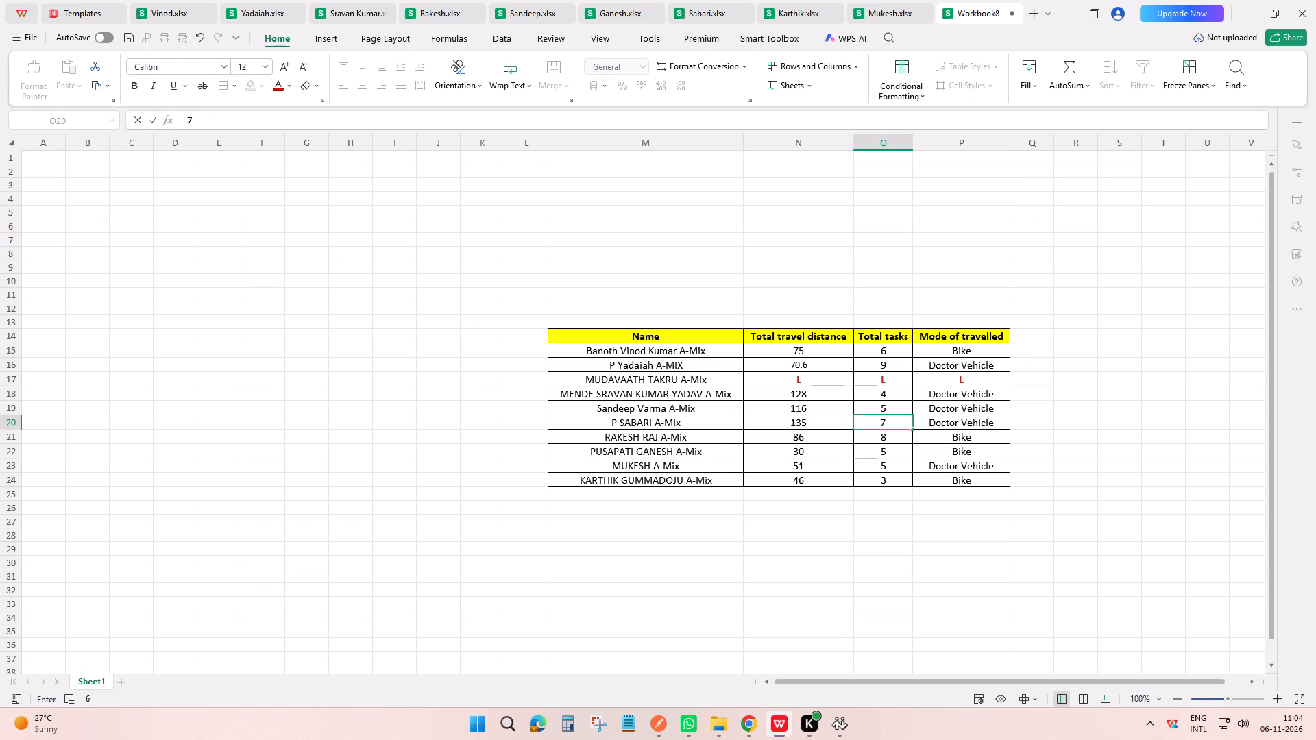
Commit 7 as Sabari's total tasks in the employee travel summary table.
left_click(811, 449)
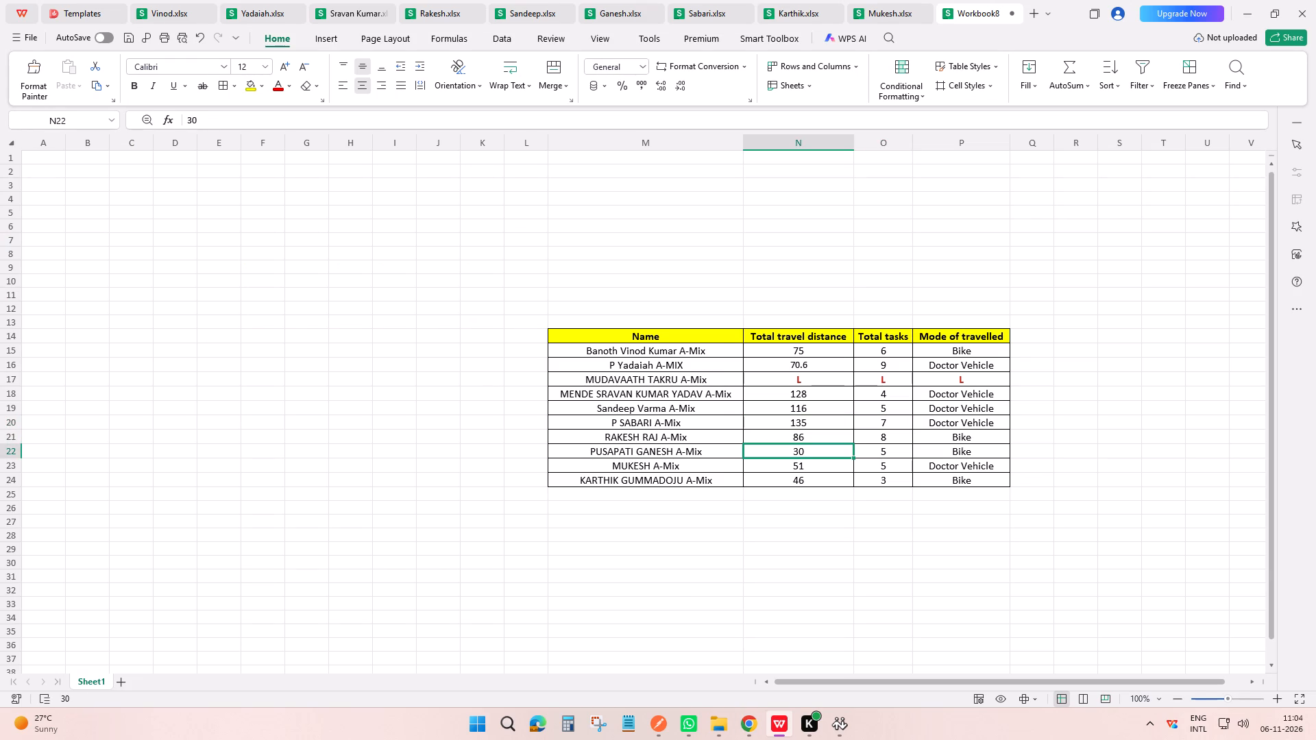
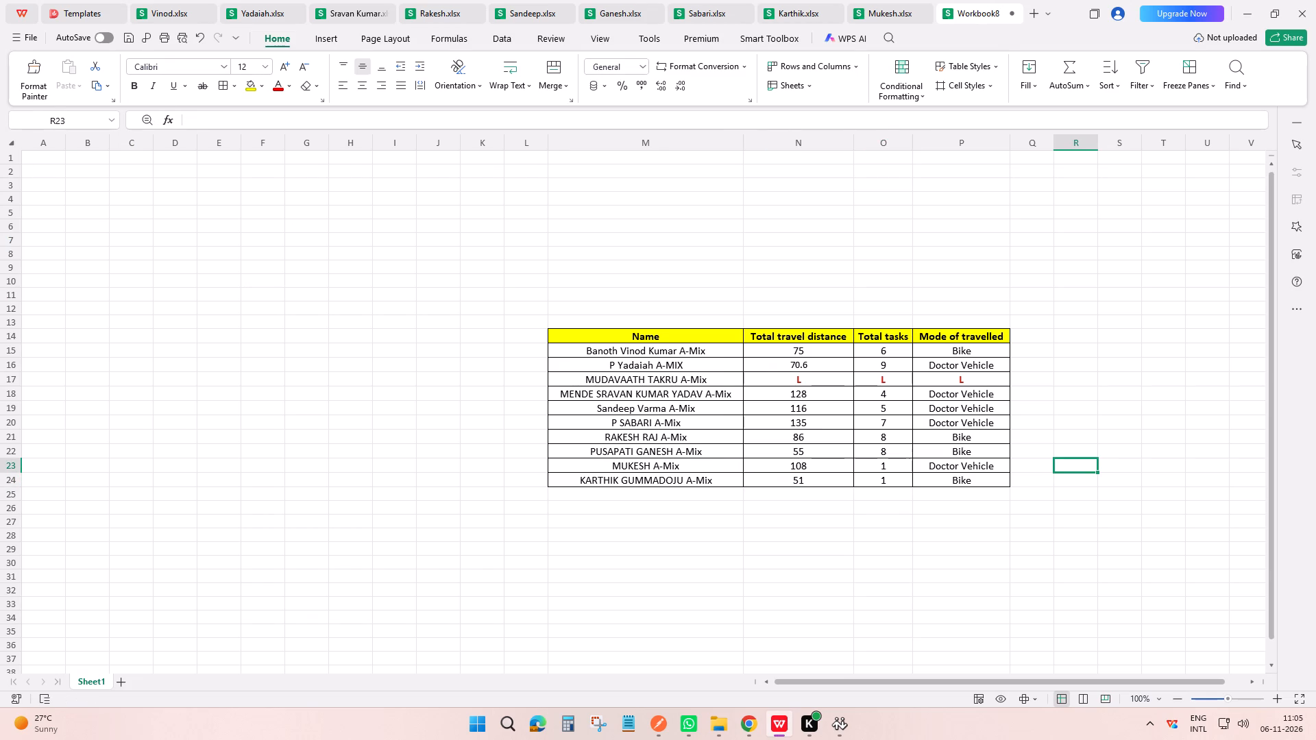
Review the summary table row by row, checking each employee's travel distance, task count and mode of travel.
left_click(971, 347)
left_click(973, 366)
left_click(974, 380)
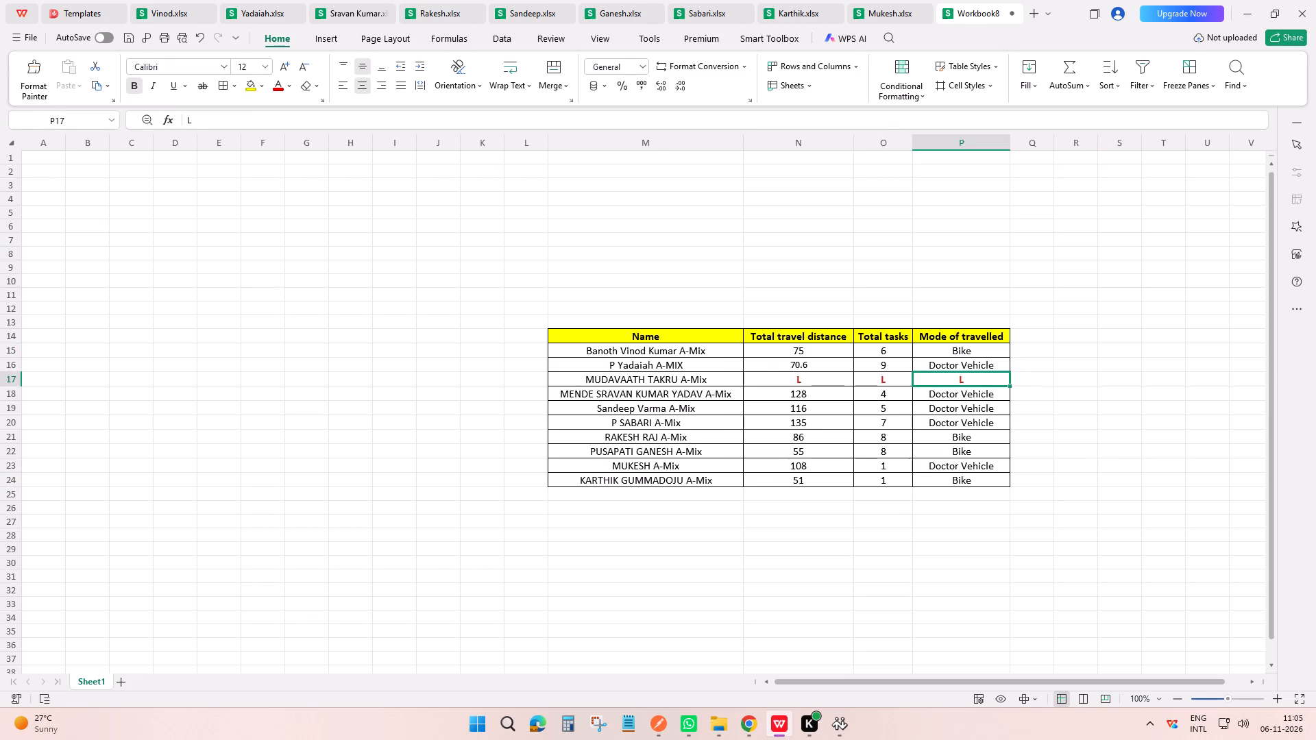
left_click(979, 433)
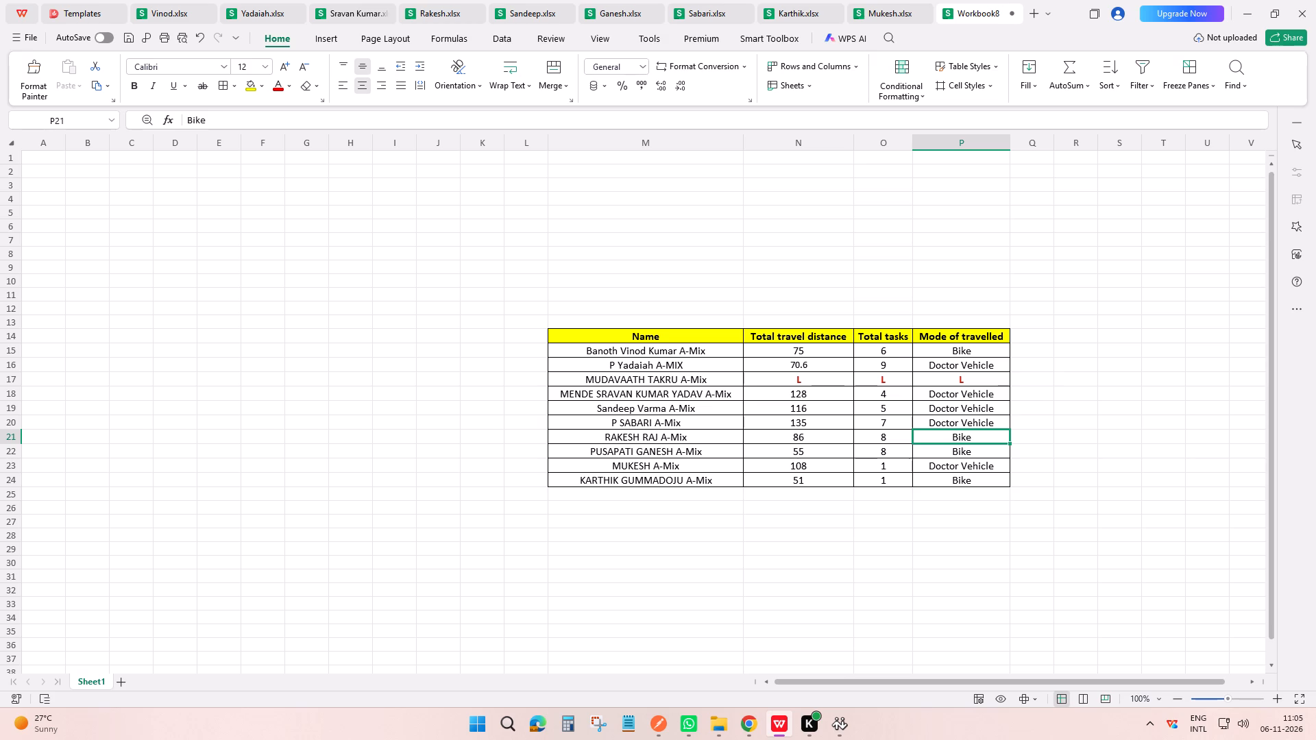
left_click_drag(957, 389, 725, 391)
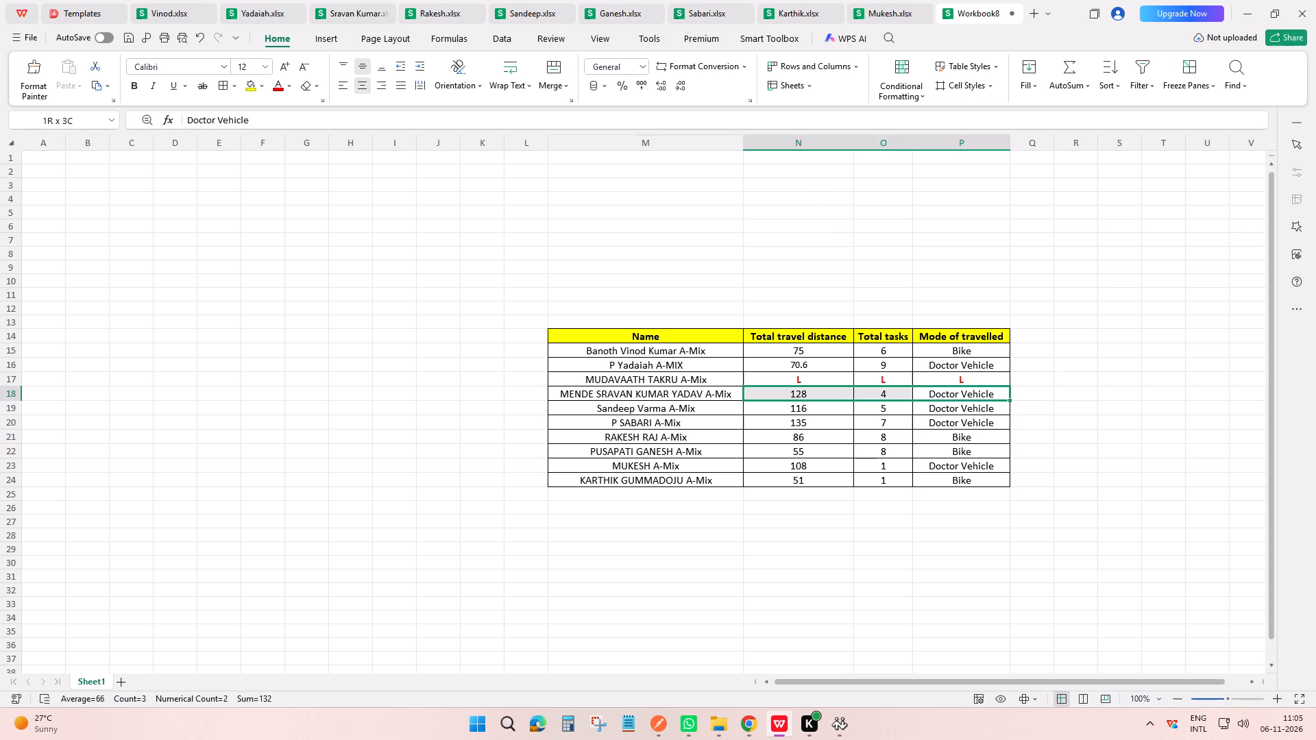
left_click_drag(725, 391, 693, 404)
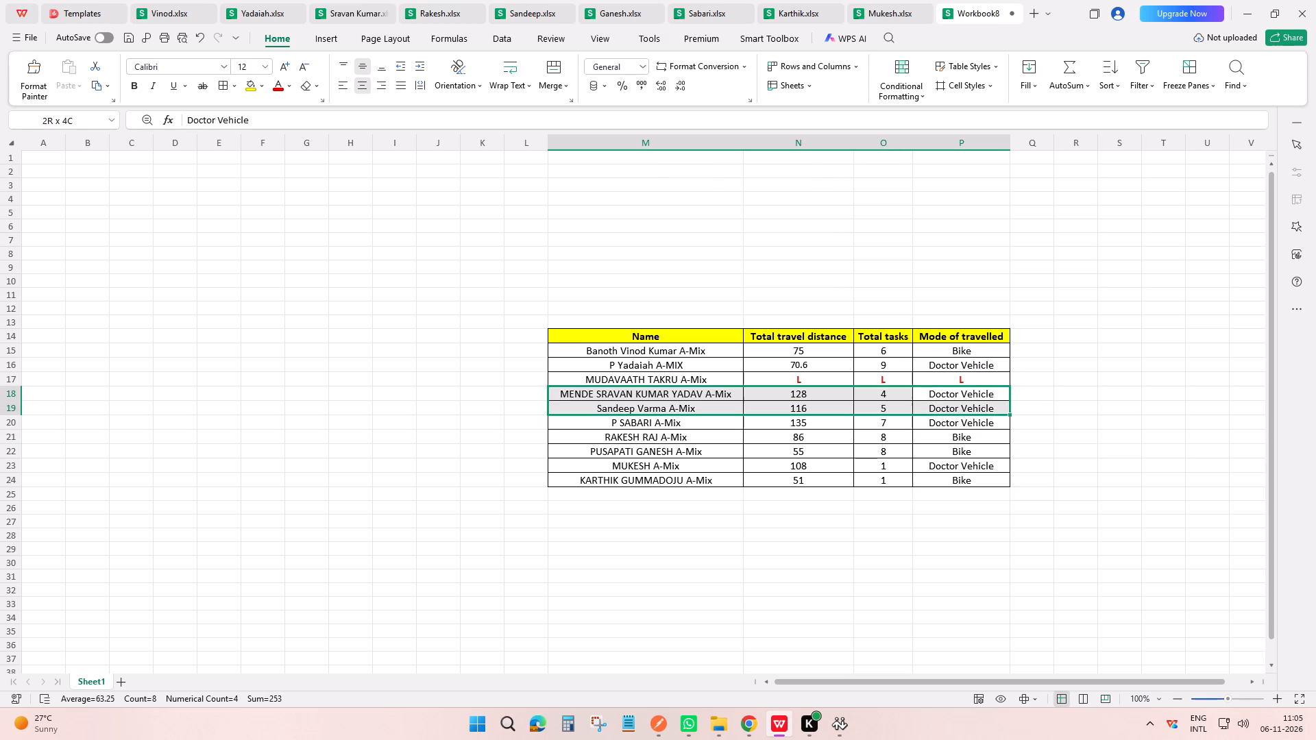
left_click_drag(693, 404, 694, 417)
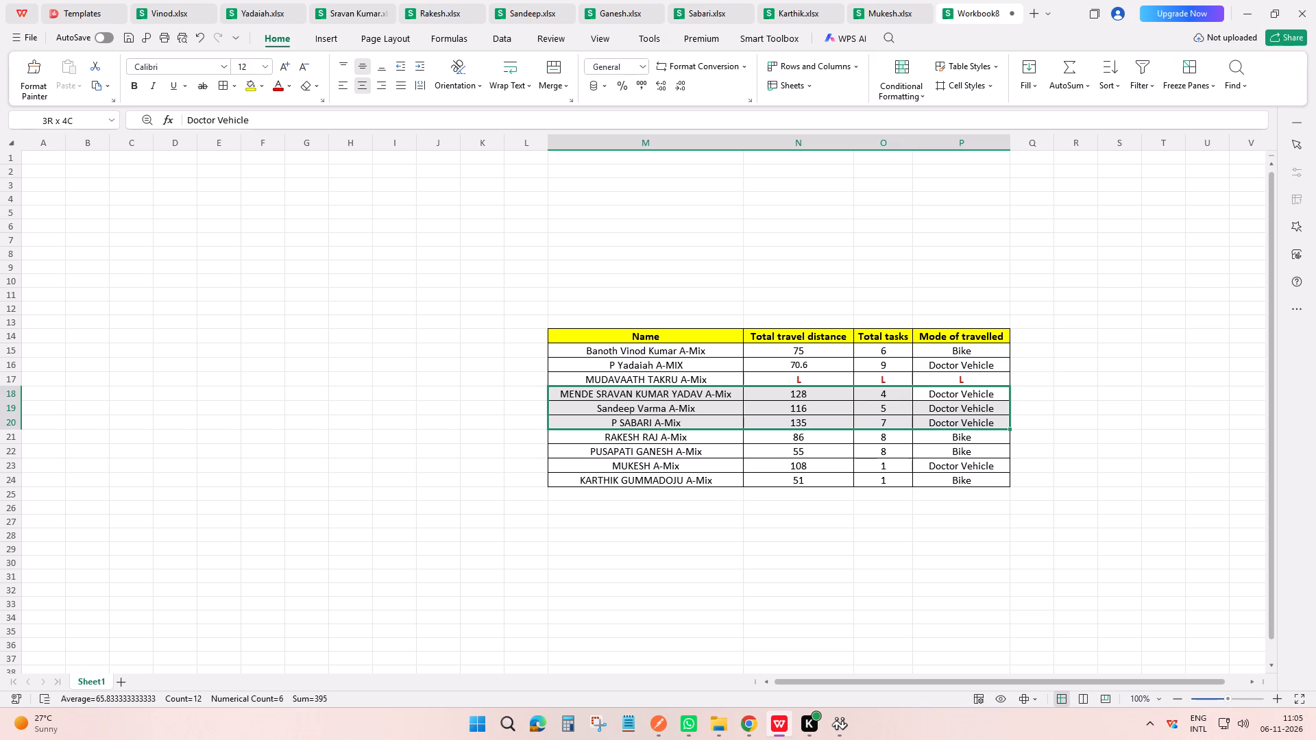
left_click_drag(694, 417, 703, 465)
left_click_drag(706, 438, 960, 432)
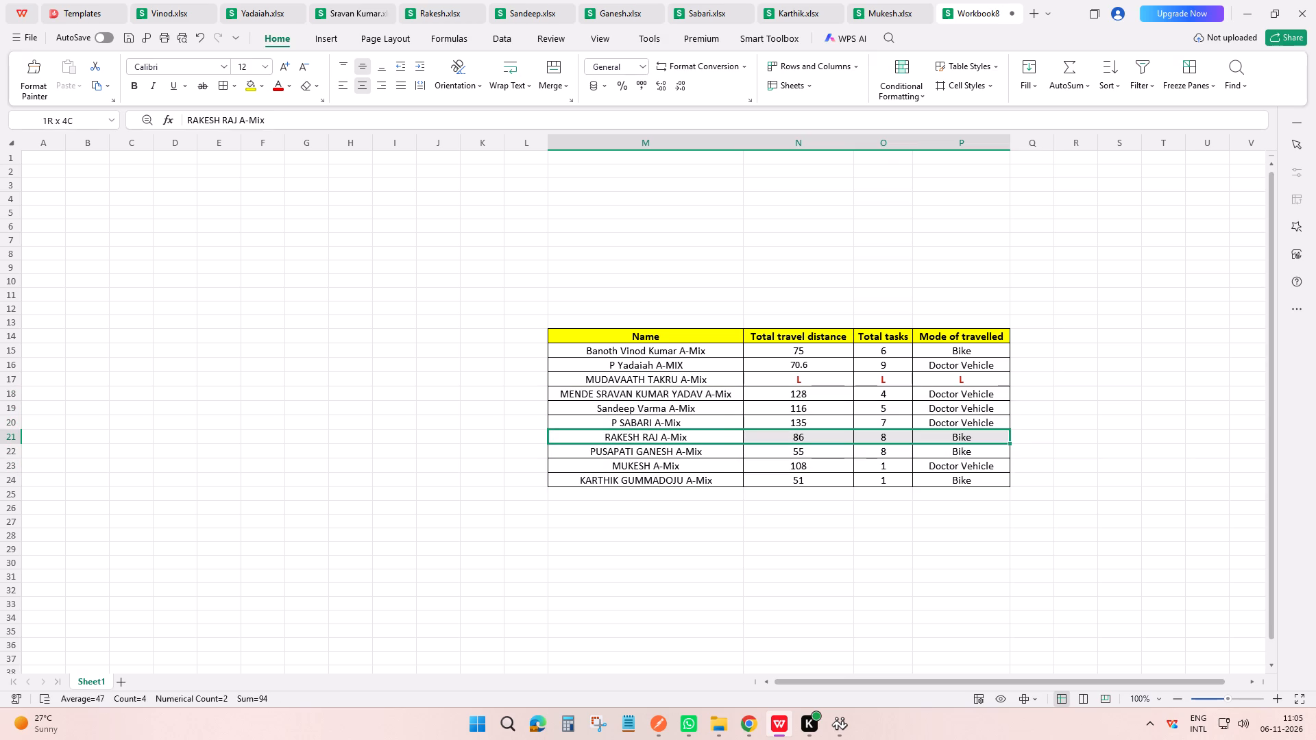
left_click_drag(960, 432, 958, 454)
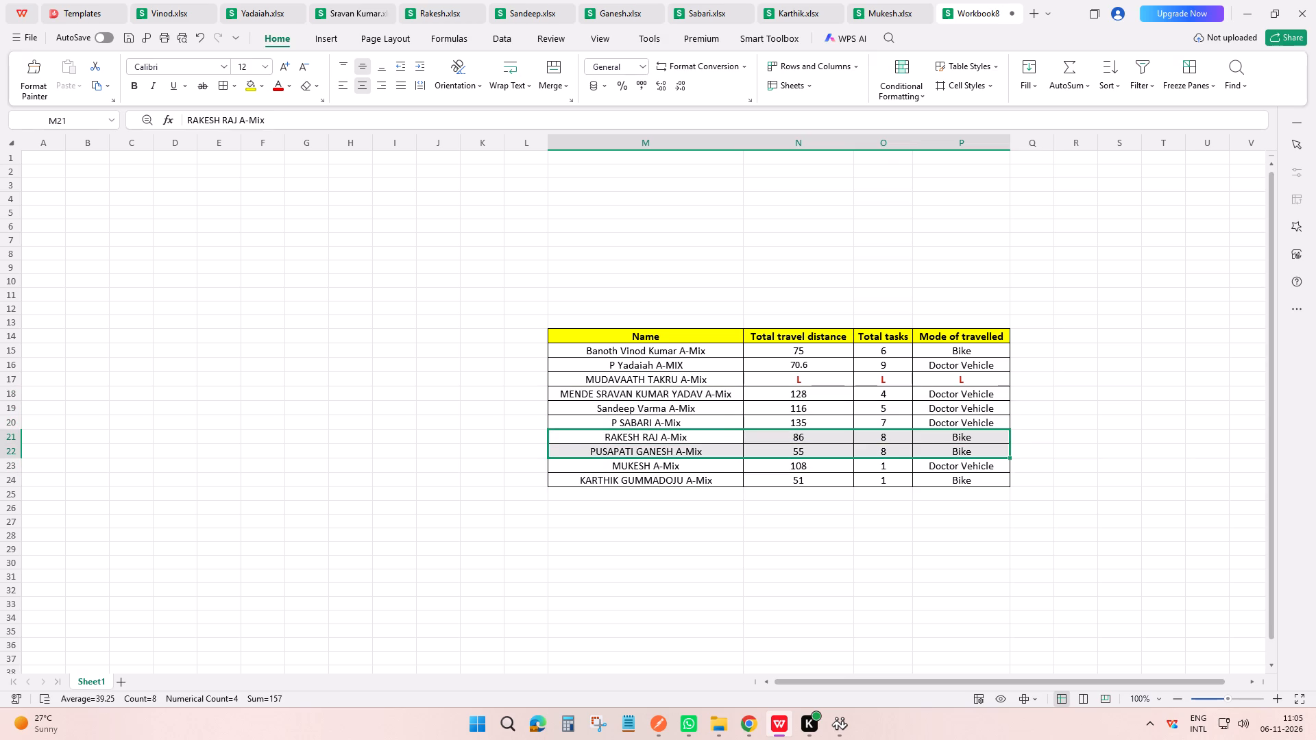
left_click(968, 462)
left_click(971, 476)
scroll(707, 399, "up", 2)
Copy the whole summary table, from the Name header row down to the last employee's mode of travel.
left_click_drag(622, 340, 642, 425)
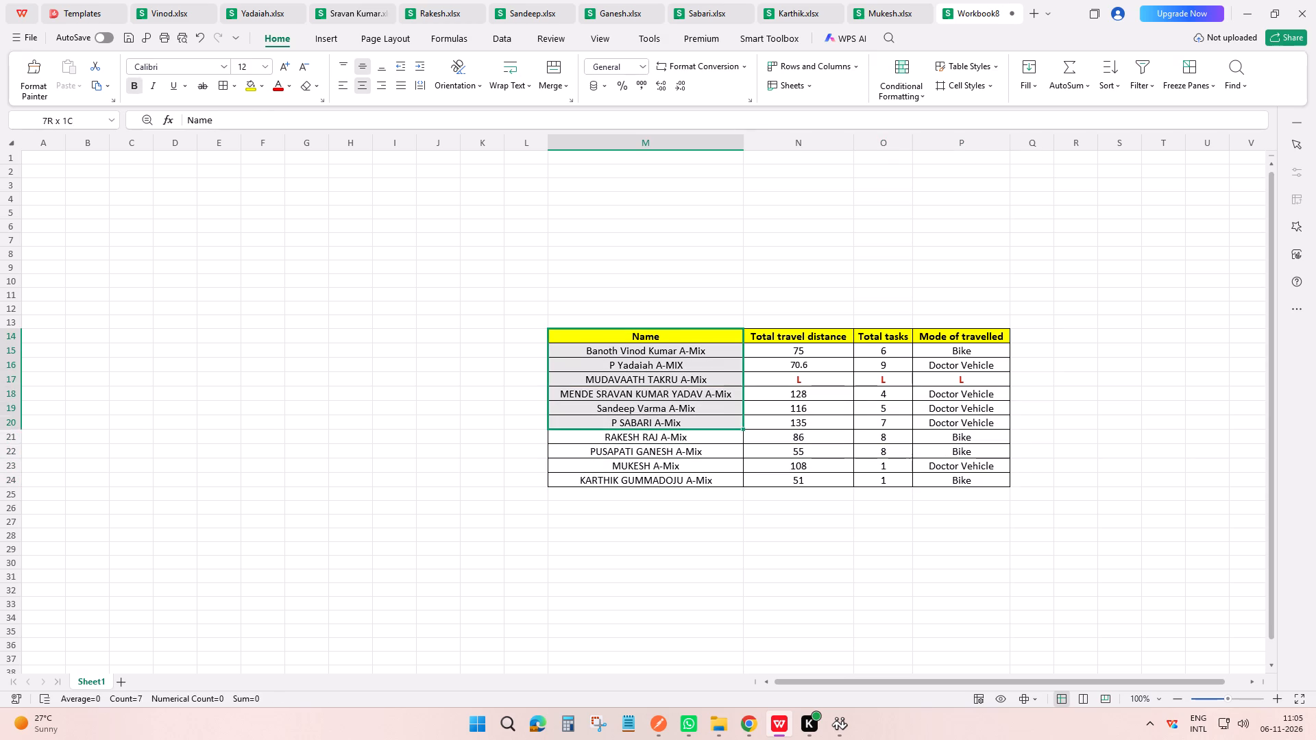
left_click_drag(642, 425, 977, 476)
key("ctrl+c")
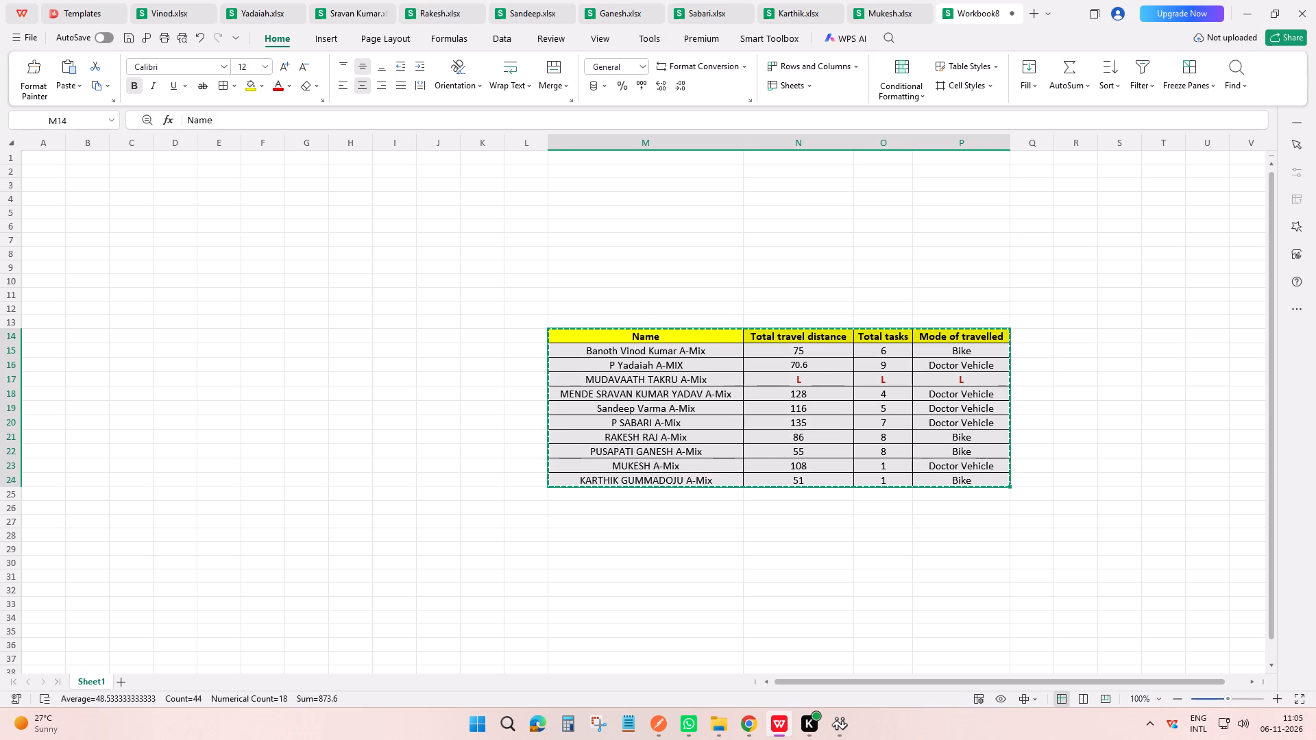
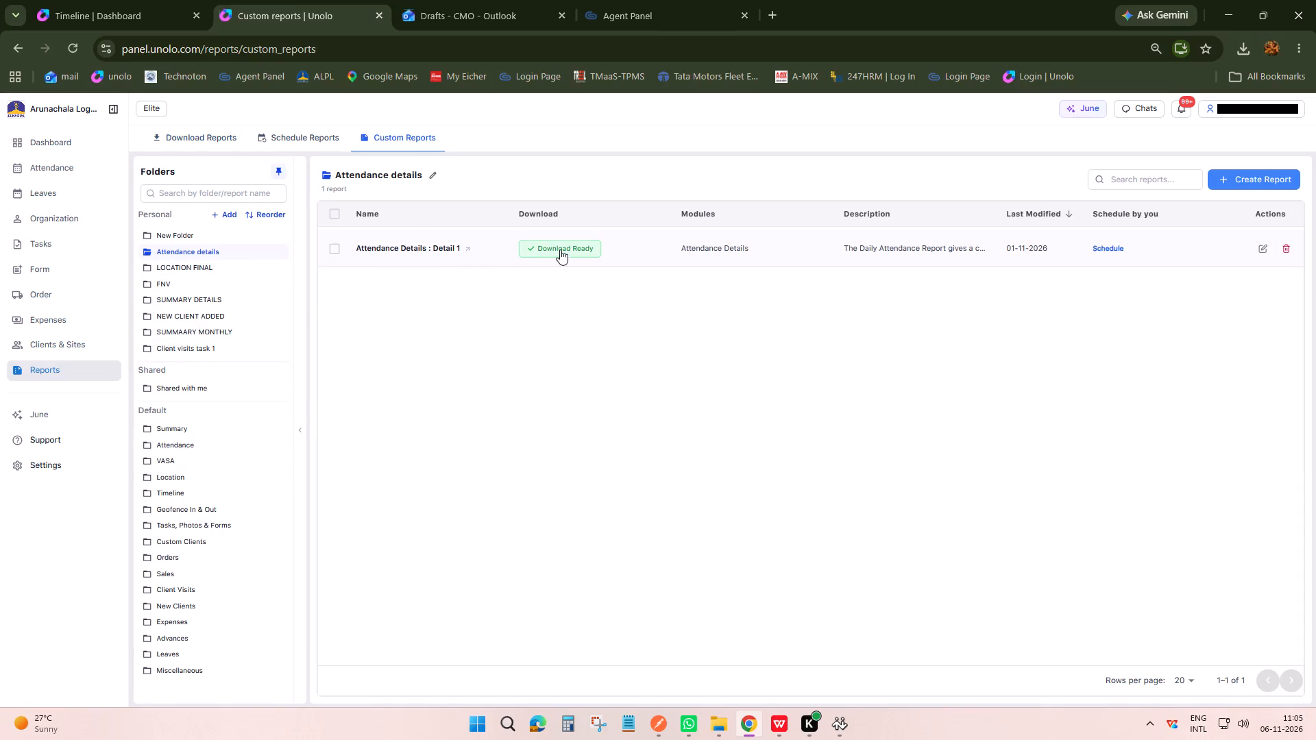
Download the Attendance Details : Detail 1 report in Excel format and open the downloaded file.
left_click(560, 249)
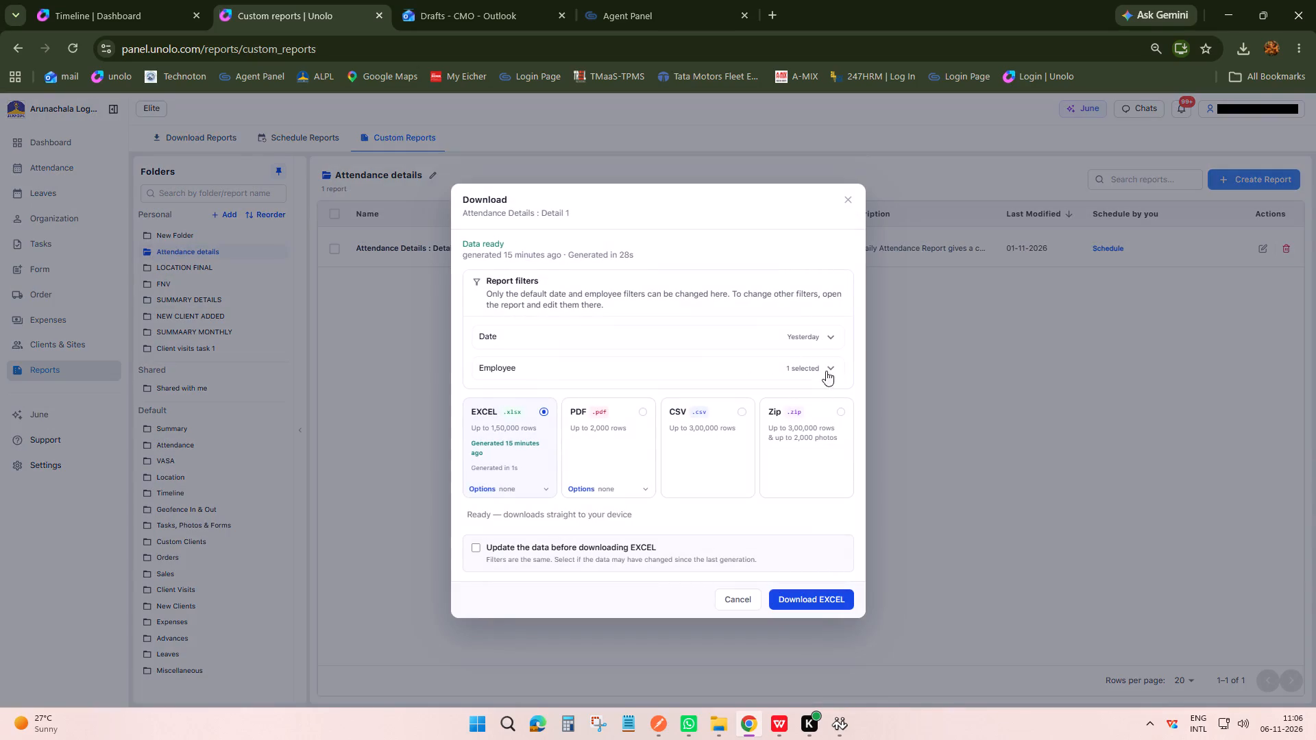
left_click(836, 595)
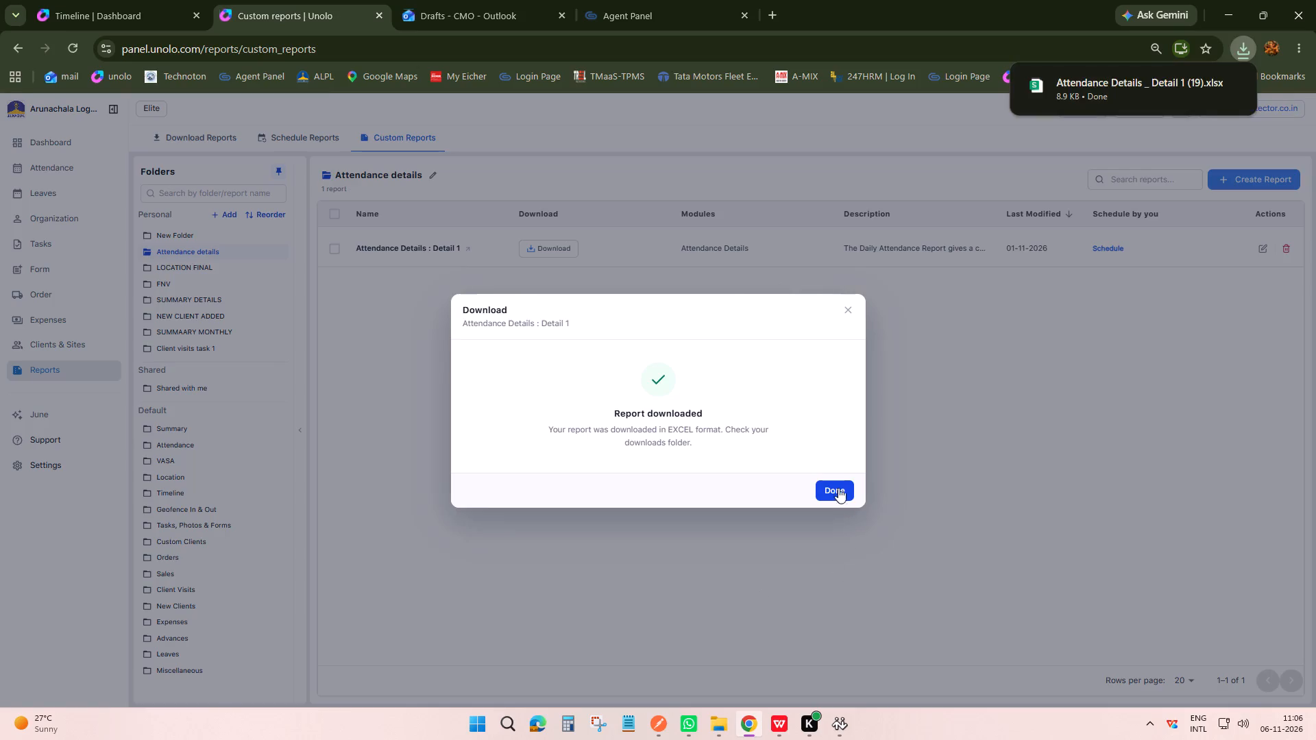
left_click(838, 487)
left_click(1237, 48)
left_click(1117, 109)
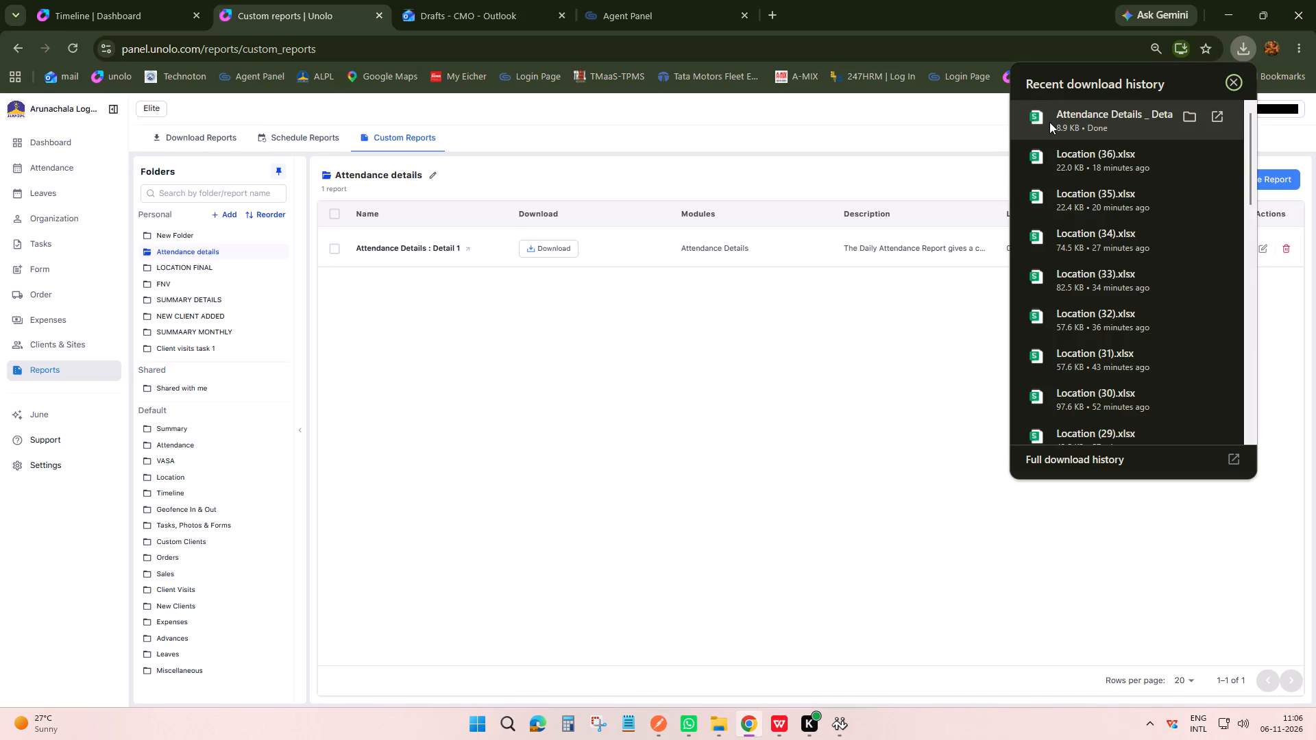
left_click(1049, 122)
Delete the Designation, Internal Employee ID and Active Employee? columns from the attendance report.
scroll(775, 343, "down", 1)
scroll(775, 343, "up", 2)
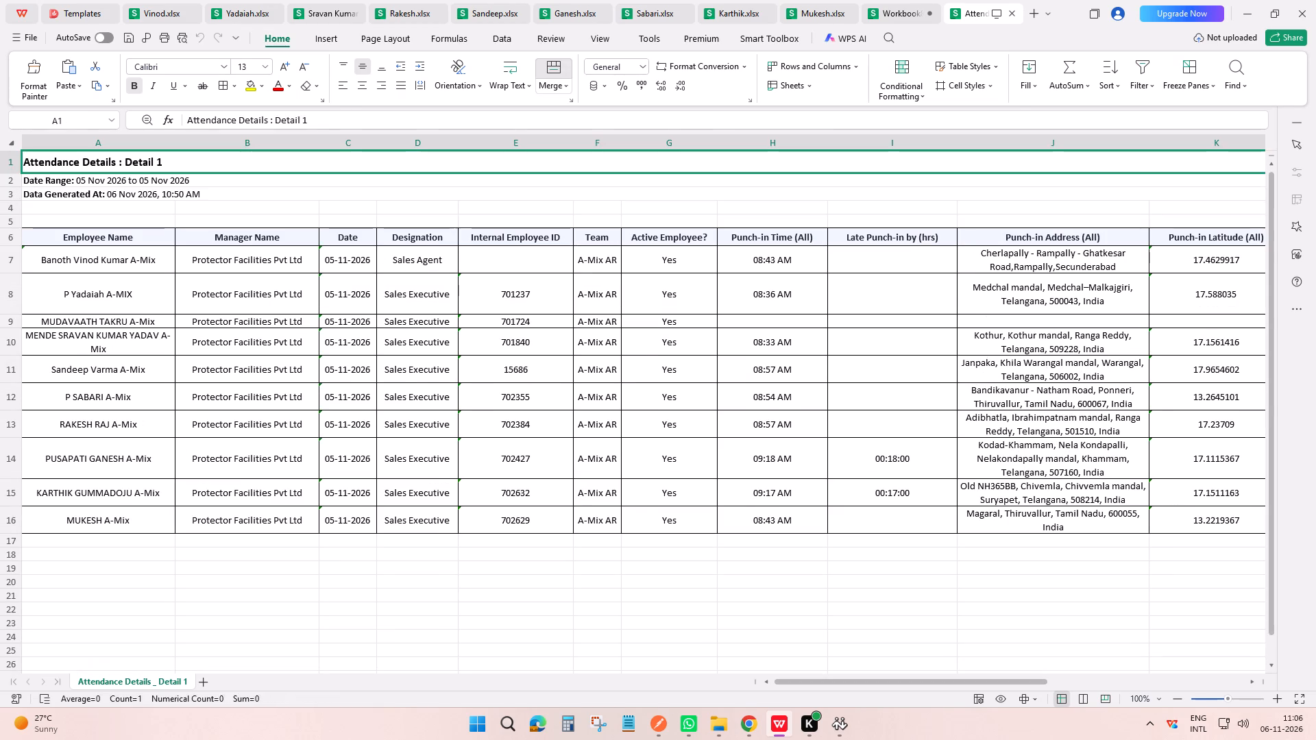
left_click(775, 335)
left_click(424, 140)
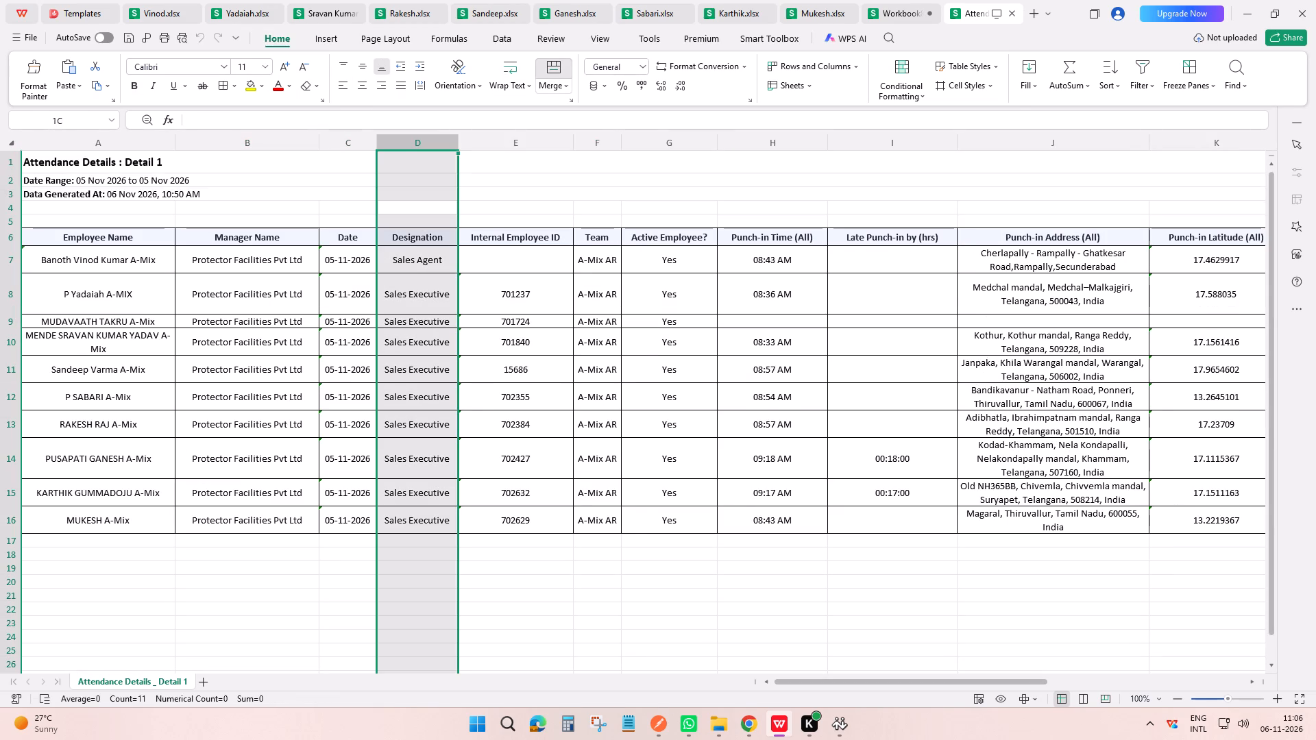
key("ctrl+minus")
key("ctrl+minus")
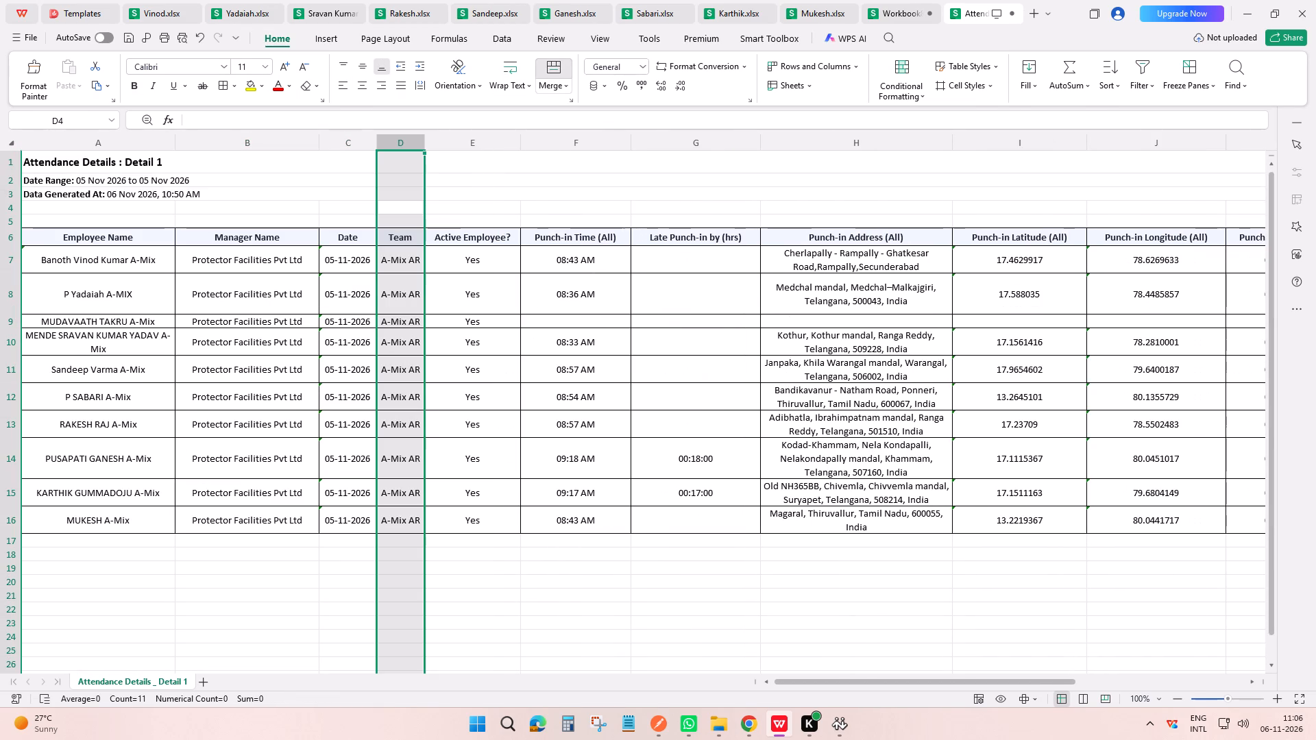
key("Right")
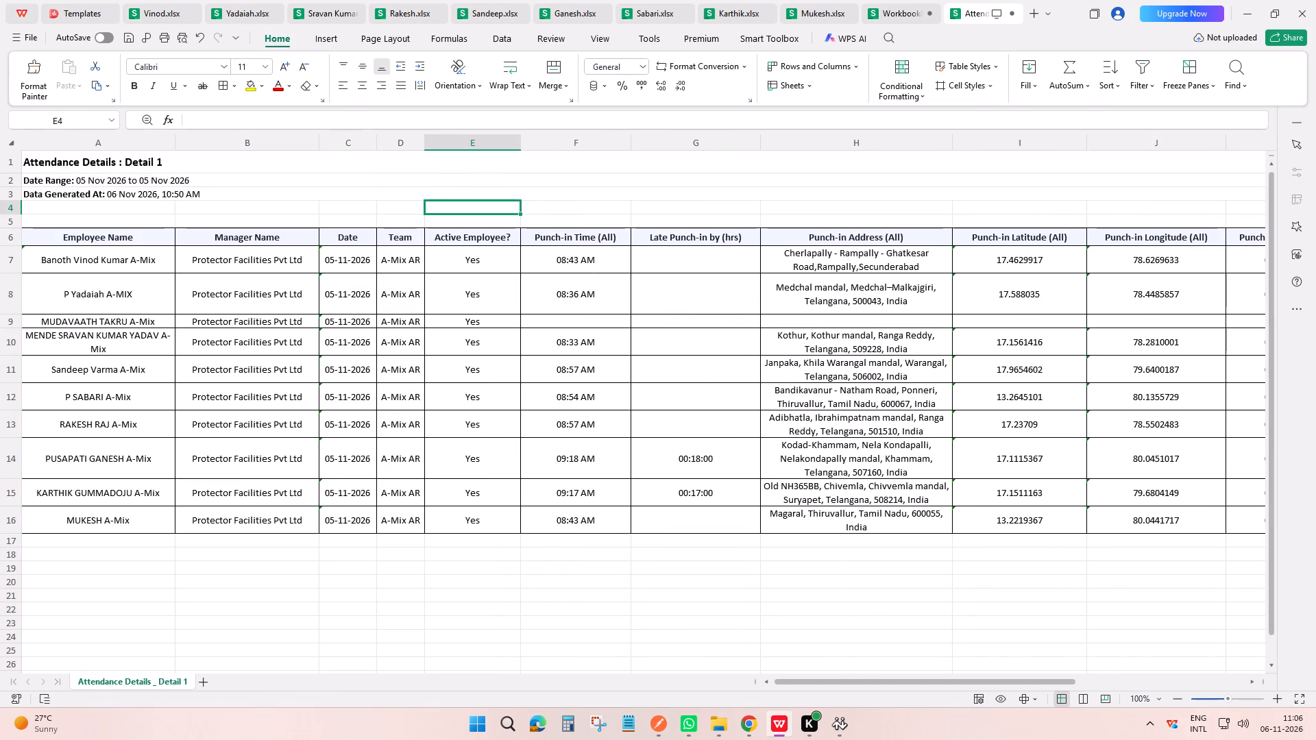
left_click(493, 145)
key("ctrl+asterisk")
key("Escape")
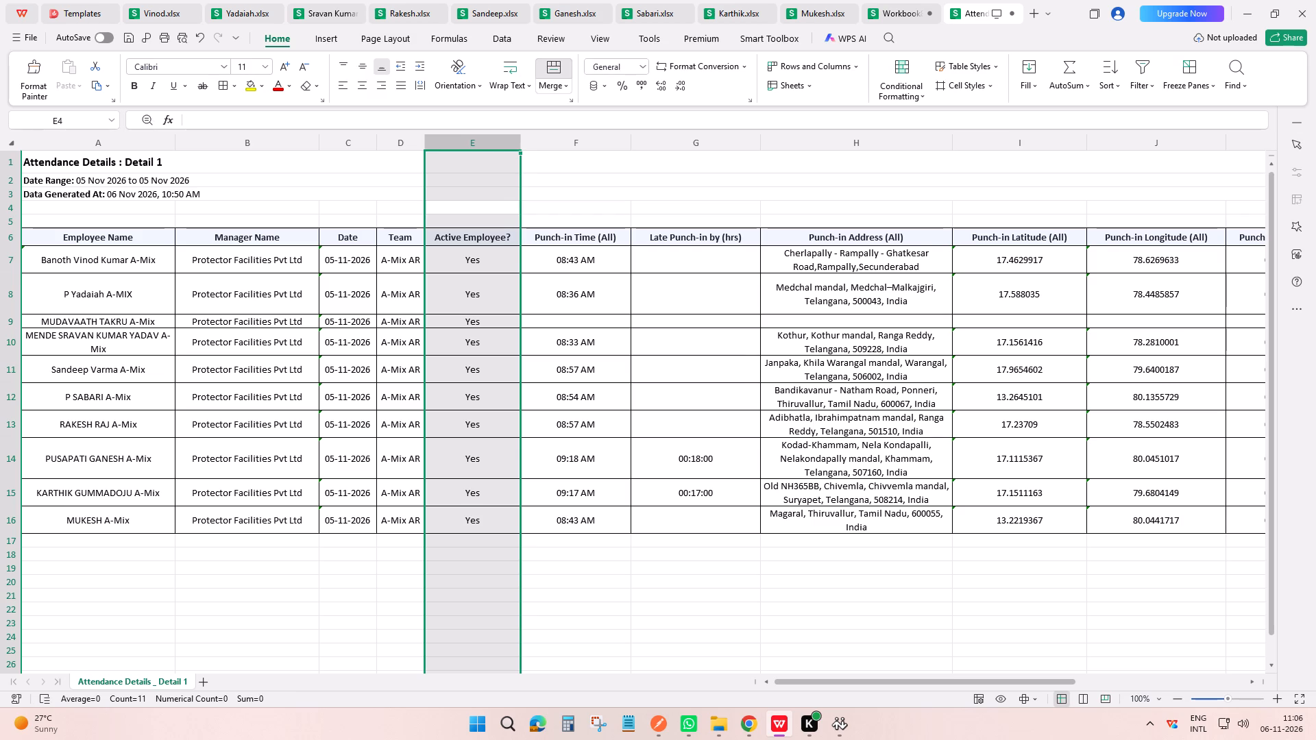
key("ctrl+minus")
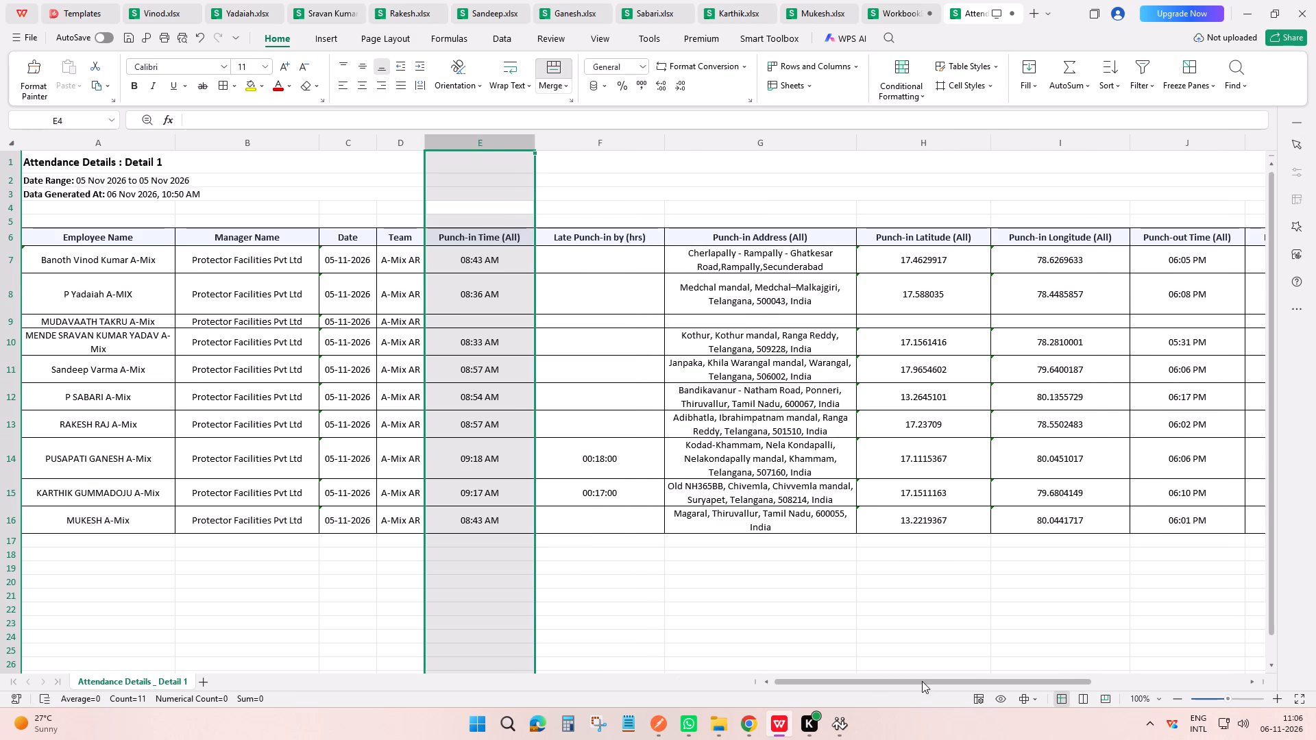
Delete the Manager Name column from the attendance report.
left_click_drag(922, 681, 667, 705)
scroll(656, 392, "up", 3)
left_click(637, 288)
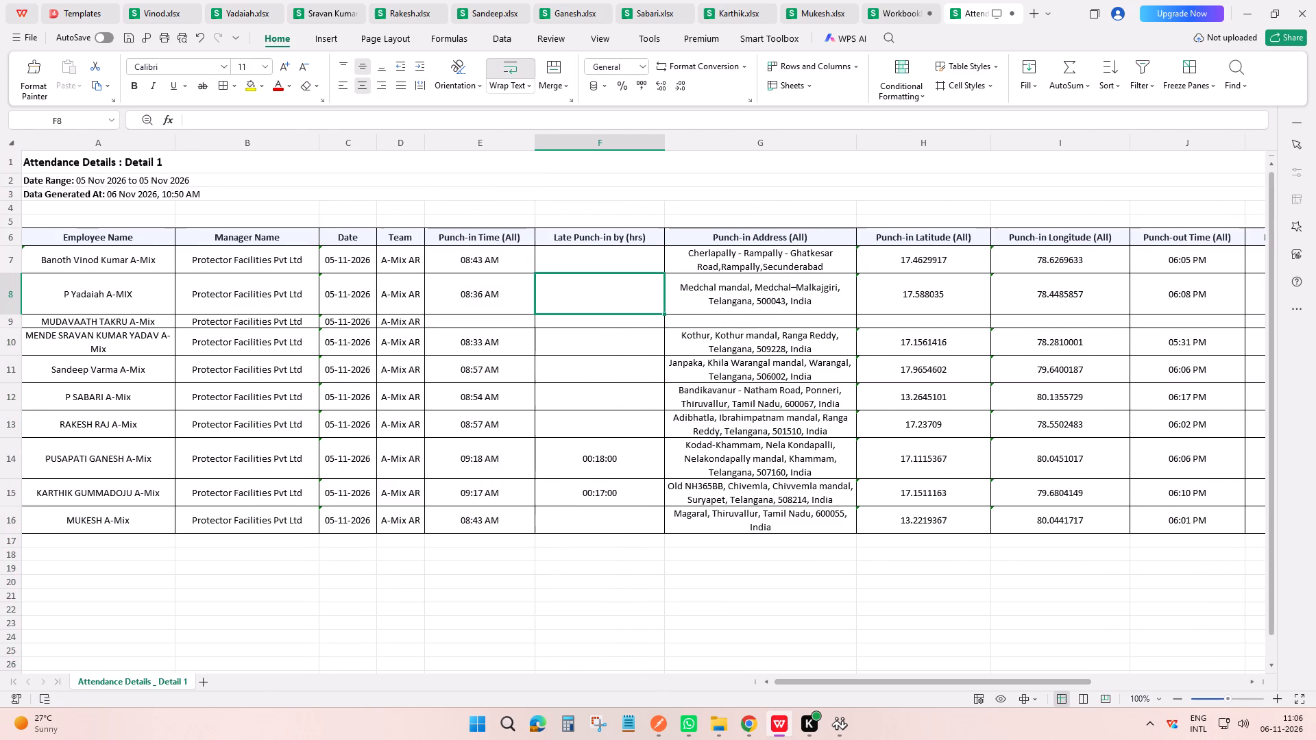
left_click(263, 147)
key("ctrl+minus")
left_click(353, 311)
scroll(353, 311, "up", 2)
scroll(353, 311, "down", 1)
scroll(353, 311, "up", 1)
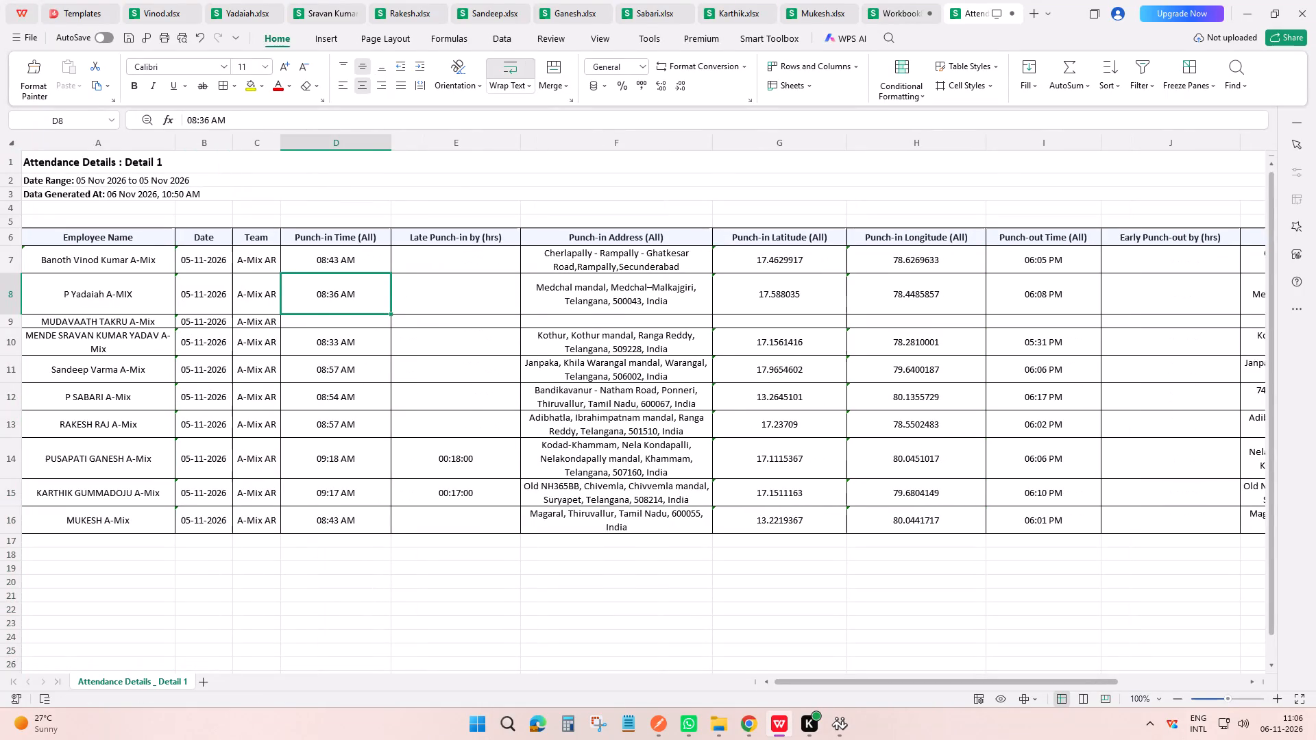
Delete the top four rows of the attendance sheet, including the report title, date range and data generation lines.
scroll(297, 308, "up", 4)
left_click(328, 175)
scroll(261, 267, "up", 4)
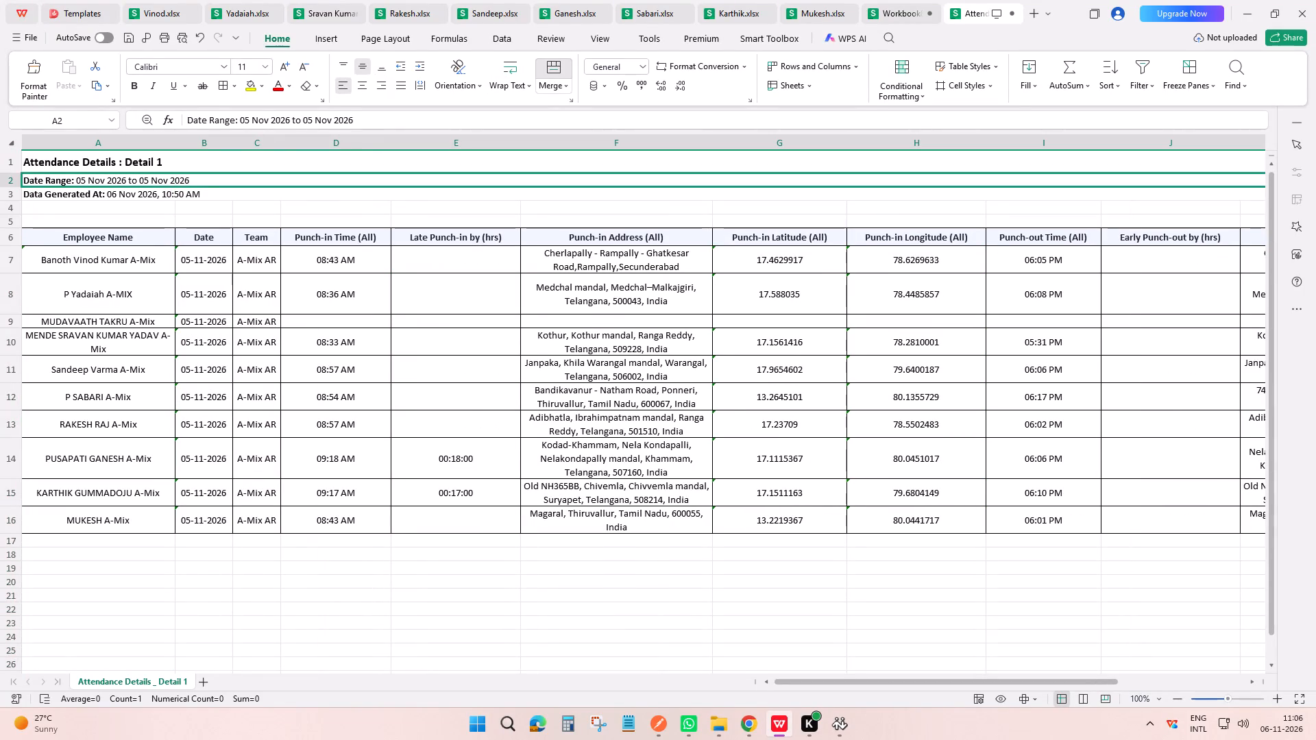
scroll(261, 268, "up", 6)
left_click(153, 328)
scroll(148, 306, "down", 1)
scroll(148, 306, "up", 3)
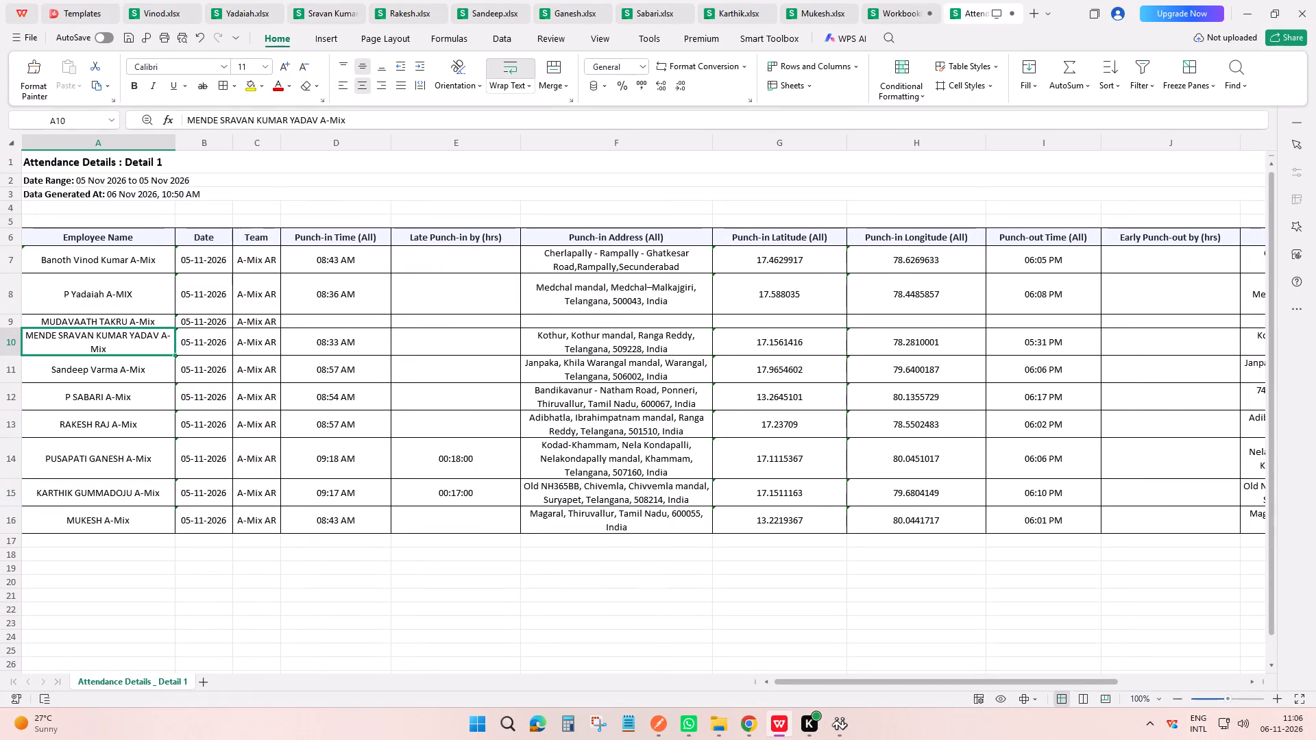
left_click_drag(7, 209, 3, 162)
key("ctrl+minus")
scroll(264, 406, "up", 3)
left_click(342, 384)
scroll(447, 380, "up", 1)
scroll(447, 380, "down", 1)
scroll(447, 380, "up", 2)
Save the trimmed attendance workbook.
key("ctrl+s")
key("ctrl+s")
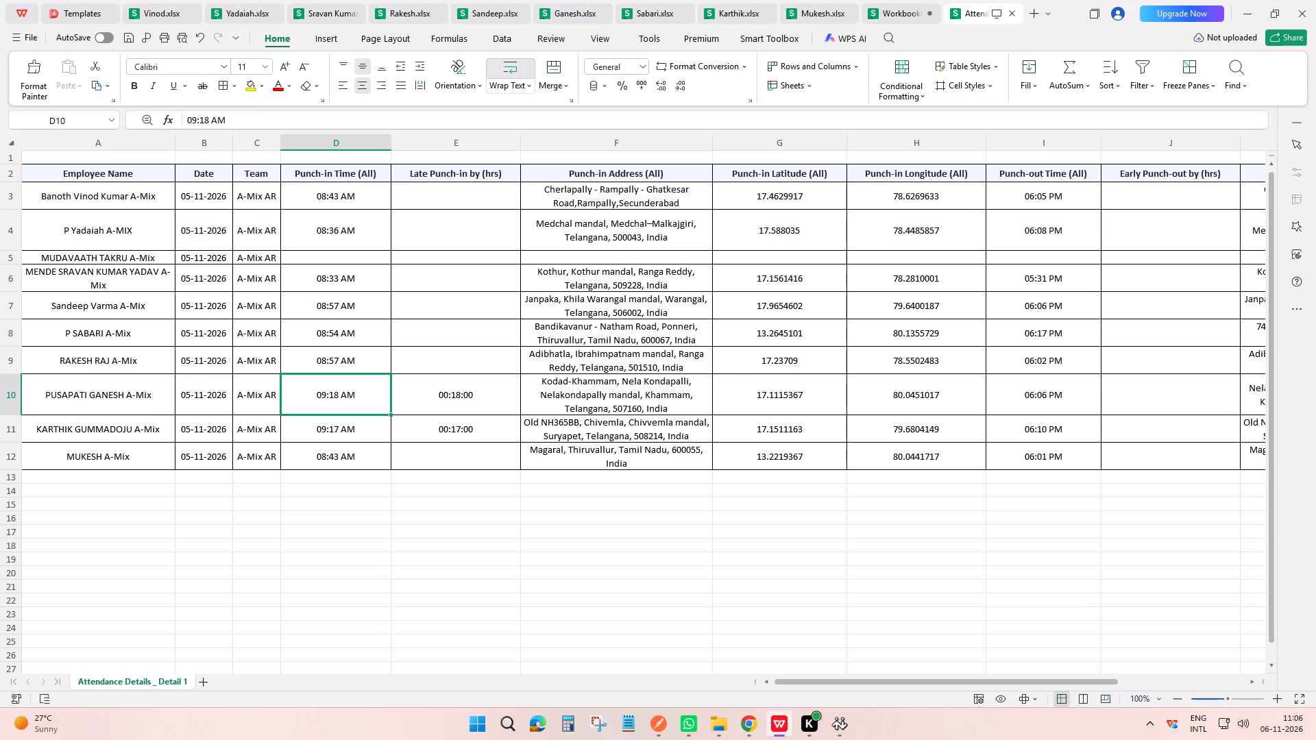
key("ctrl+s")
key("ctrl+s")
key("ctrl+s")
scroll(447, 380, "up", 4)
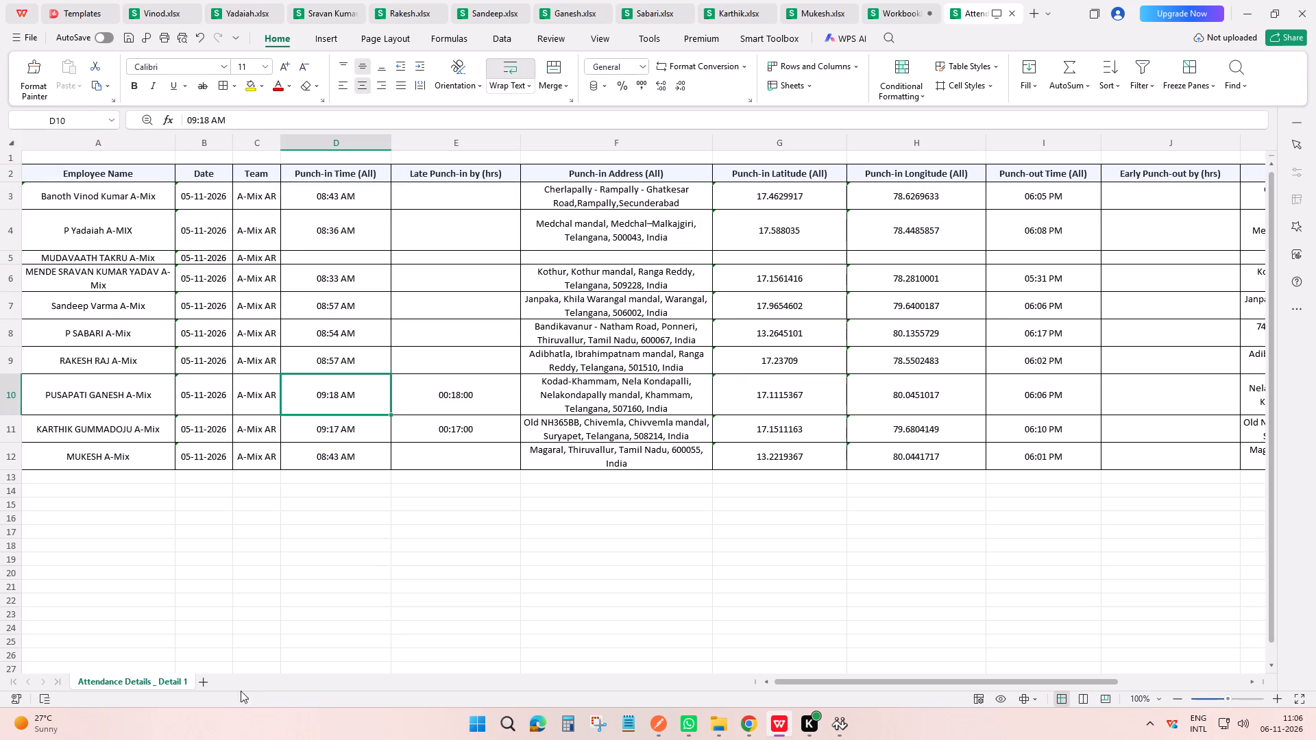
Add nine blank sheets, Sheet1 to Sheet9, to the attendance workbook after the attendance details sheet.
left_click(205, 680)
left_click(246, 680)
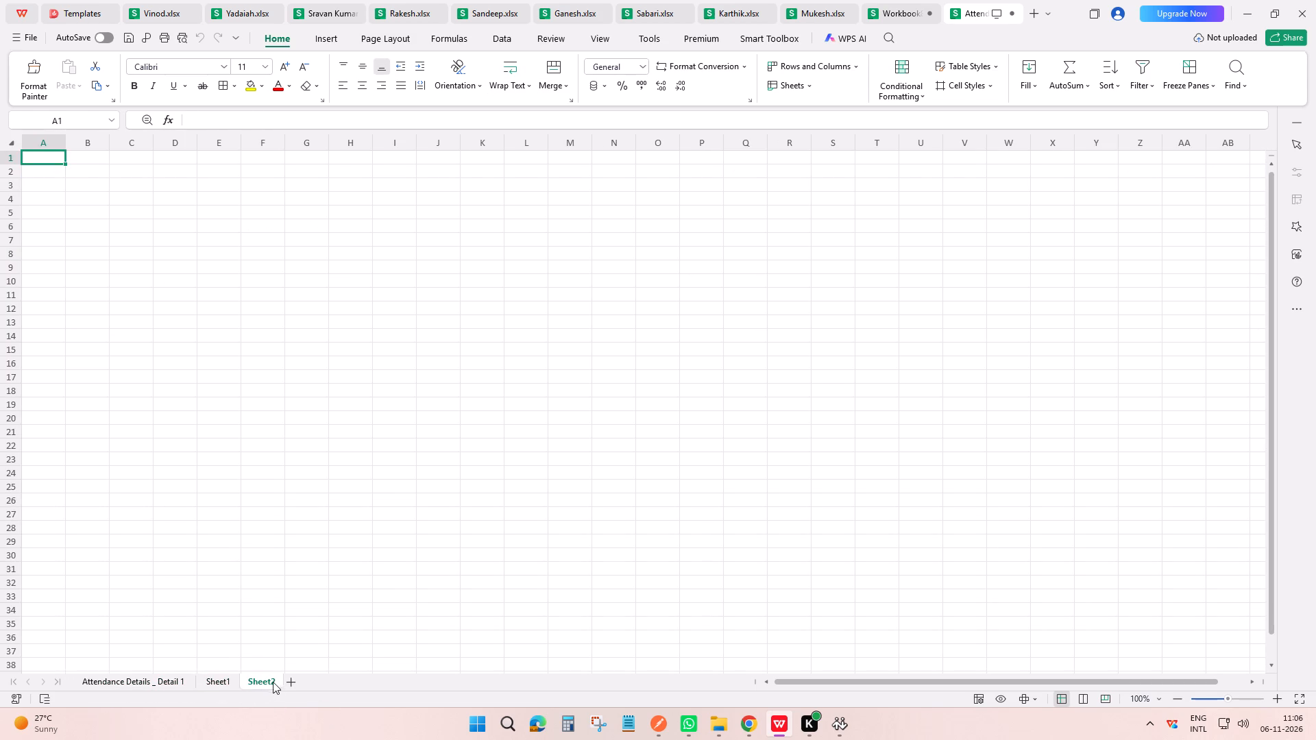
left_click(287, 680)
left_click(327, 683)
left_click(382, 680)
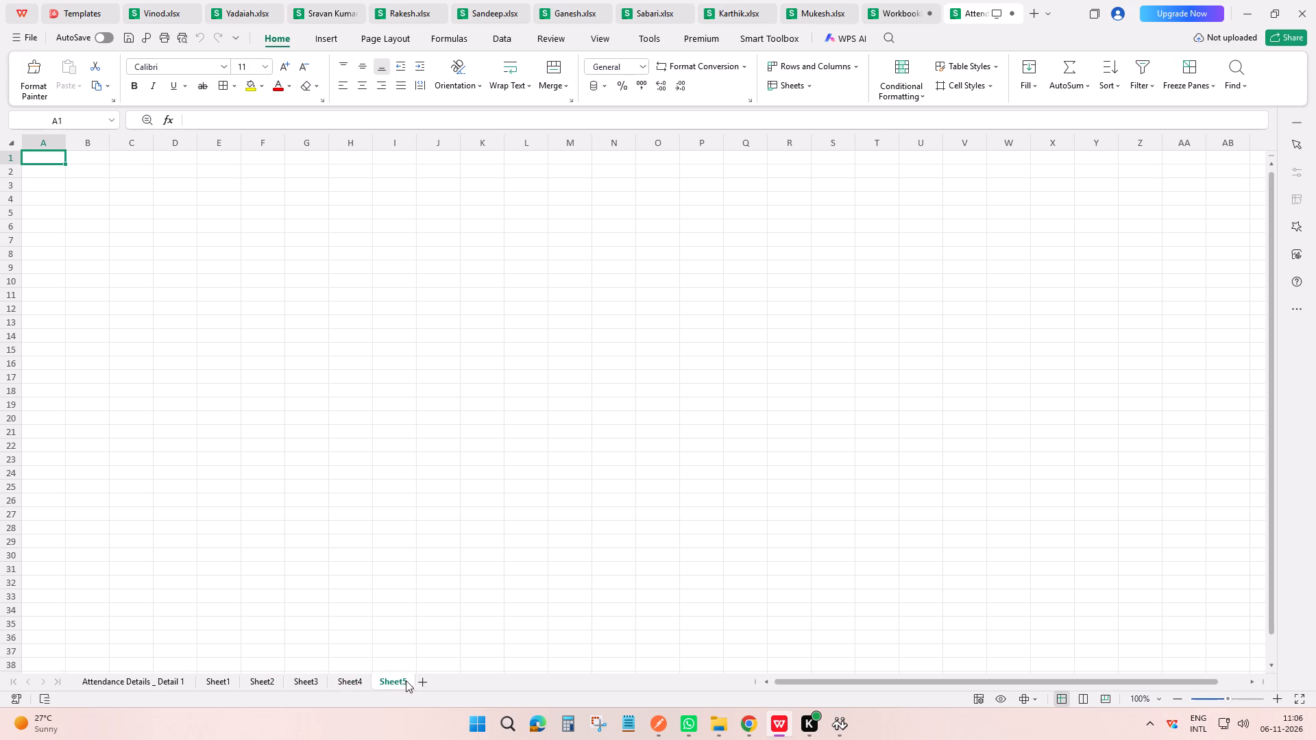
left_click(416, 682)
left_click(463, 678)
left_click(509, 682)
left_click(550, 682)
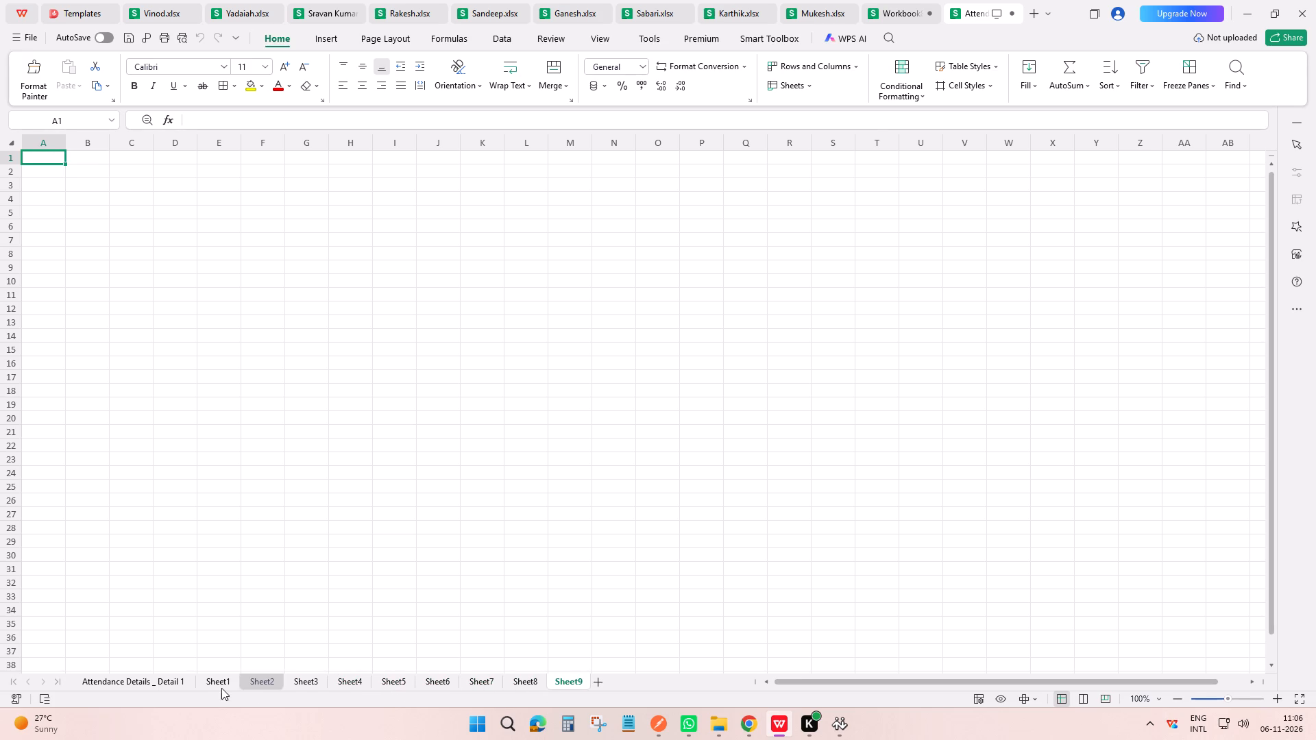
Make Sheet1 the active sheet and move the attendance workbook ahead of Vinod.xlsx in the order of open files.
left_click(218, 688)
left_click_drag(977, 6, 598, 1)
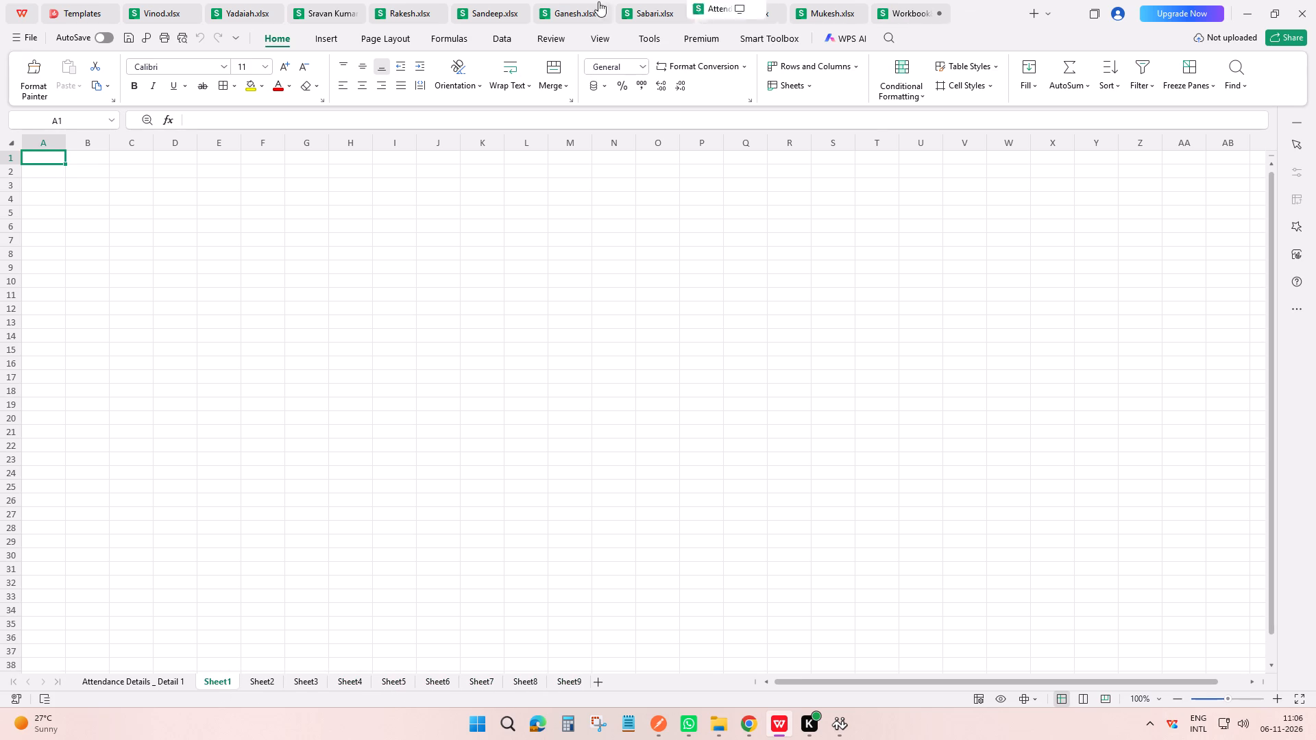
left_click_drag(598, 1, 136, 1)
Copy the entire location report from Vinod.xlsx into Sheet1 of the attendance workbook.
left_click(249, 20)
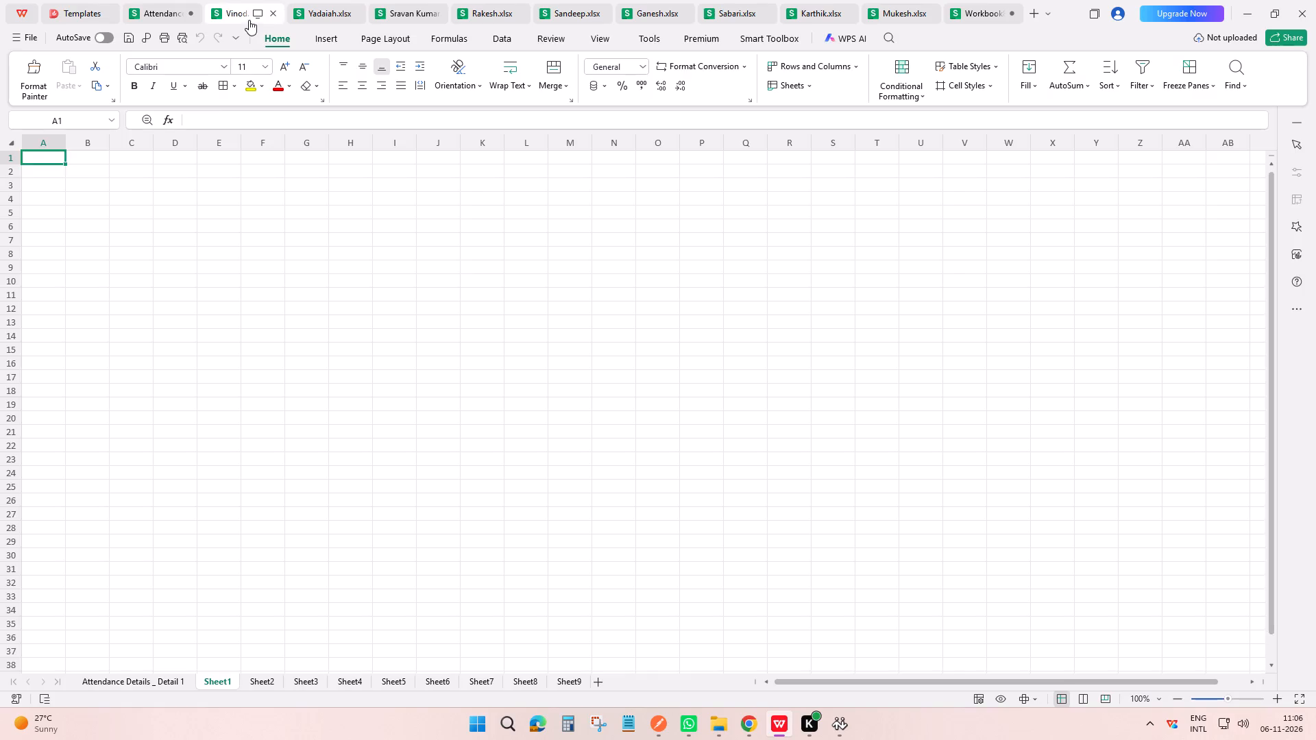
scroll(173, 208, "up", 1)
scroll(173, 208, "down", 1)
scroll(173, 208, "up", 1)
left_click(17, 146)
key("ctrl+c")
left_click(149, 3)
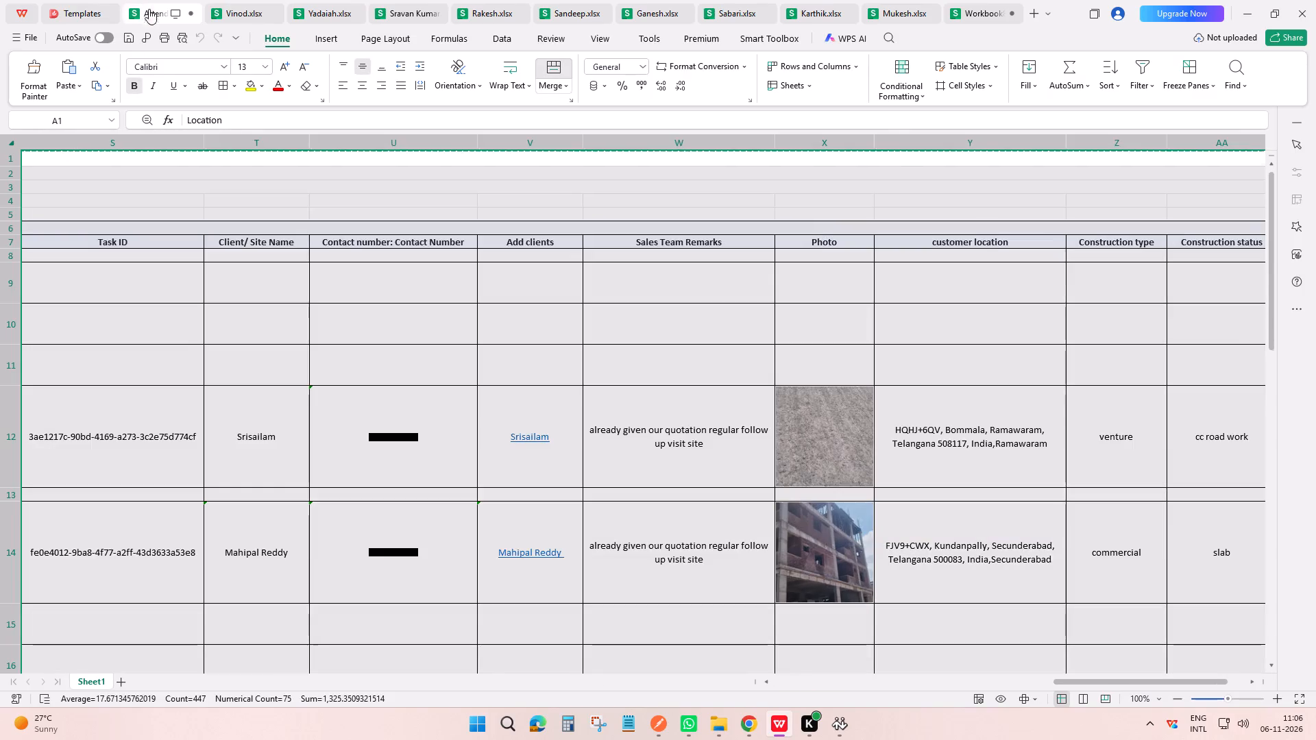
key("ctrl+v")
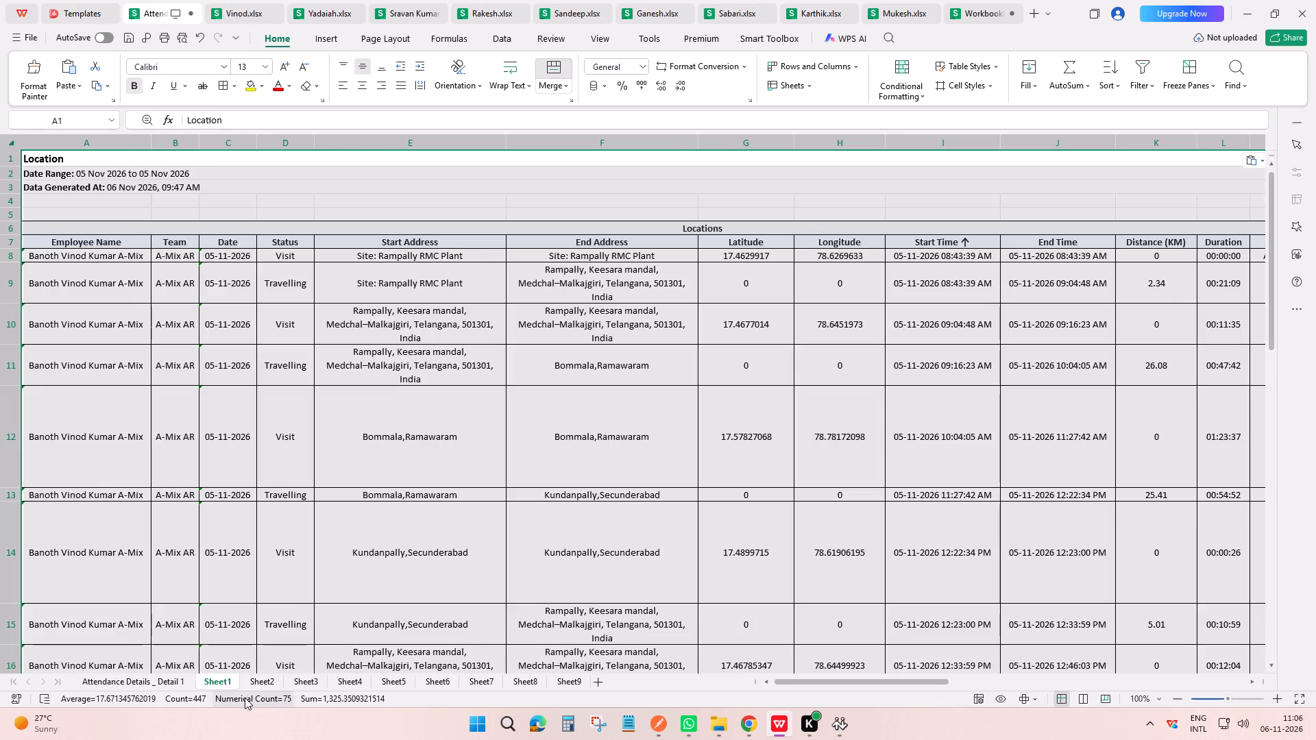
Copy the entire location report from Yadaiah.xlsx into Sheet2 of the attendance workbook.
left_click(254, 682)
left_click(333, 3)
scroll(174, 251, "up", 4)
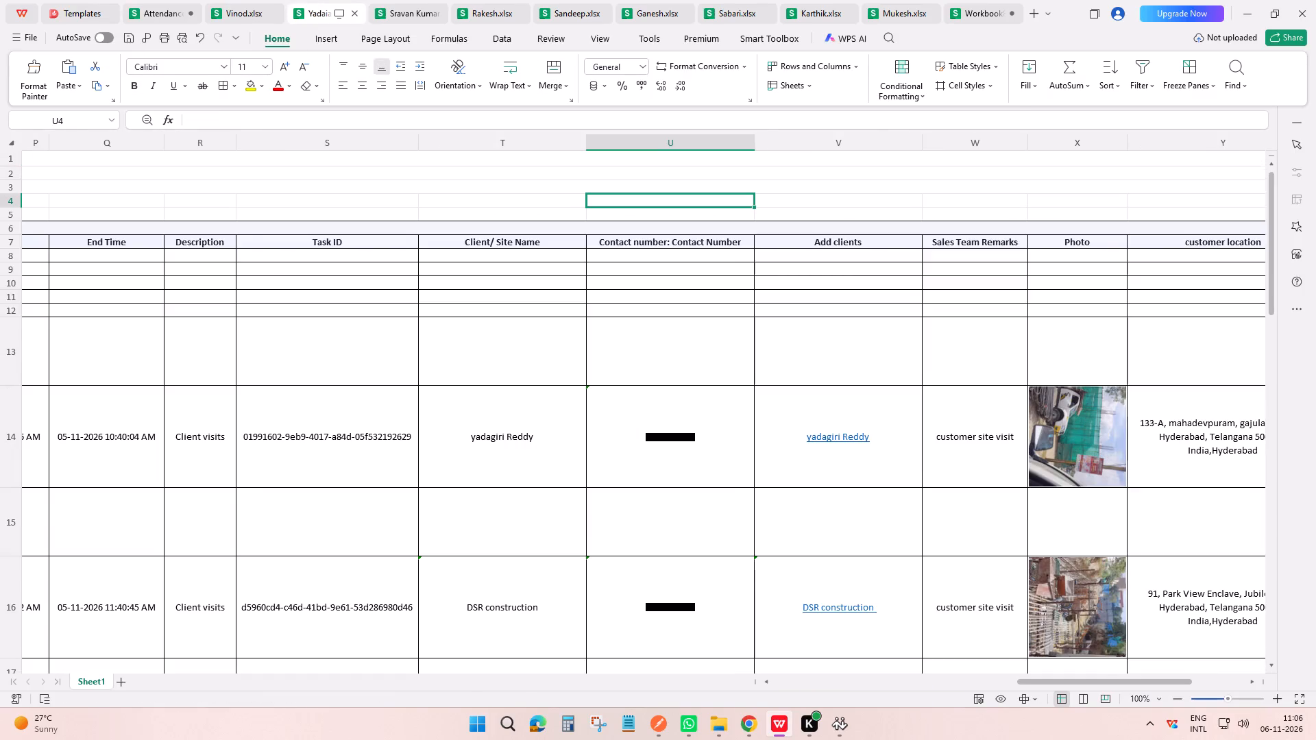
left_click(10, 145)
key("ctrl+c")
left_click(167, 6)
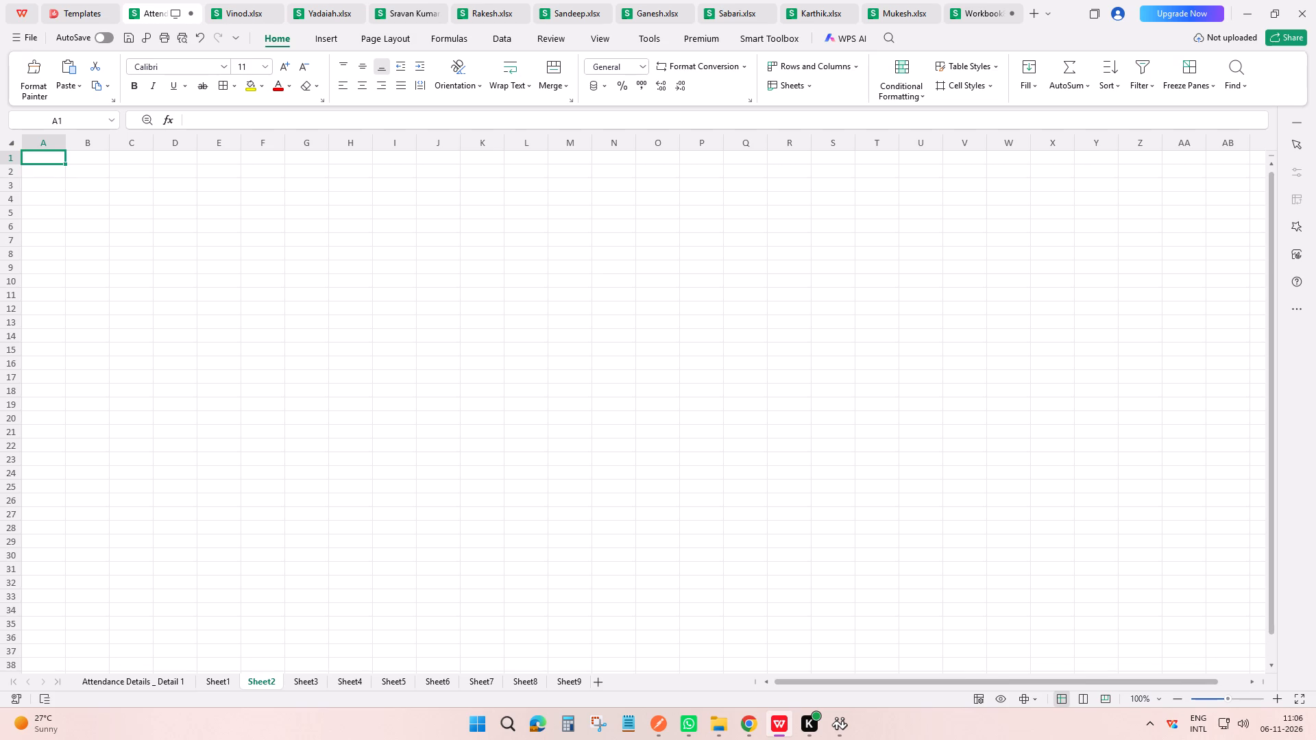
key("ctrl+v")
Copy the entire location report from the Sravan workbook into Sheet3 of the attendance workbook.
left_click(308, 684)
left_click(417, 7)
scroll(208, 231, "up", 2)
scroll(207, 231, "down", 1)
scroll(207, 231, "up", 1)
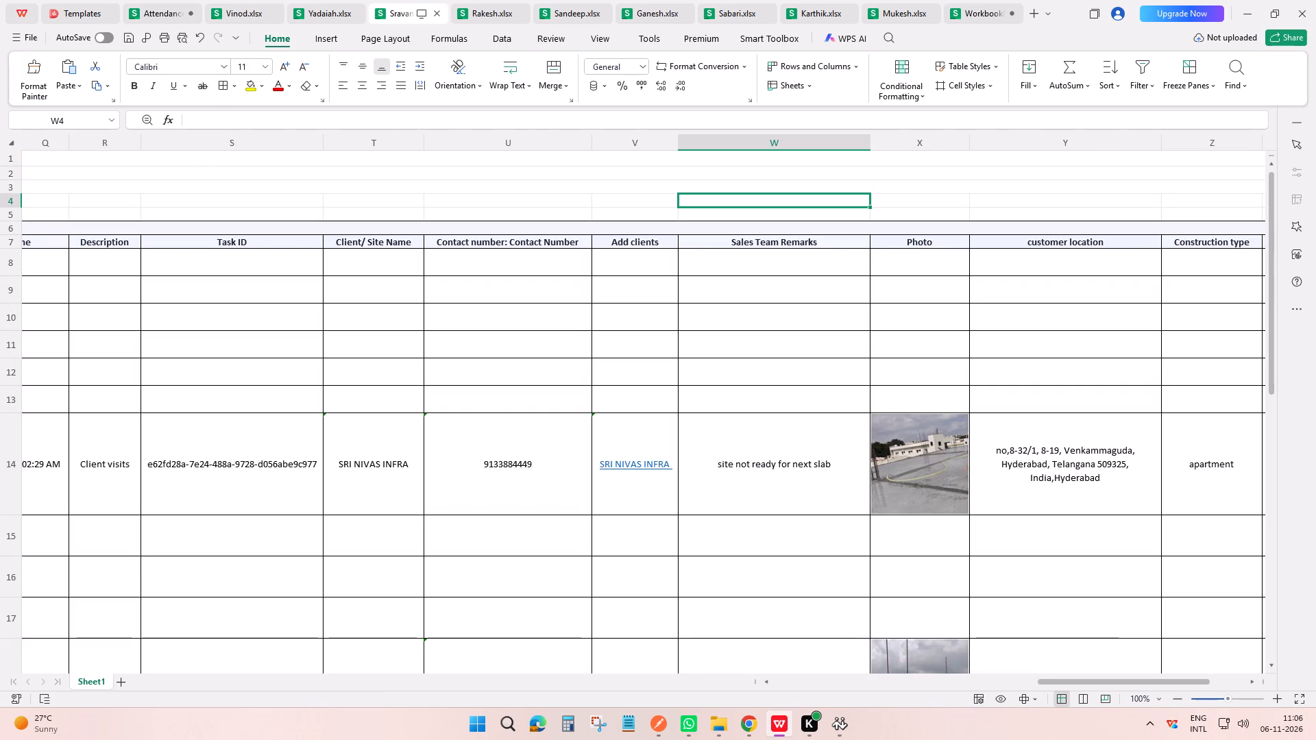
left_click(12, 140)
key("ctrl+c")
left_click(162, 13)
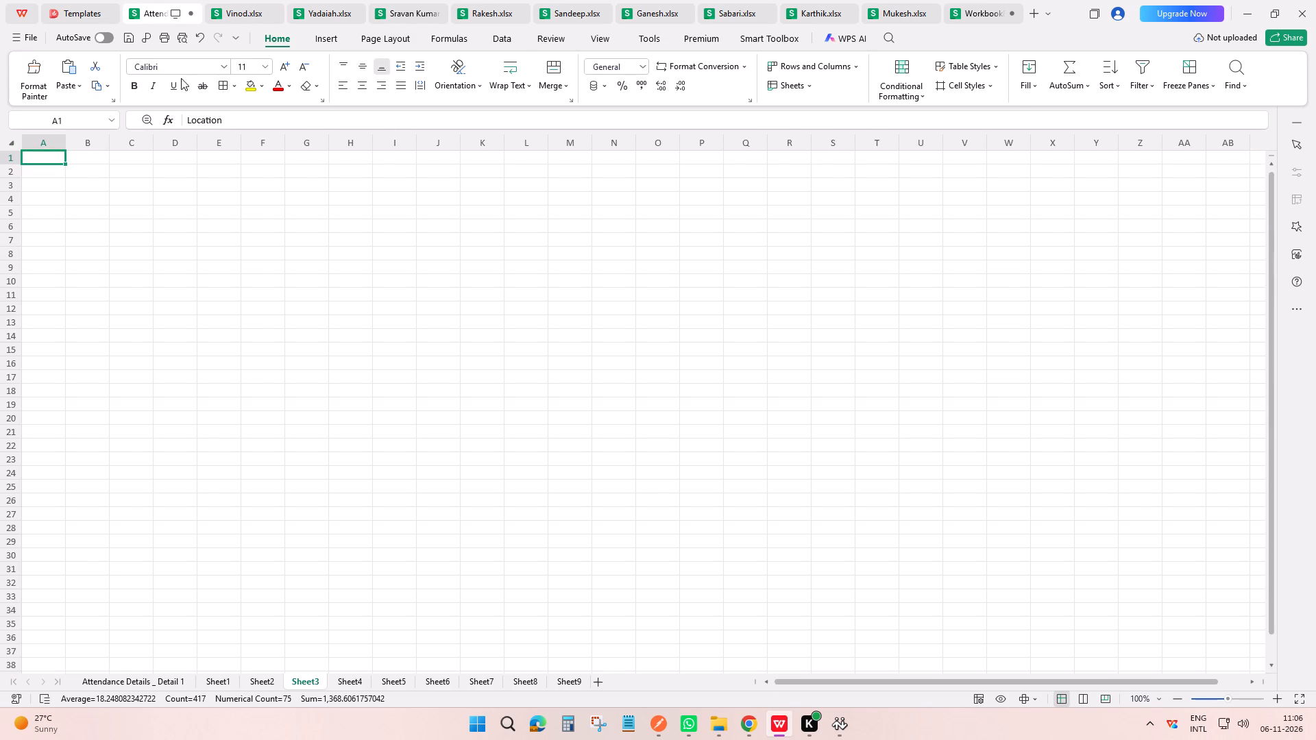
key("ctrl+v")
Copy the entire location report from Rakesh.xlsx into Sheet4 of the attendance workbook.
left_click(360, 688)
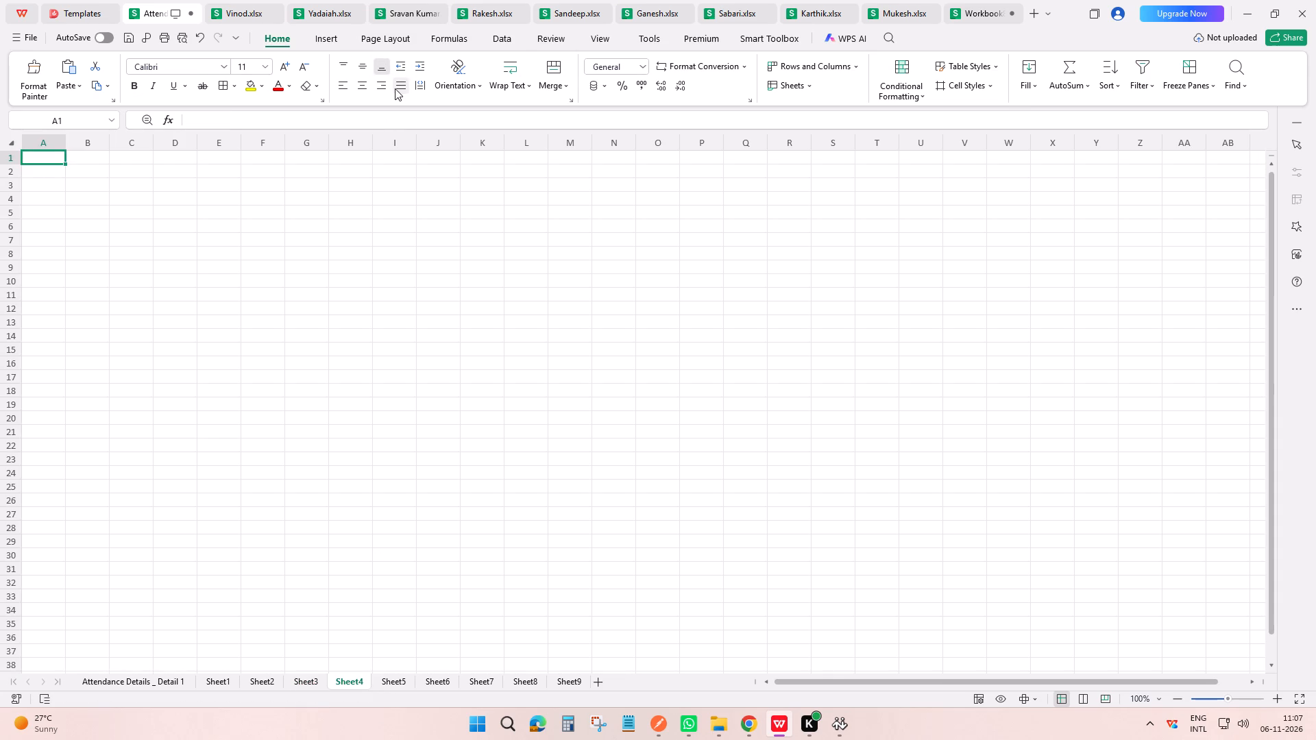
left_click(486, 17)
scroll(376, 222, "up", 3)
left_click(4, 137)
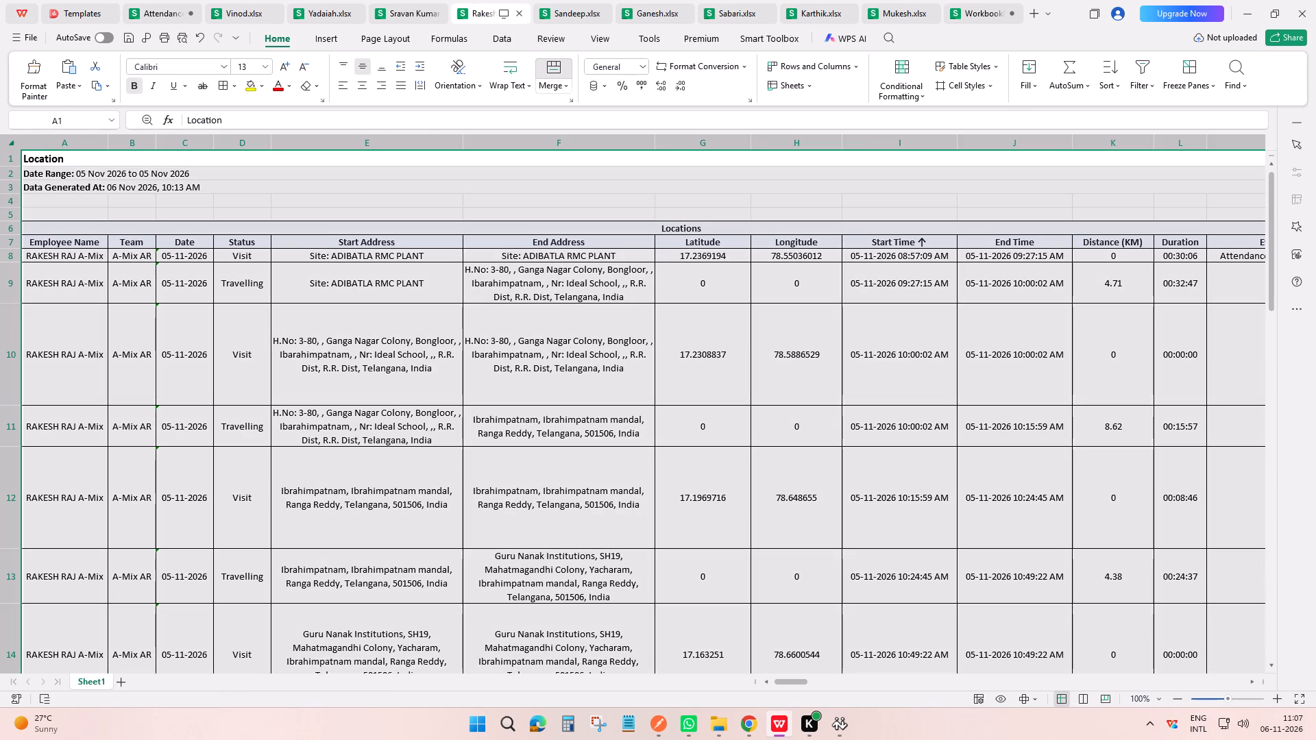
key("ctrl+c")
left_click(154, 3)
key("ctrl+v")
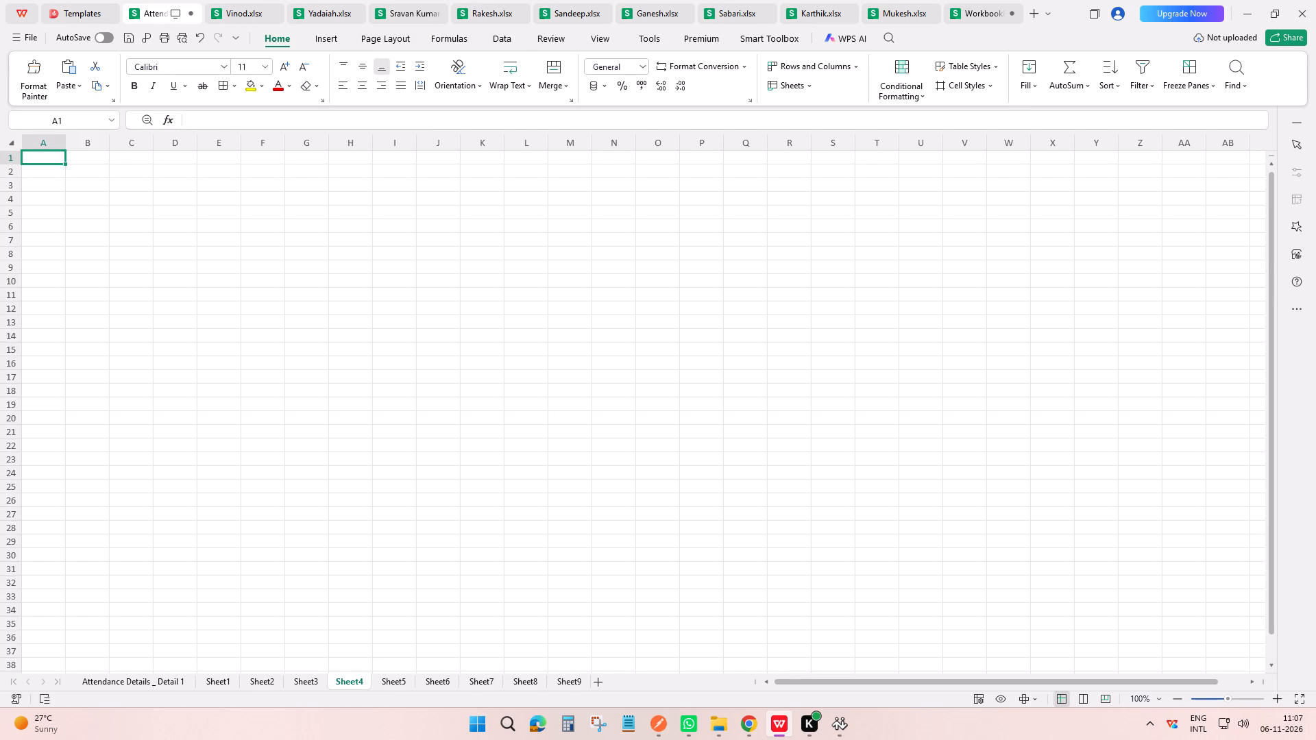
Copy the entire location report from Sandeep.xlsx into Sheet5 of the attendance workbook.
left_click(396, 678)
left_click(545, 2)
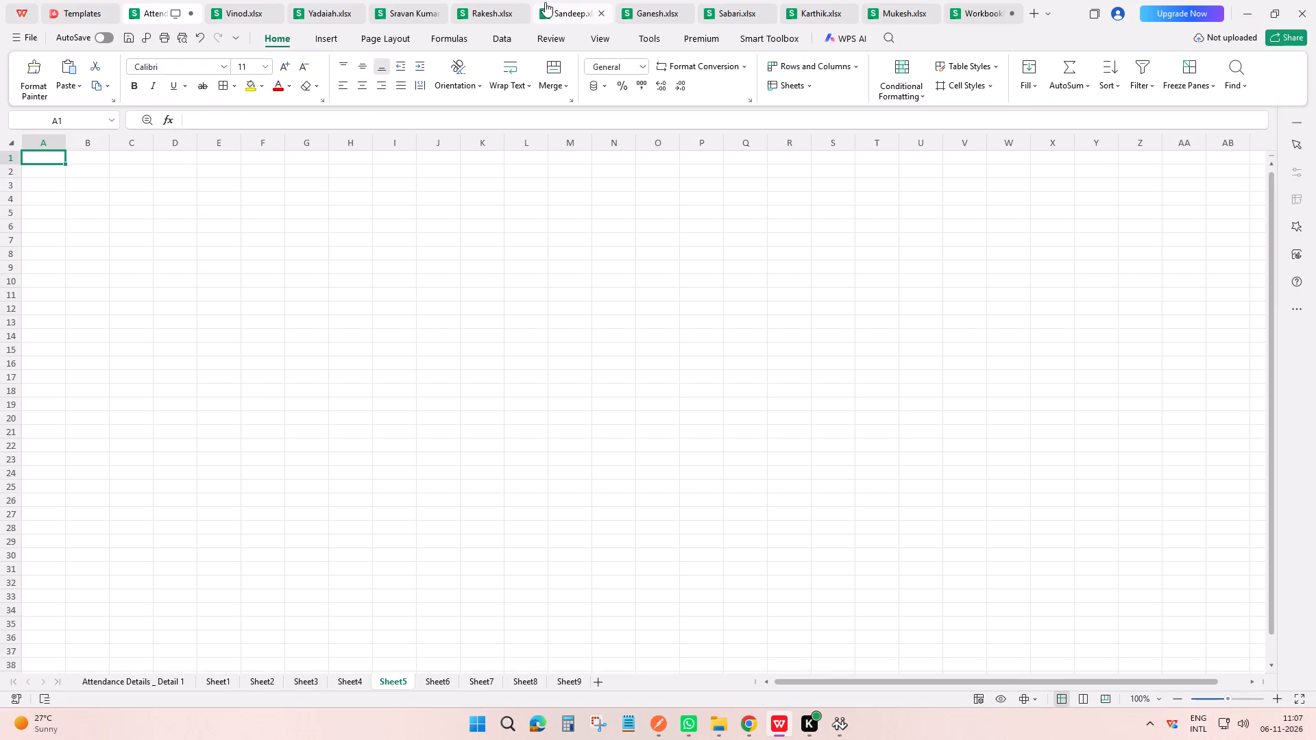
left_click(480, 12)
left_click(563, 5)
scroll(413, 149, "up", 3)
scroll(413, 150, "down", 1)
scroll(413, 150, "up", 1)
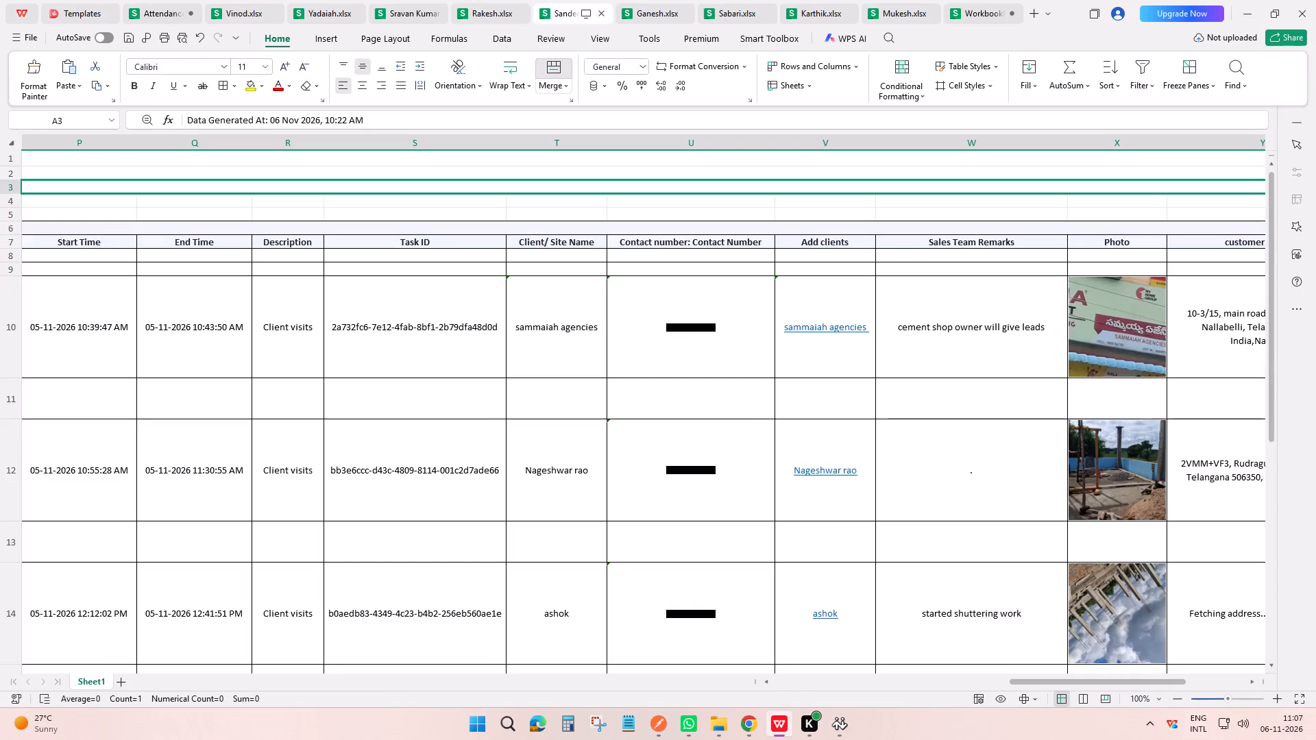
left_click(11, 143)
key("ctrl+c")
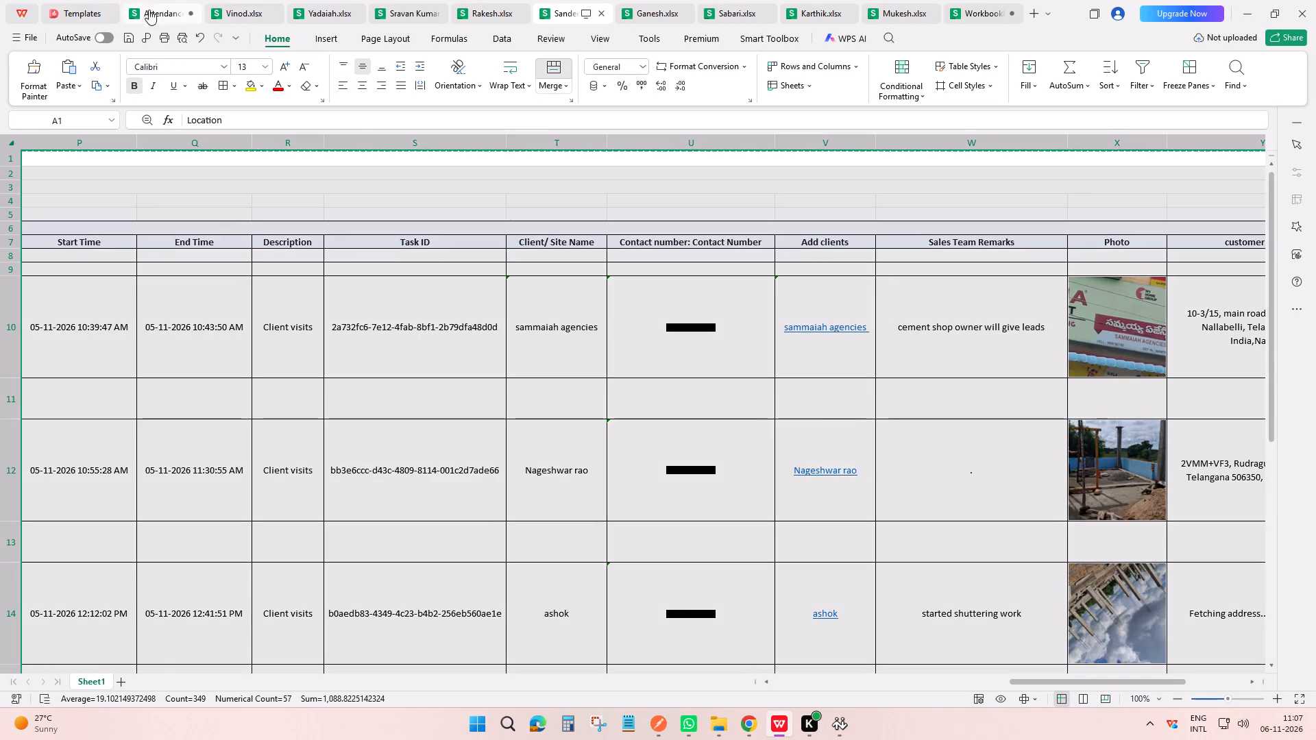
left_click(143, 8)
key("ctrl+v")
Copy the entire location report from Ganesh.xlsx into Sheet6 of the attendance workbook.
left_click(443, 679)
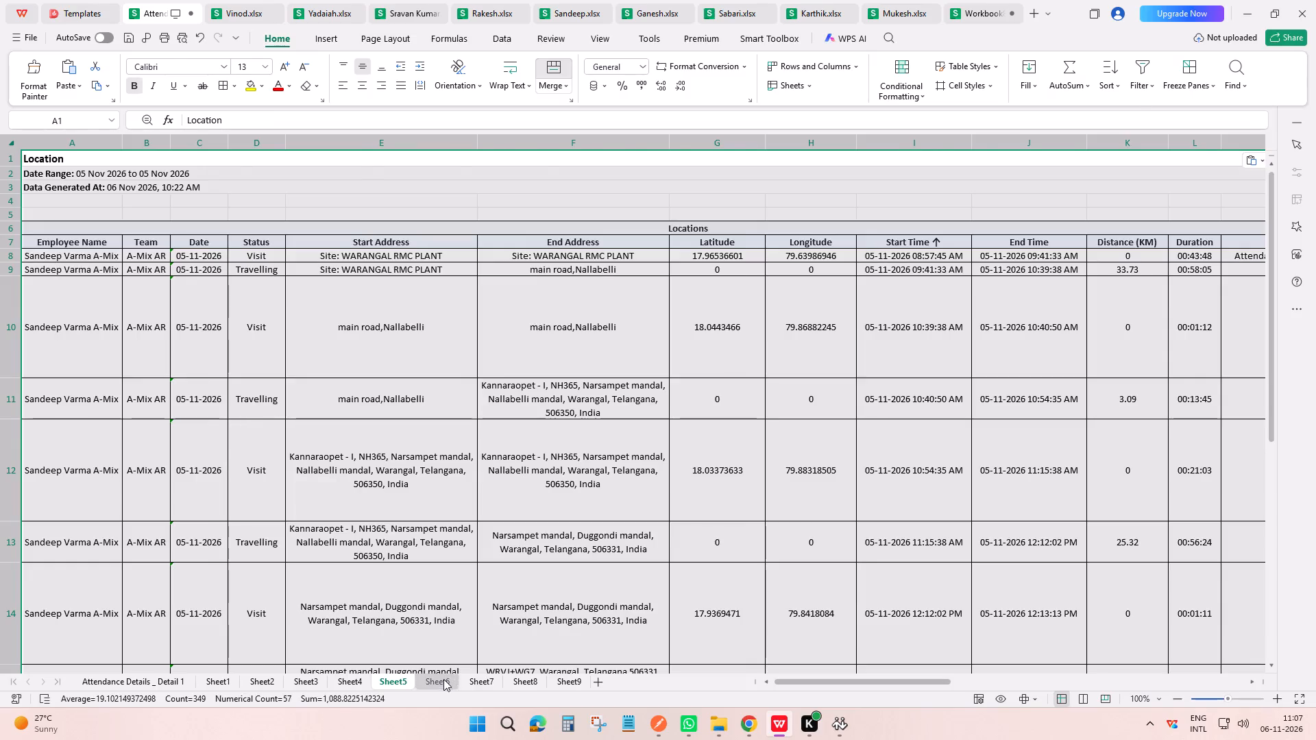
left_click(648, 1)
scroll(446, 214, "up", 4)
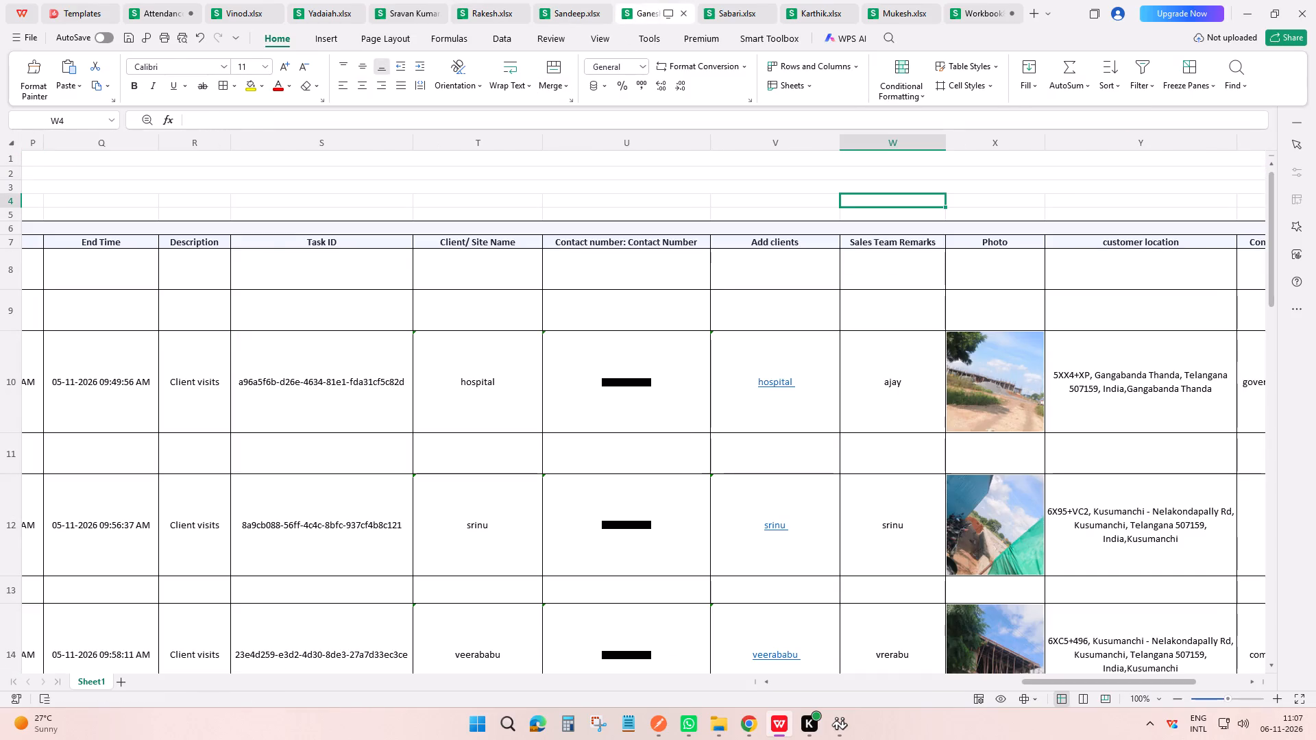
left_click(12, 144)
key("ctrl+c")
left_click(158, 0)
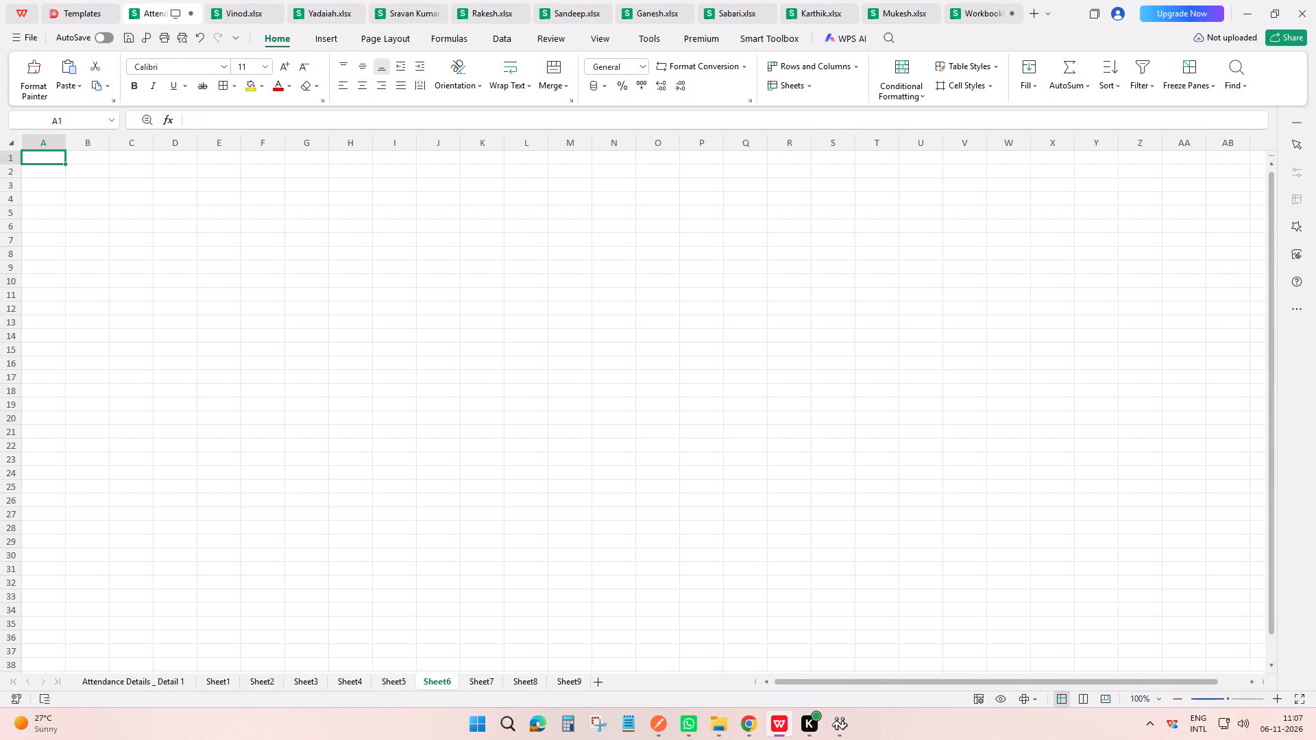
key("ctrl+v")
Copy the entire location report from Sabari.xlsx into Sheet7 of the attendance workbook.
left_click(485, 682)
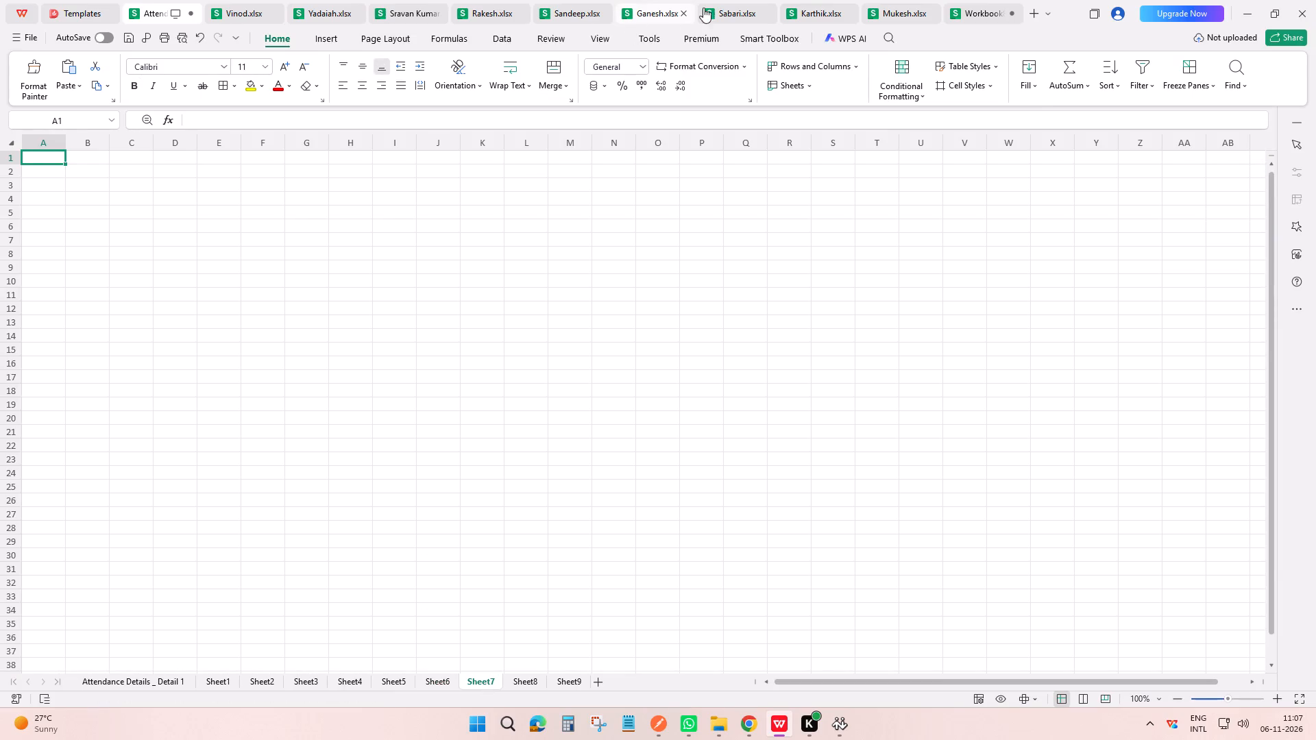
left_click(646, 12)
left_click(740, 19)
scroll(474, 207, "up", 2)
scroll(474, 208, "down", 1)
scroll(474, 208, "up", 1)
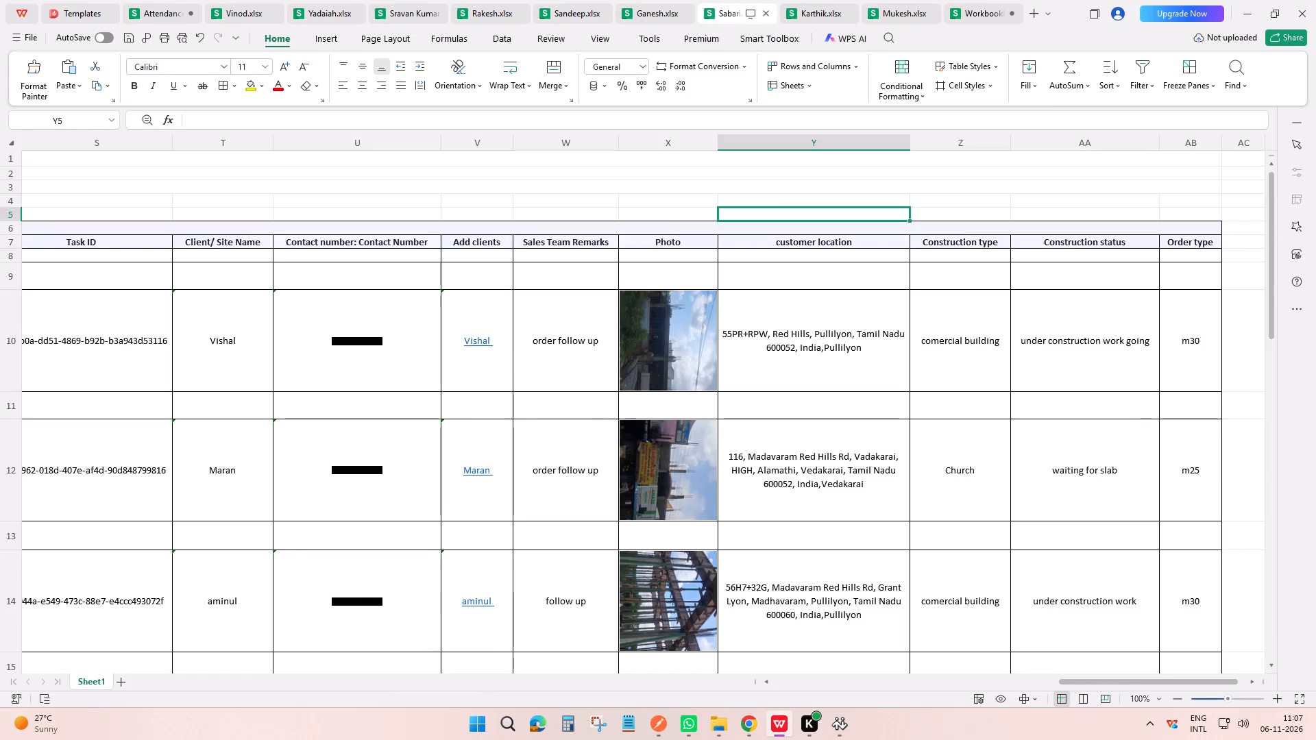
left_click(16, 142)
key("ctrl+c")
left_click(142, 6)
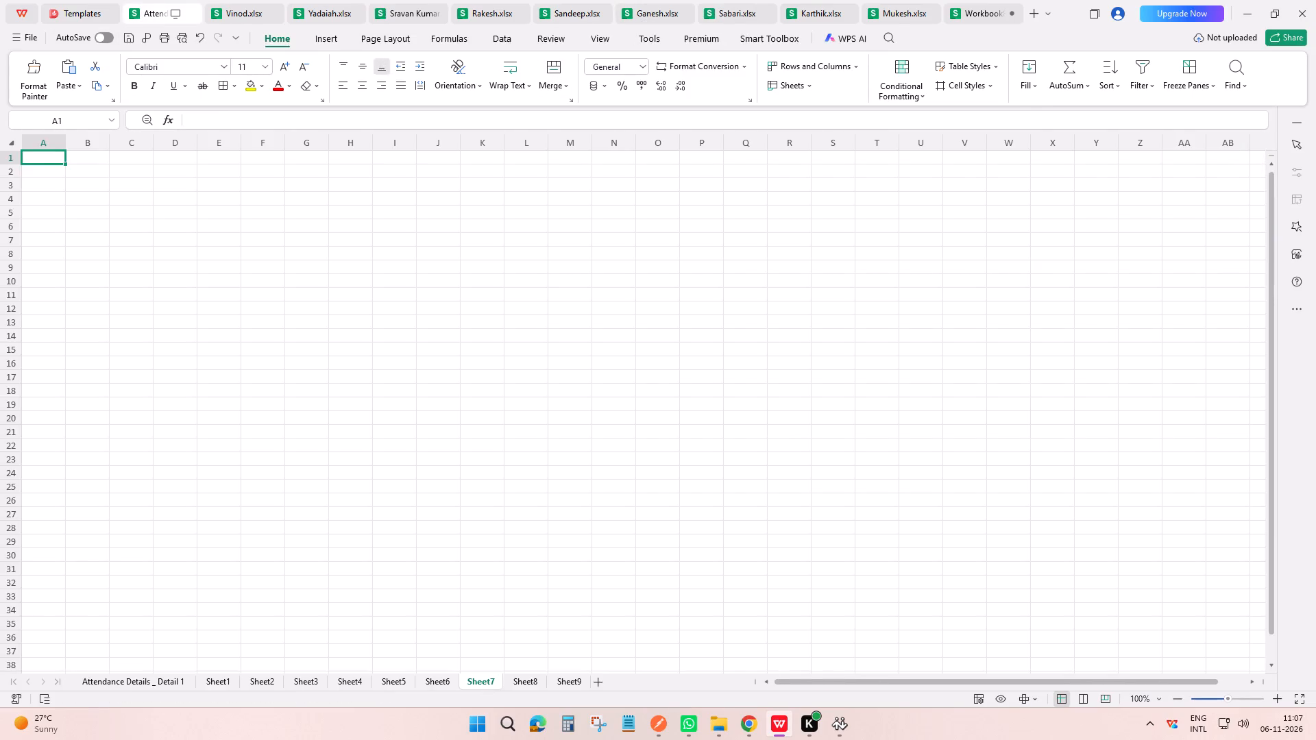
key("ctrl+v")
key("ctrl+v")
Copy the entire location report from Karthik.xlsx into Sheet8 of the attendance workbook.
left_click(531, 691)
left_click(531, 681)
left_click(738, 20)
left_click(811, 11)
scroll(517, 268, "up", 4)
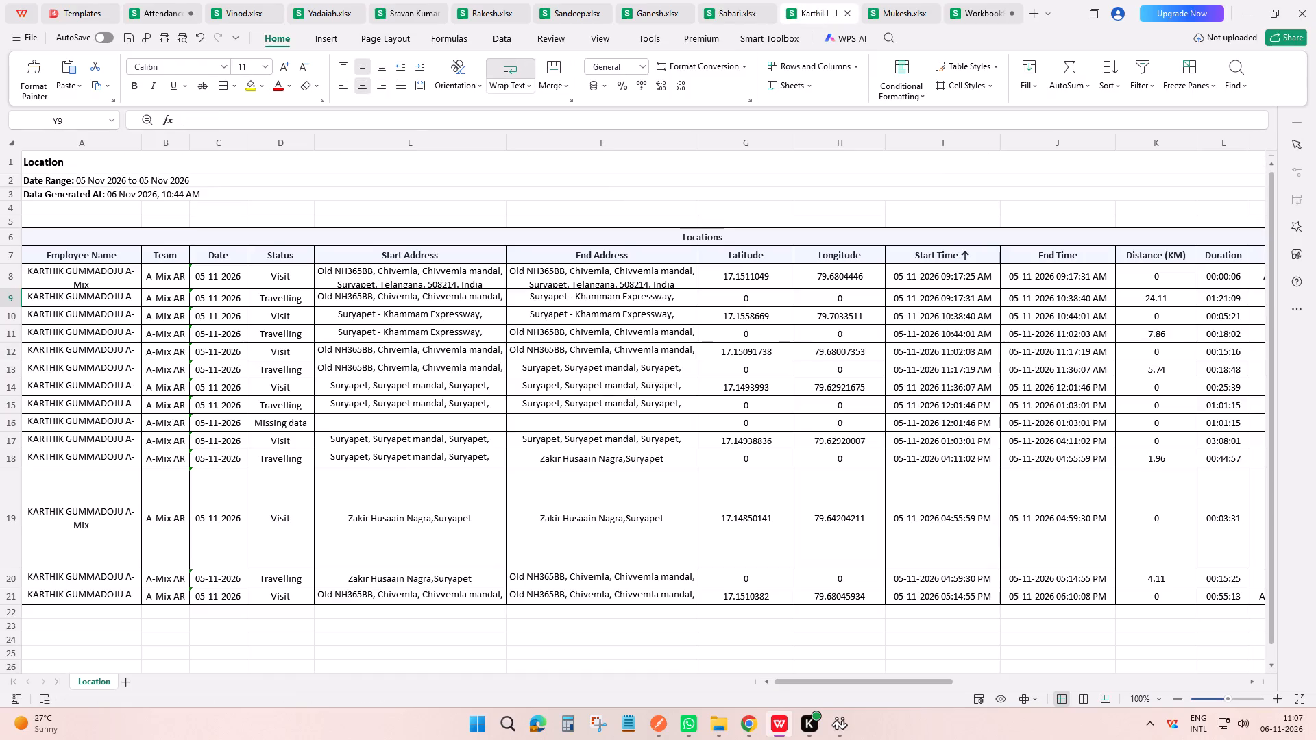
left_click(10, 145)
key("ctrl+c")
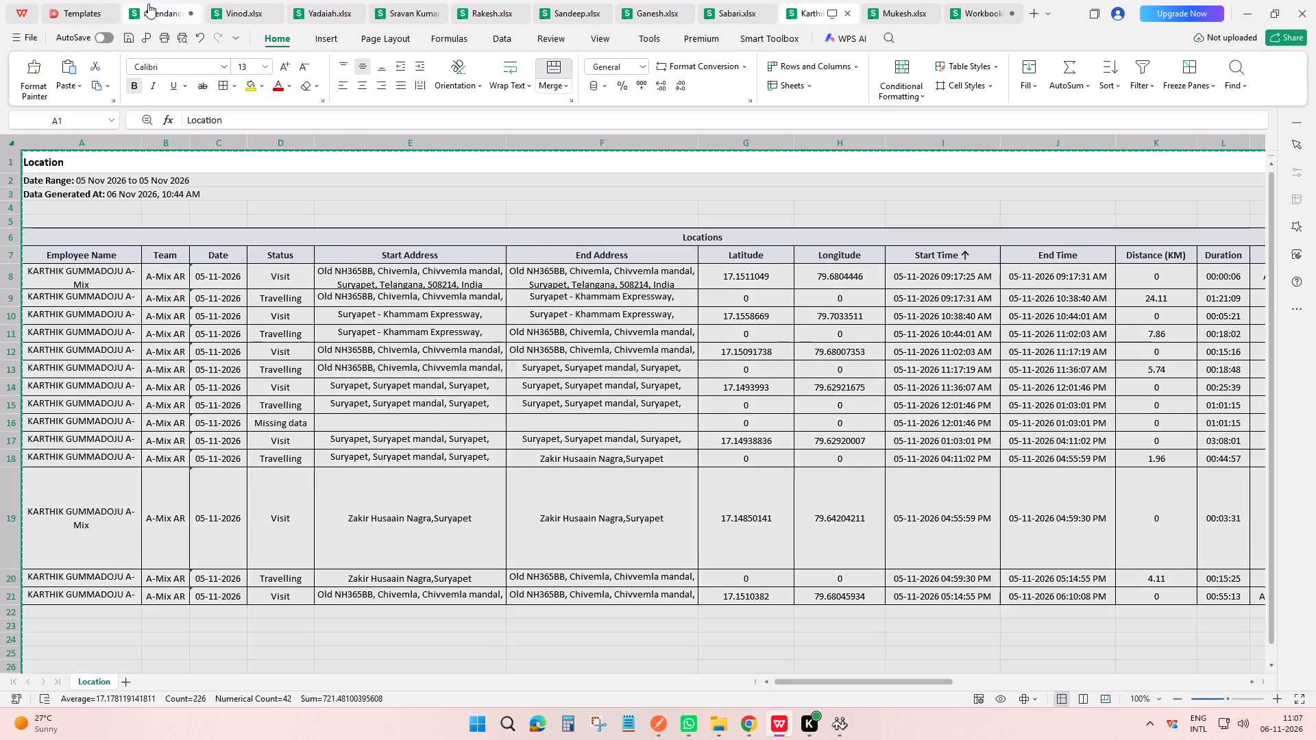
left_click(148, 3)
key("ctrl+v")
Copy the entire location report from Mukesh.xlsx into Sheet9 of the attendance workbook.
left_click(570, 679)
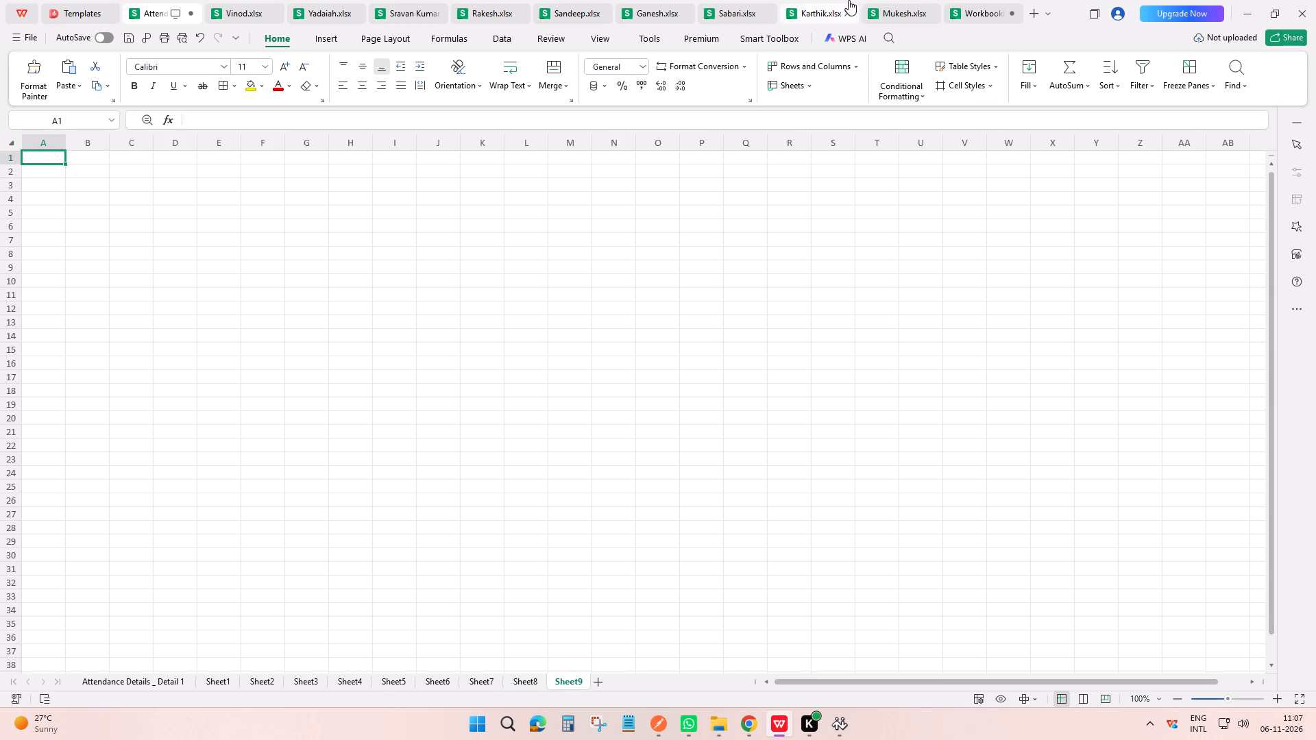
left_click(904, 5)
scroll(714, 273, "up", 2)
scroll(714, 274, "down", 1)
scroll(205, 224, "up", 3)
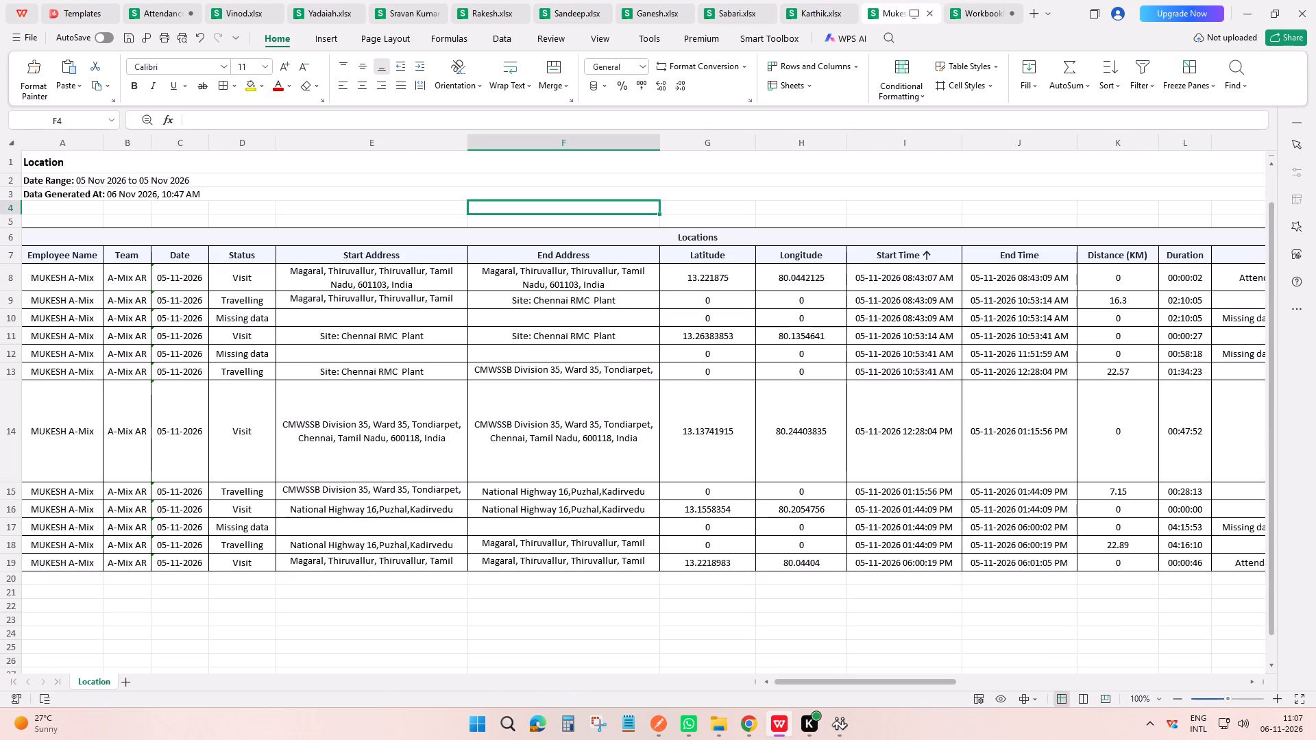
left_click(10, 140)
key("ctrl+c")
left_click(151, 23)
key("ctrl+v")
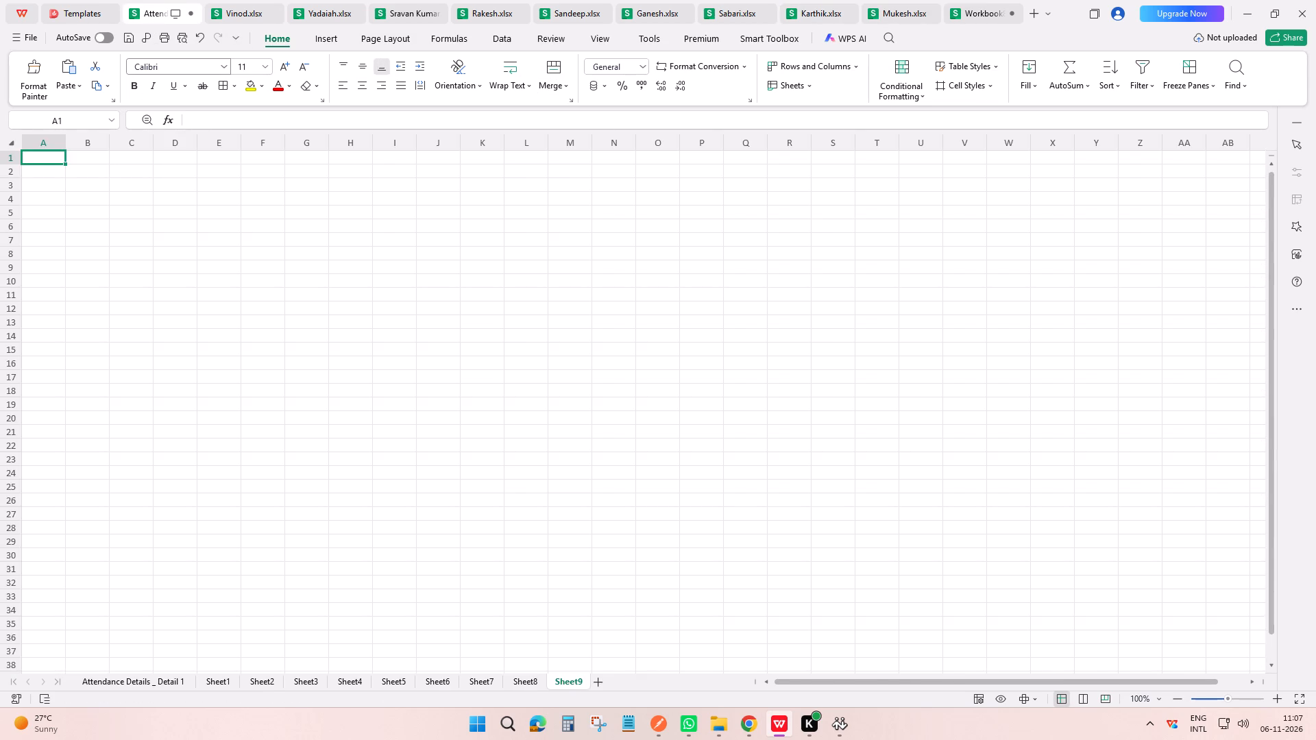
scroll(682, 430, "up", 3)
left_click(716, 402)
key("Escape")
scroll(716, 402, "up", 1)
scroll(716, 402, "down", 1)
scroll(716, 402, "up", 3)
left_click(715, 397)
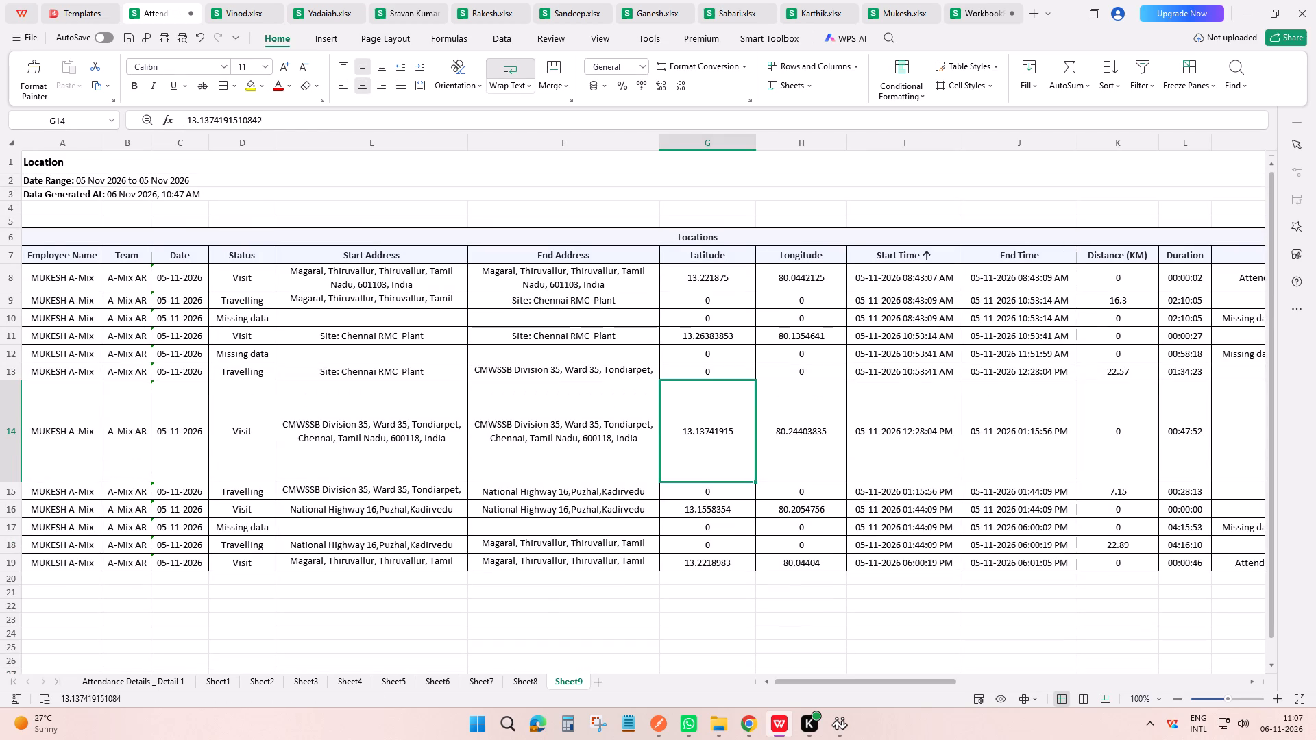
Rename Sheet1 of the attendance workbook as Vinod.
left_click(225, 681)
scroll(205, 513, "up", 4)
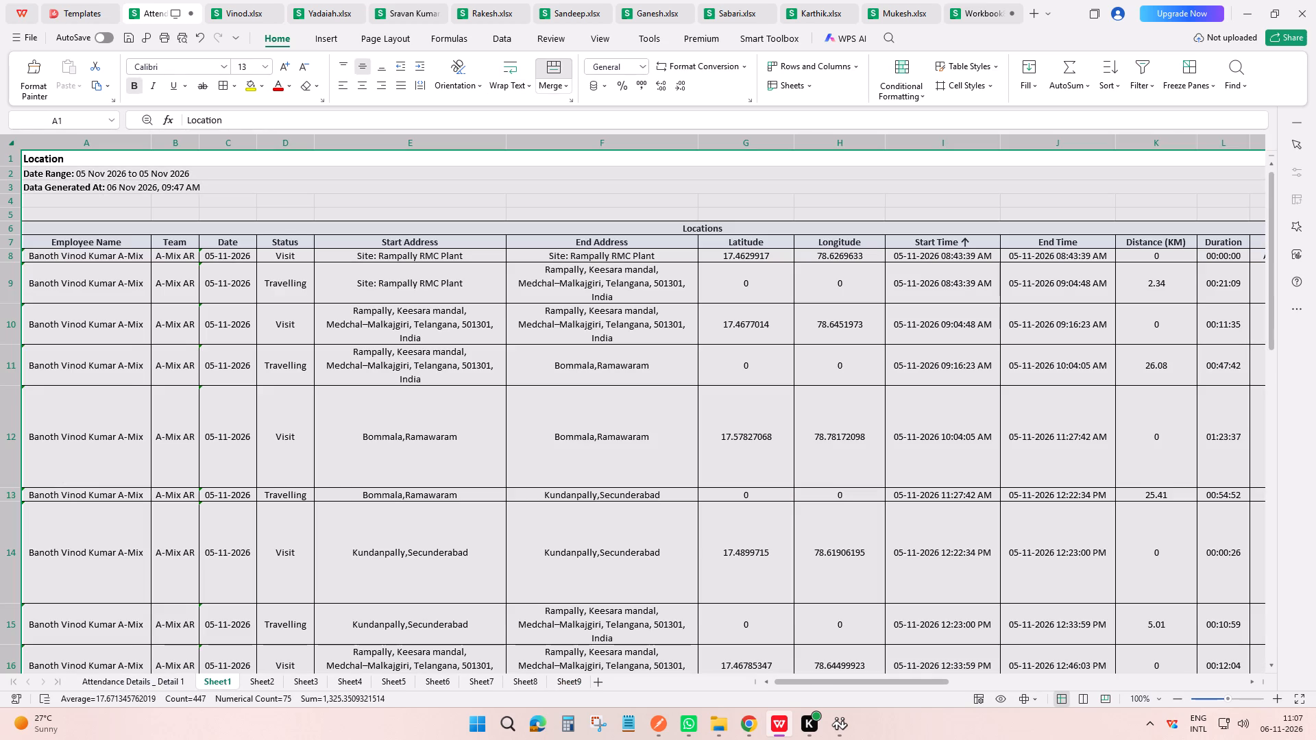
double_click(210, 683)
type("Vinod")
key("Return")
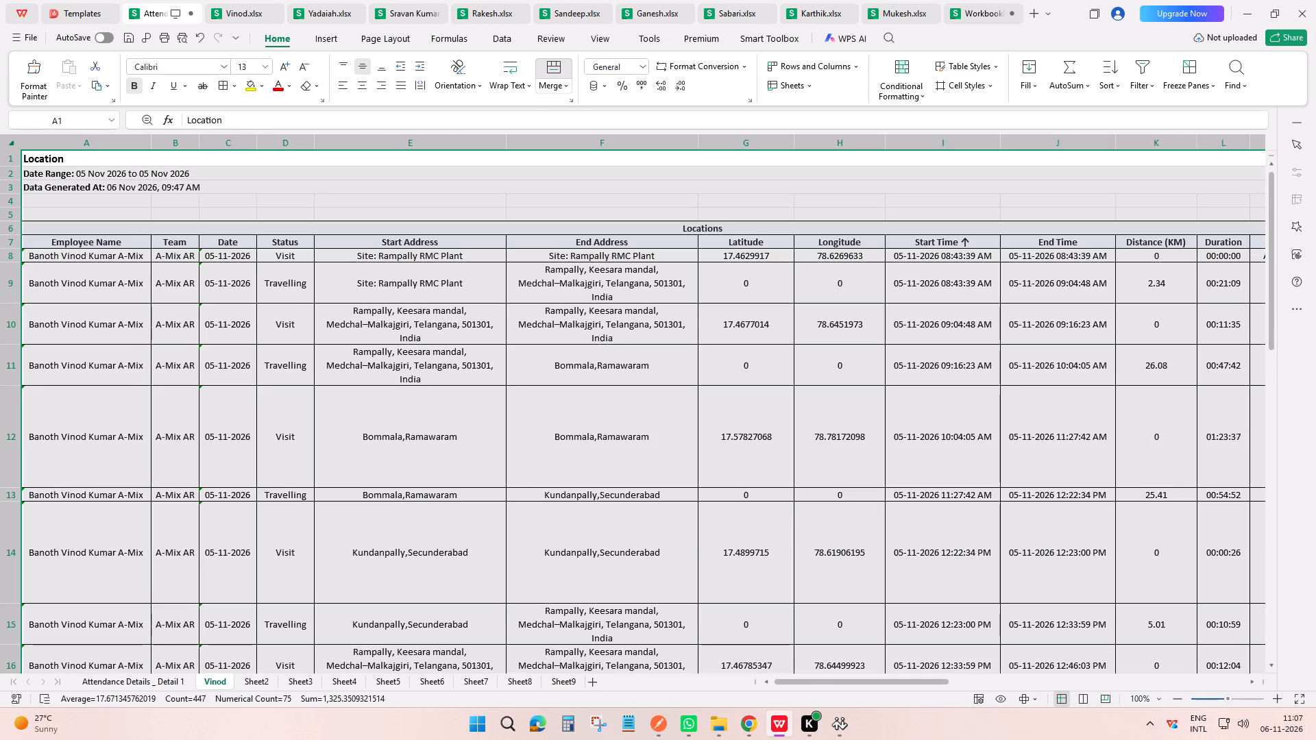
Rename Sheet2 of the attendance workbook as Yadaiah.
double_click(263, 682)
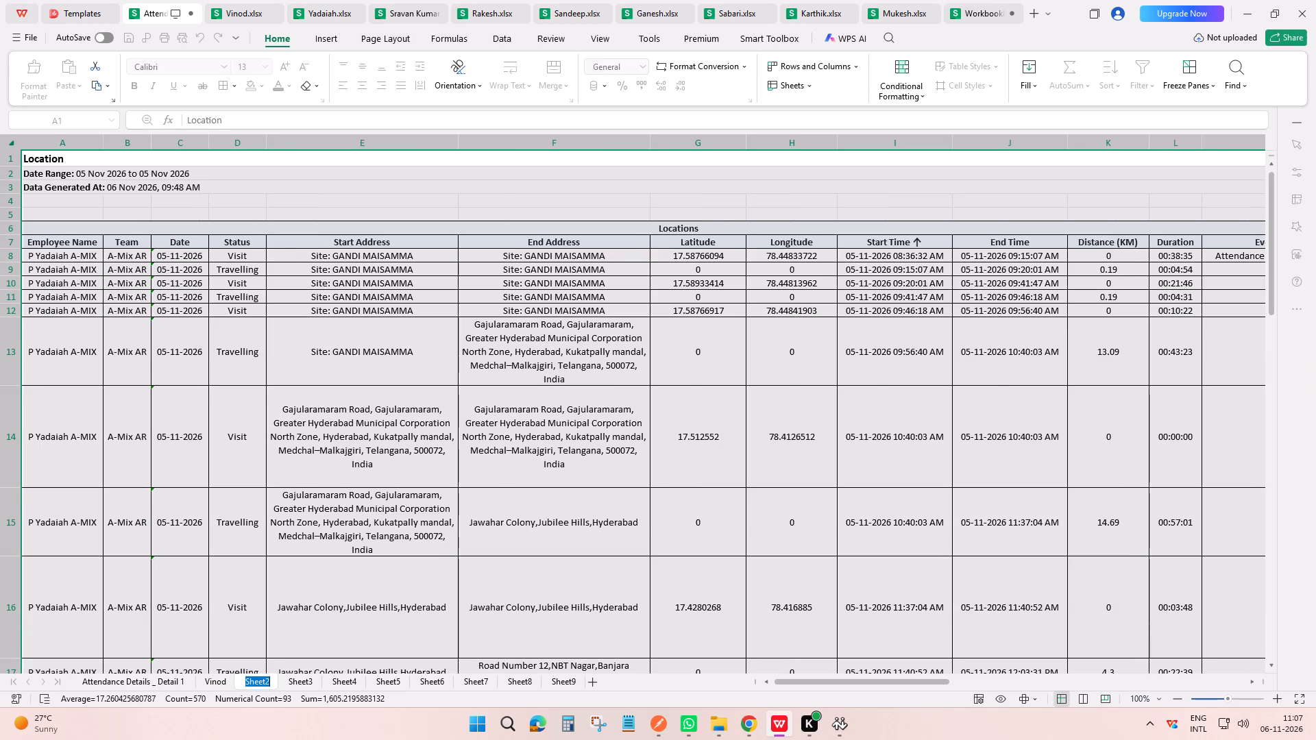
key("shift+BackSpace")
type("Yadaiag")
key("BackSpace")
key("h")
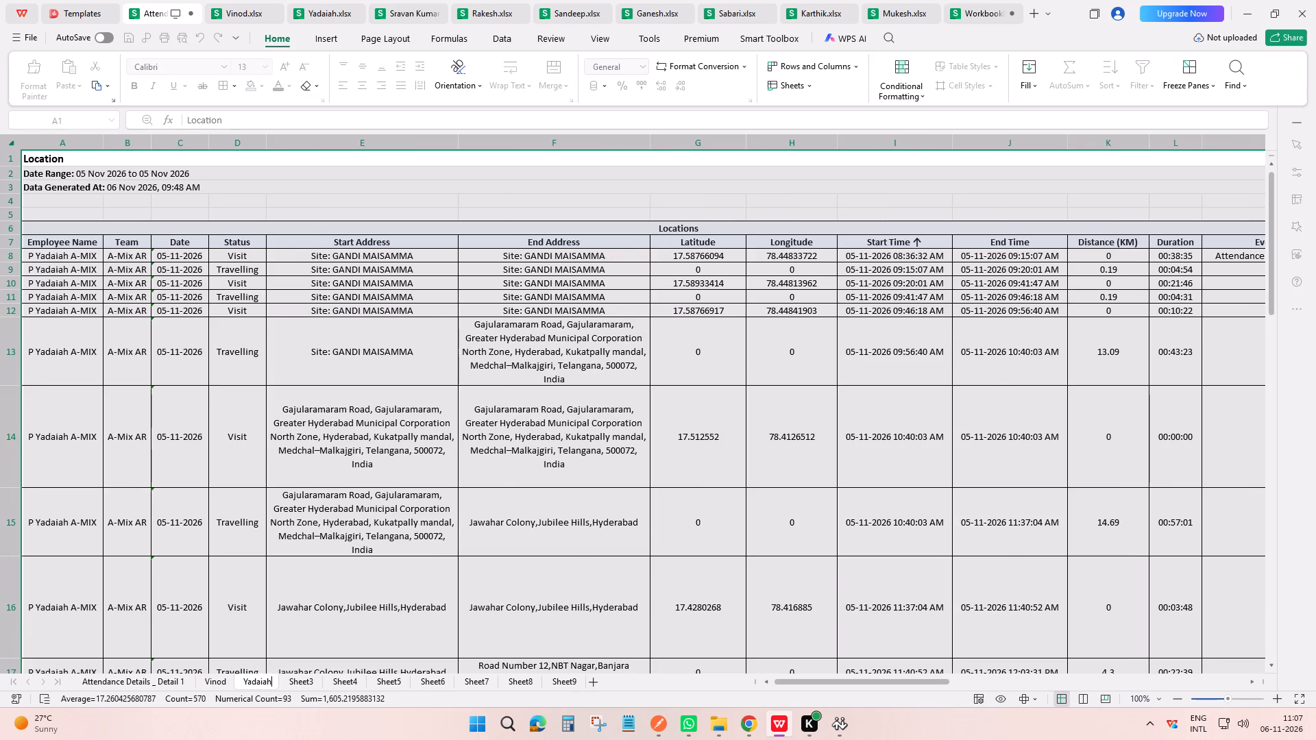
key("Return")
Rename Sheet3 of the attendance workbook to match the file name of the Sravan workbook.
double_click(303, 682)
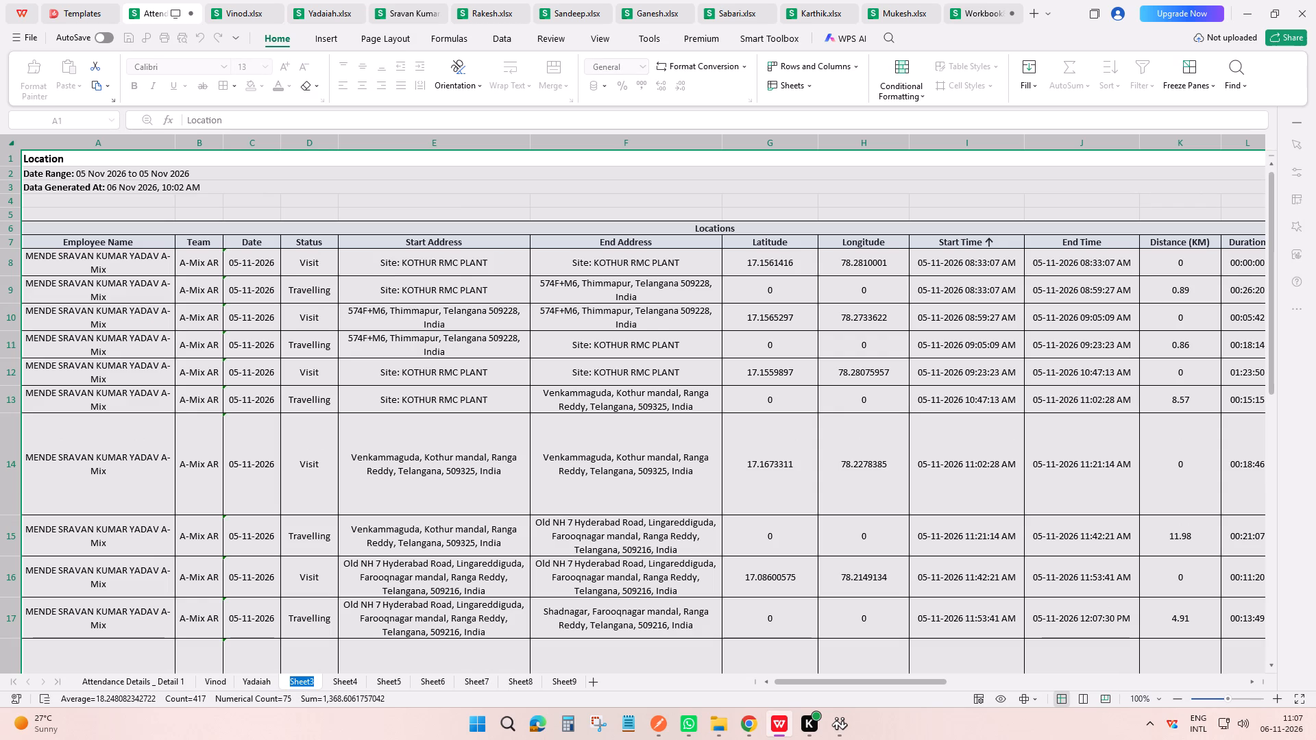
key("BackSpace")
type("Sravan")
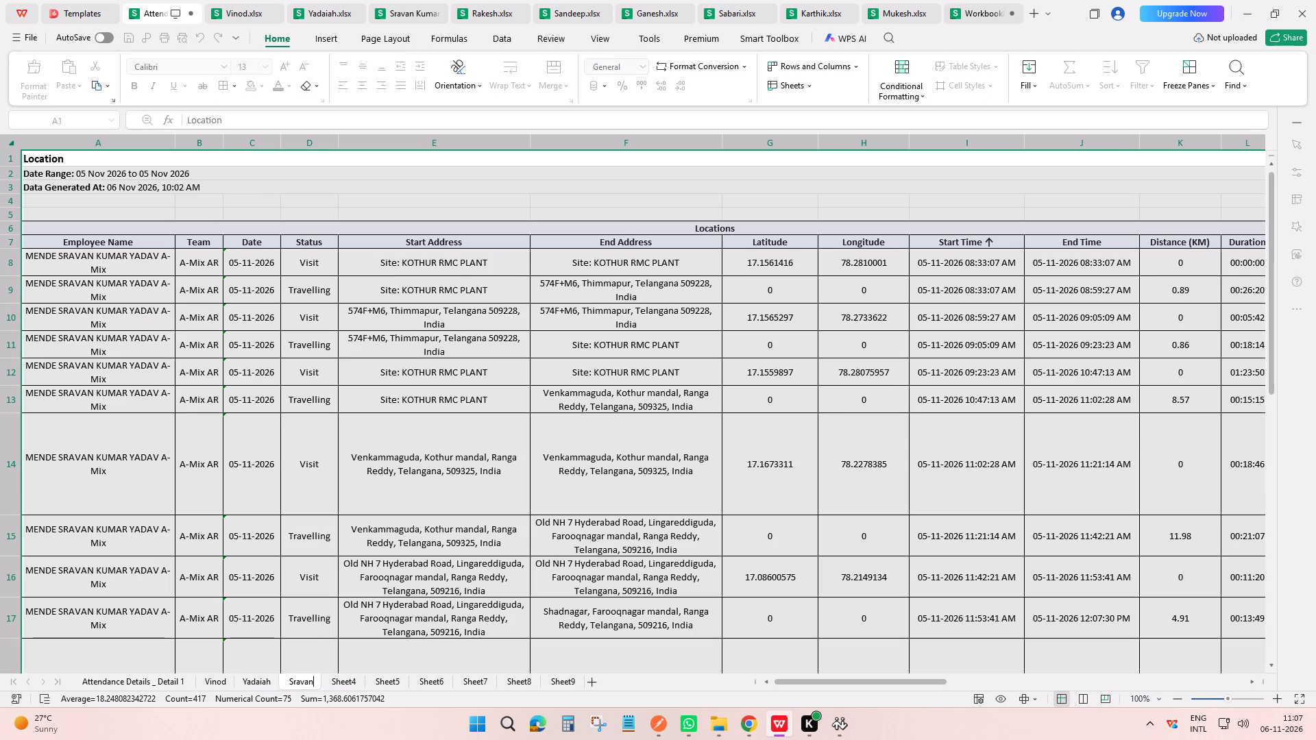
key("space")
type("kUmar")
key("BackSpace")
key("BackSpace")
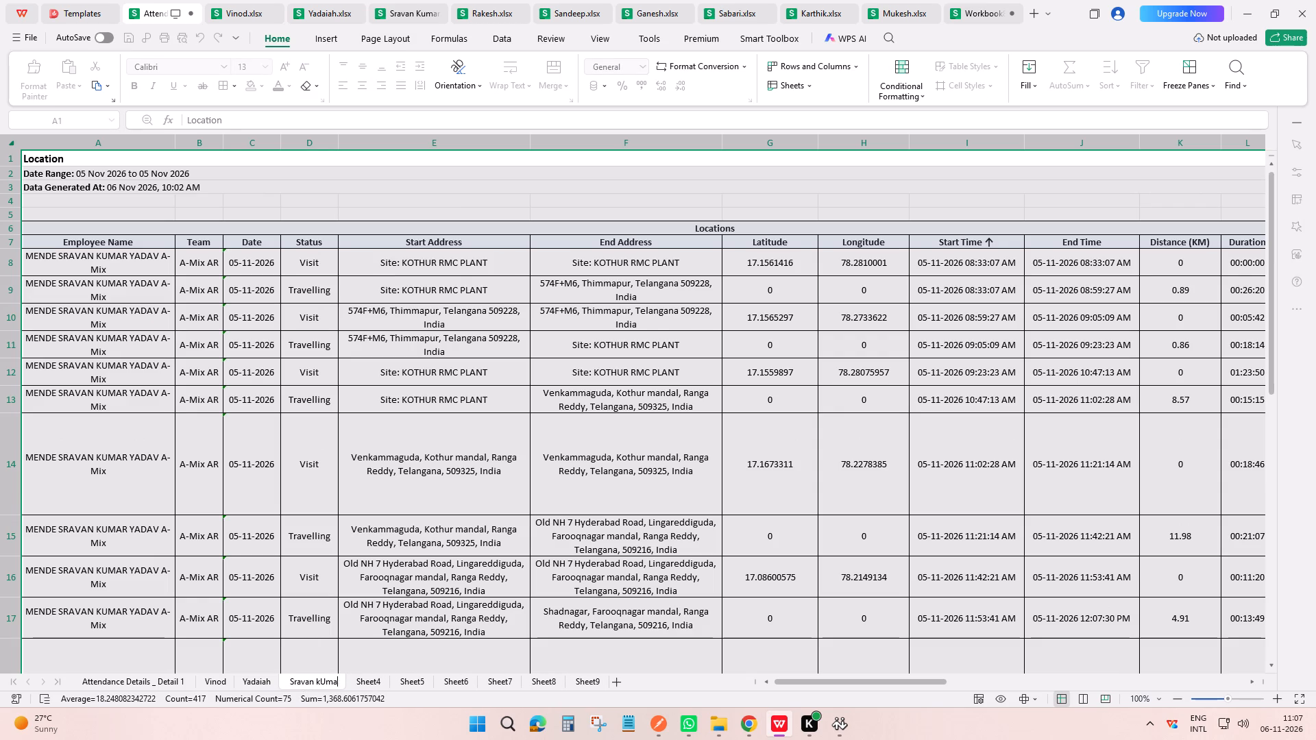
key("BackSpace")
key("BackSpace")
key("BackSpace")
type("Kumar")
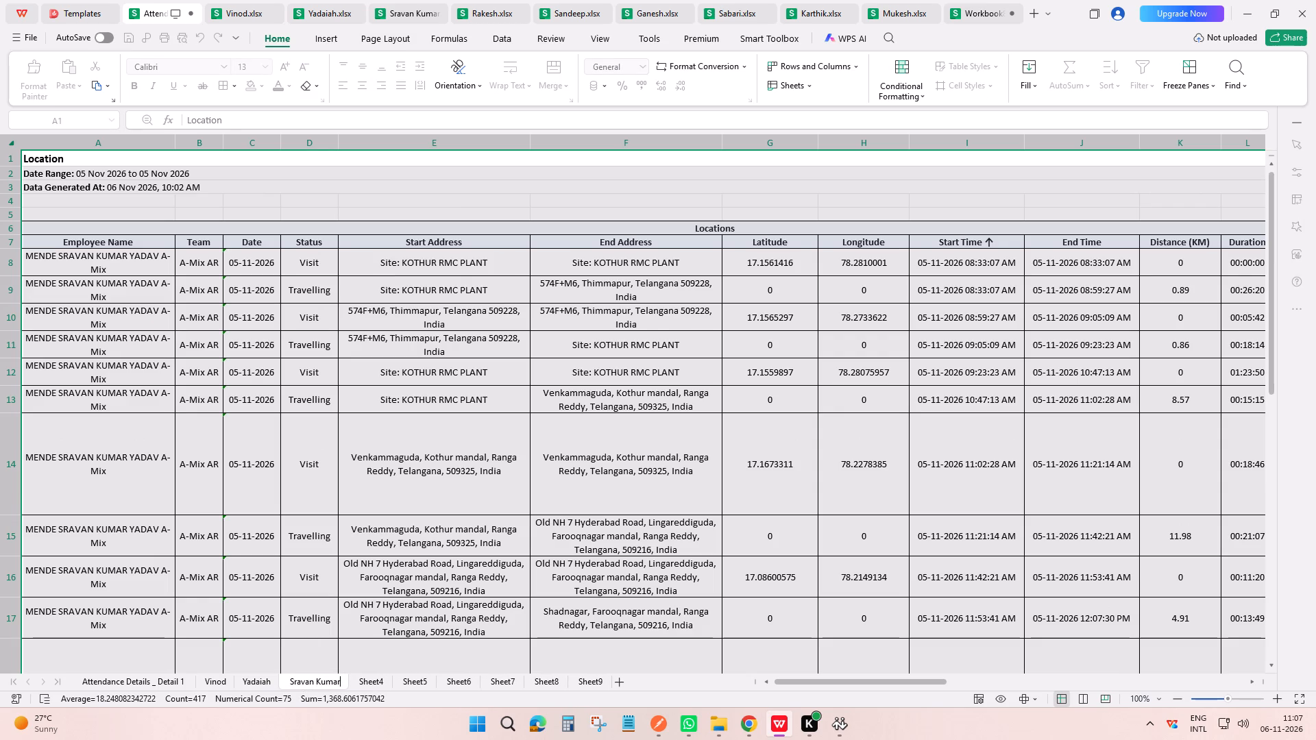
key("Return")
Rename Sheet4 of the attendance workbook as Rakesh.
double_click(356, 677)
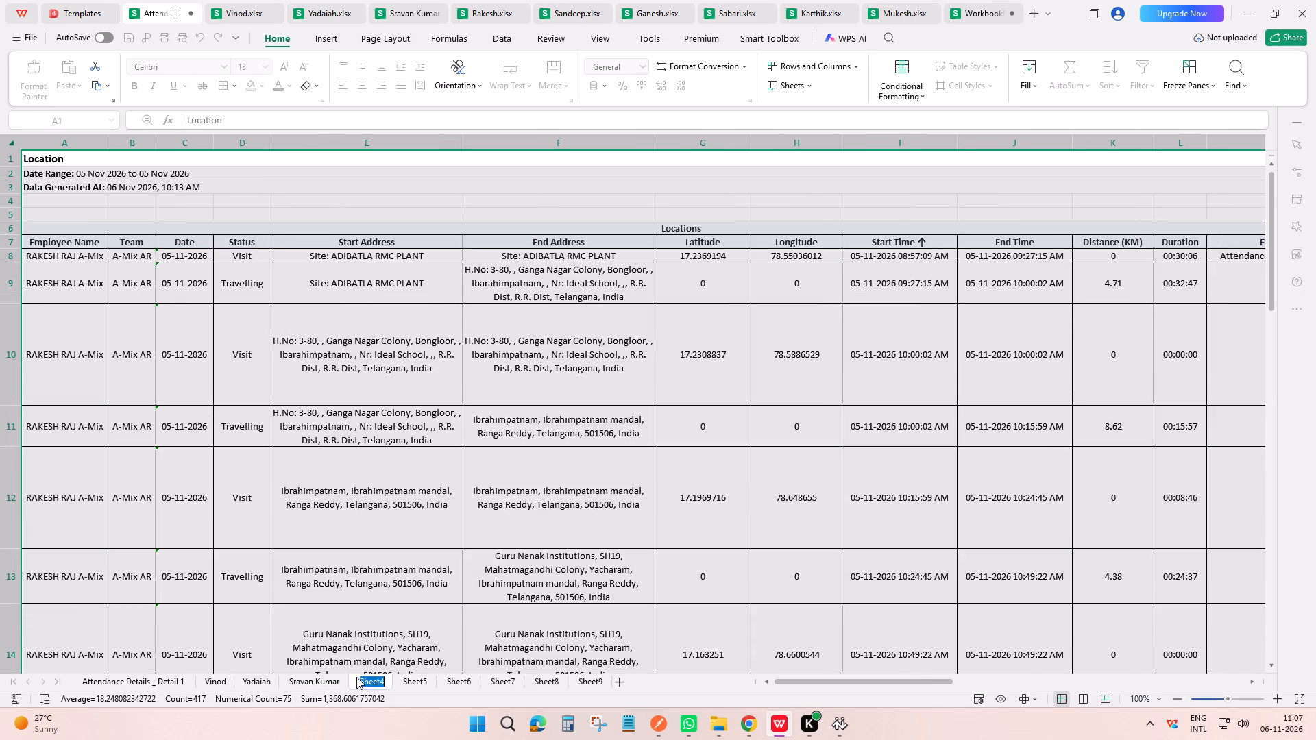
key("BackSpace")
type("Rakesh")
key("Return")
Rename Sheet5 of the attendance workbook as Sandeep.
double_click(408, 679)
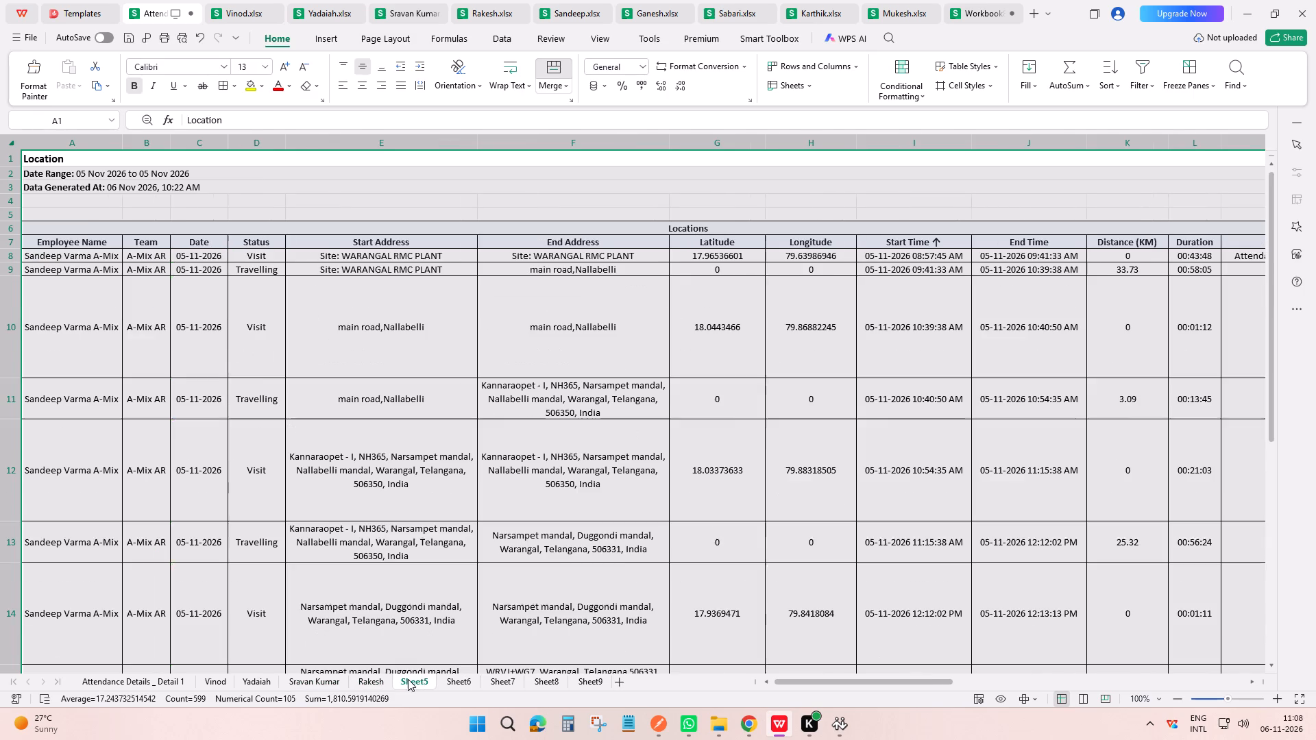
key("BackSpace")
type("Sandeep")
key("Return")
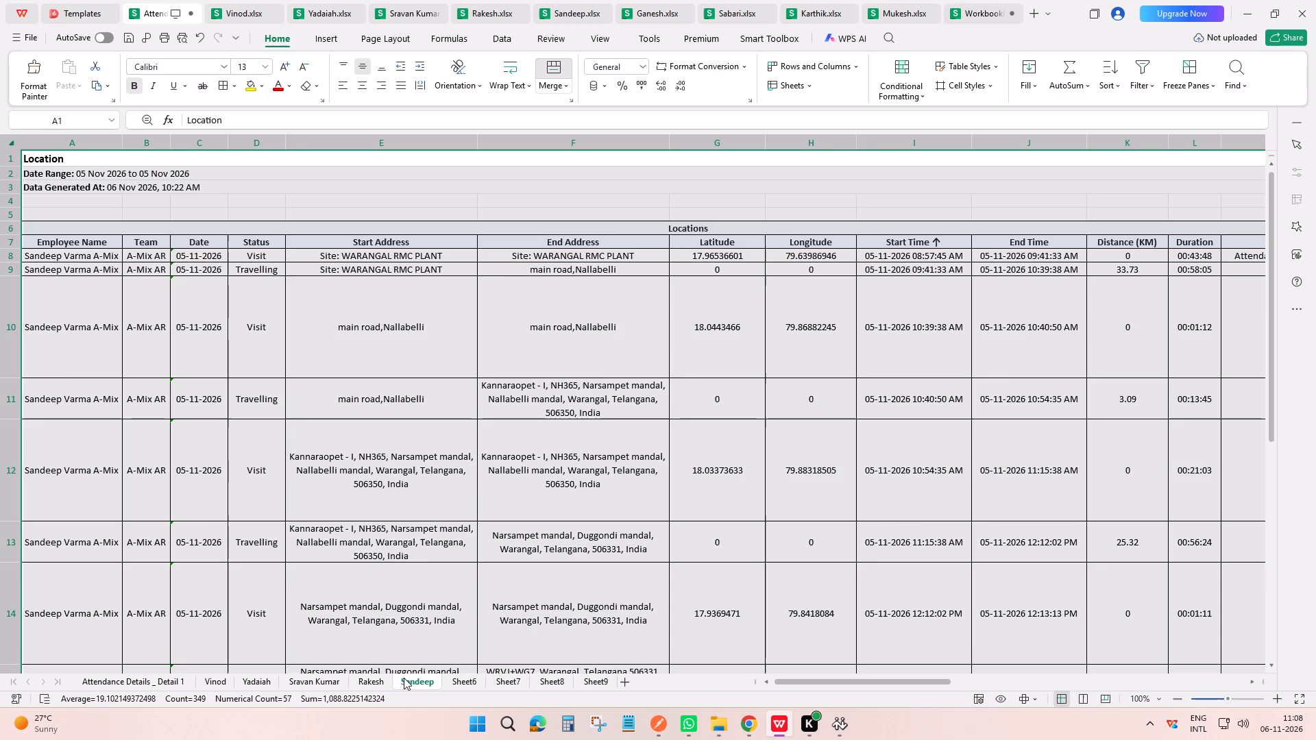
Rename Sheet6 of the attendance workbook as Ganesh.
double_click(469, 684)
key("BackSpace")
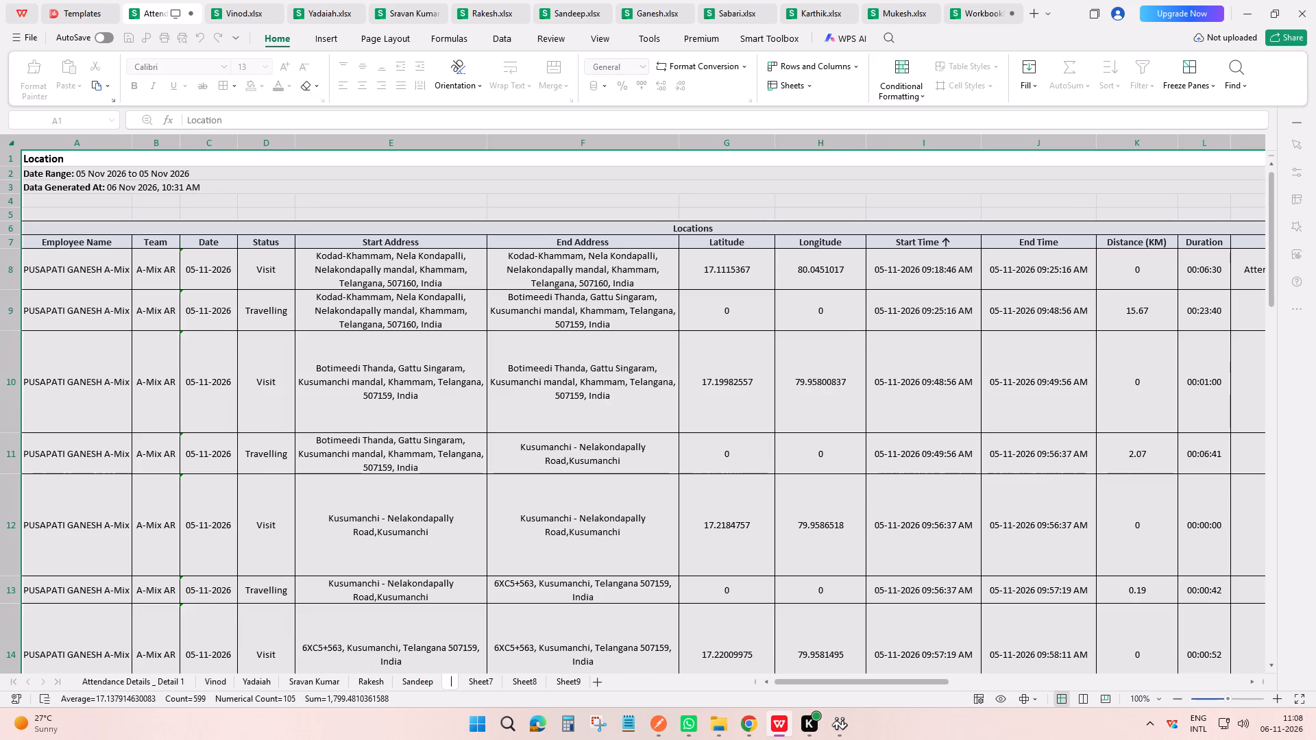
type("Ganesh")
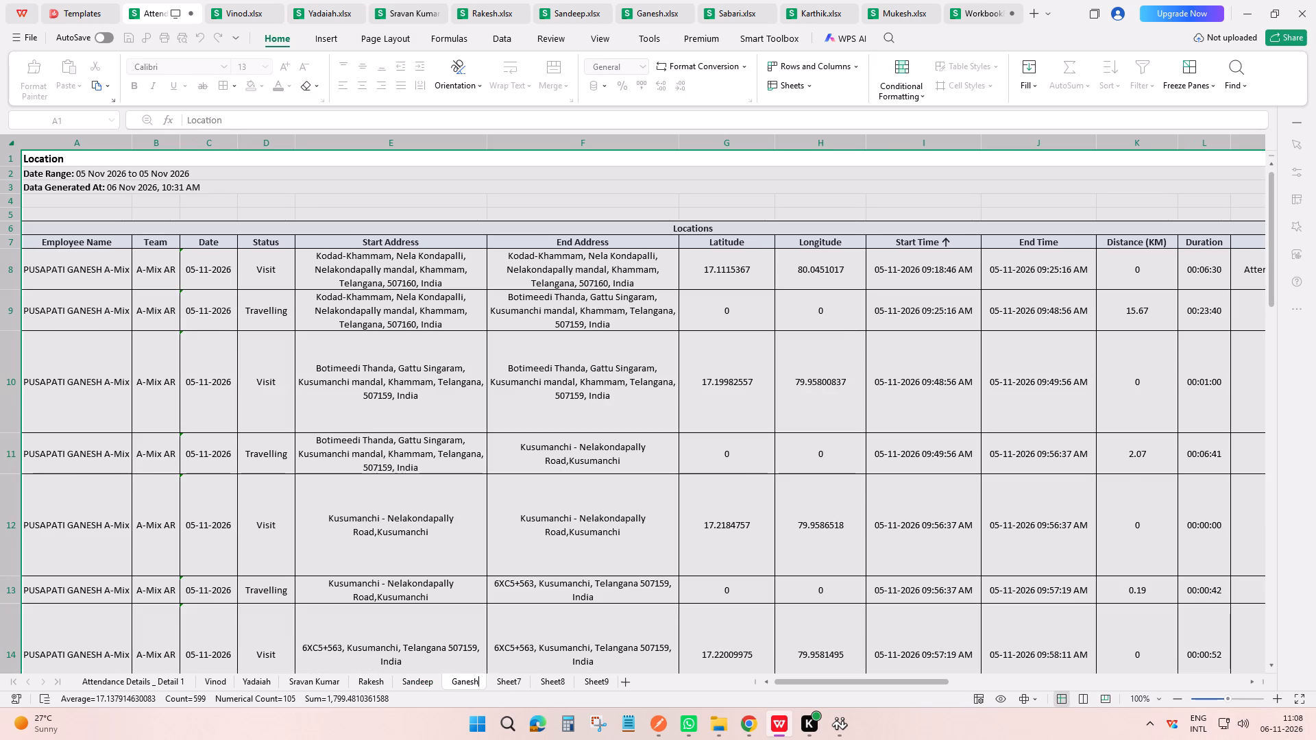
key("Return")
Rename Sheet7 of the attendance workbook as Sabari.
double_click(501, 682)
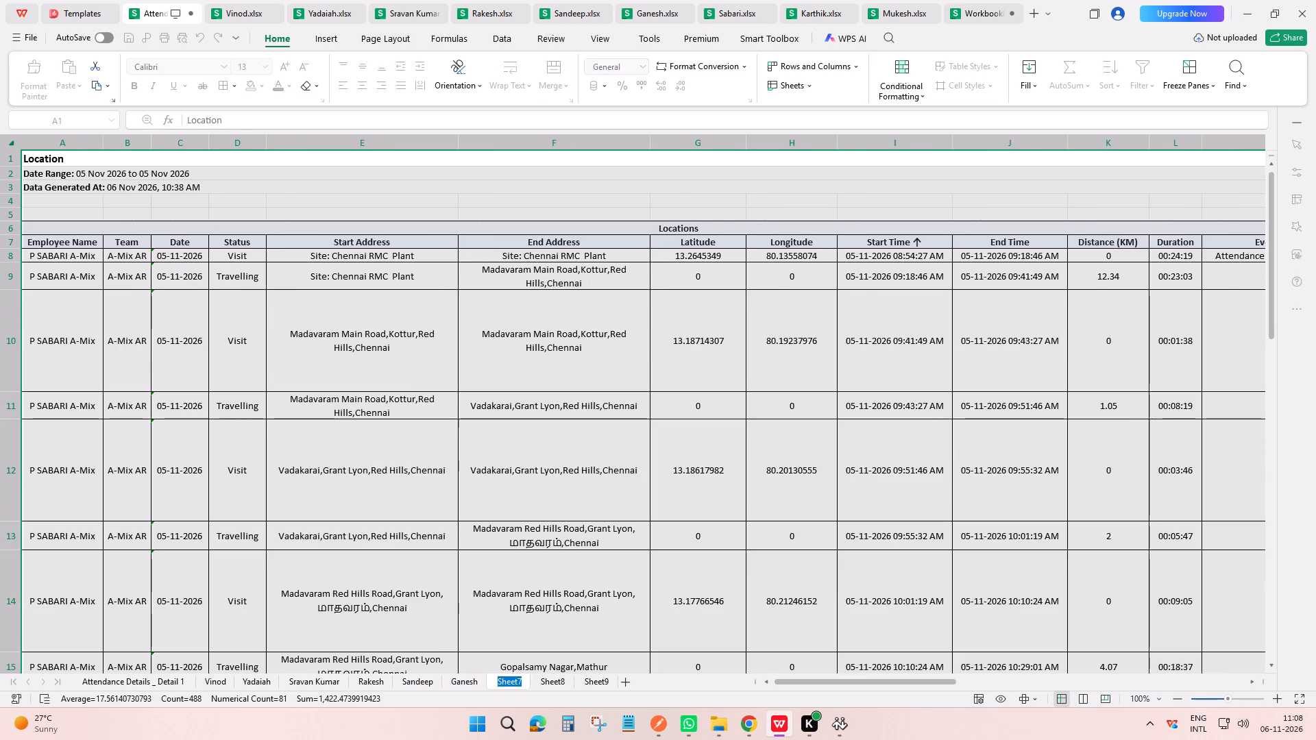
key("BackSpace")
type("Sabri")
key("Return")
double_click(501, 682)
key("BackSpace")
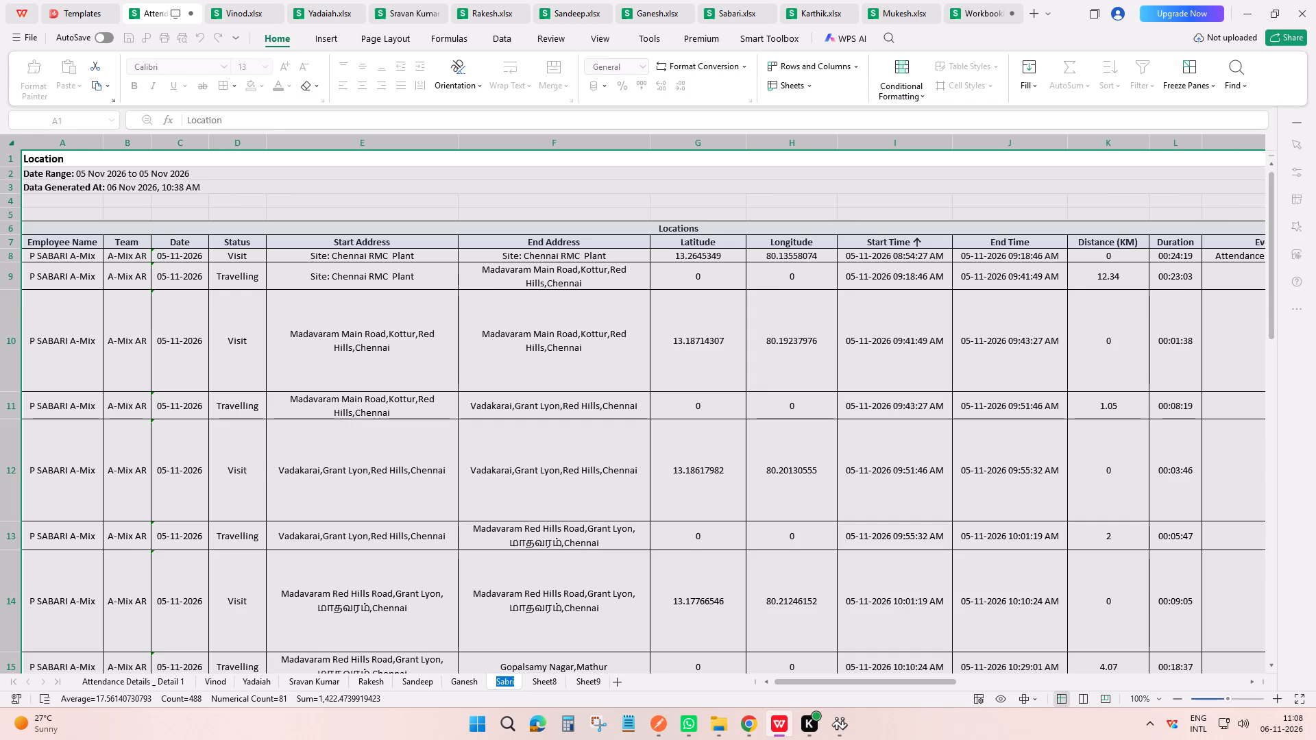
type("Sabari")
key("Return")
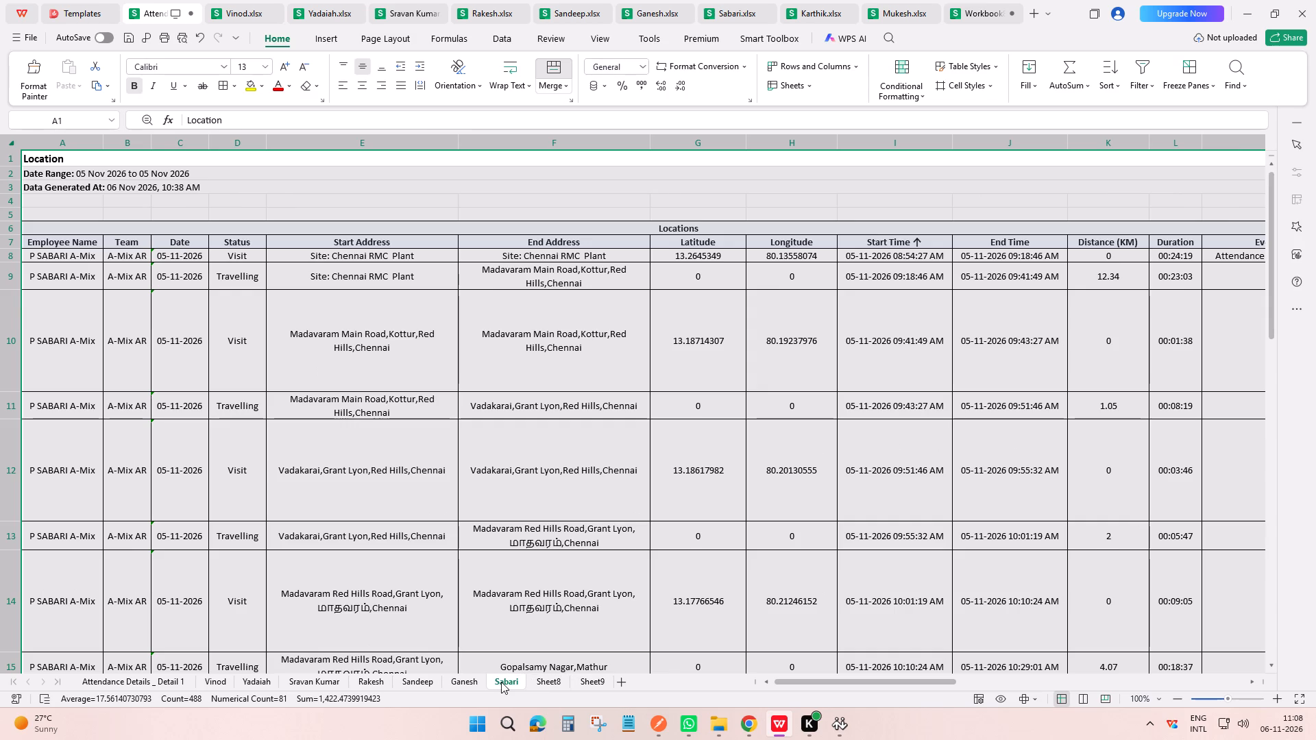
Rename Sheet8 of the attendance workbook as Karthik.
double_click(552, 683)
key("BackSpace")
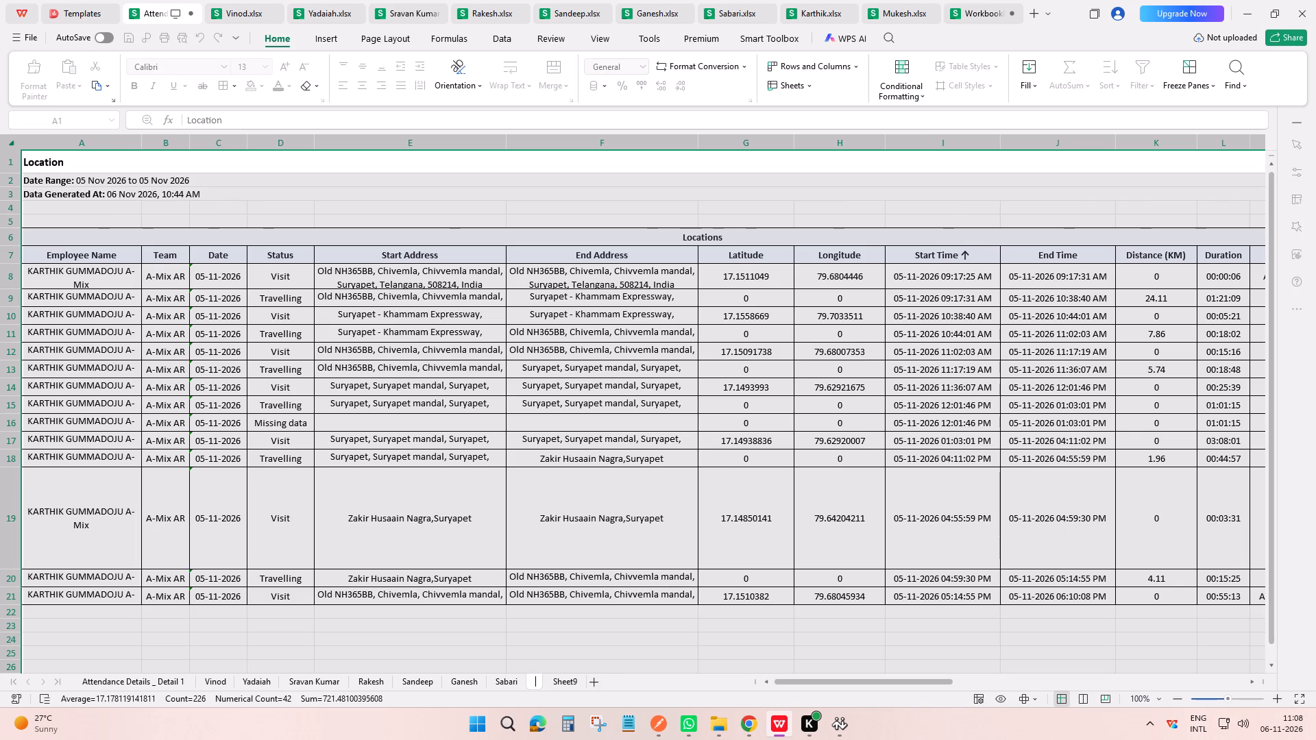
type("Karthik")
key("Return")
Rename Sheet9 of the attendance workbook as Mukesh.
double_click(595, 682)
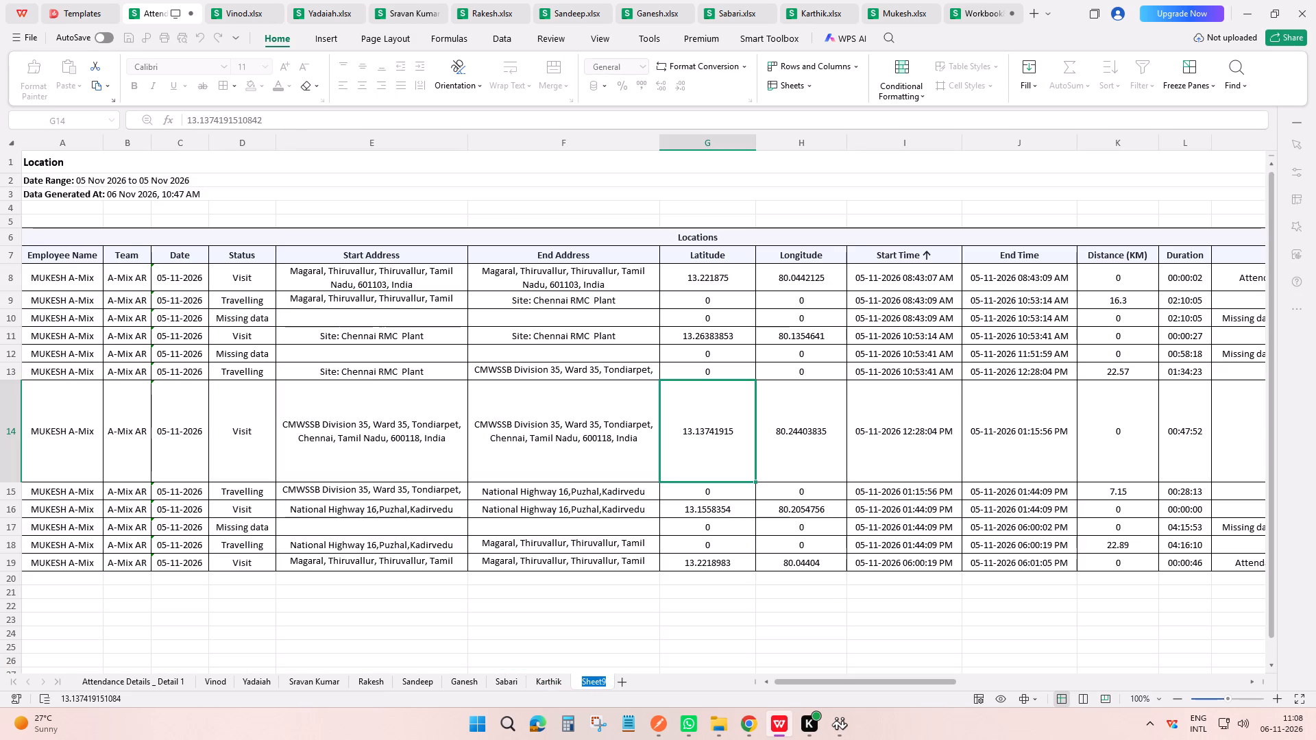
key("BackSpace")
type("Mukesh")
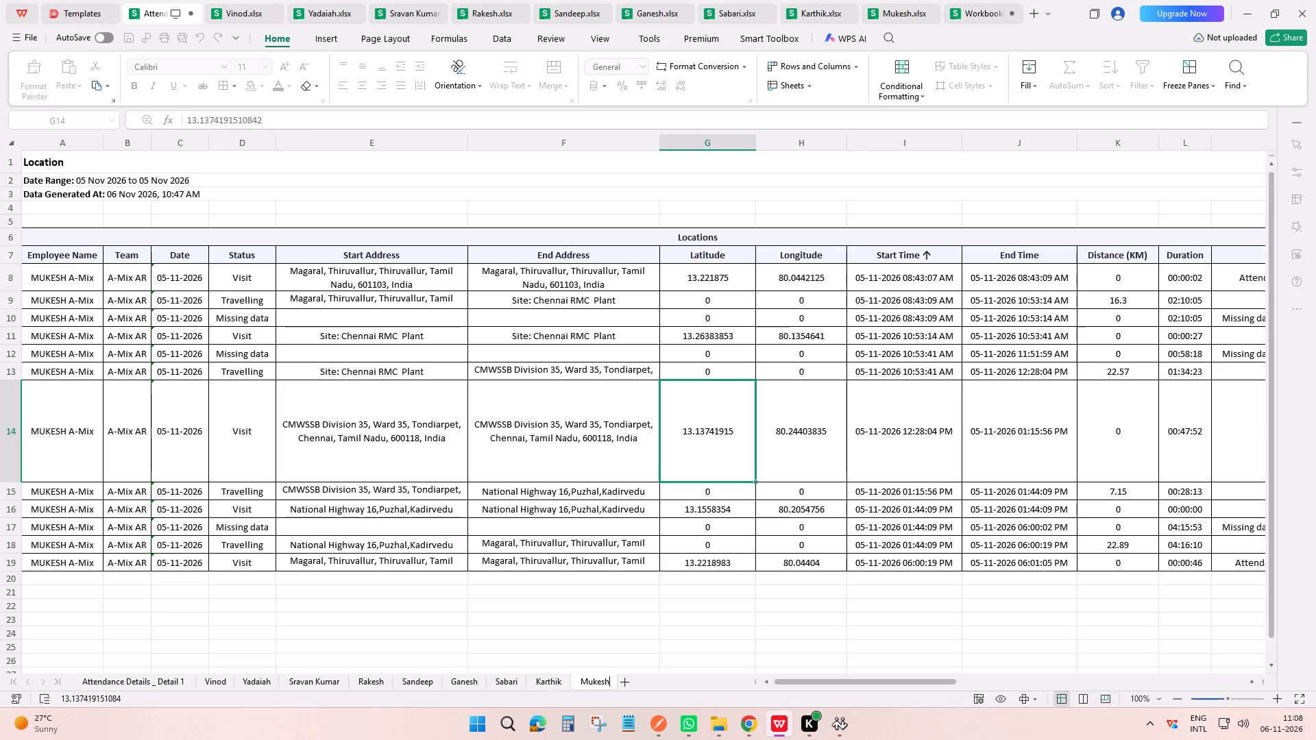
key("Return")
left_click(630, 652)
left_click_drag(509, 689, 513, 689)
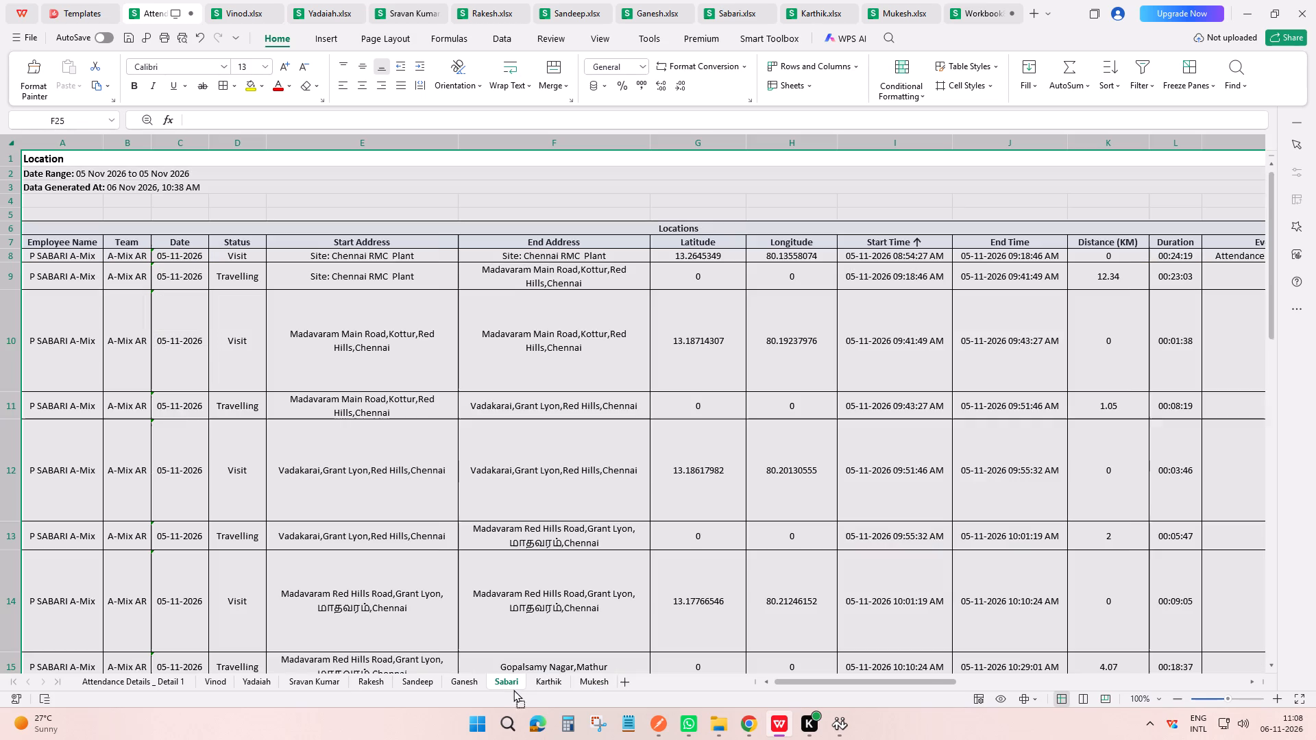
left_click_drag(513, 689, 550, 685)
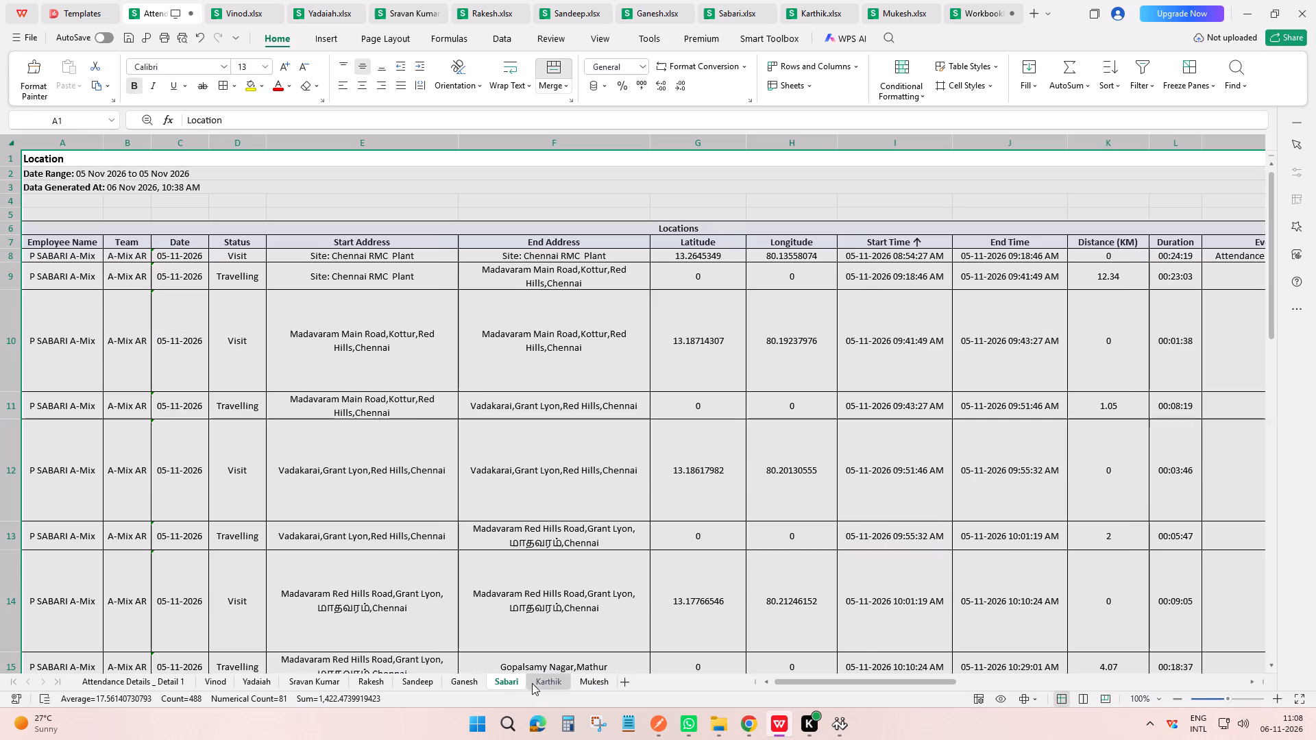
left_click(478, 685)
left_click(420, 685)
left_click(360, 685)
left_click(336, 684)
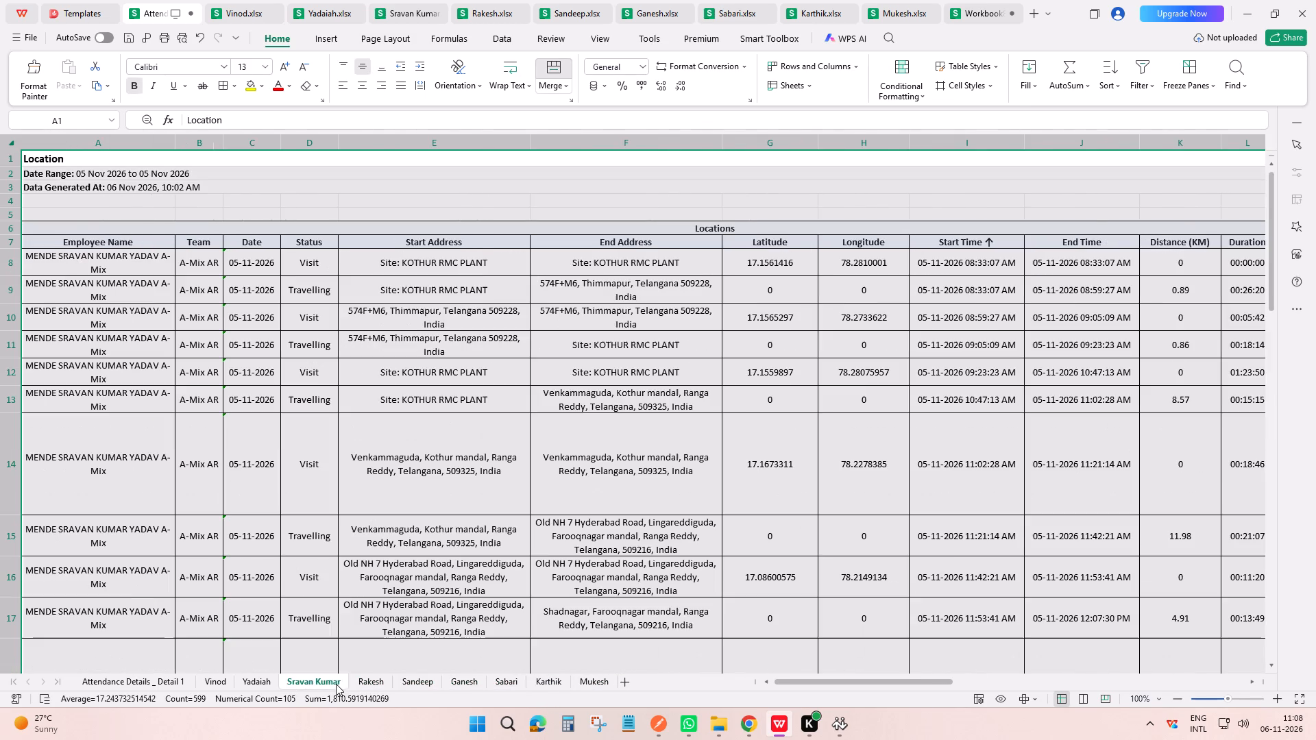
Shorten the name of the "Attendance Details _ Detail 1" sheet to Attendance.
double_click(180, 681)
left_click(189, 680)
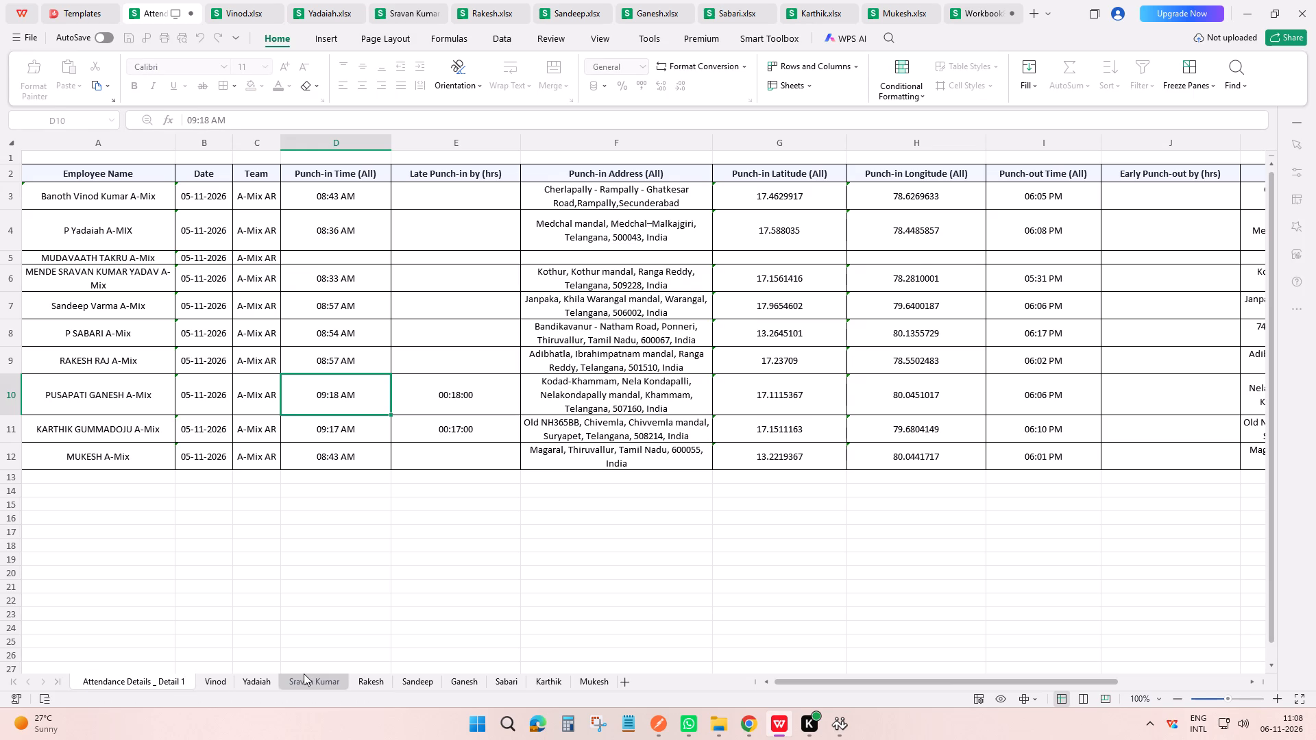
key("BackSpace")
key("BackSpace")
key("BackSpace")
key("BackSpace")
key("BackSpace")
key("BackSpace")
key("BackSpace")
key("BackSpace")
key("BackSpace")
key("BackSpace")
key("BackSpace")
key("BackSpace")
key("BackSpace")
key("BackSpace")
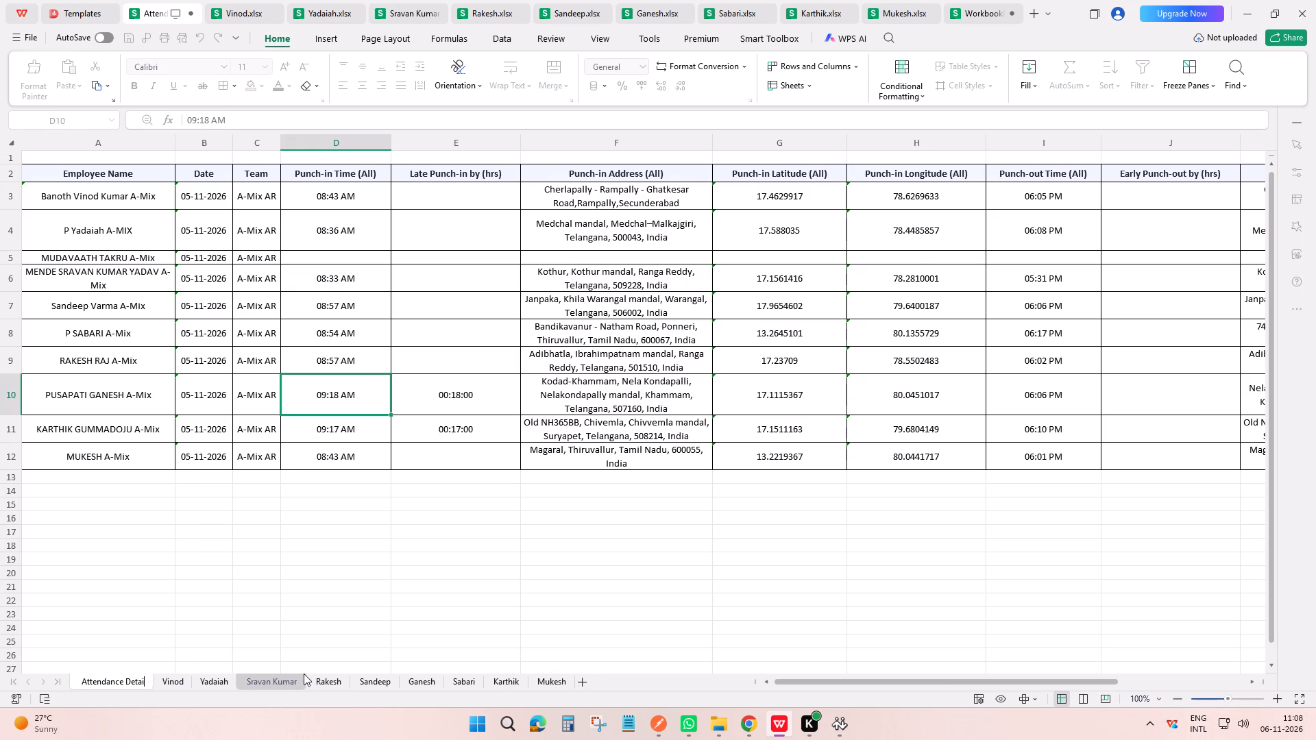
key("BackSpace")
key("BackSpace")
key("BackSpace")
key("BackSpace")
key("BackSpace")
key("Return")
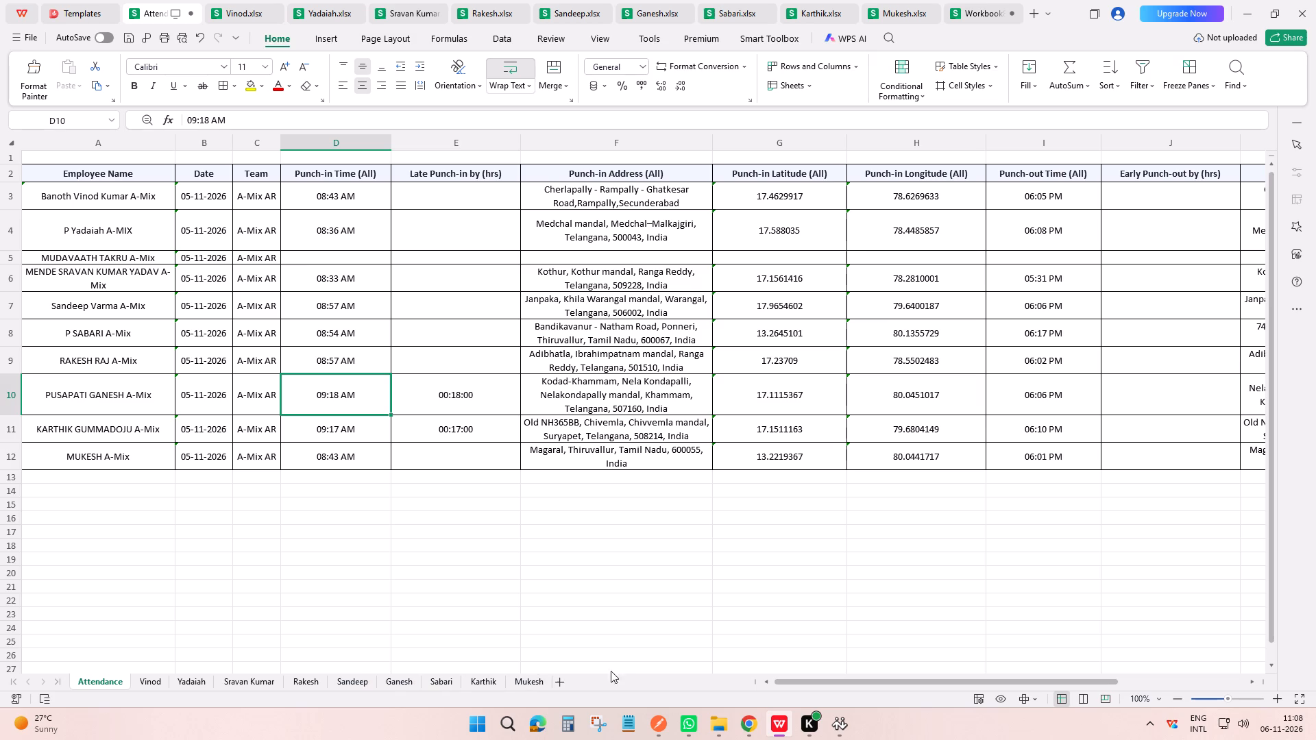
Move the Mukesh sheet ahead of the Karthik sheet, directly after Sabari.
scroll(990, 617, "up", 4)
left_click_drag(547, 680, 514, 680)
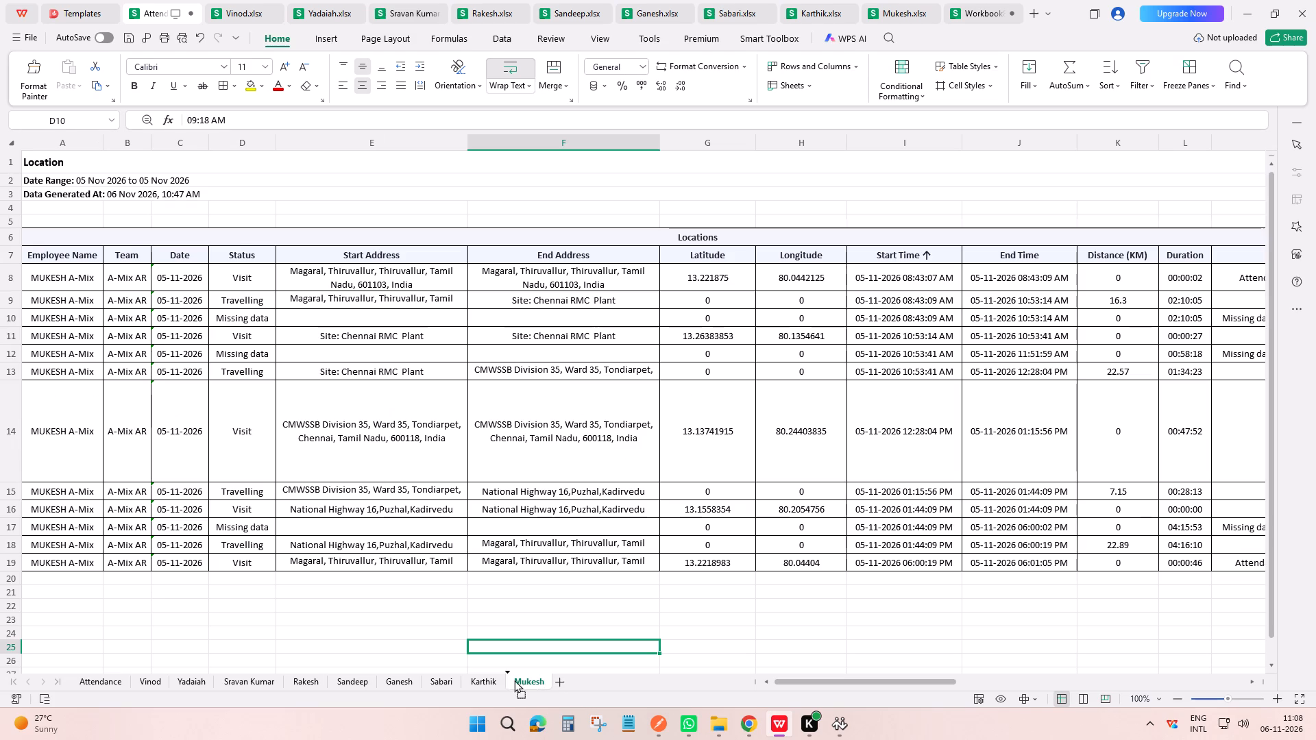
left_click_drag(514, 680, 489, 680)
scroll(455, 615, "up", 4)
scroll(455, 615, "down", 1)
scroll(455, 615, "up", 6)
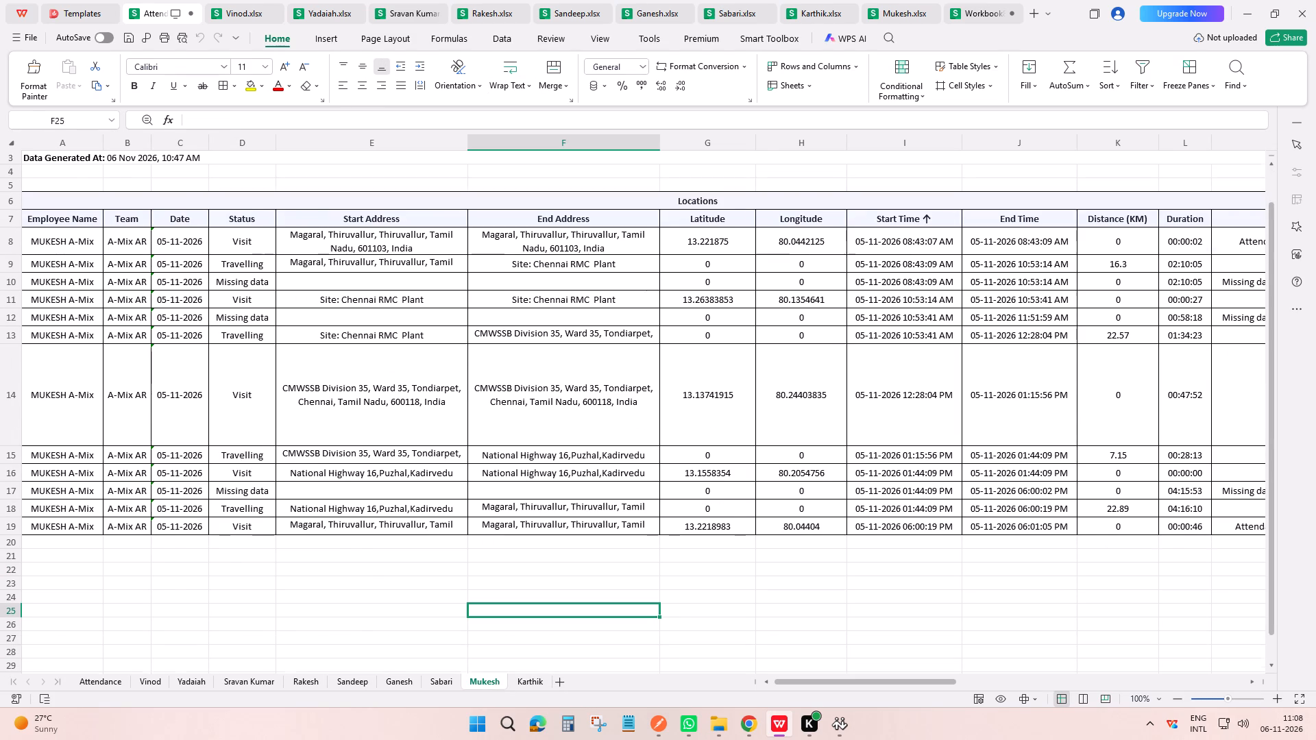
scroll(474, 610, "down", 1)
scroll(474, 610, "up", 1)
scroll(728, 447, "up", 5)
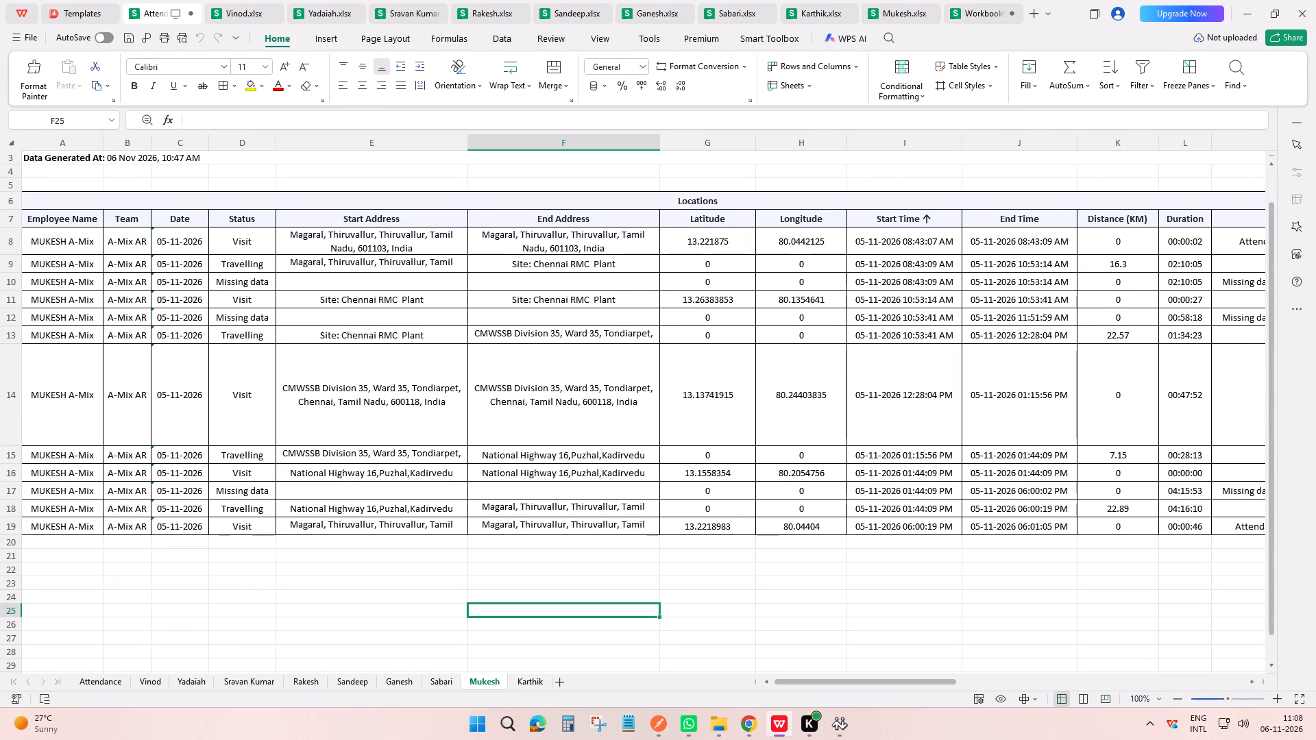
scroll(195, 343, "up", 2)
Return to the Attendance sheet and save the attendance workbook.
left_click(110, 682)
scroll(346, 286, "down", 1)
scroll(346, 286, "up", 7)
scroll(330, 274, "down", 1)
scroll(330, 274, "up", 1)
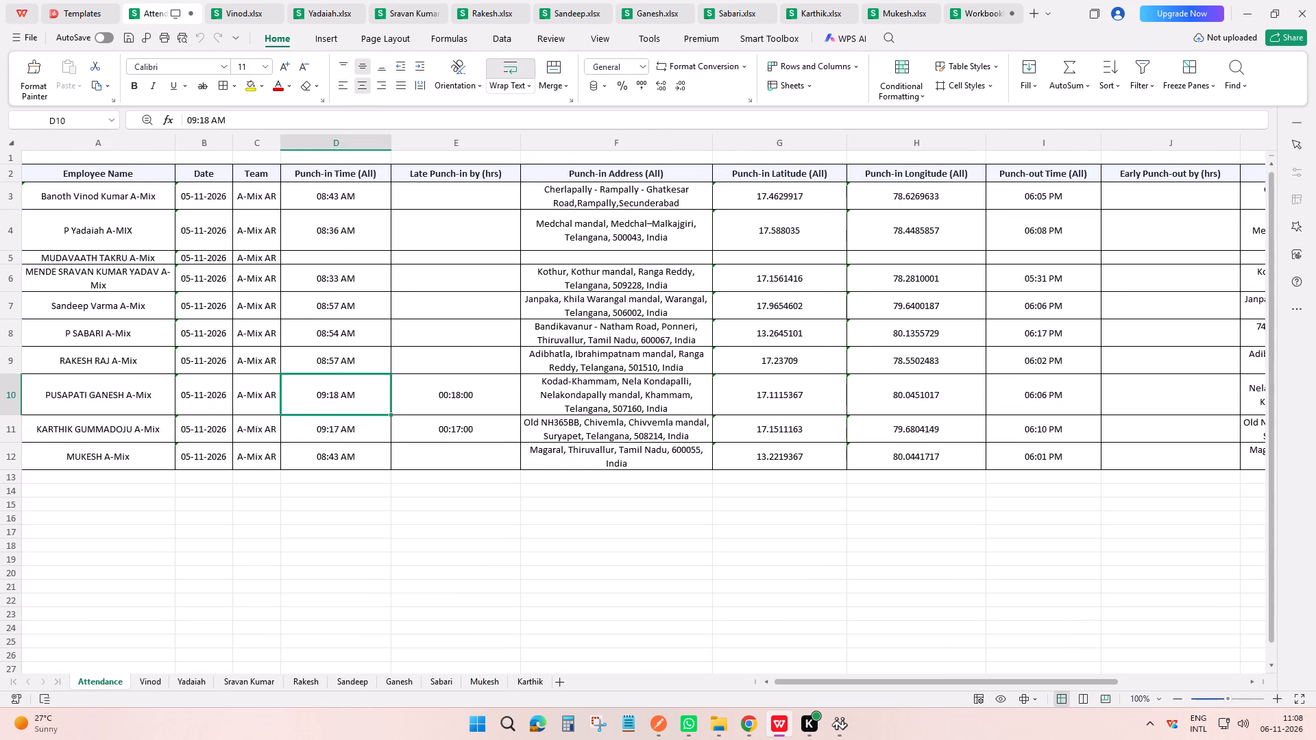
key("ctrl+s")
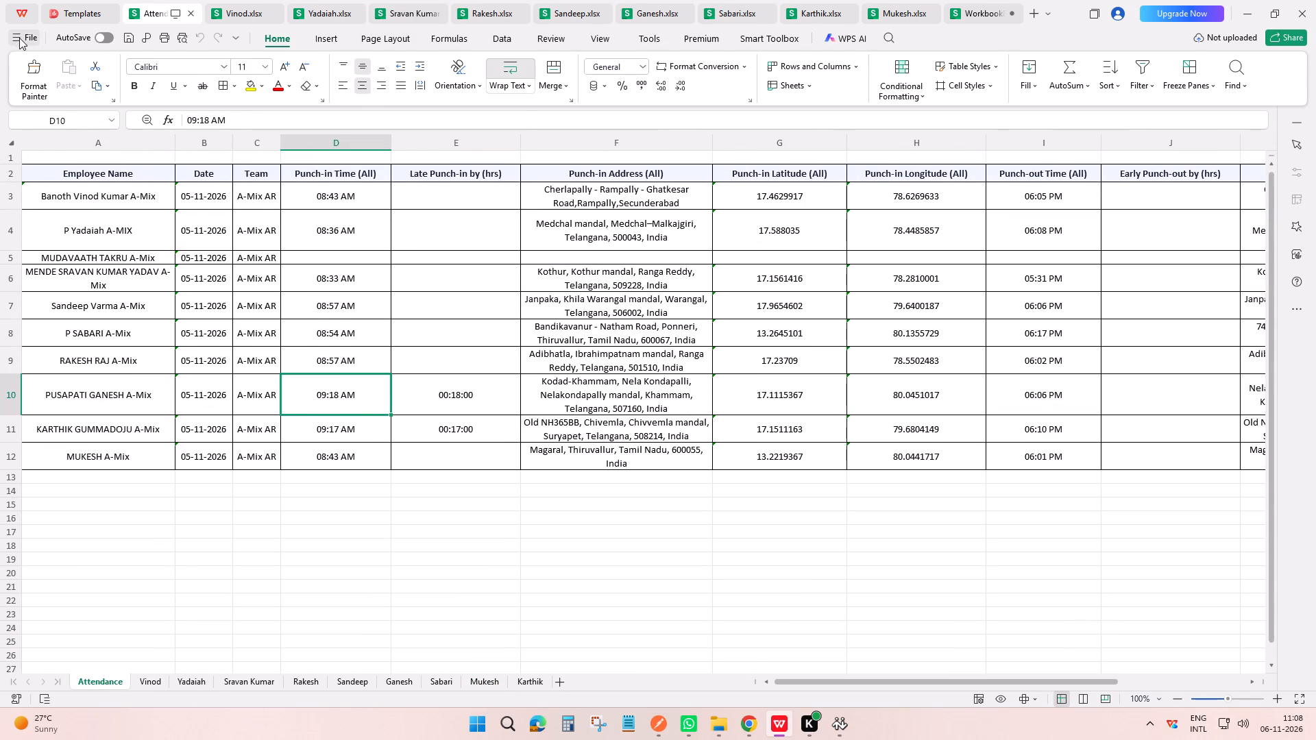
Save the attendance workbook under the name UNOLO RMC TRAVEL REPORT.xlsx in the Desktop report folder, replacing the existing file.
left_click(19, 38)
left_click(76, 161)
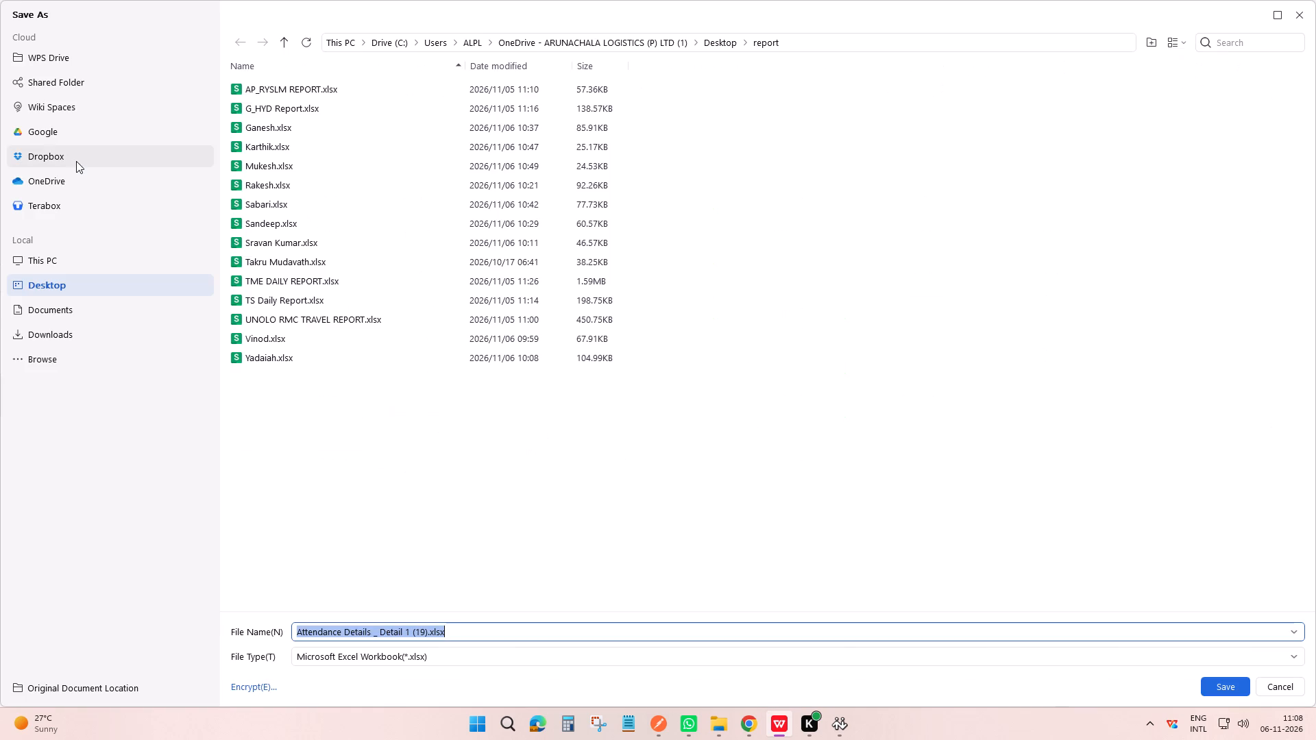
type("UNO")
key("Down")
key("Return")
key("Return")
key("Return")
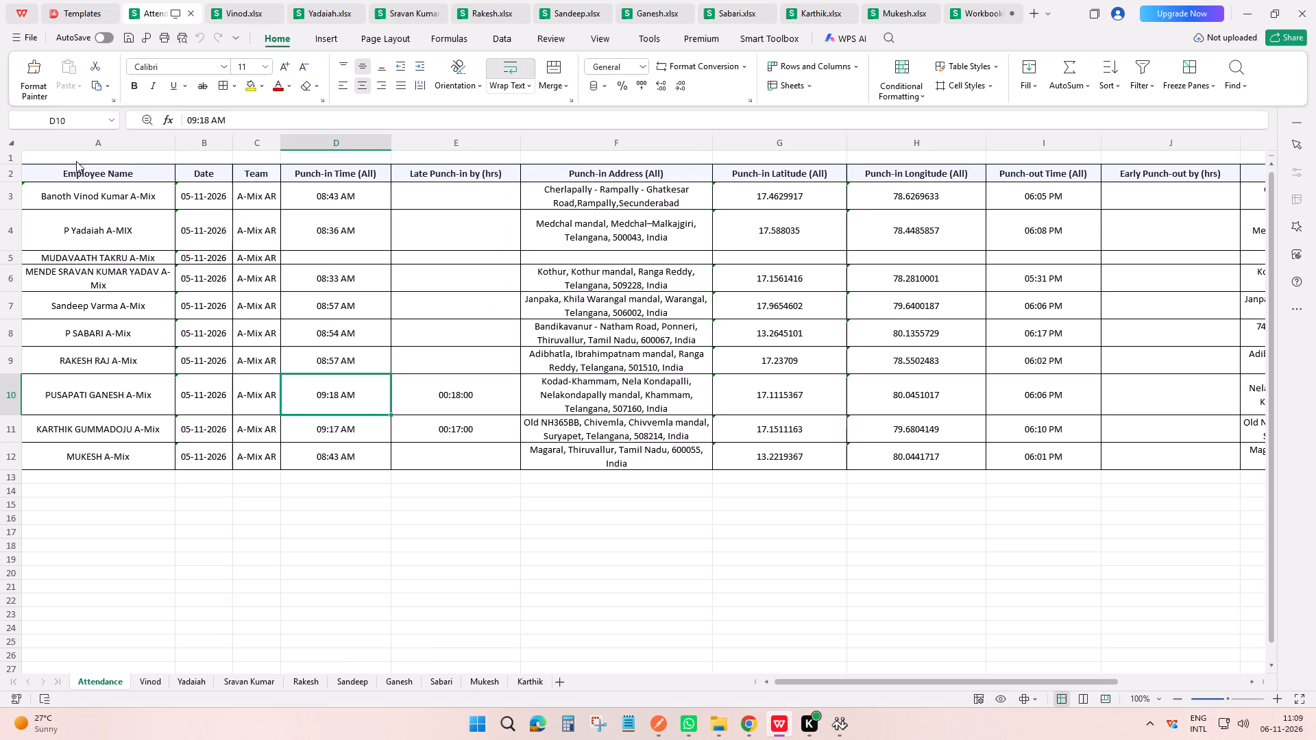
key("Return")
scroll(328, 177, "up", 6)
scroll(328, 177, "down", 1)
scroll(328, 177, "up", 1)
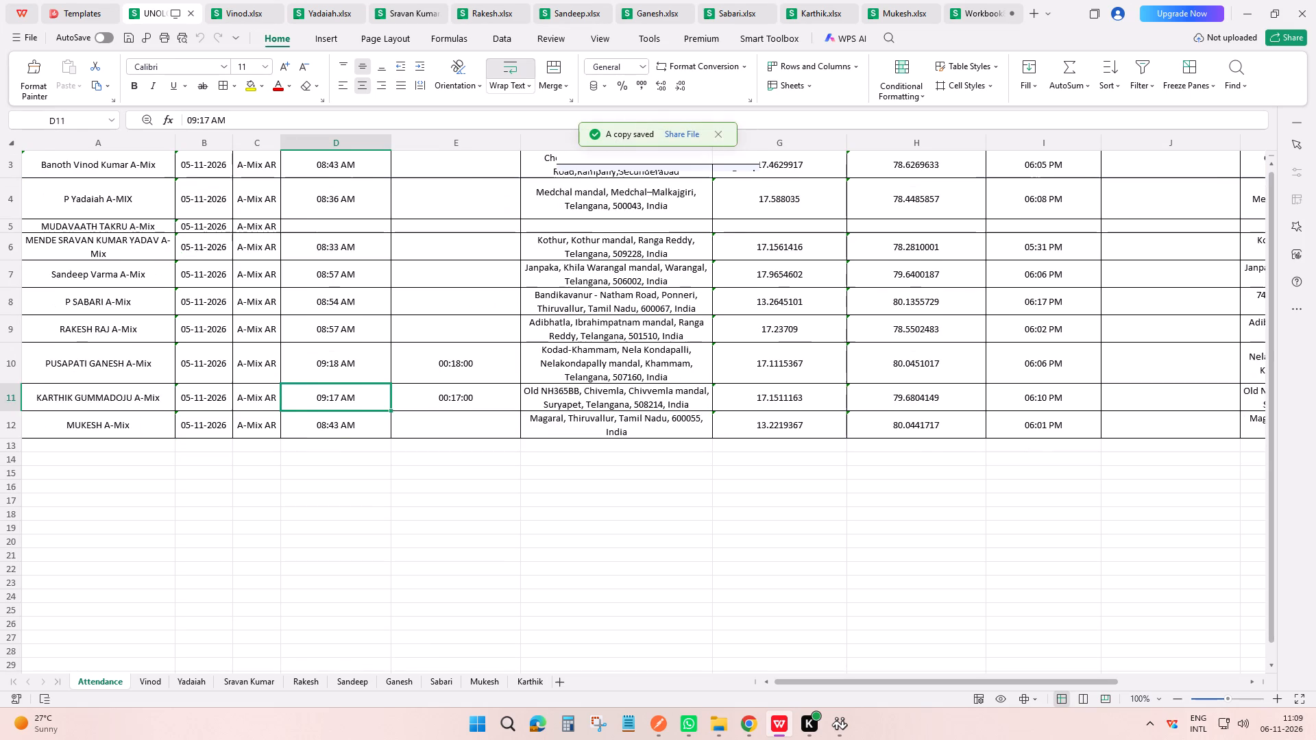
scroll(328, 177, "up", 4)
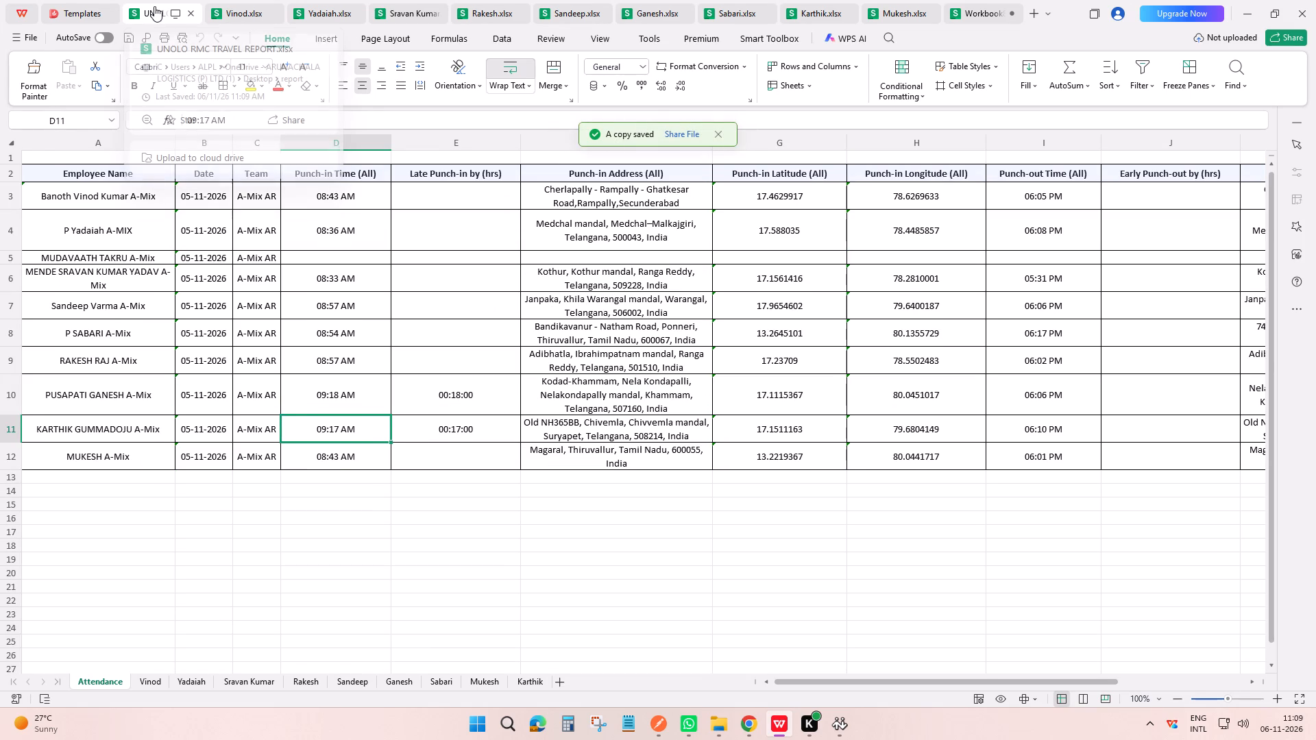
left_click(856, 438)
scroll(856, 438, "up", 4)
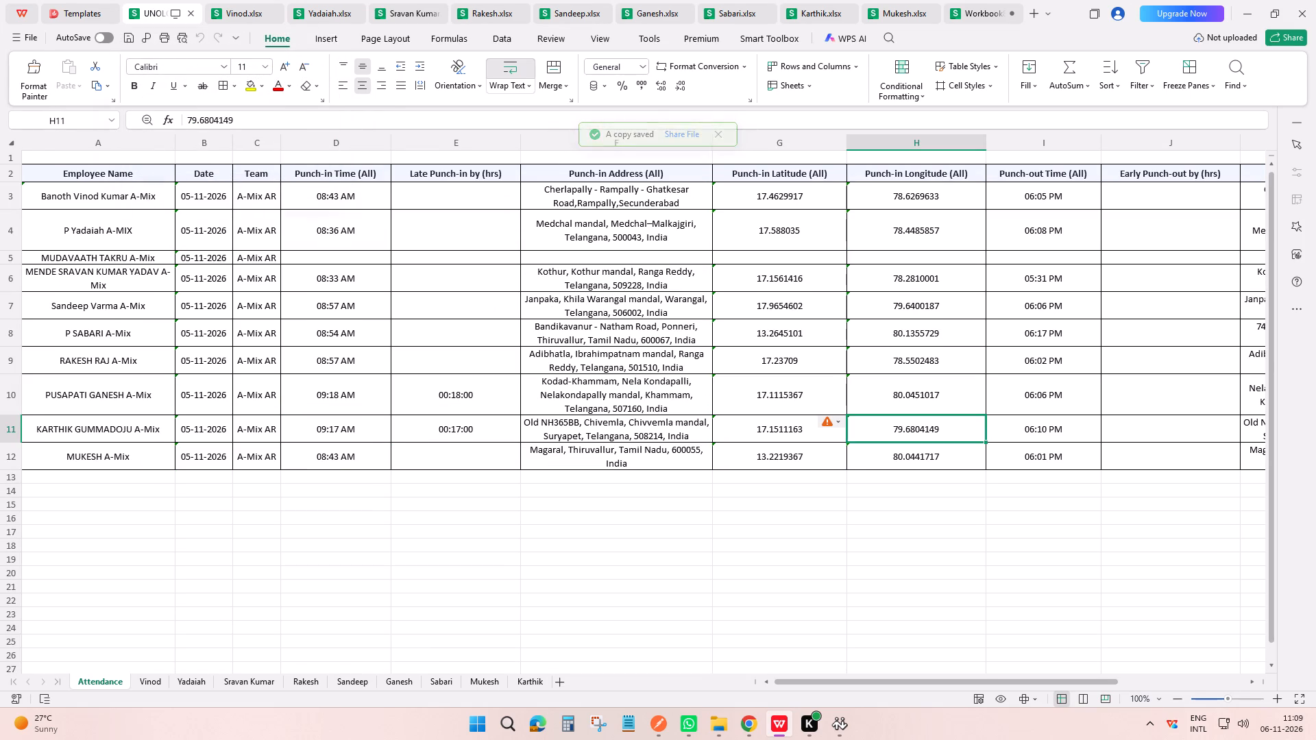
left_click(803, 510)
Switch to the Chrome browser.
left_click(754, 728)
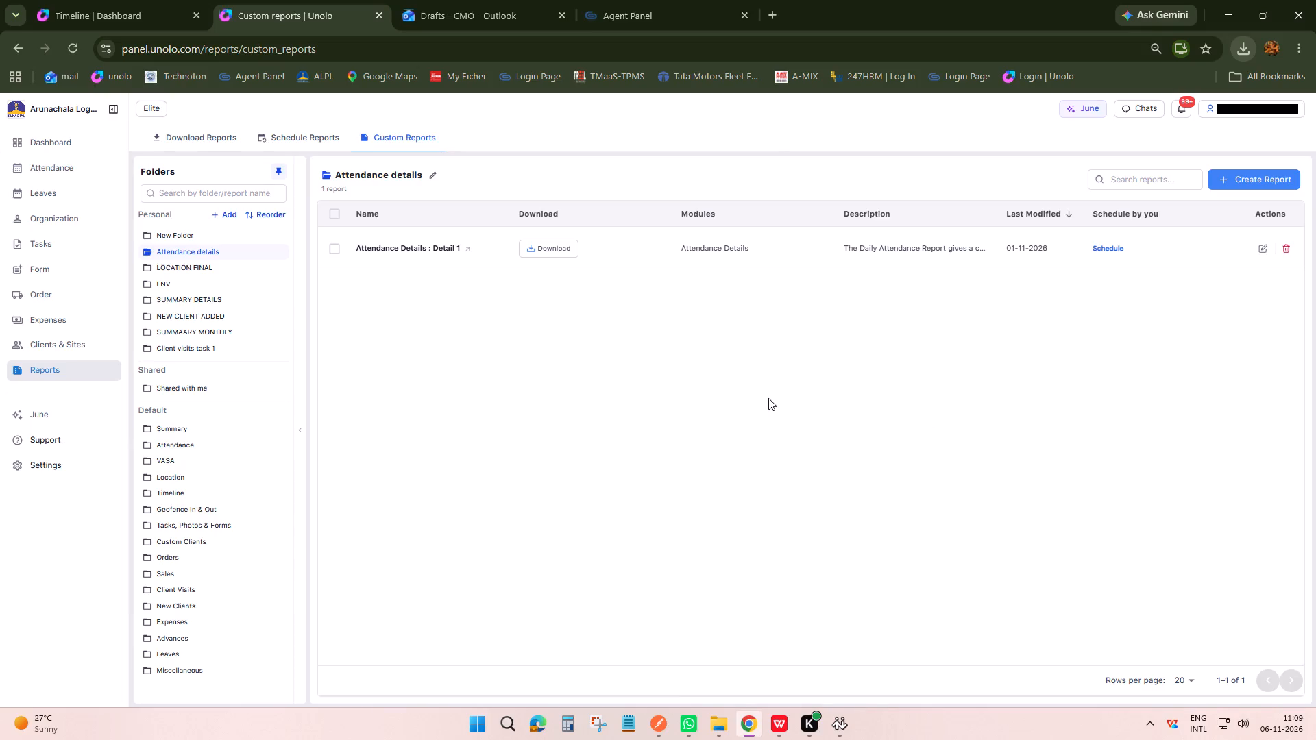
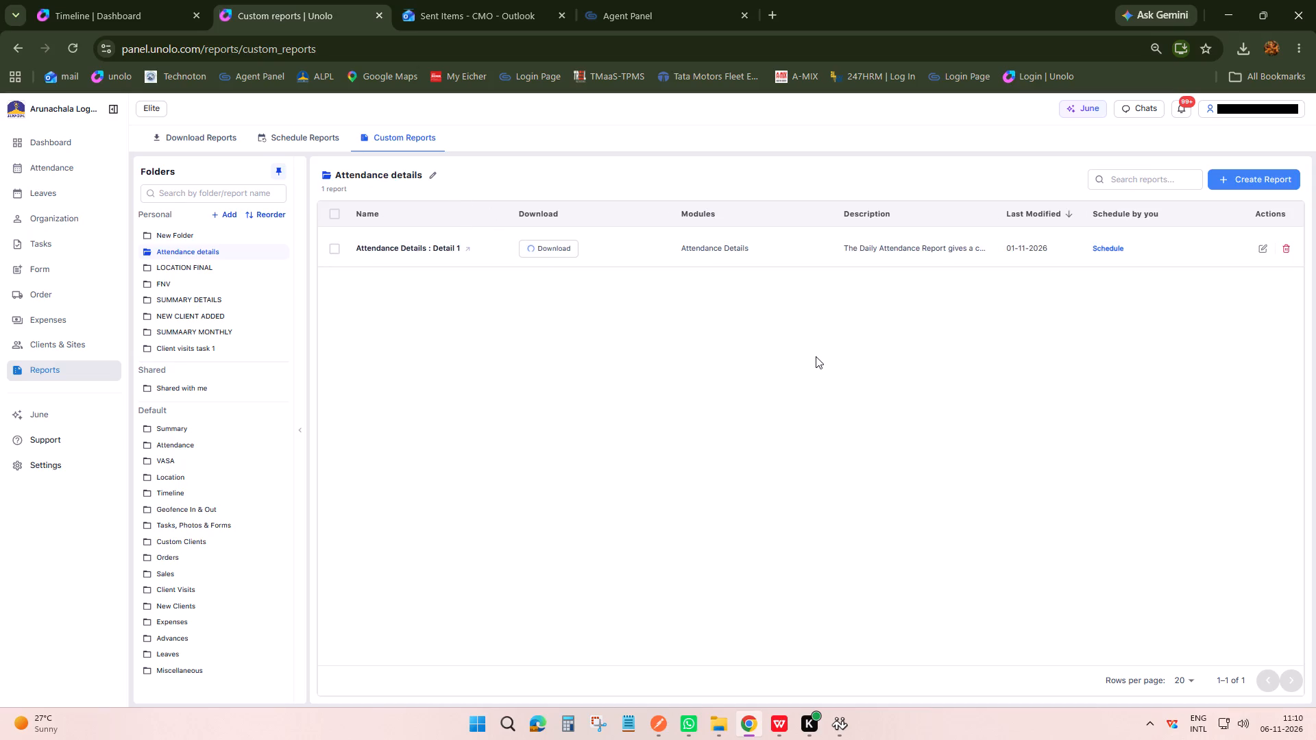
Generate the Attendance Details : Detail 1 Excel report for yesterday with the Sales Ap-Rylsm team instead of A-Mix AR.
left_click(828, 367)
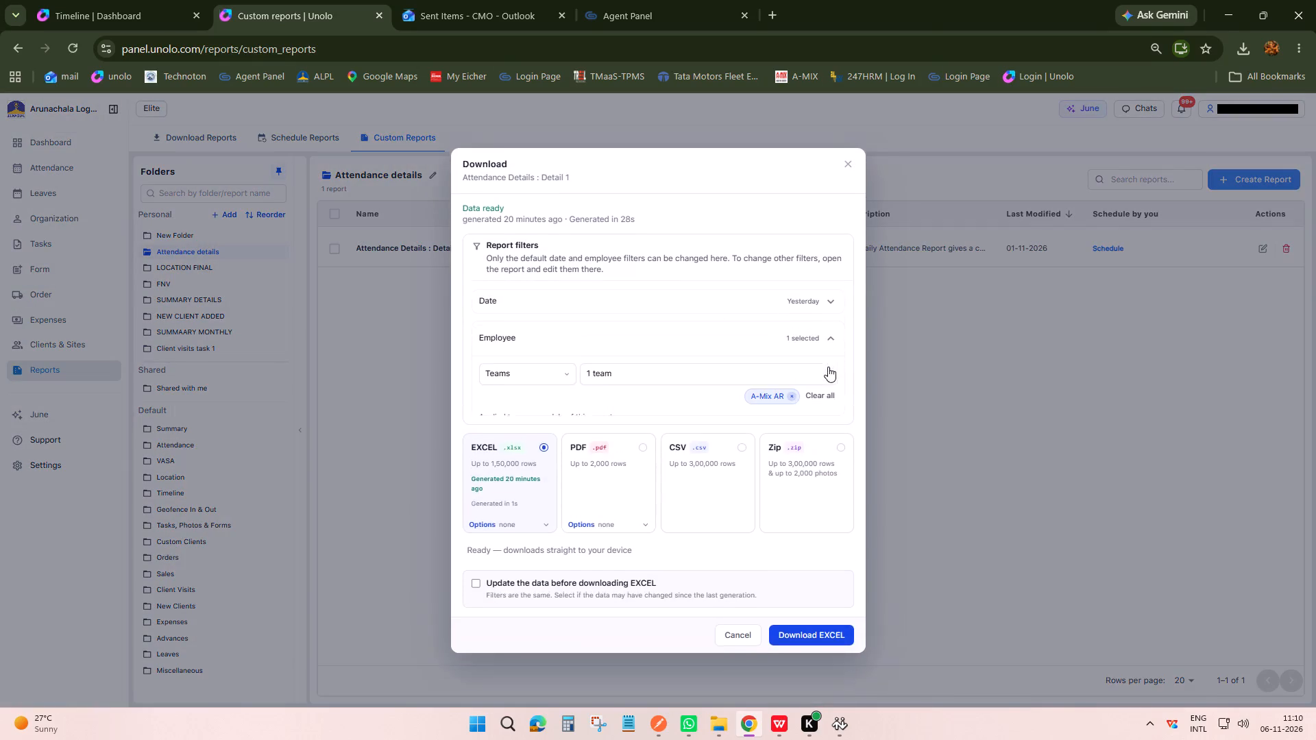
left_click(828, 384)
left_click(820, 392)
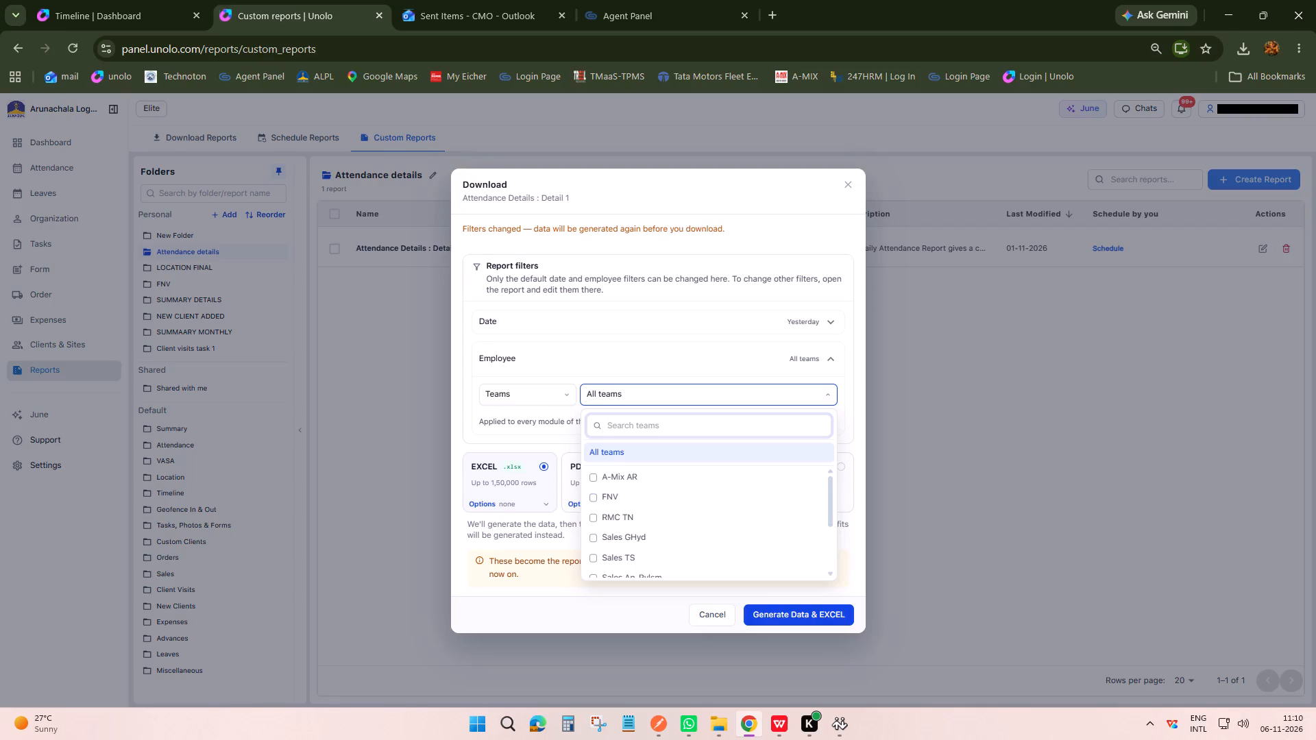
scroll(655, 504, "down", 2)
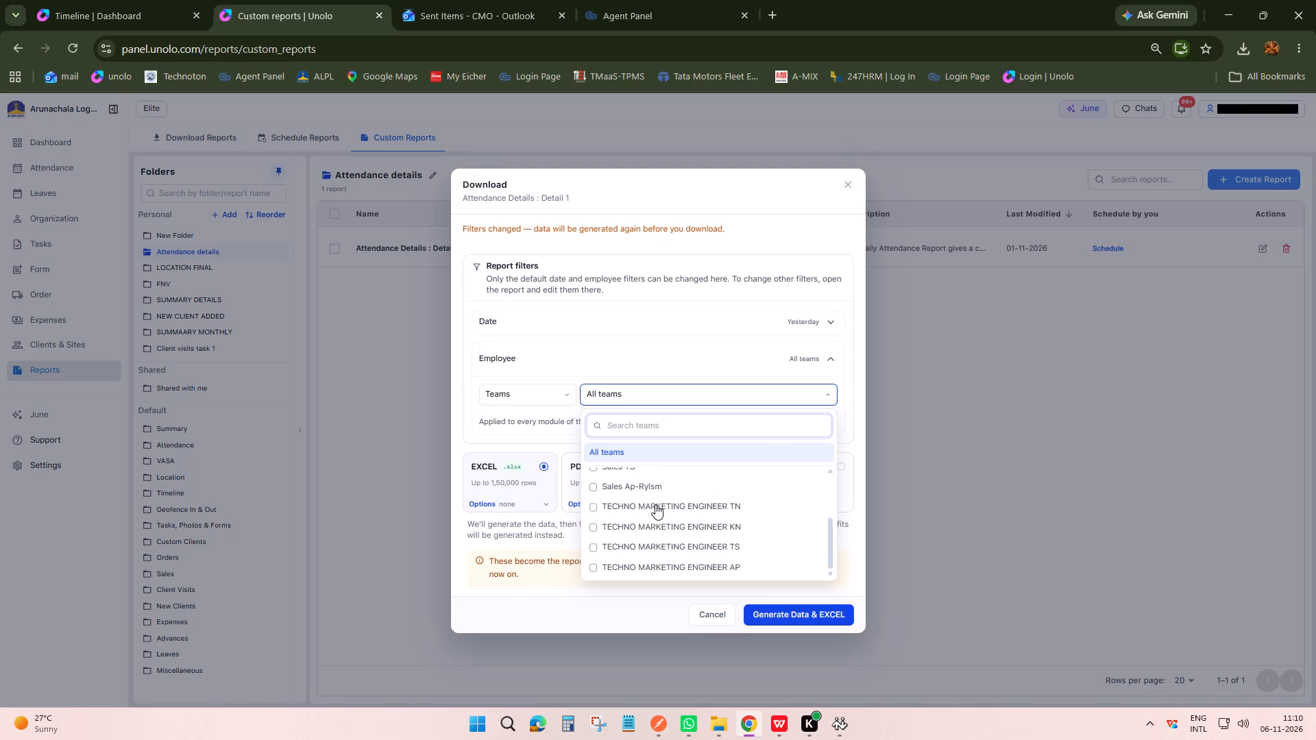
left_click(640, 486)
left_click(802, 628)
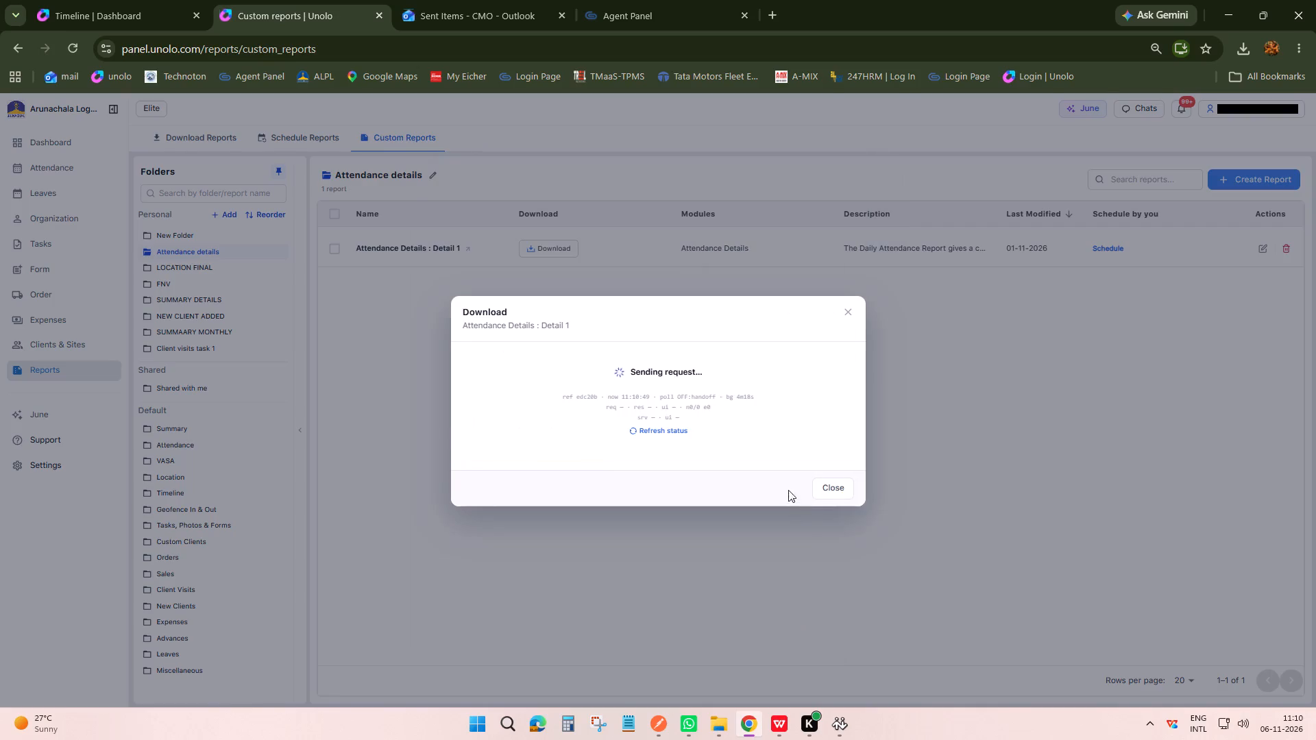
left_click(829, 498)
Generate the Location Details 1 Excel report from the LOCATION FINAL folder, filtered to the Sales Ap-Rylsm team only.
left_click(189, 264)
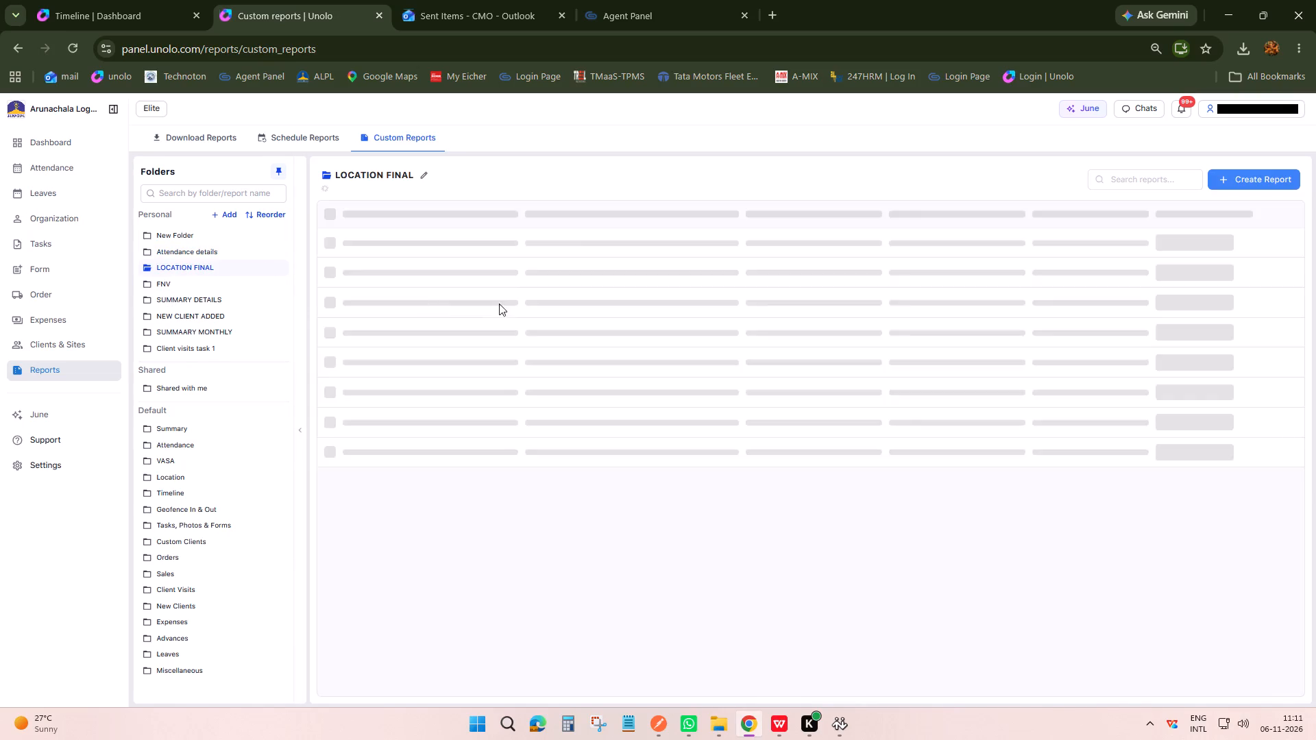
left_click(544, 251)
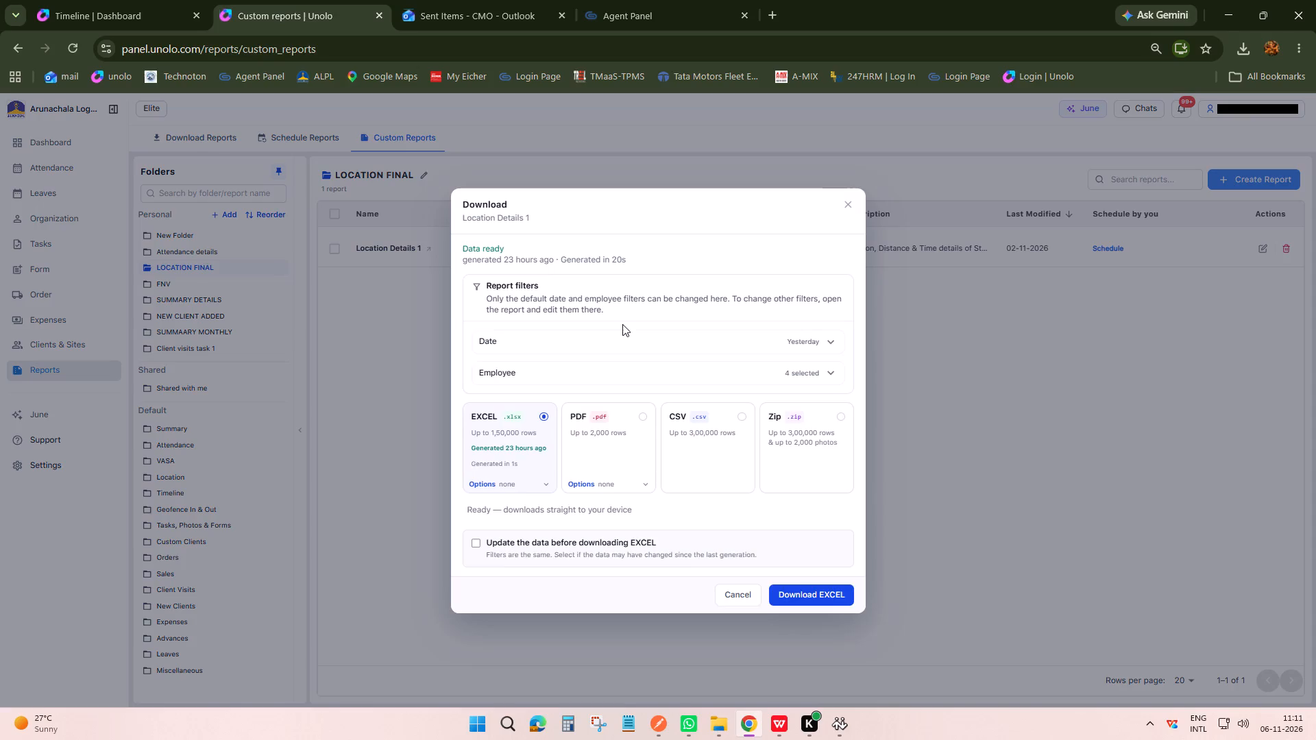
left_click(825, 376)
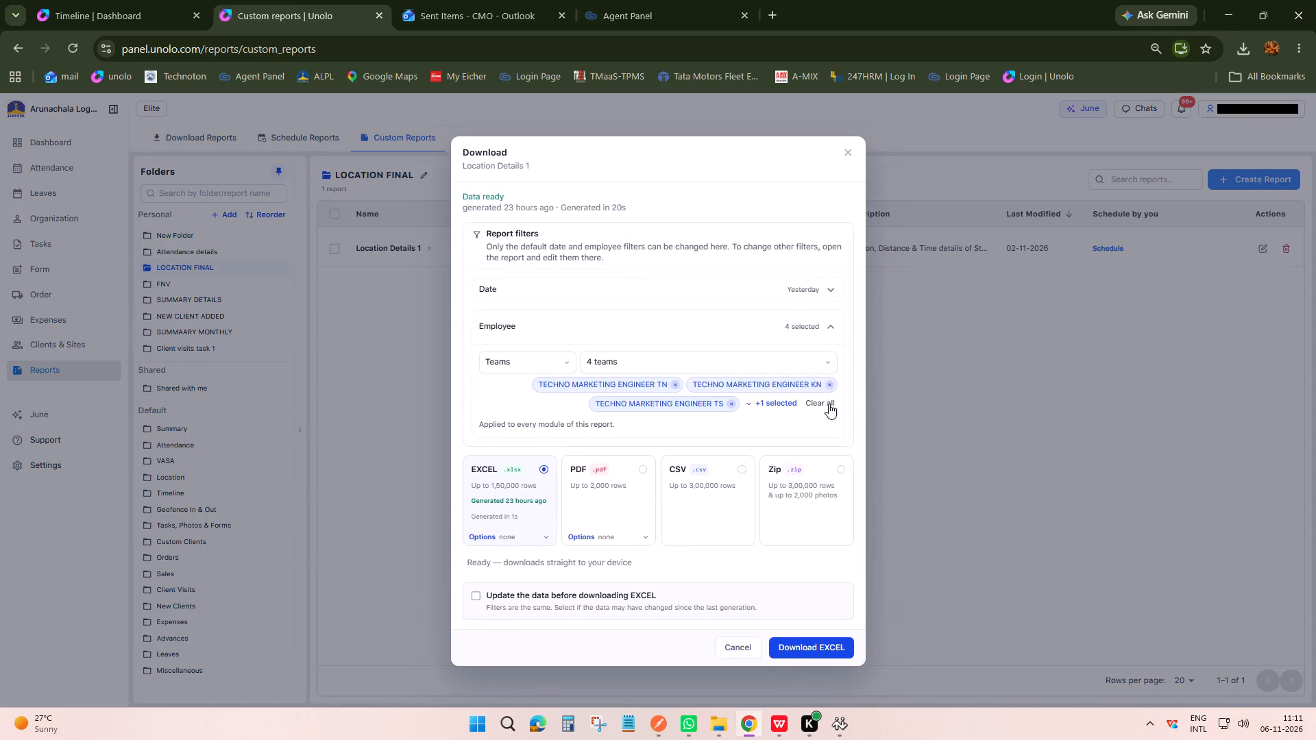
left_click(829, 404)
left_click(825, 399)
scroll(737, 452, "up", 1)
scroll(716, 471, "down", 3)
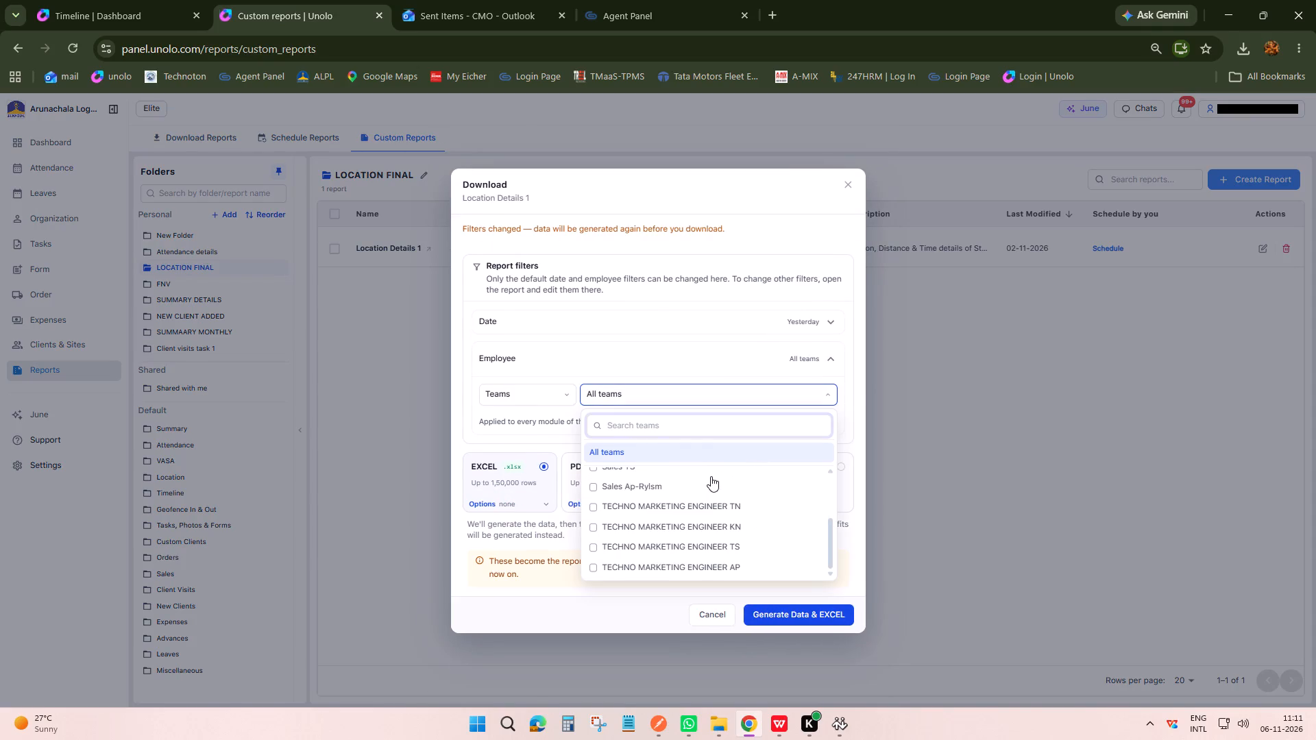
left_click(635, 491)
left_click(809, 624)
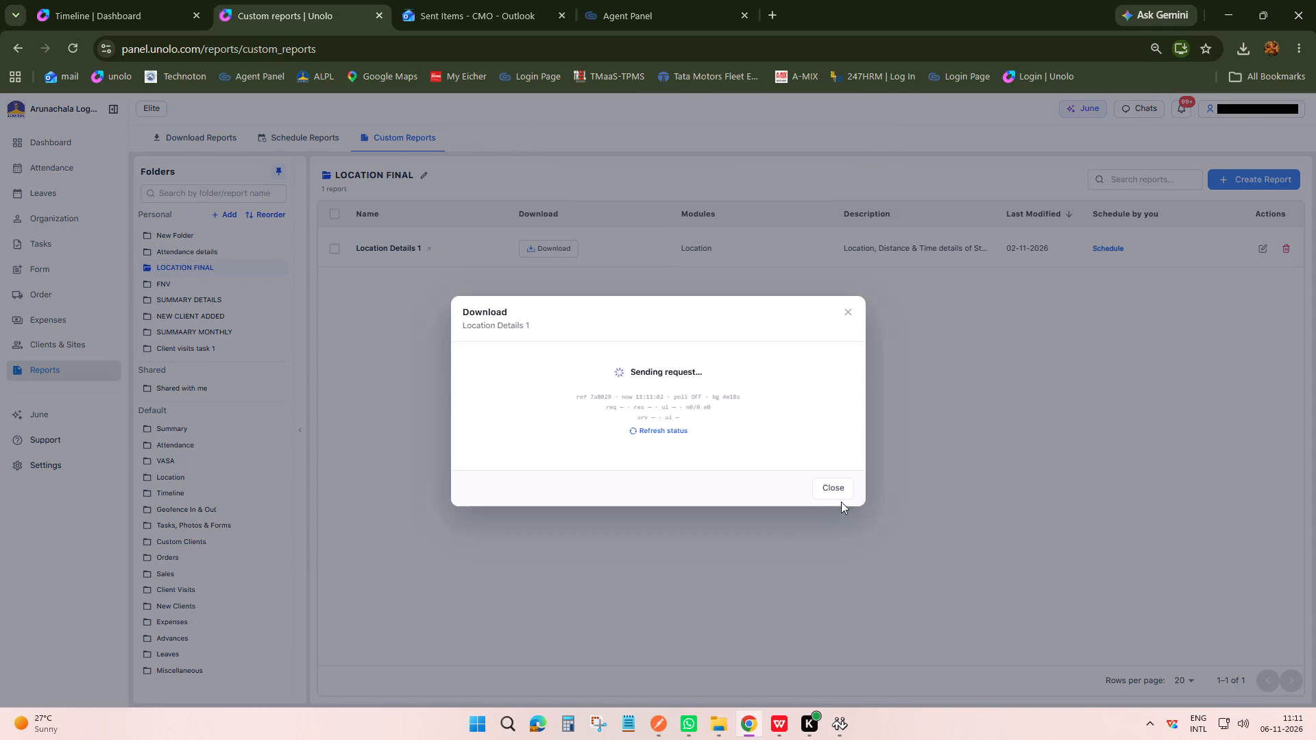
left_click(841, 508)
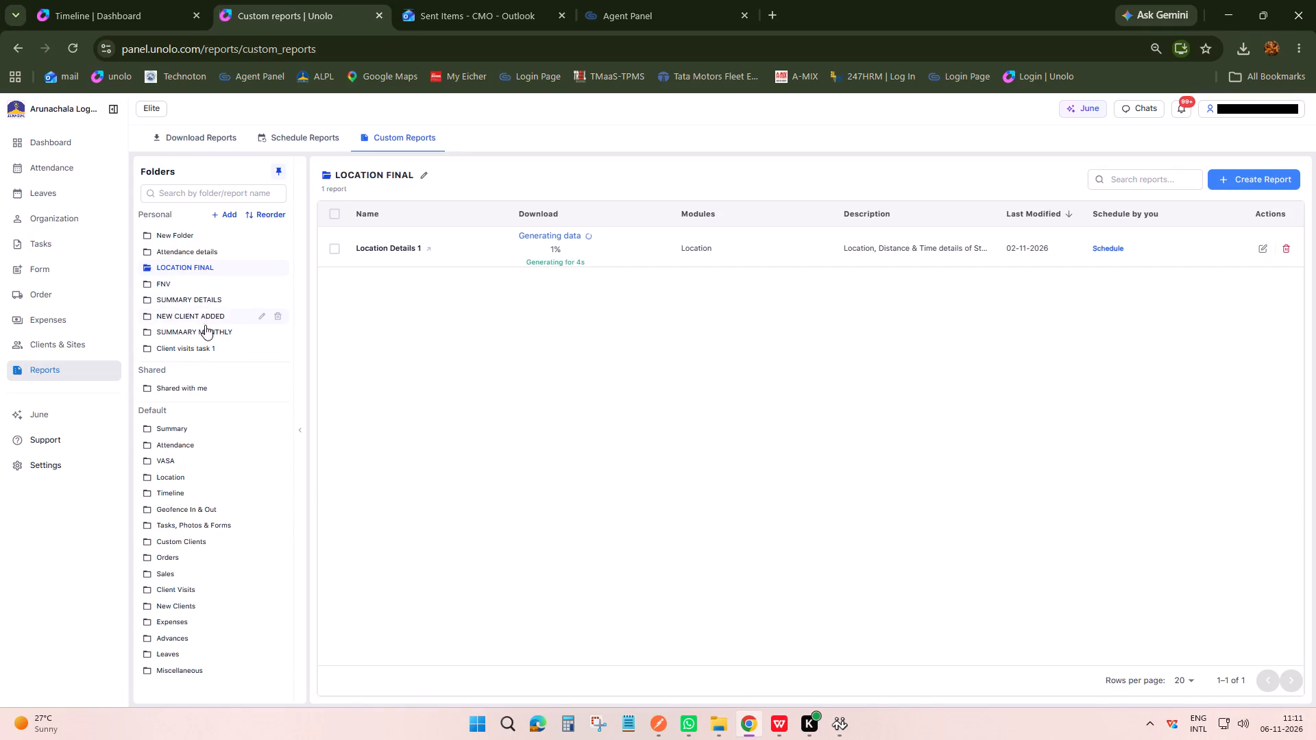
Generate the New Client Added - Report 1 Excel report filtered to the Sales Ap-Rylsm team only.
left_click(208, 313)
left_click(572, 251)
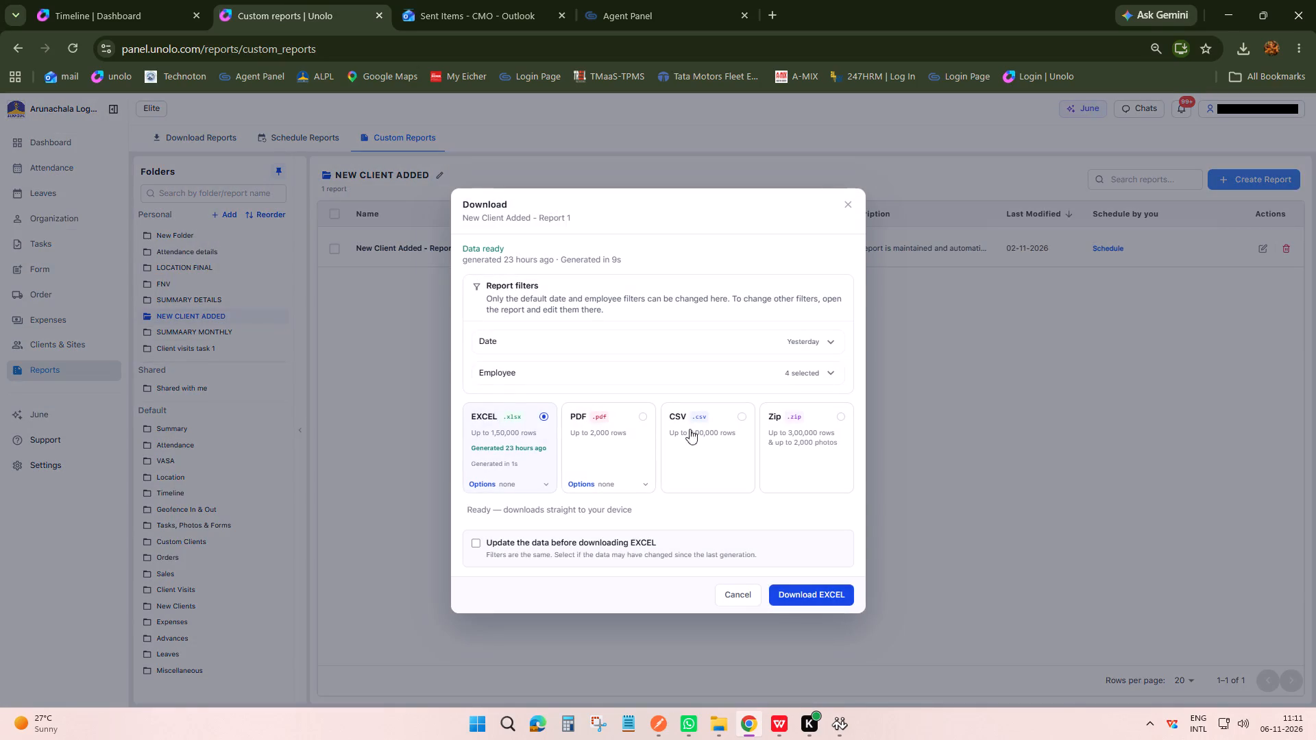
left_click(820, 375)
left_click(825, 405)
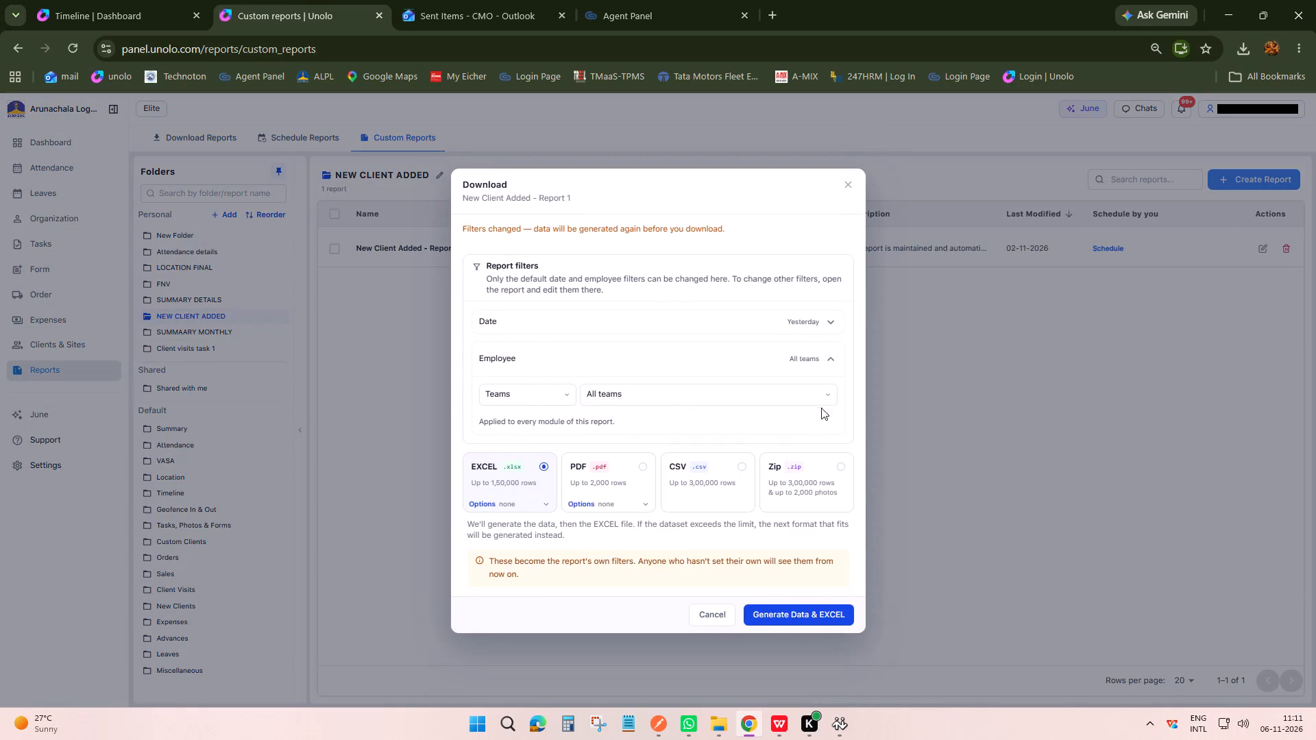
left_click(823, 401)
scroll(771, 460, "down", 3)
scroll(688, 504, "down", 2)
left_click(648, 489)
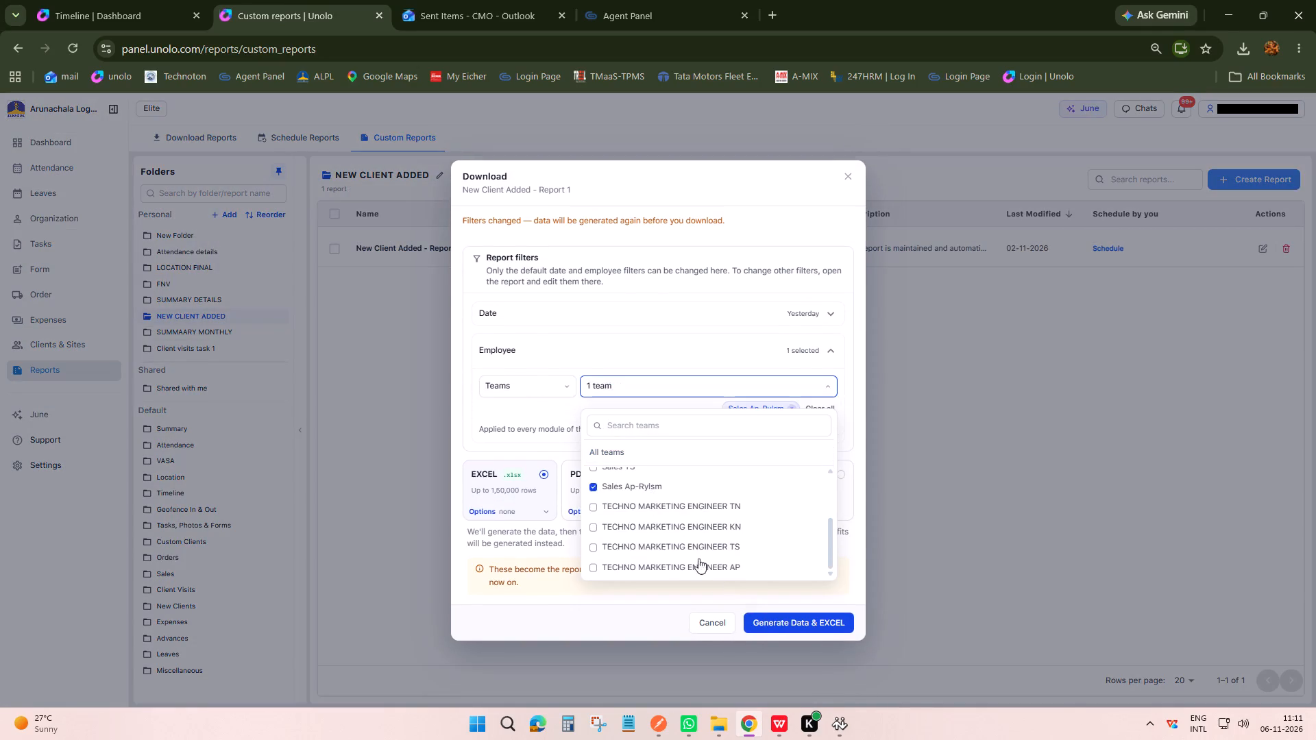
left_click(790, 624)
left_click(835, 506)
left_click(927, 476)
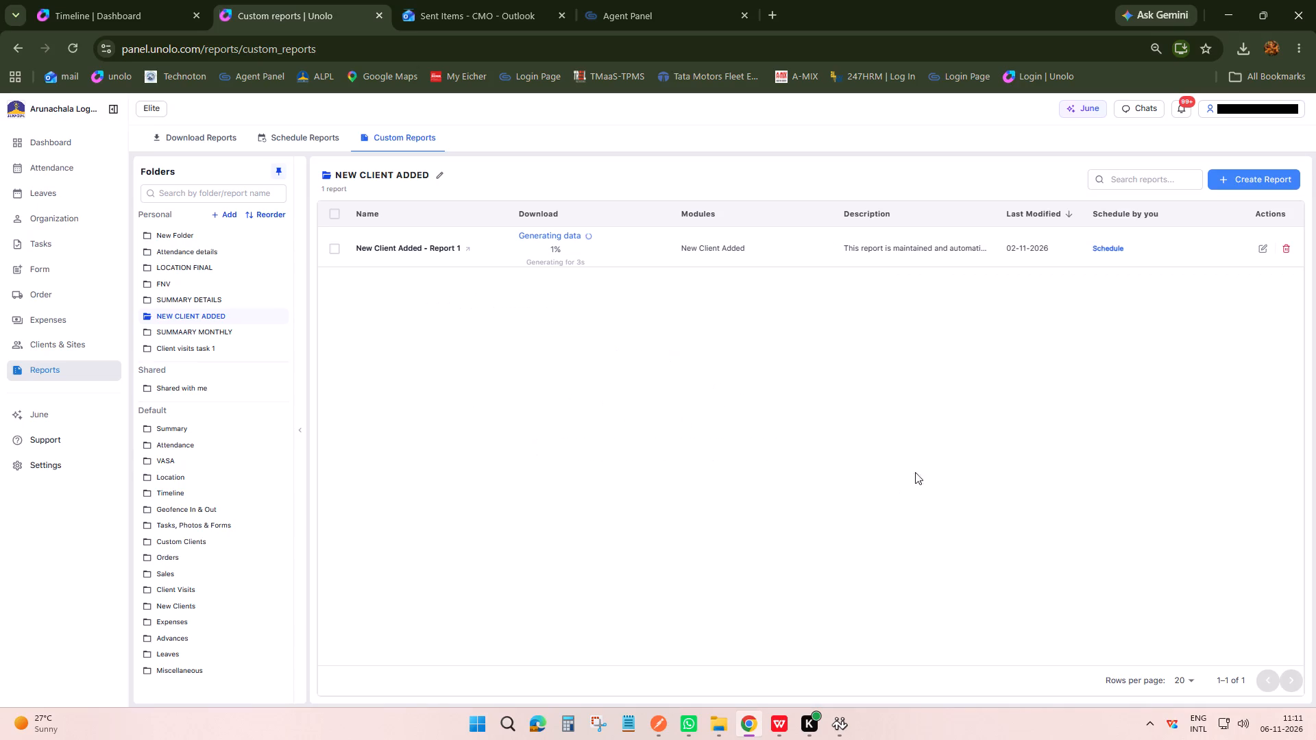
Generate the Client visits task - Report 1 Excel report filtered to the Sales Ap-Rylsm team only.
left_click(184, 354)
left_click(550, 244)
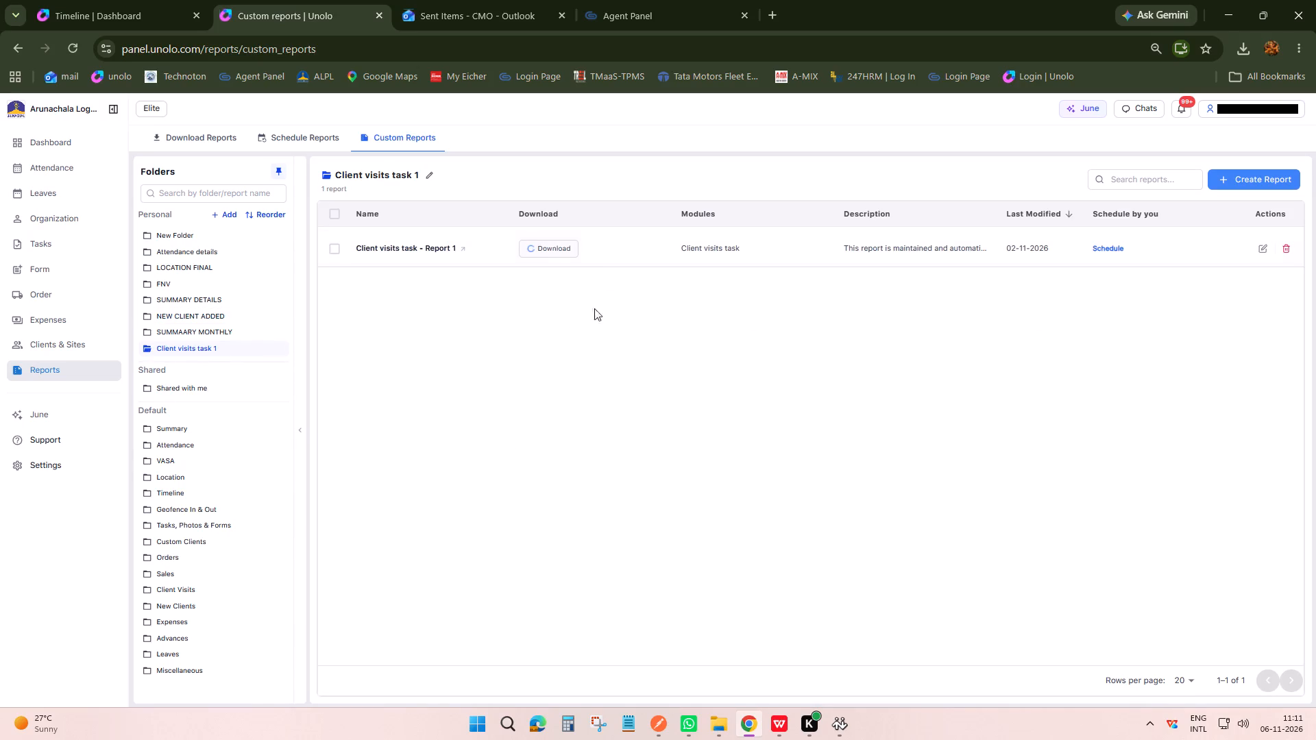
left_click(822, 374)
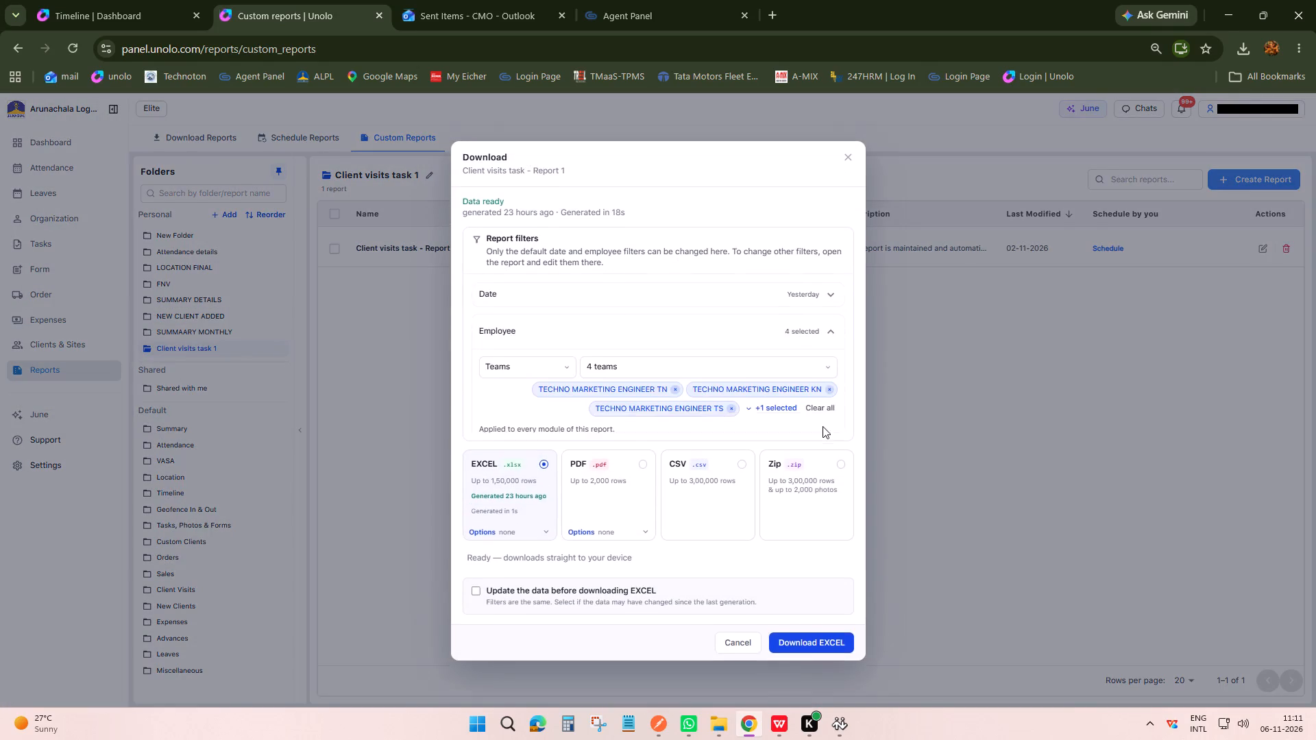
left_click(829, 406)
left_click(822, 402)
scroll(762, 468, "down", 3)
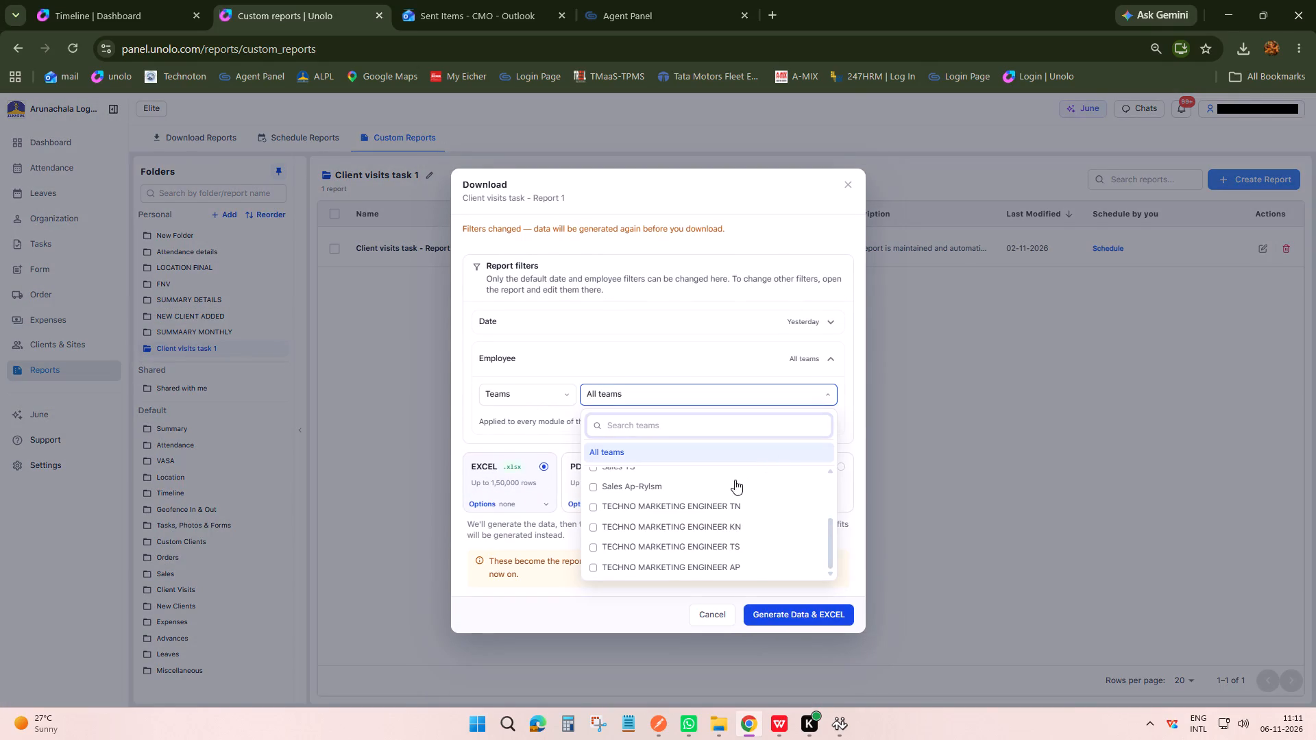
left_click(674, 484)
left_click(802, 628)
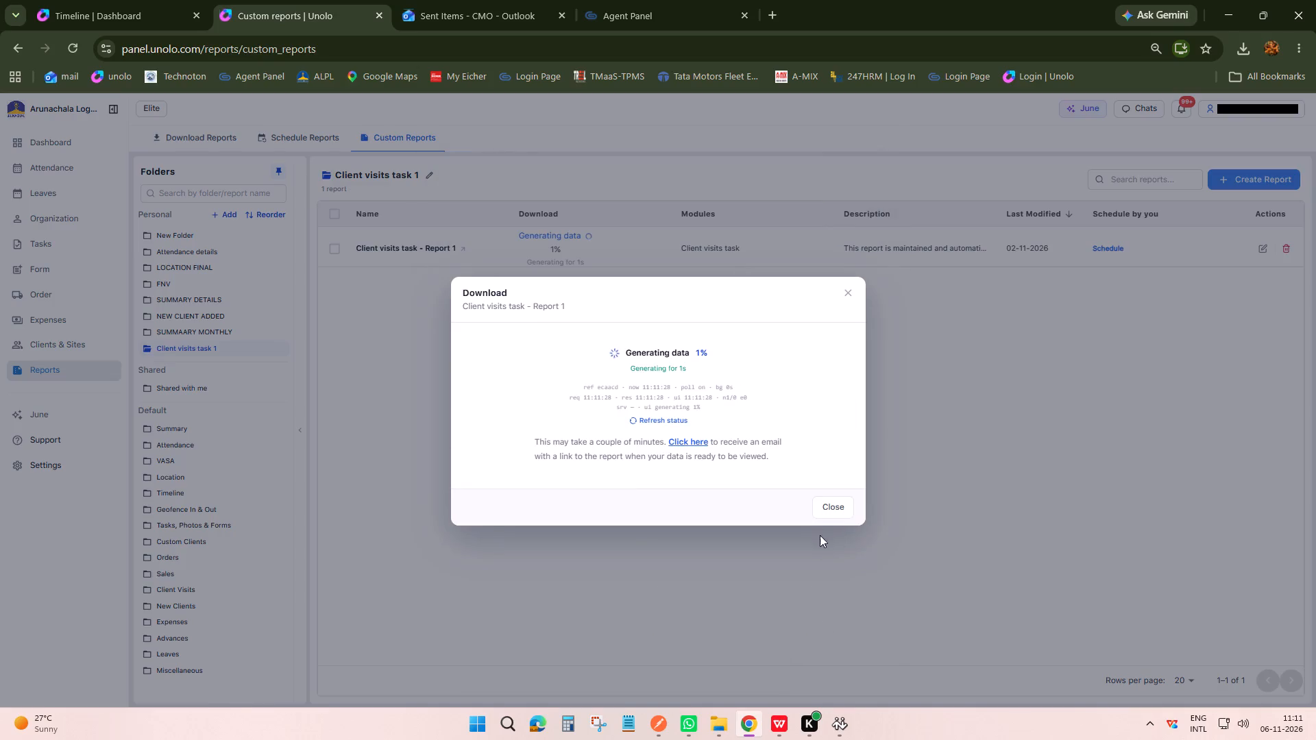
left_click(839, 506)
left_click(967, 514)
Download the generated Attendance Details : Detail 1 report as Excel and open the downloaded file.
left_click(198, 249)
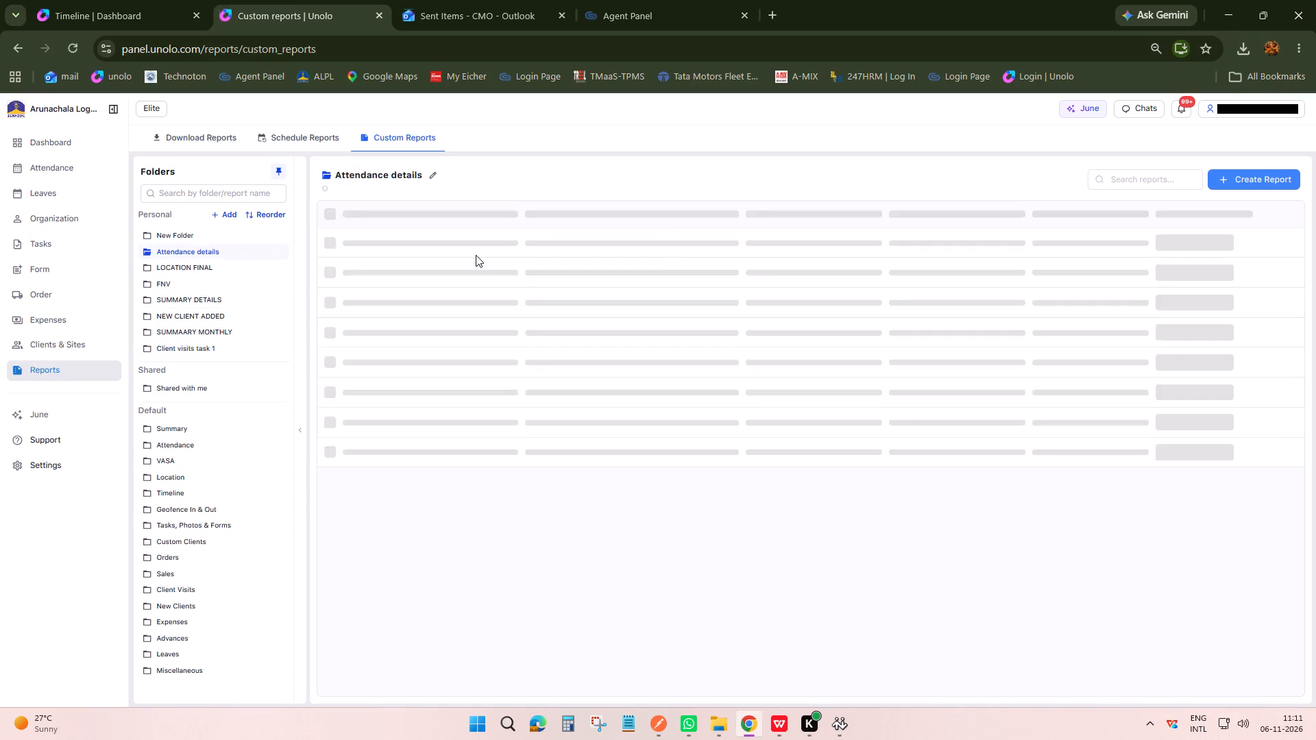
left_click(570, 247)
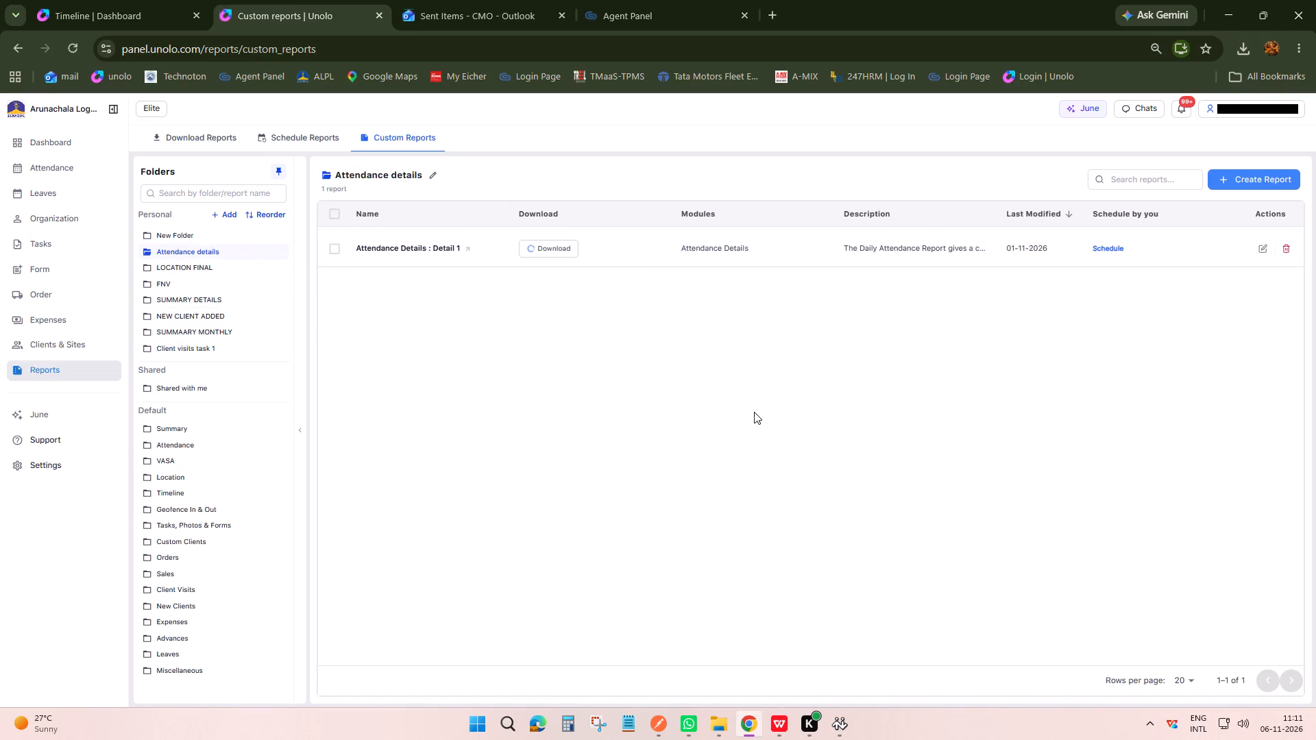
left_click(814, 590)
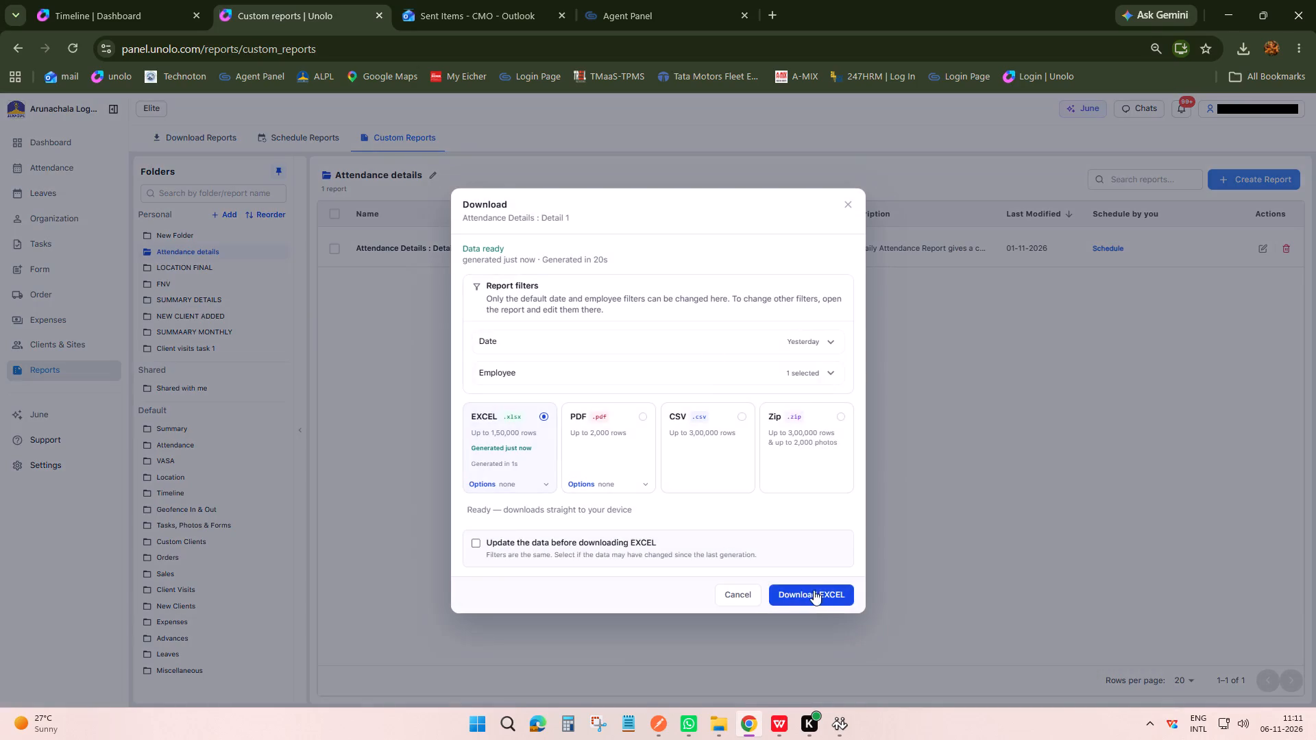
left_click(835, 481)
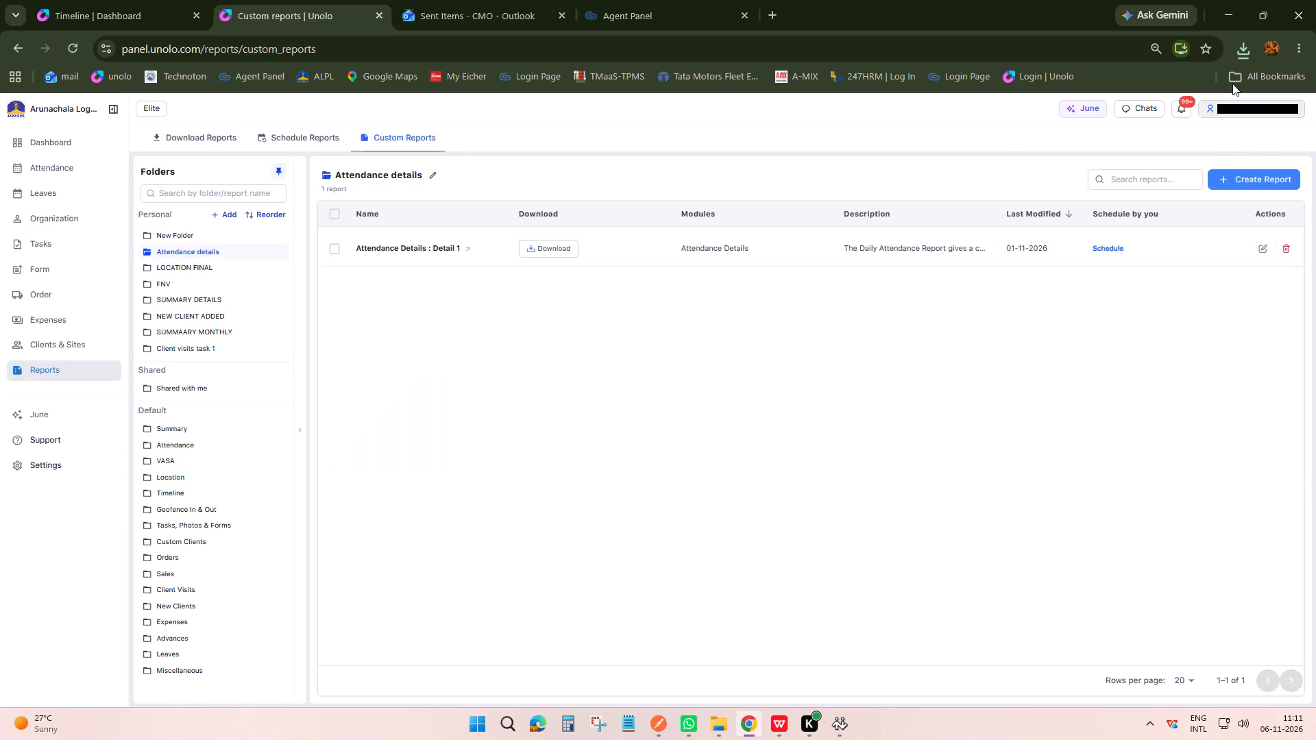
left_click(1250, 49)
left_click(1138, 119)
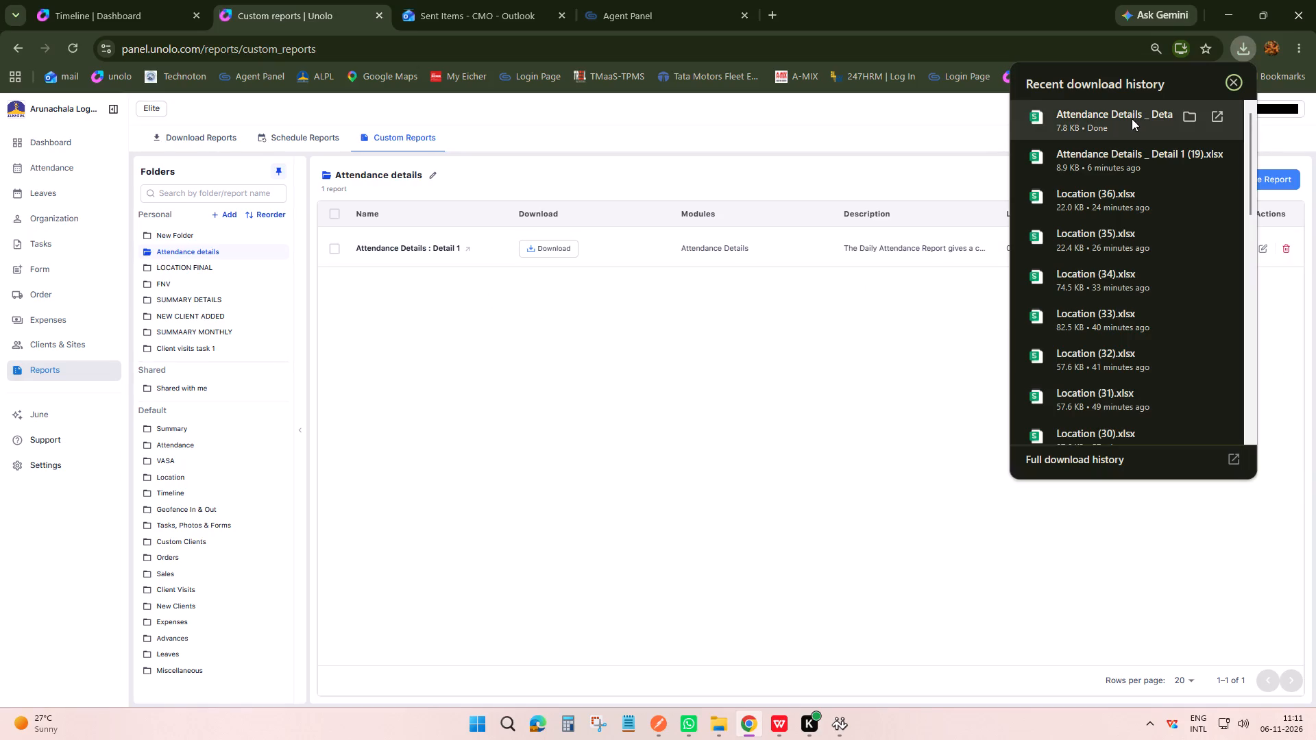
left_click(1132, 119)
Delete the Designation, Internal Employee ID and Active Employee? columns from the Sales Ap-Rylsm attendance sheet.
scroll(706, 370, "up", 4)
left_click(619, 345)
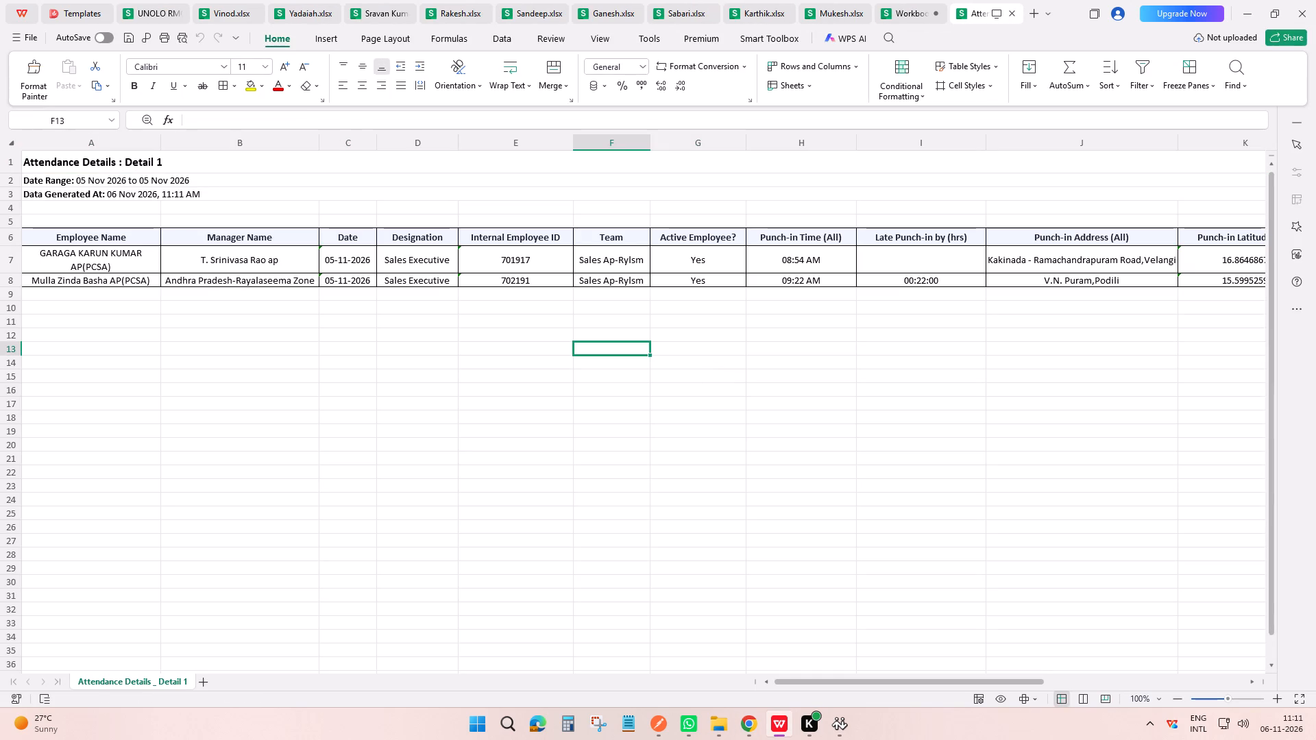
left_click(416, 144)
key("ctrl+minus")
key("ctrl+minus")
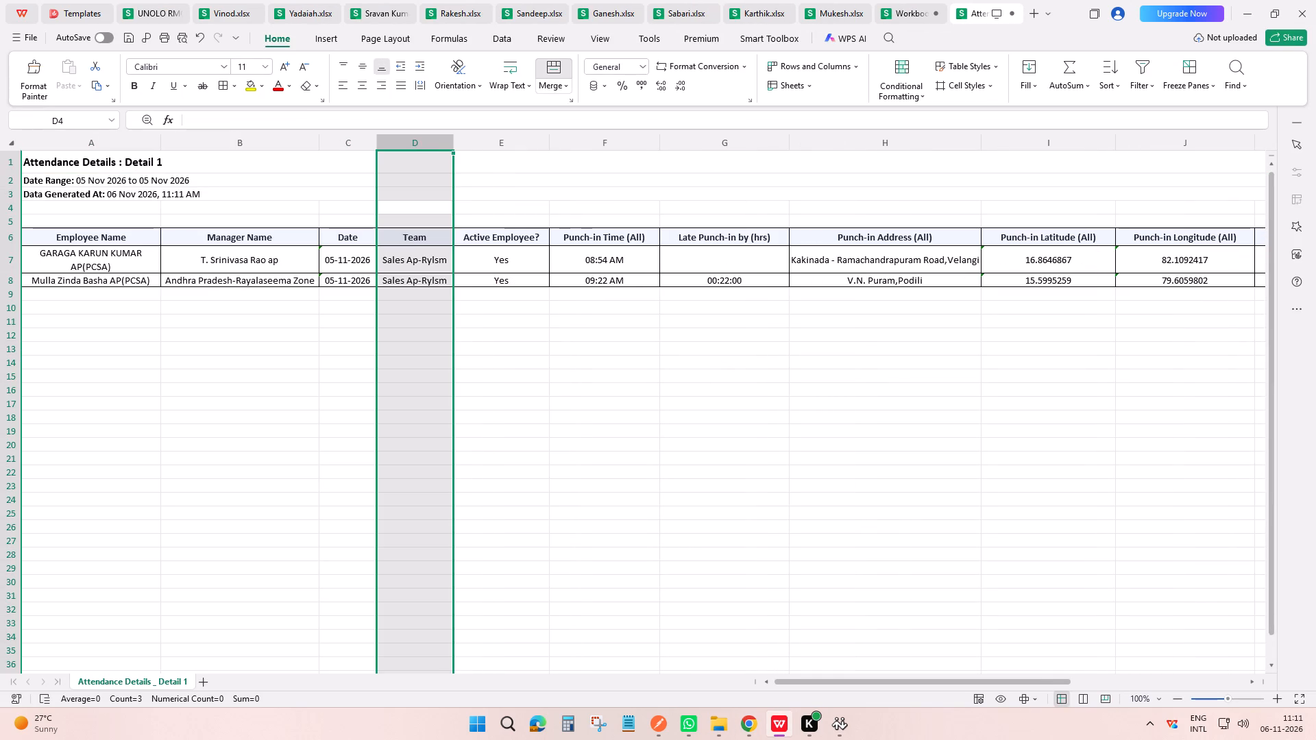
left_click(483, 137)
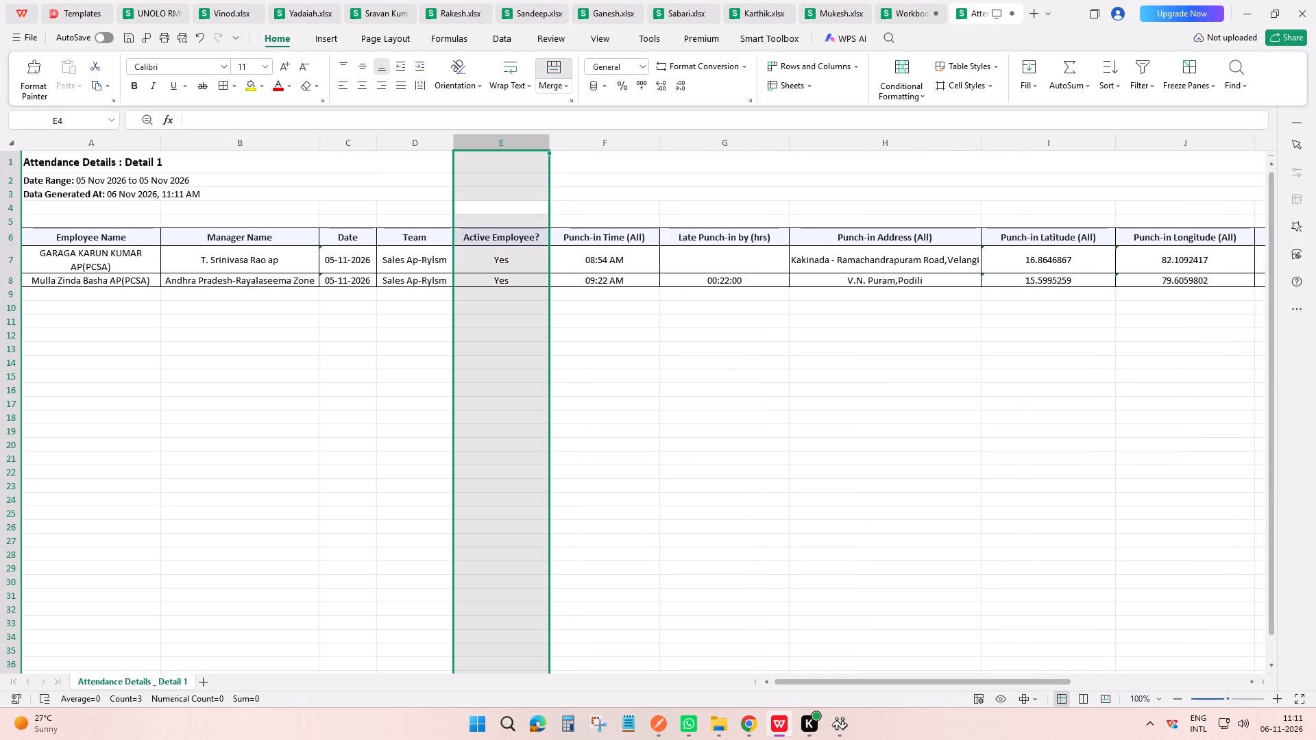
key("ctrl+minus")
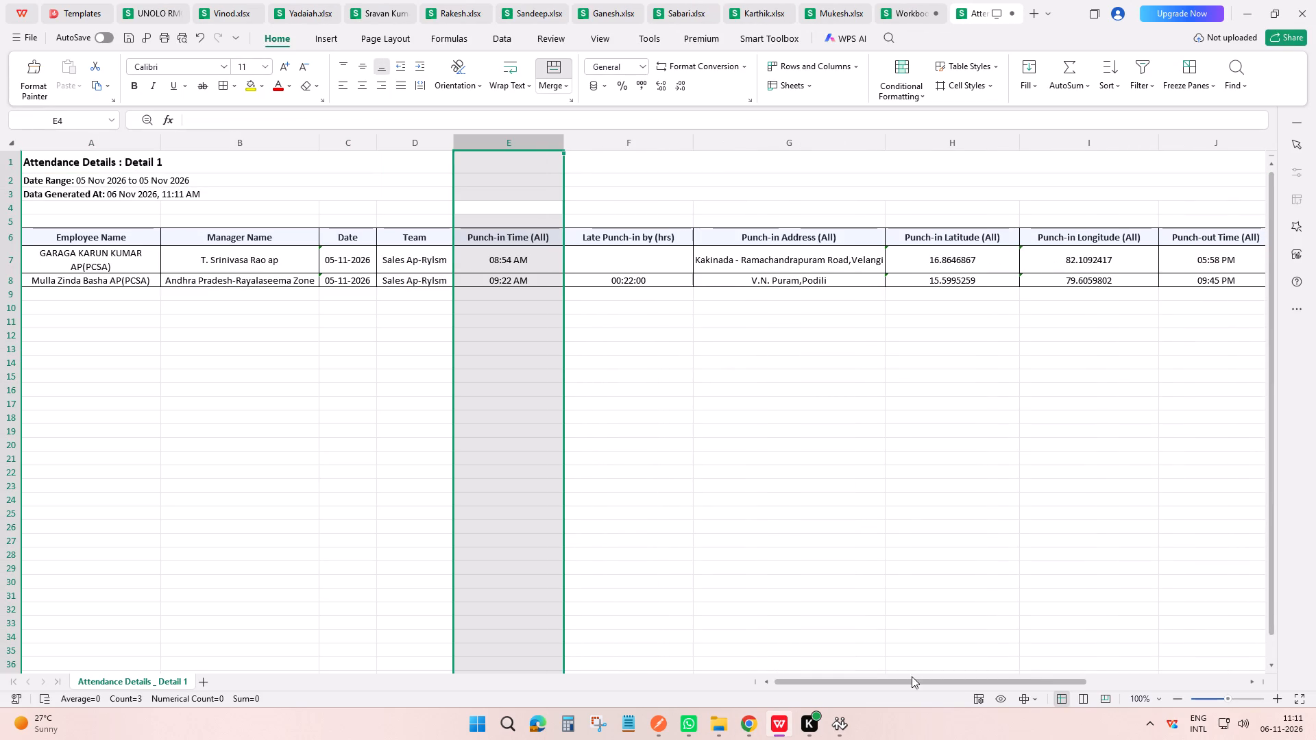
Close the A-Mix attendance workbook, the individual employee workbooks and the Workbook8 travel summary, leaving the new attendance report open.
left_click(153, 5)
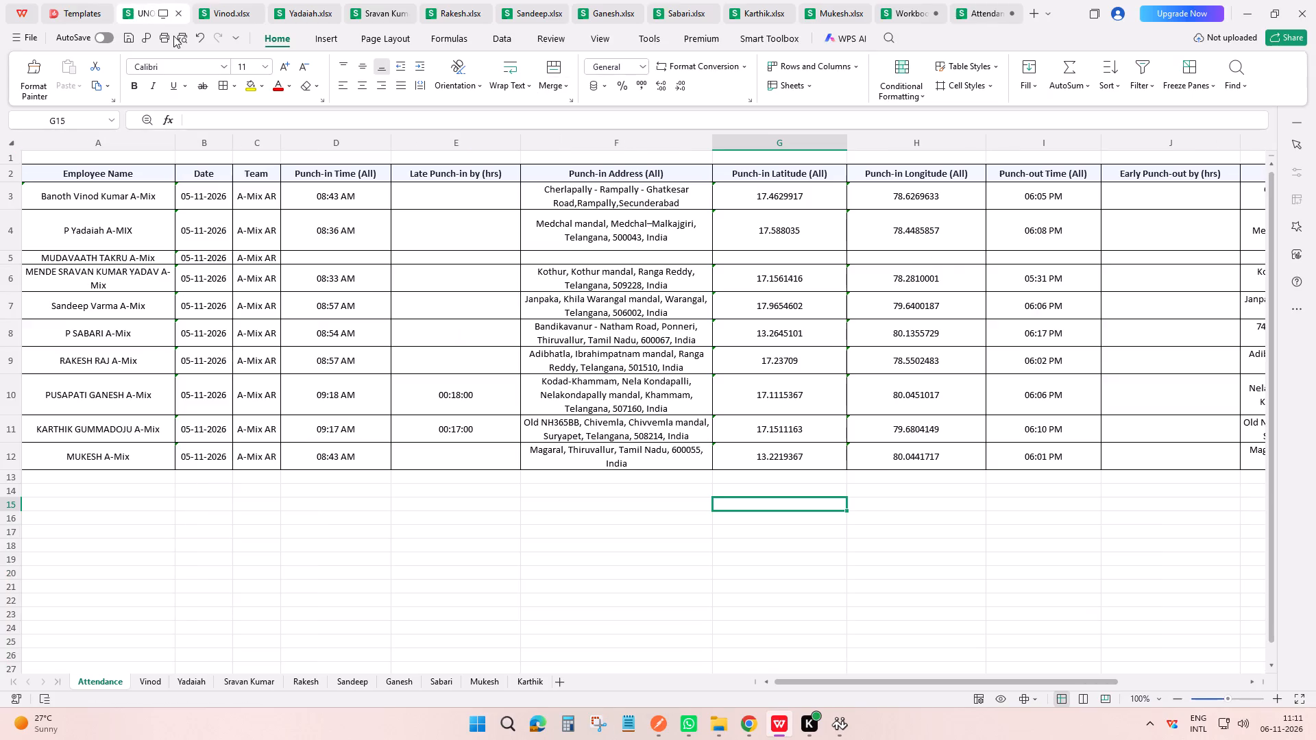
key("ctrl+w")
key("ctrl+w")
key("ctrl+w")
key("ctrl+w")
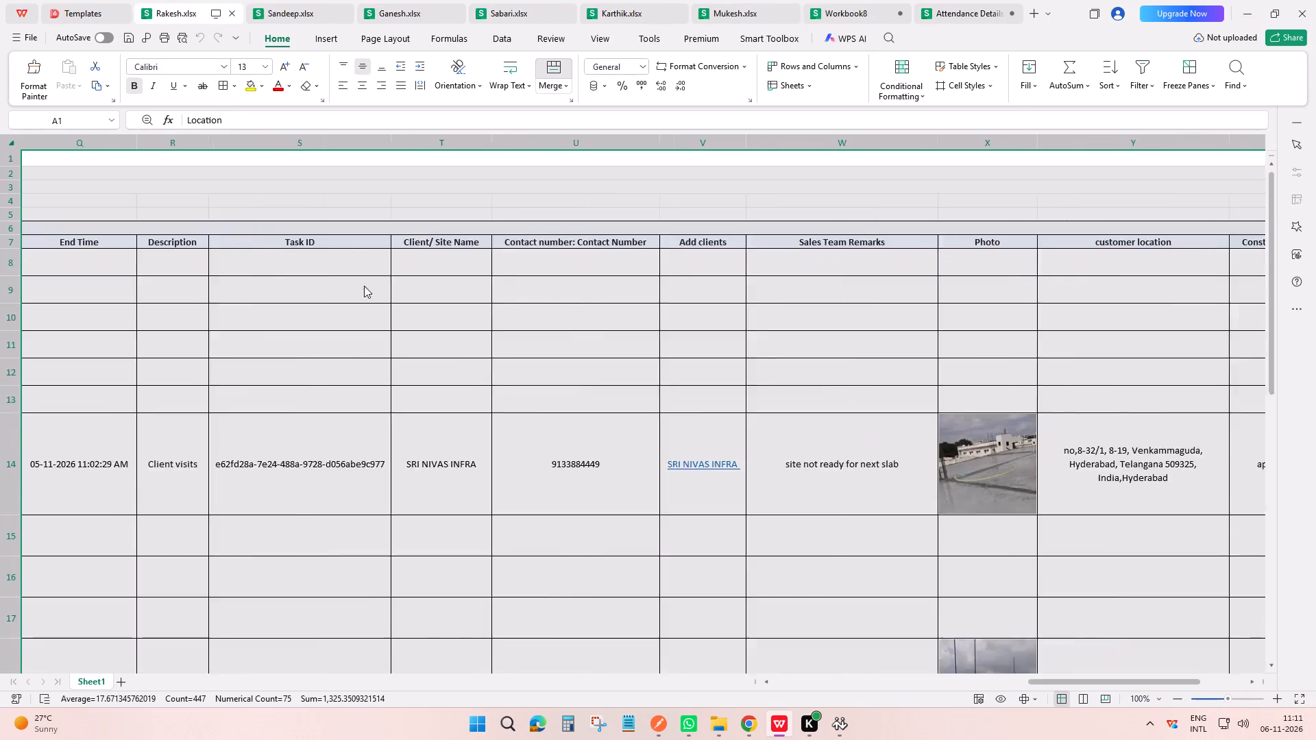
key("ctrl+w")
key("ctrl+w")
key("ctrl+w")
key("ctrl+w")
key("ctrl+w")
key("ctrl+w")
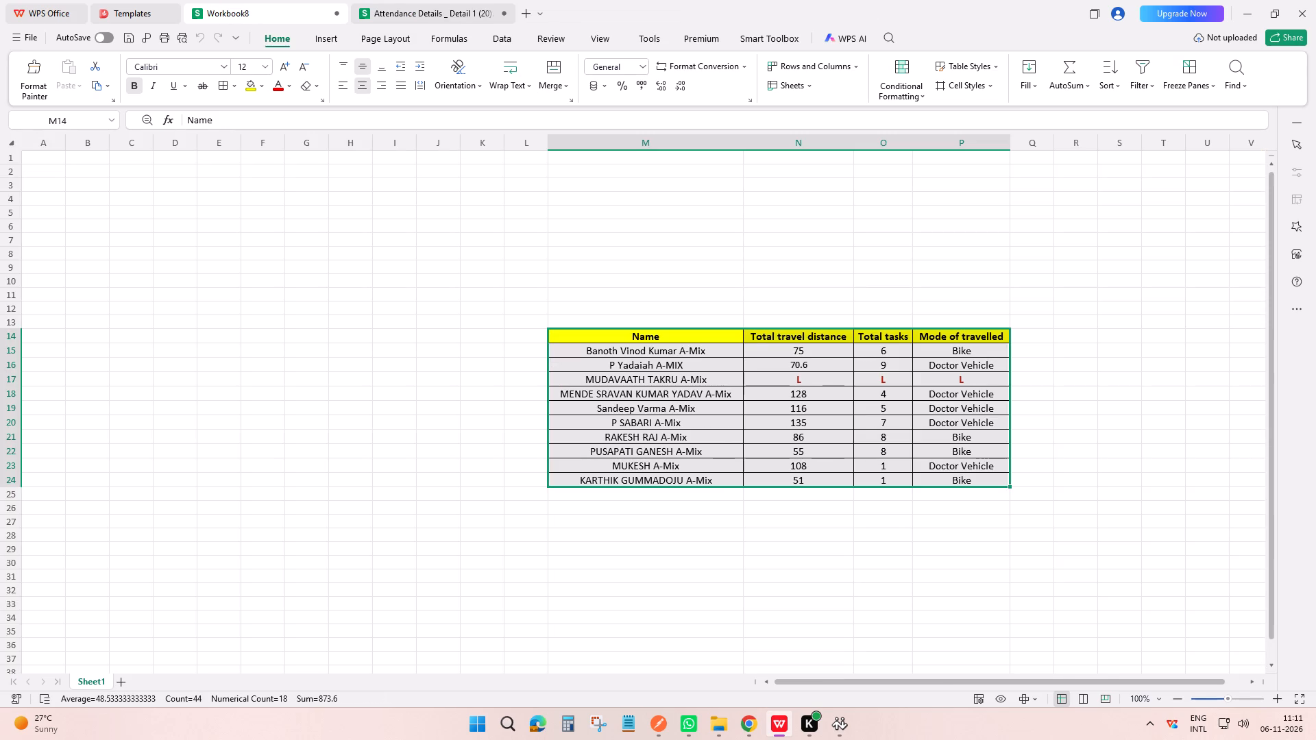
key("ctrl+w")
left_click(690, 371)
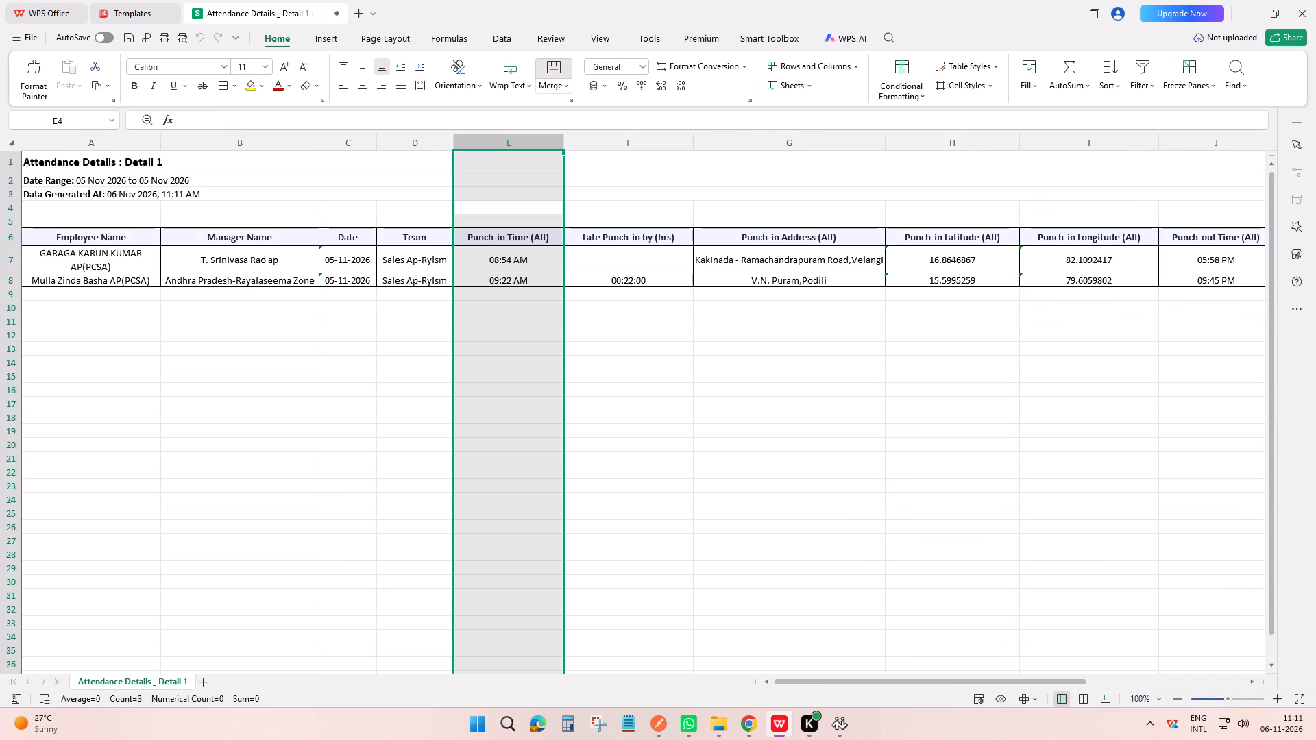
In the Unolo custom reports in Chrome, download the generated Location Details 1 report as Excel and open the downloaded file.
key("alt+Tab")
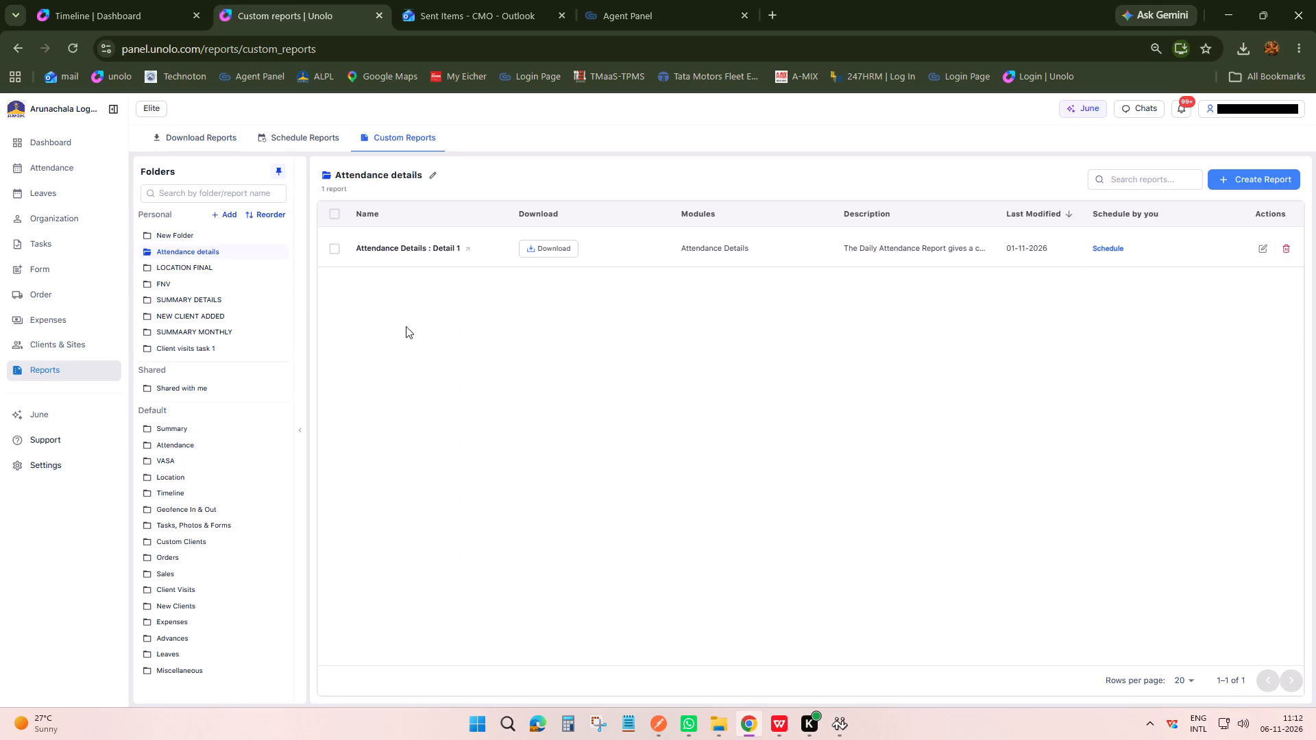
left_click(197, 260)
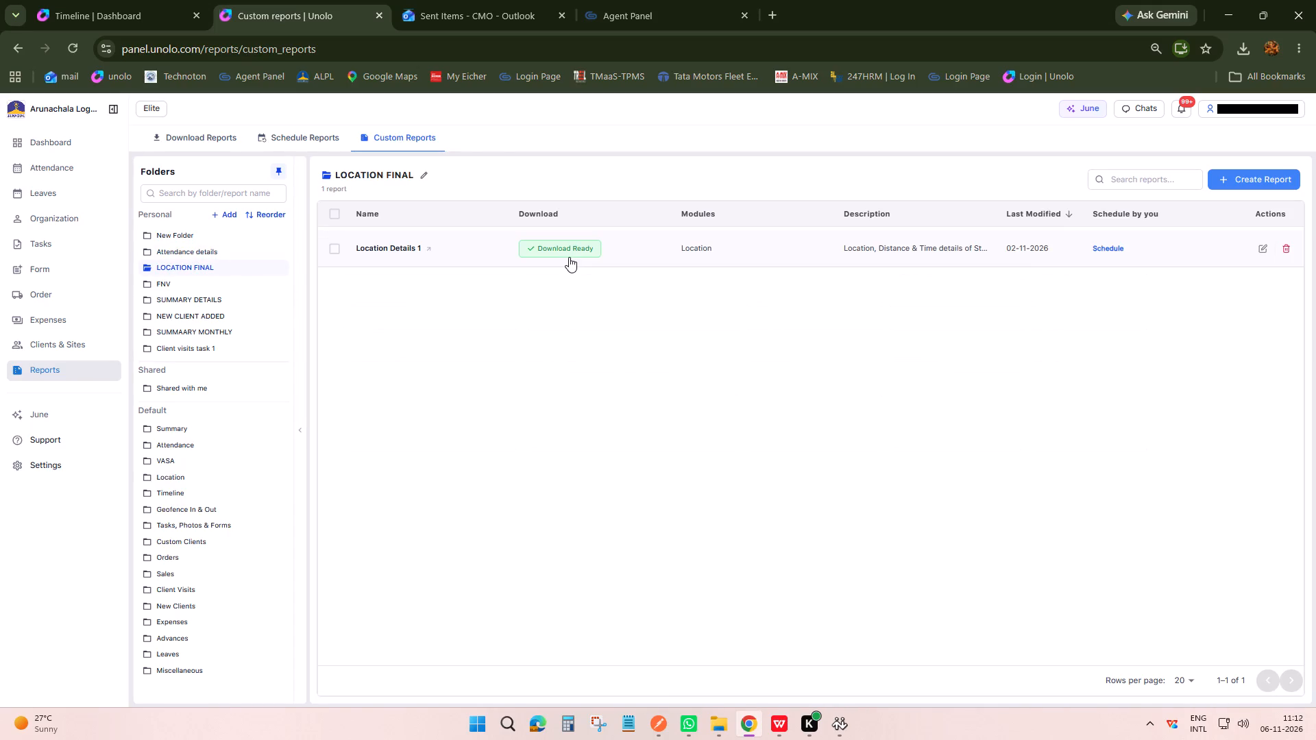
left_click(569, 257)
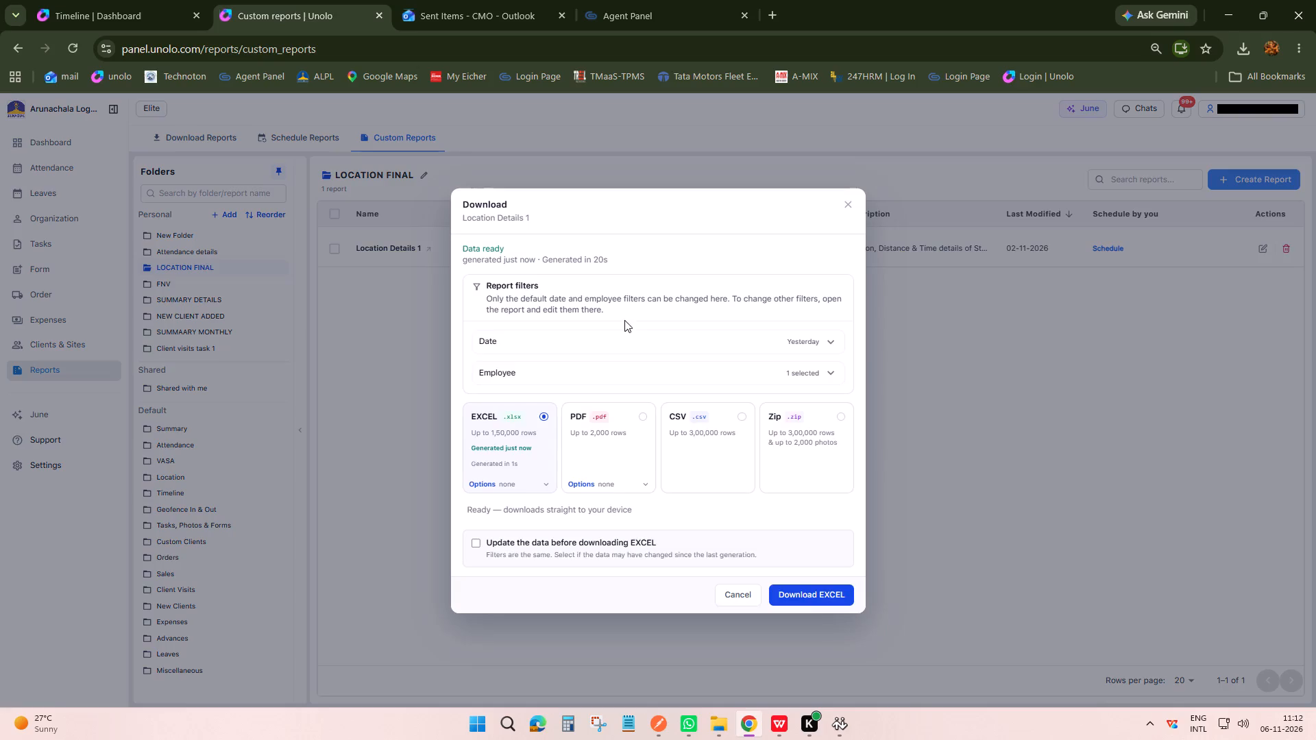
left_click(804, 589)
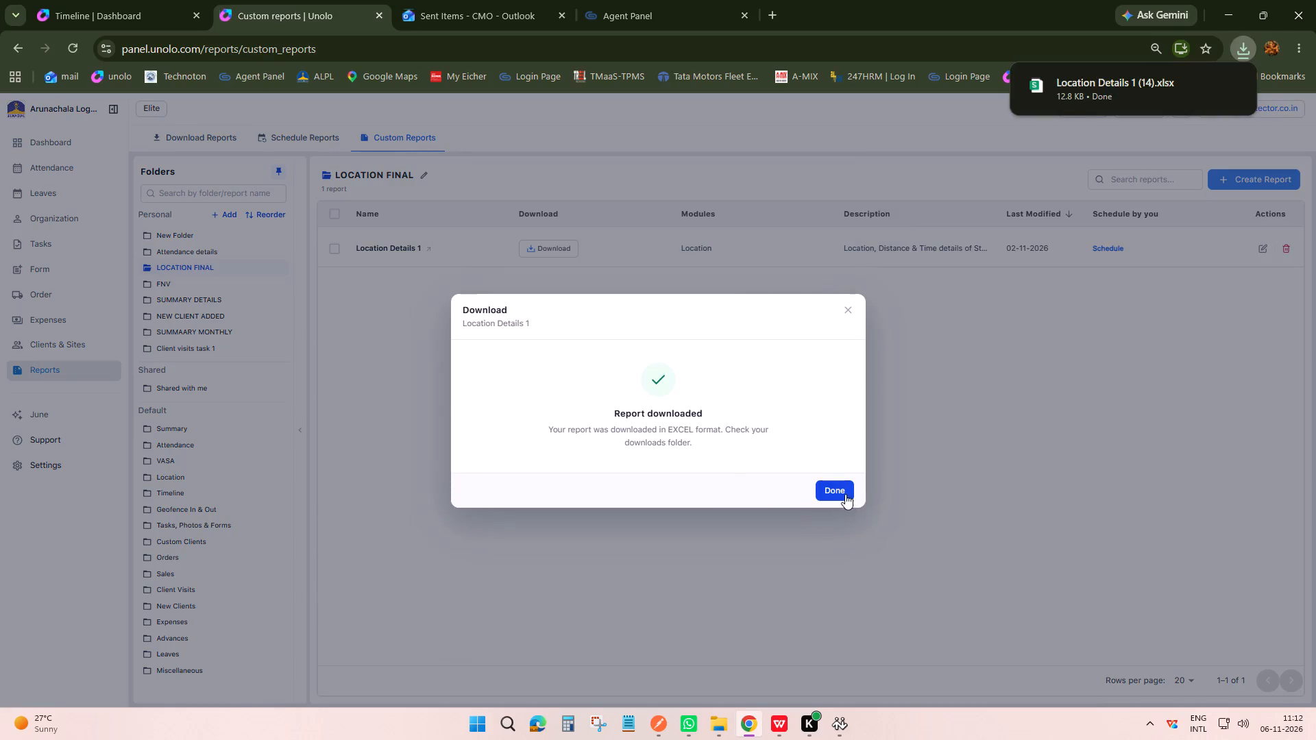
left_click(845, 494)
left_click(1241, 49)
left_click(1084, 109)
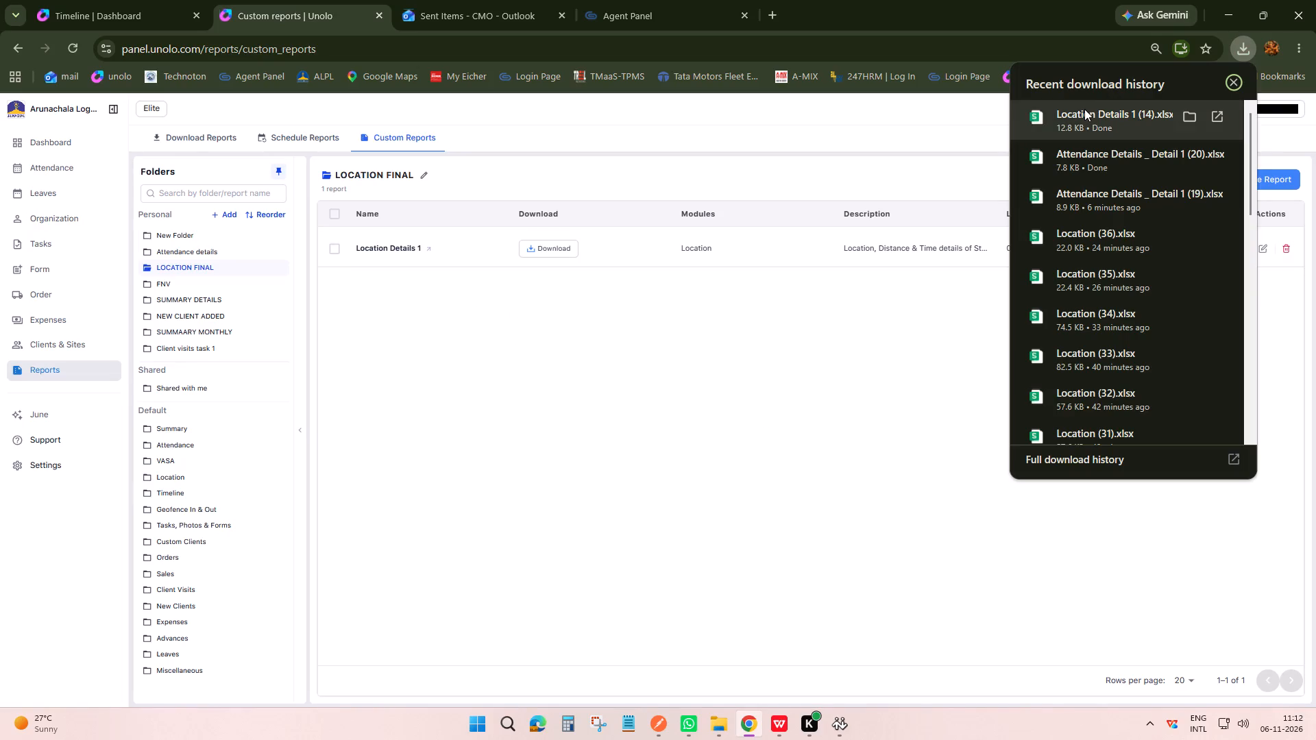
left_click(1084, 109)
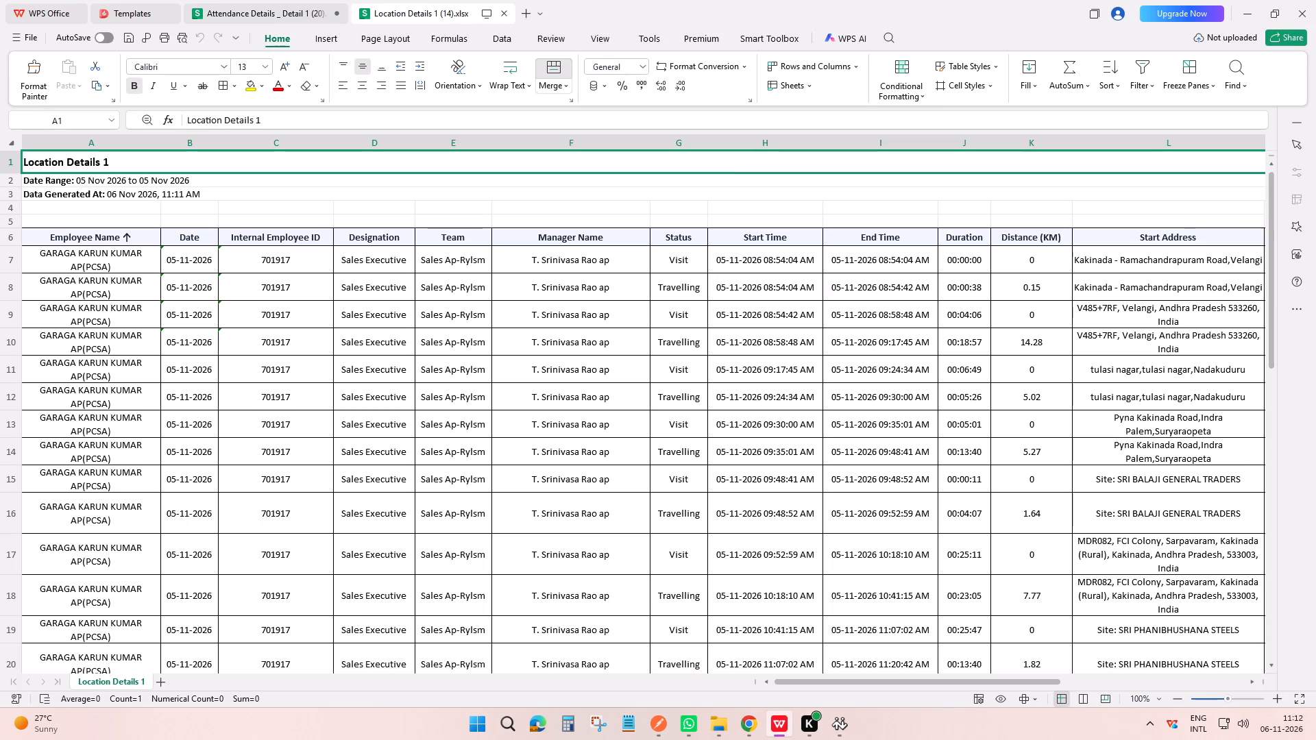
Delete the Designation, Internal Employee ID and Employee Per Day Timeline Link columns from the Location Details 1 sheet and save it.
scroll(624, 366, "up", 3)
left_click(388, 145)
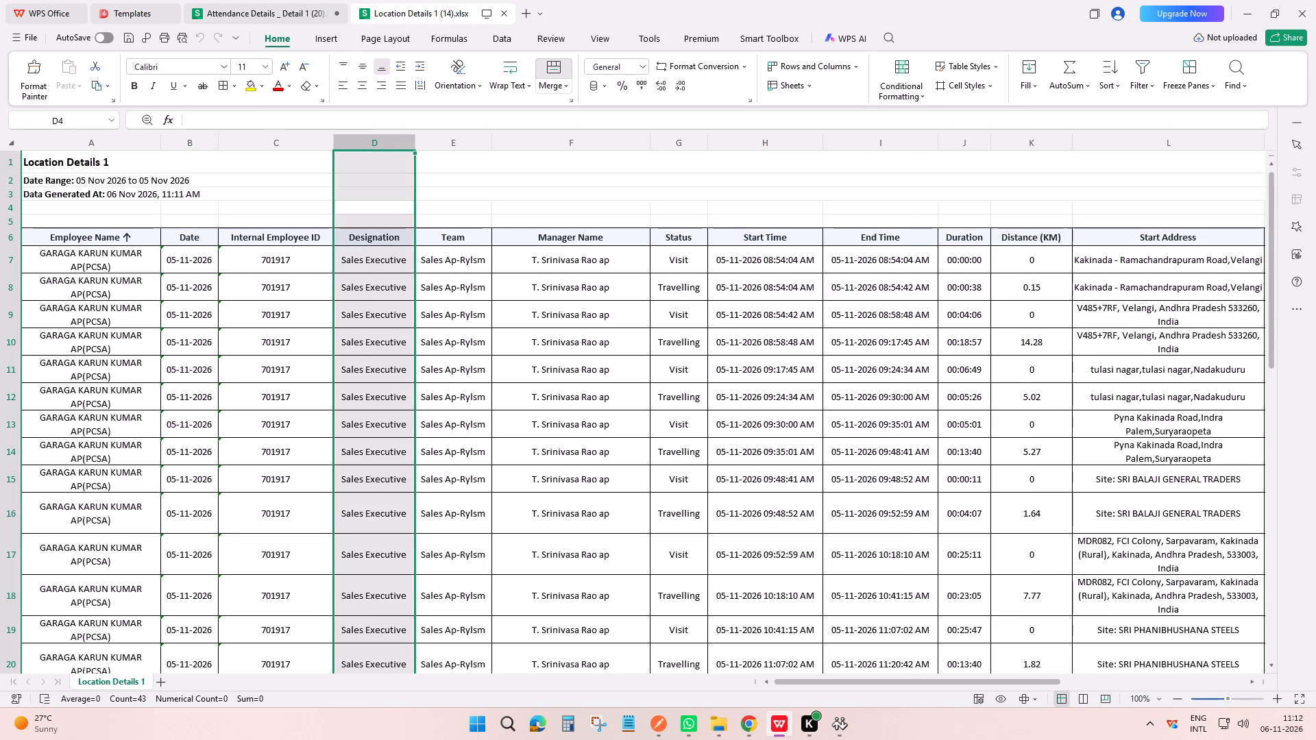
key("ctrl+minus")
left_click(311, 149)
key("ctrl+minus")
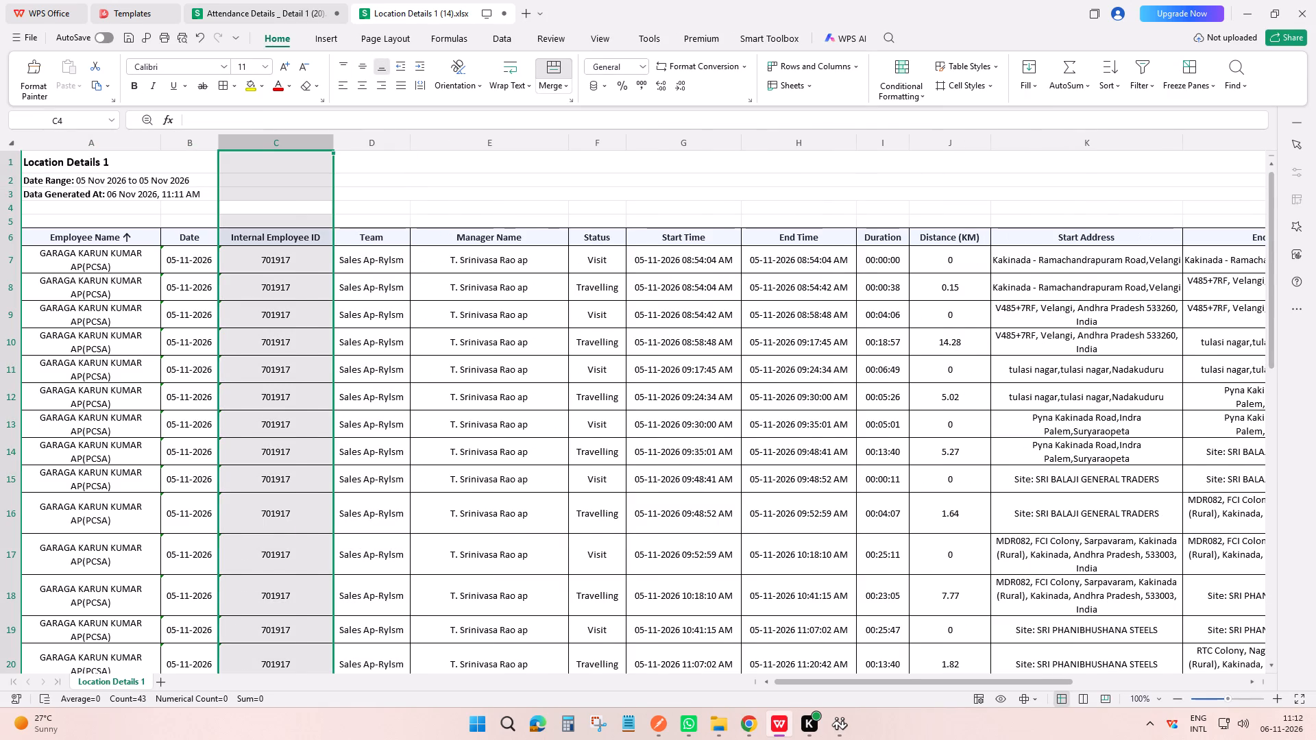
left_click_drag(916, 681, 1167, 653)
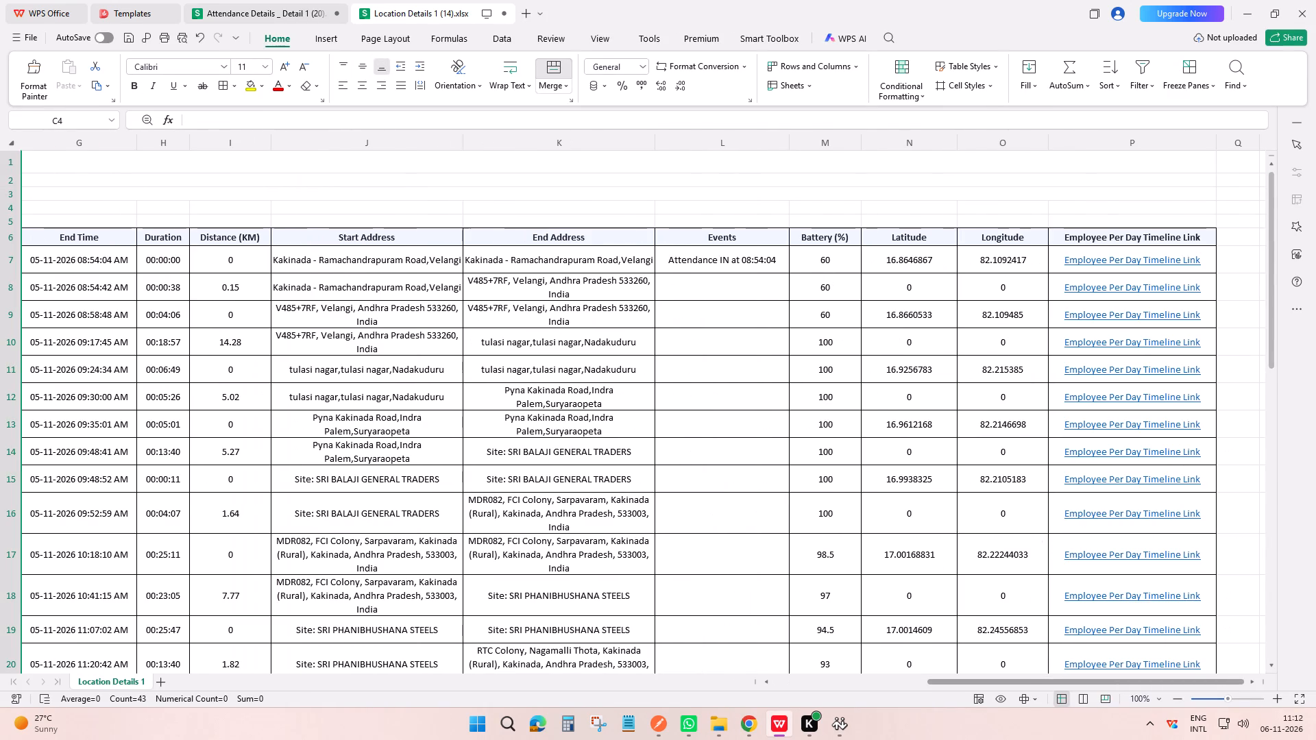
left_click(1141, 140)
key("ctrl+minus")
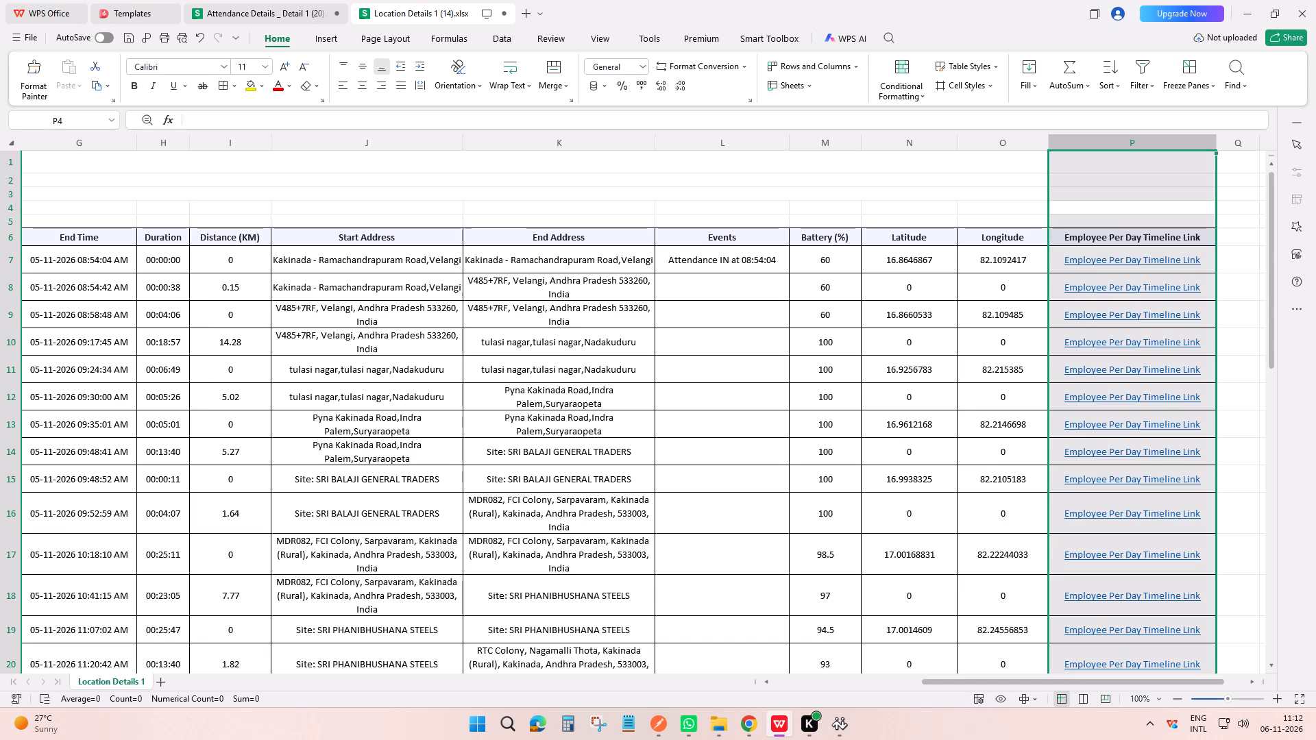
left_click_drag(1081, 682, 412, 654)
scroll(455, 309, "up", 4)
scroll(350, 225, "down", 1)
scroll(350, 225, "up", 2)
key("ctrl+s")
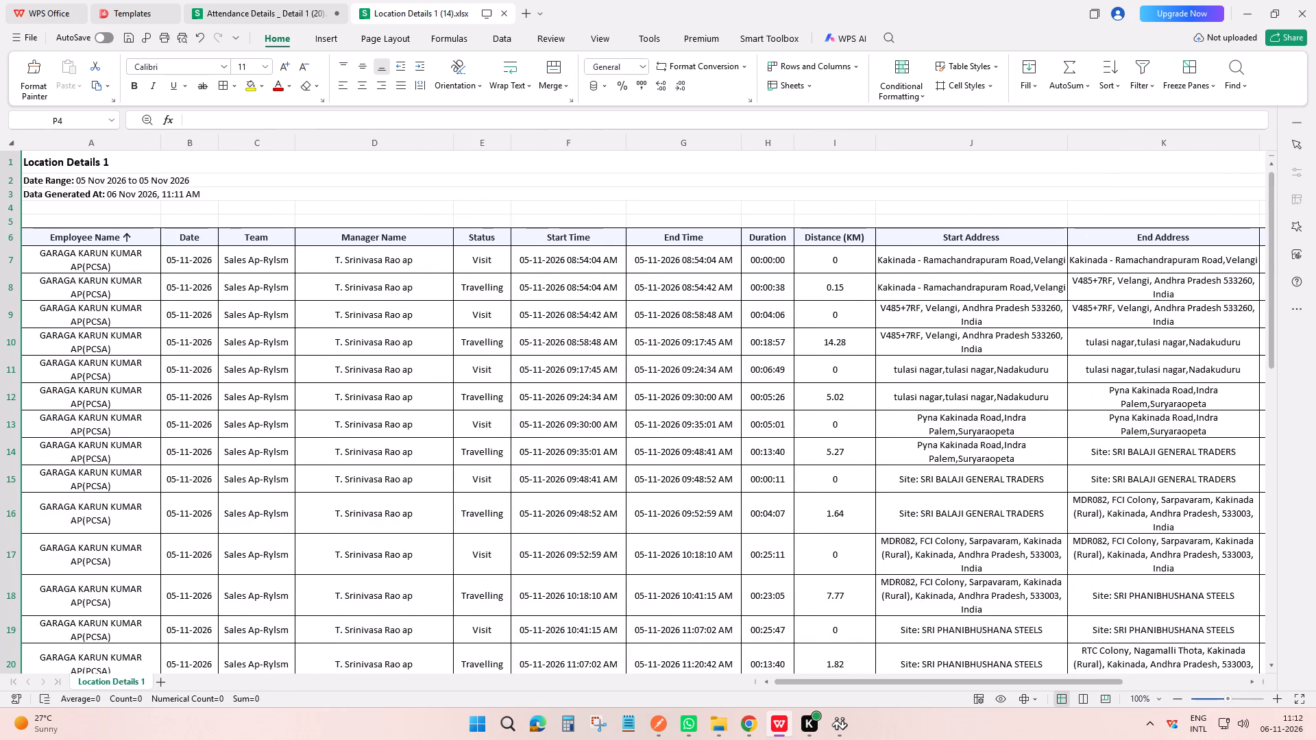
Back in Chrome, download the generated New Client Added - Report 1 as Excel and open the downloaded file.
key("alt+Tab")
left_click(191, 319)
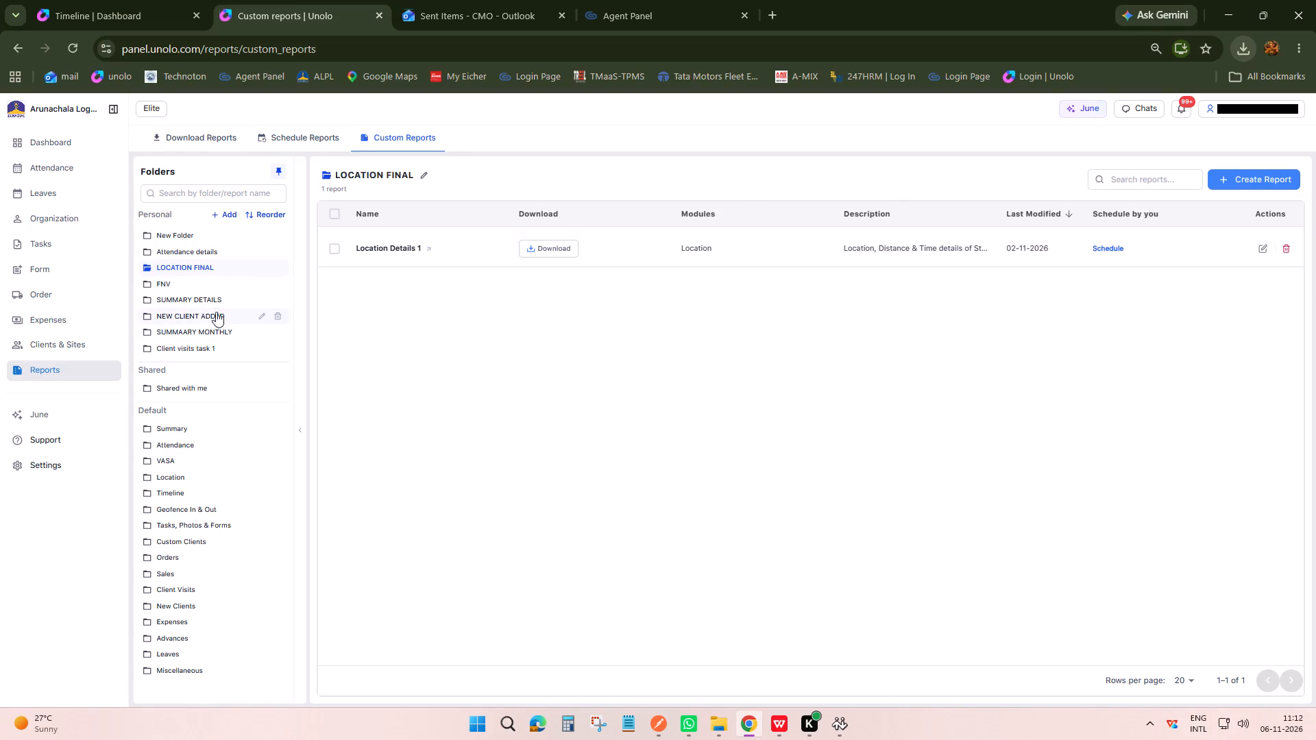
left_click(548, 250)
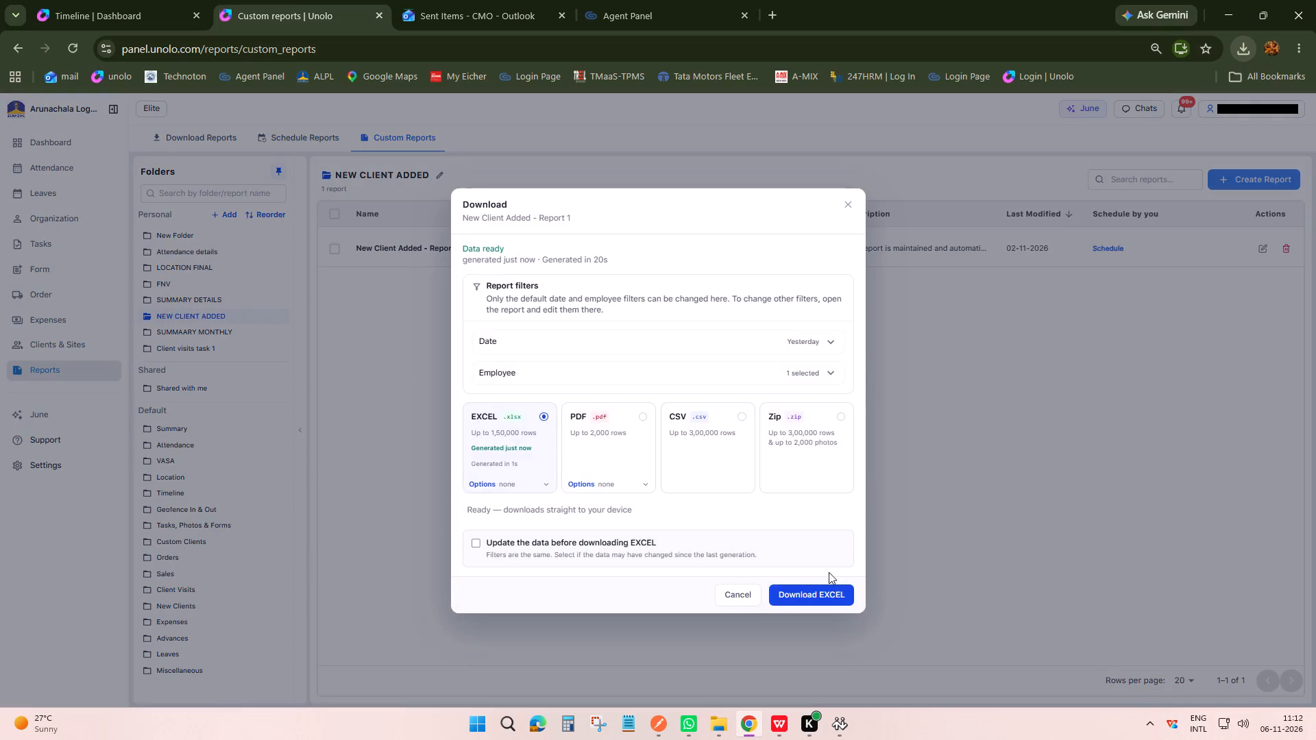
left_click(825, 585)
left_click(842, 484)
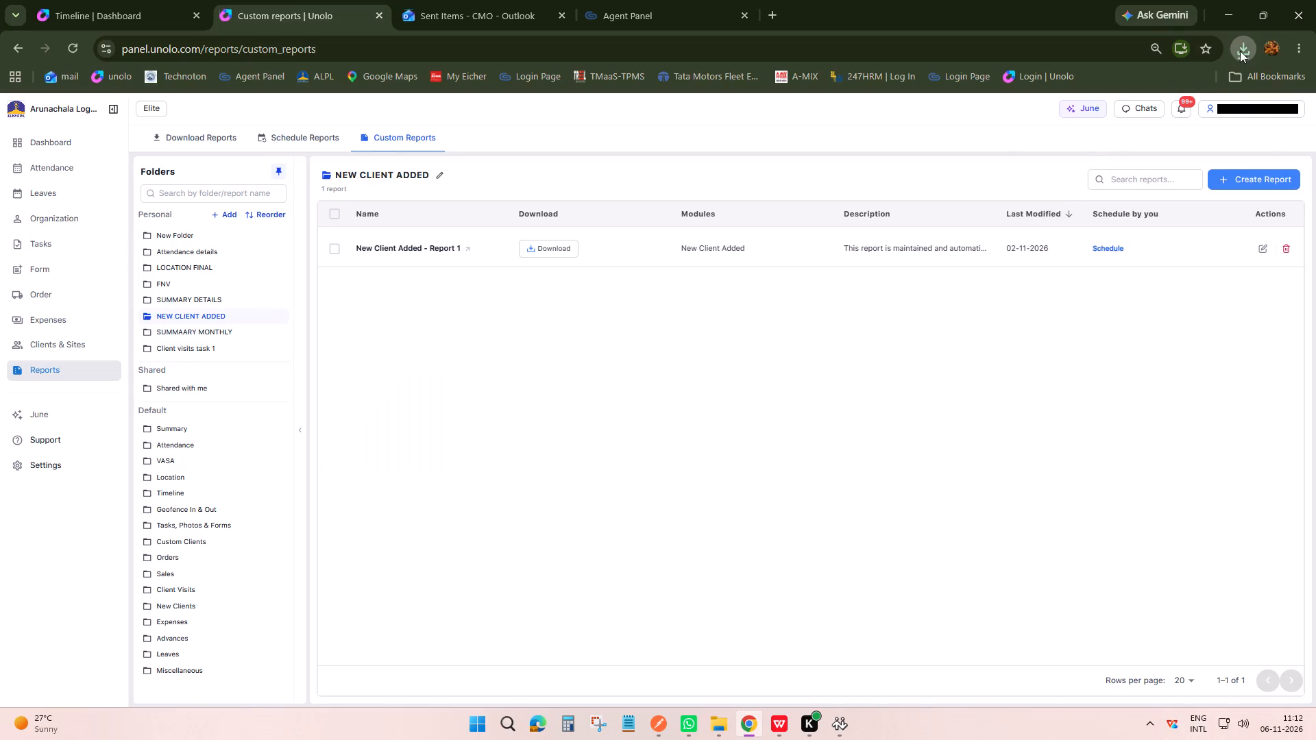
left_click(1240, 51)
left_click(1097, 124)
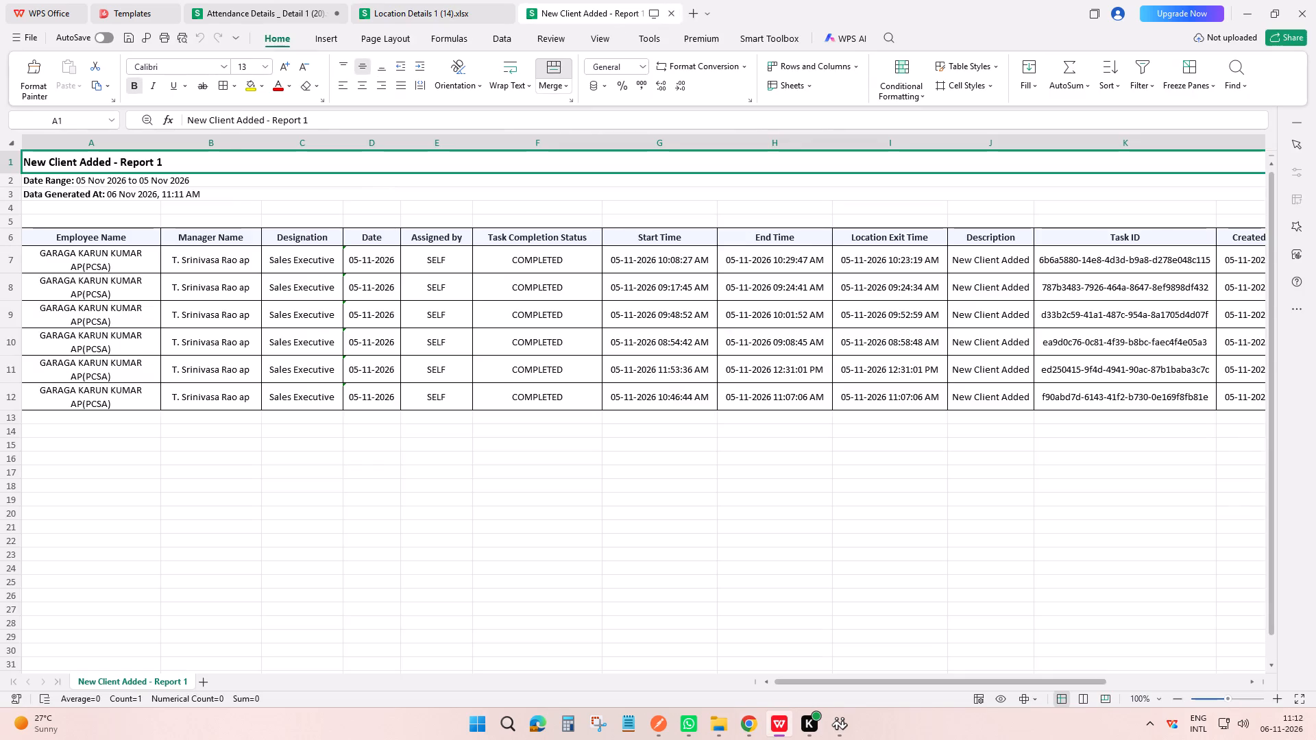
Delete the Assigned by, Designation and Task ID columns from the New Client Added - Report 1 sheet.
left_click(437, 145)
key("ctrl+minus")
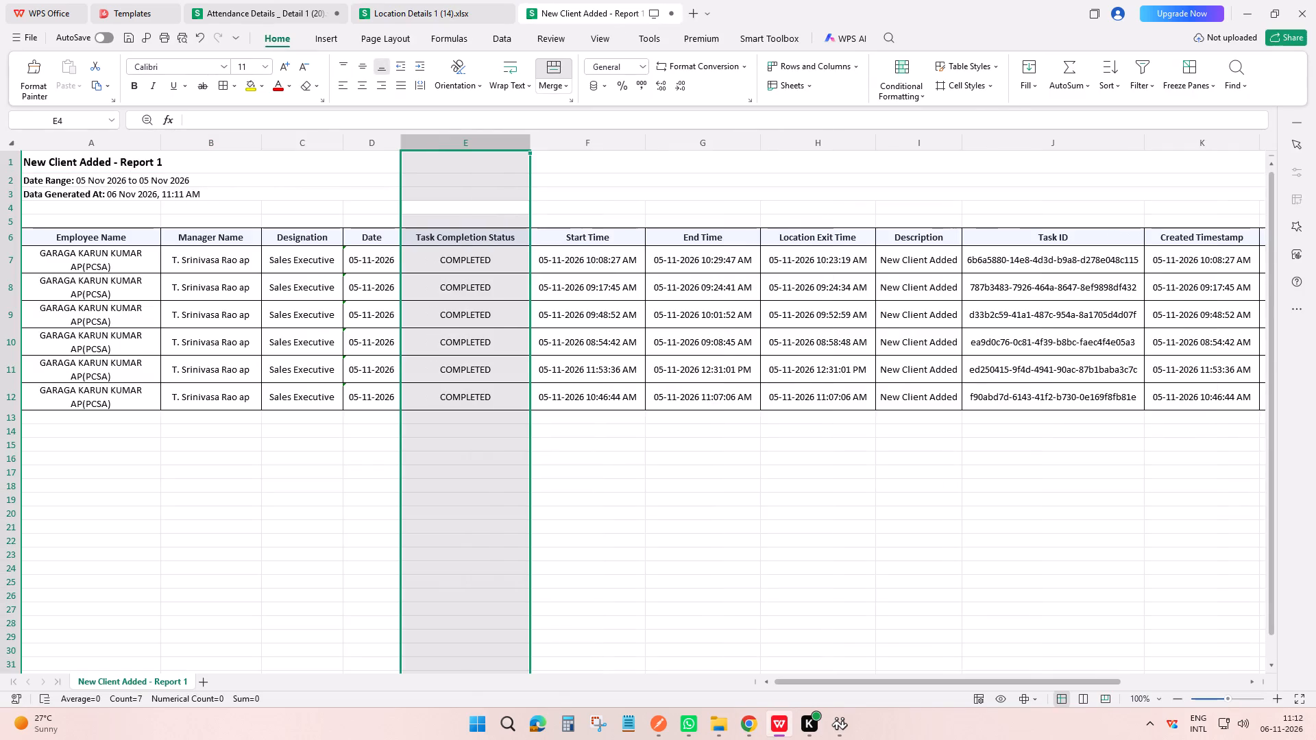
left_click(297, 140)
key("ctrl+minus")
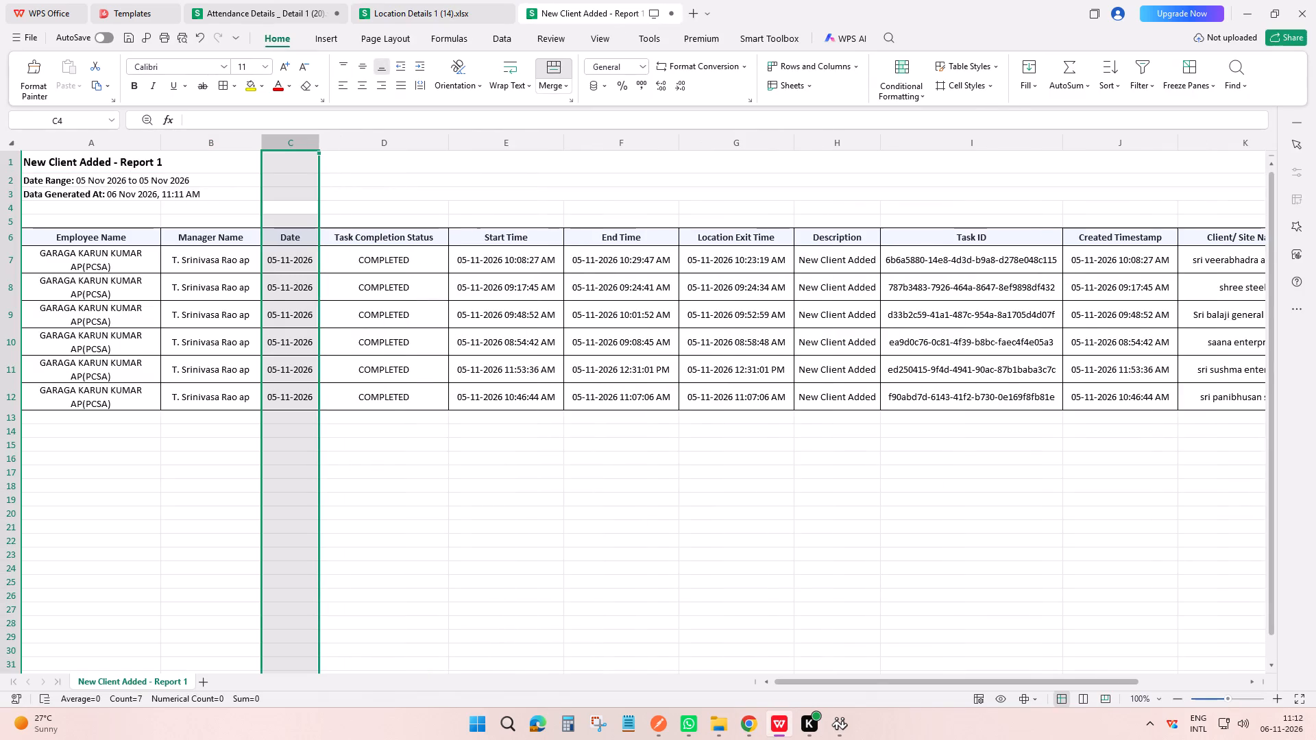
left_click_drag(879, 682, 1315, 634)
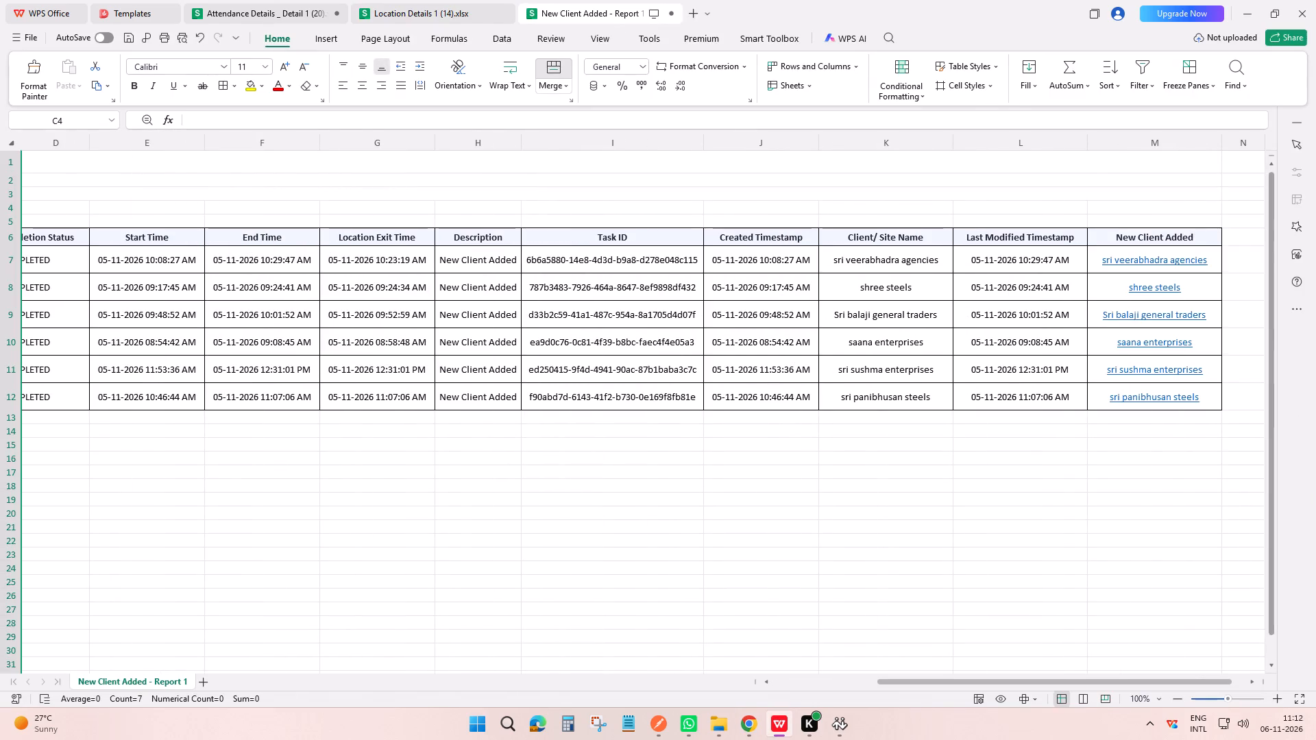
left_click(648, 139)
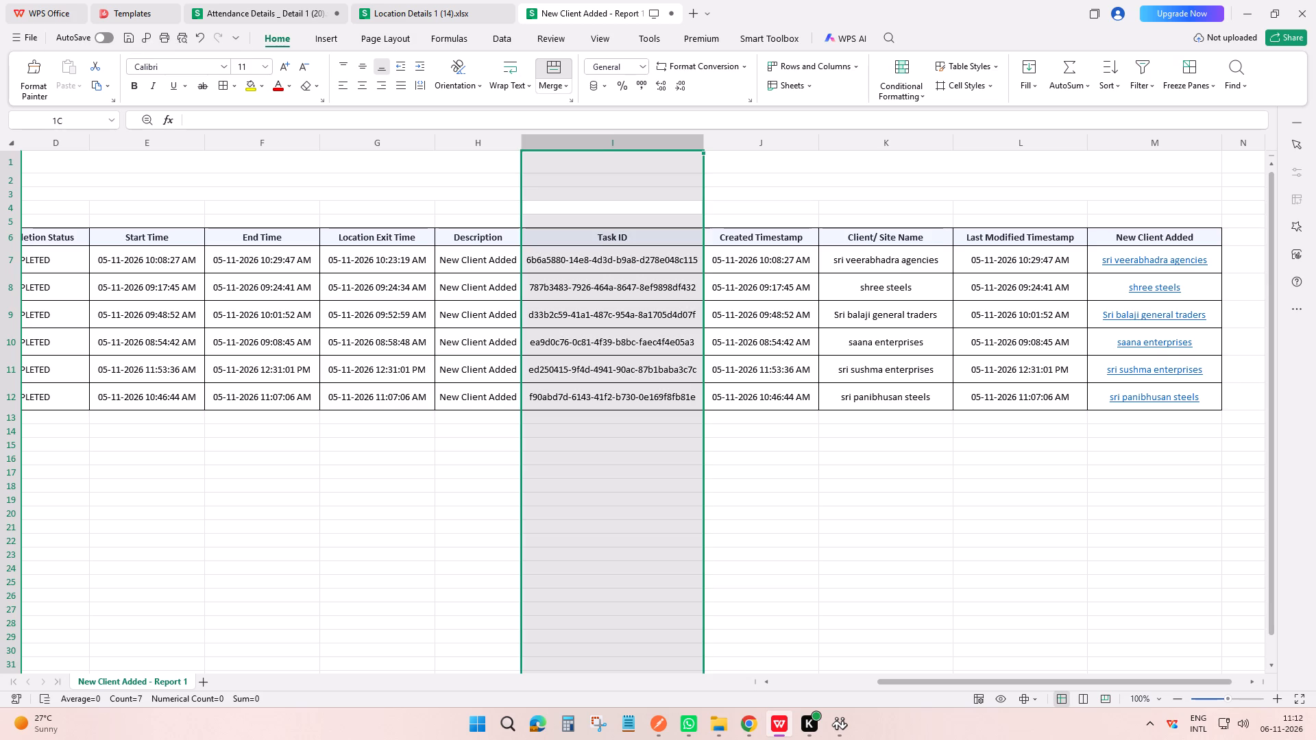
key("ctrl+minus")
Back in Chrome, download the generated Client visits task - Report 1 as Excel and open the downloaded file.
key("alt+Tab")
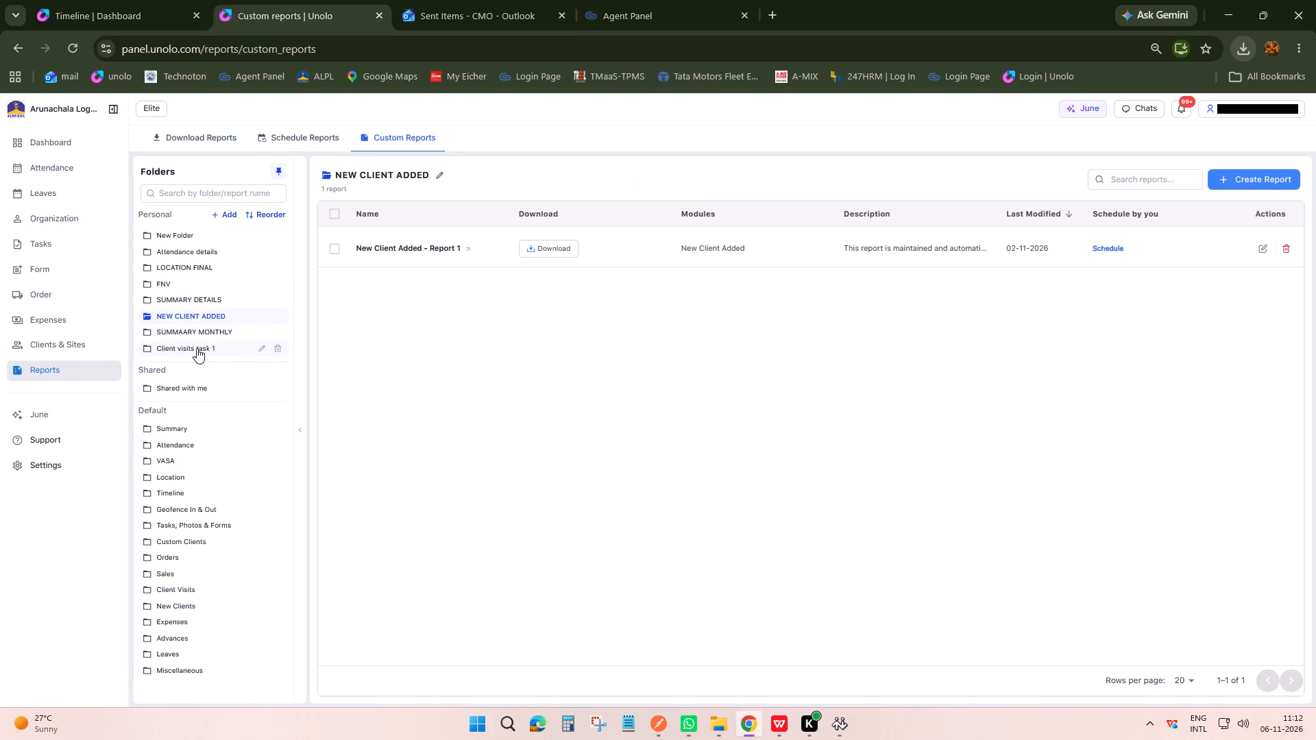
left_click(197, 348)
left_click(562, 245)
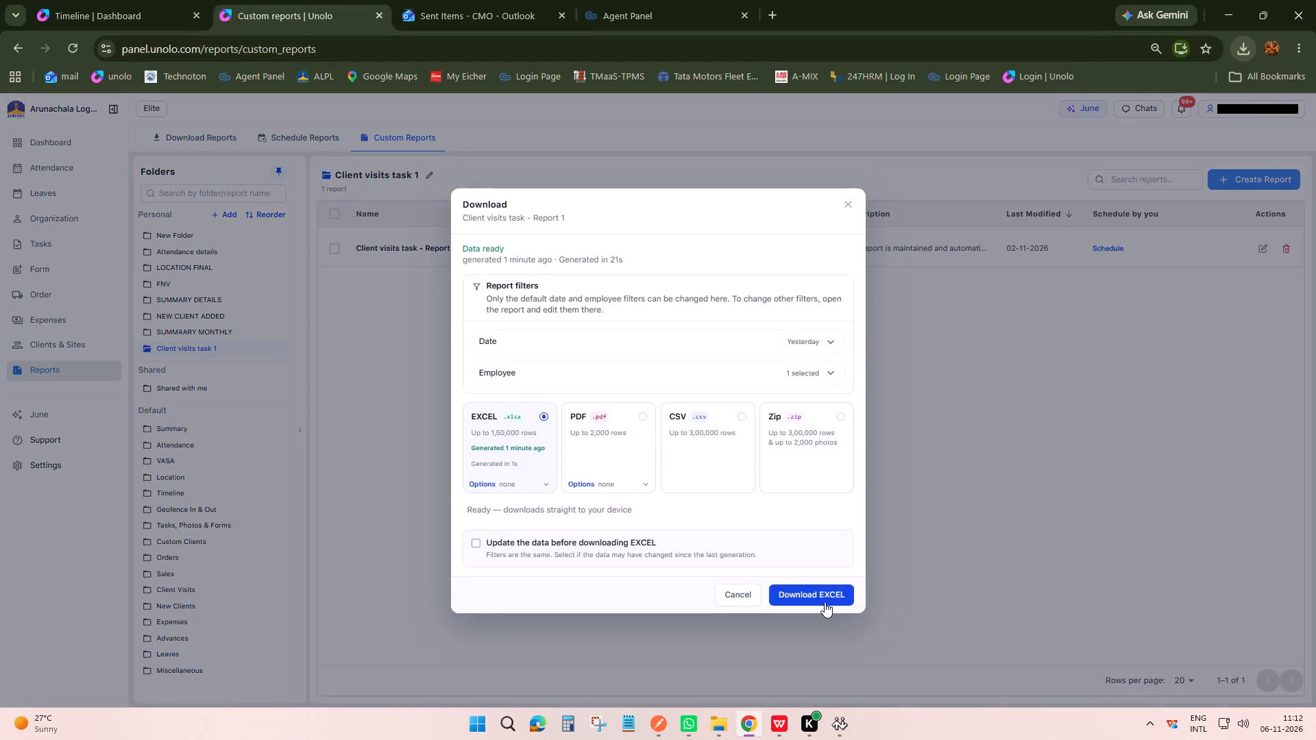
left_click(825, 602)
left_click(831, 488)
left_click(1232, 53)
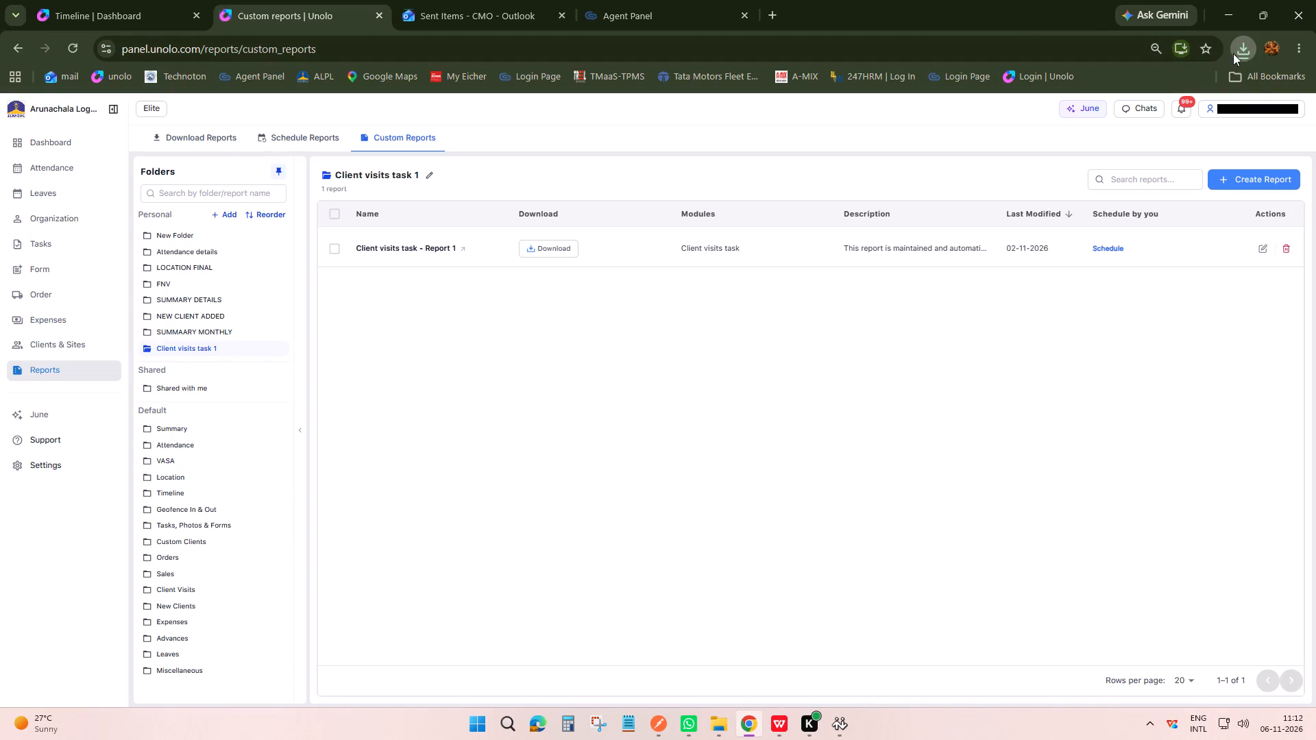
left_click(1100, 108)
left_click(1095, 114)
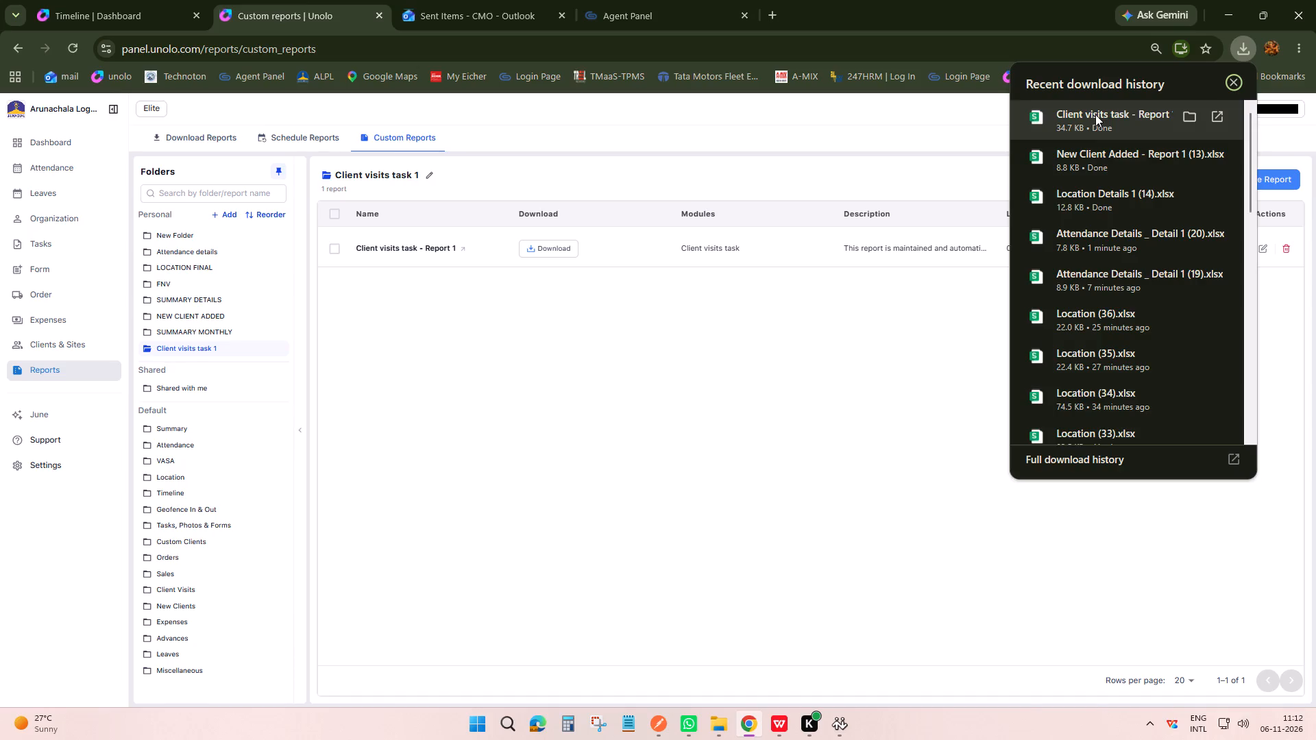
Delete the Assigned by, Designation, Task ID and Add Form columns from the Client visits task - Report 1 sheet.
scroll(714, 315, "up", 4)
left_click(623, 328)
left_click(489, 142)
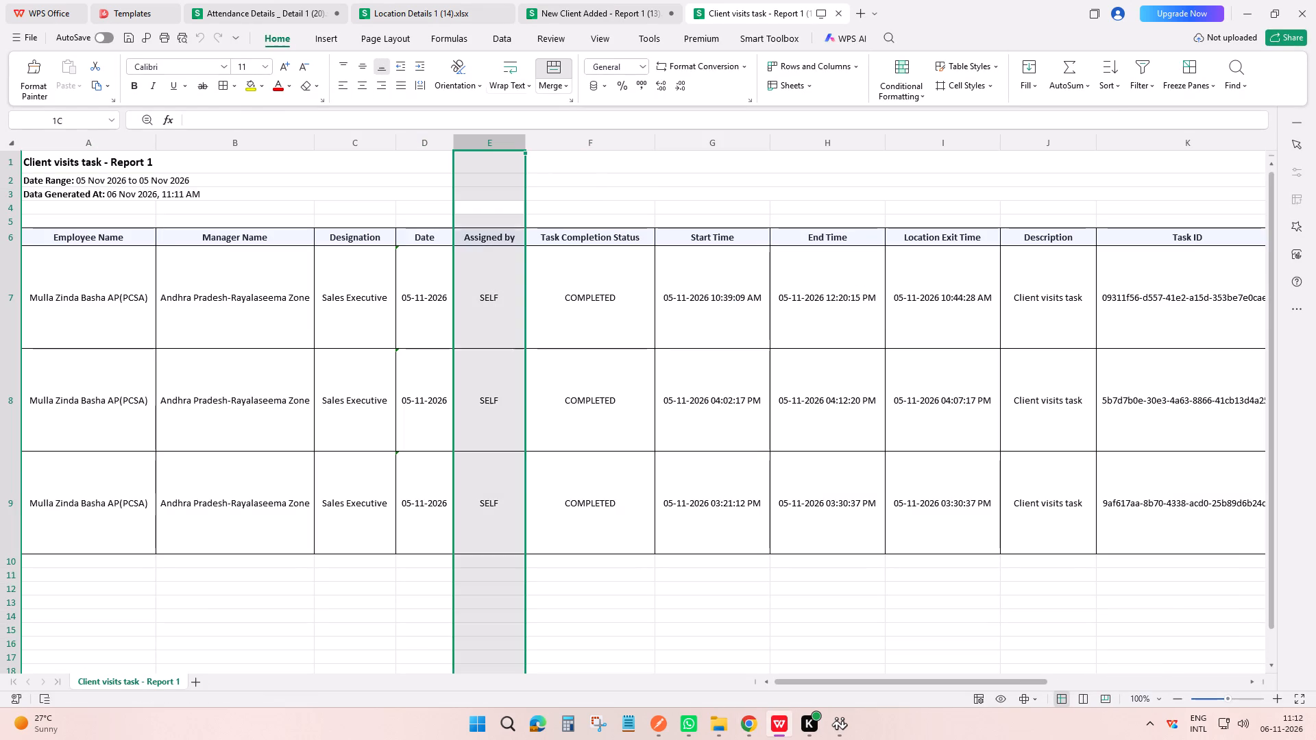
key("ctrl+minus")
left_click(361, 142)
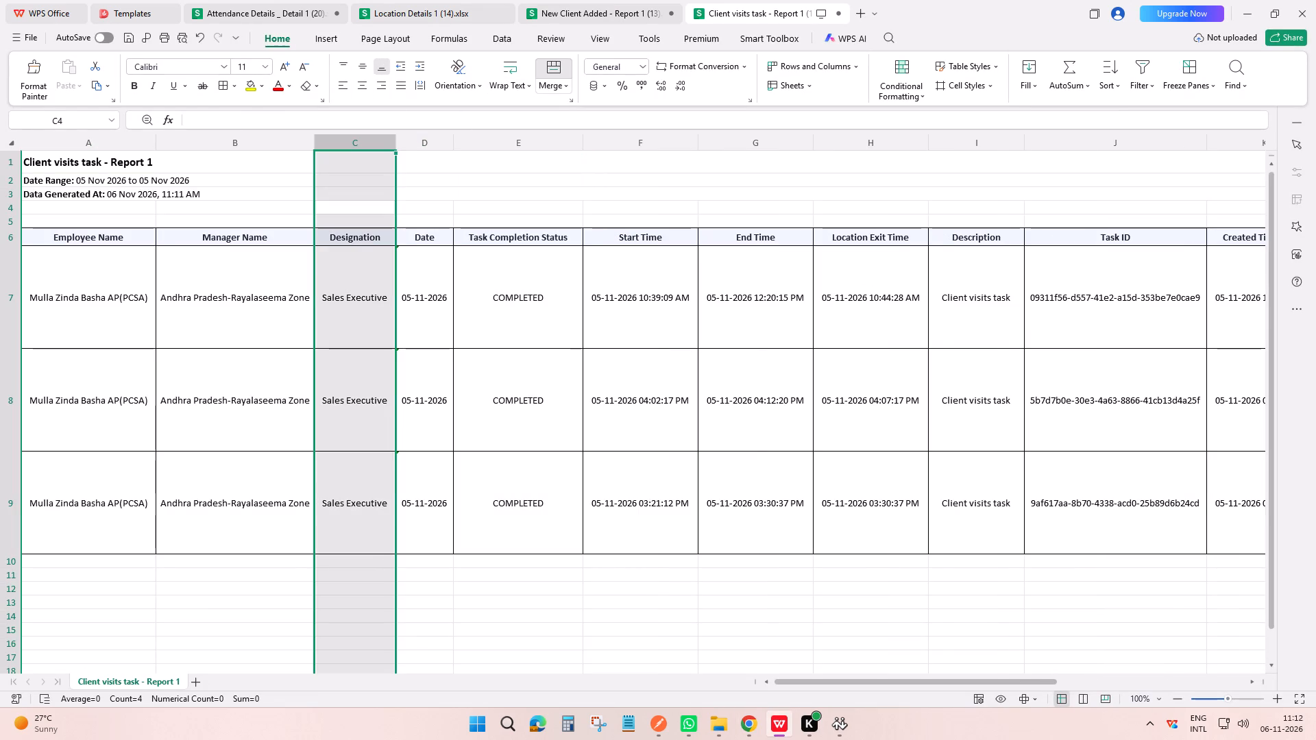
key("ctrl+minus")
left_click_drag(866, 682, 1125, 671)
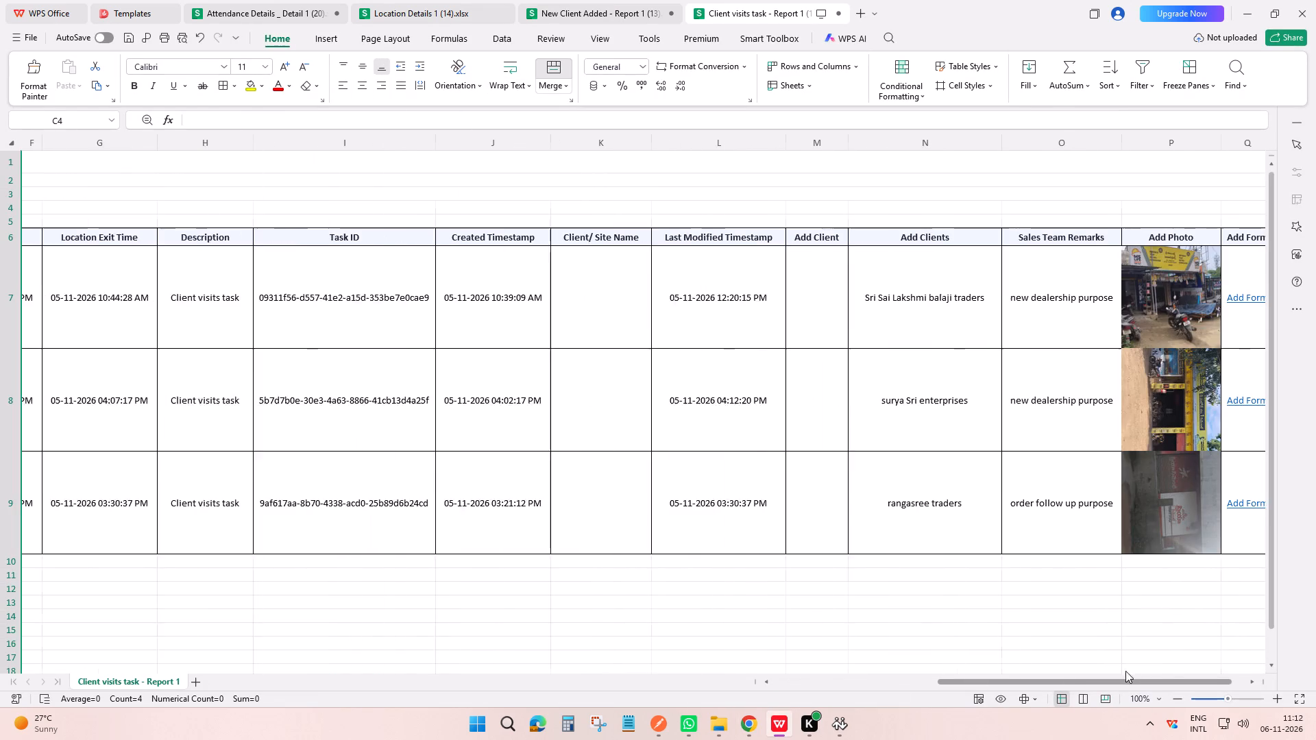
left_click_drag(1125, 671, 1132, 669)
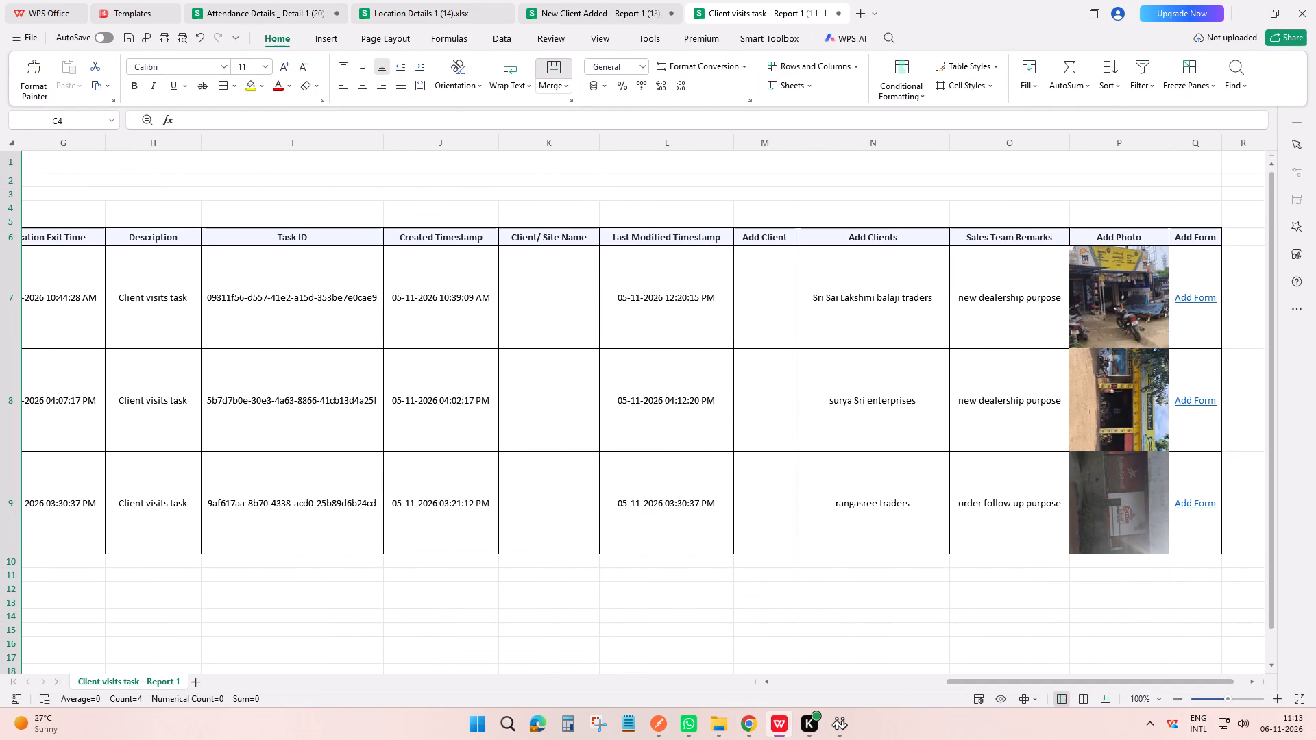
left_click(295, 151)
left_click(302, 147)
key("ctrl+minus")
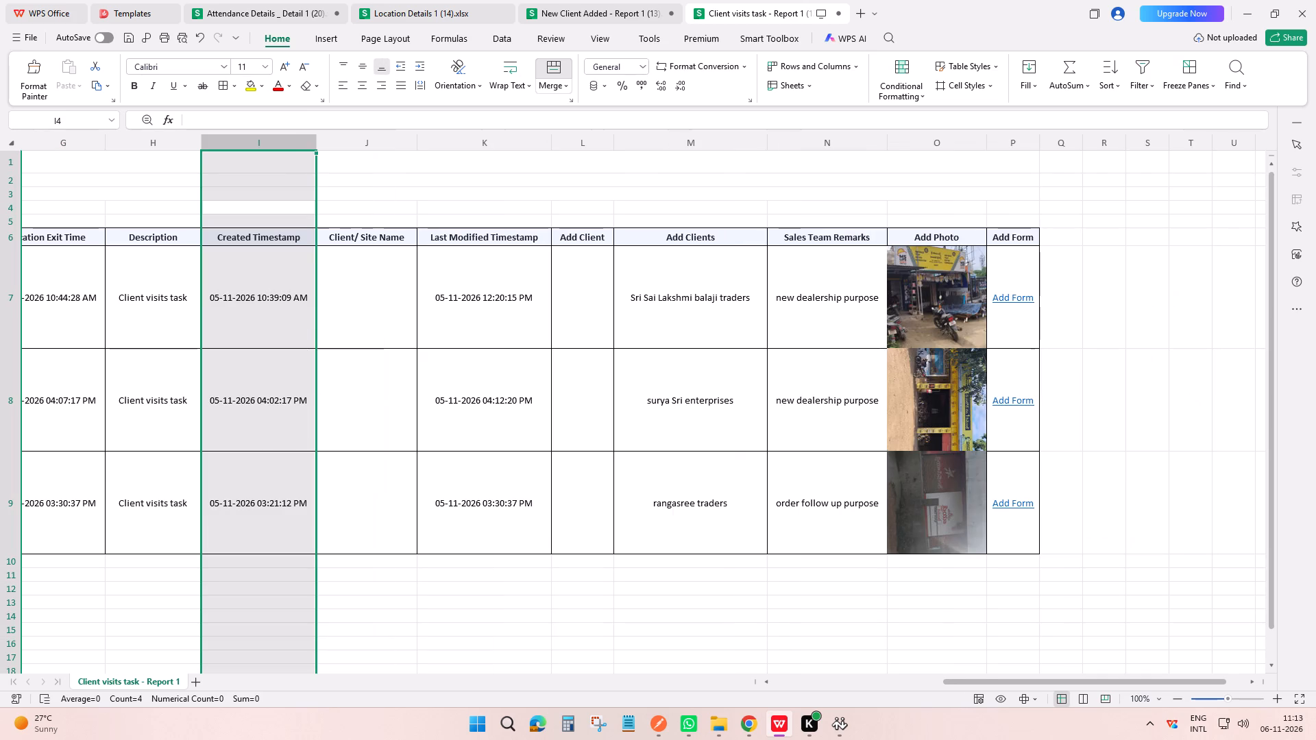
left_click(1021, 139)
key("ctrl+minus")
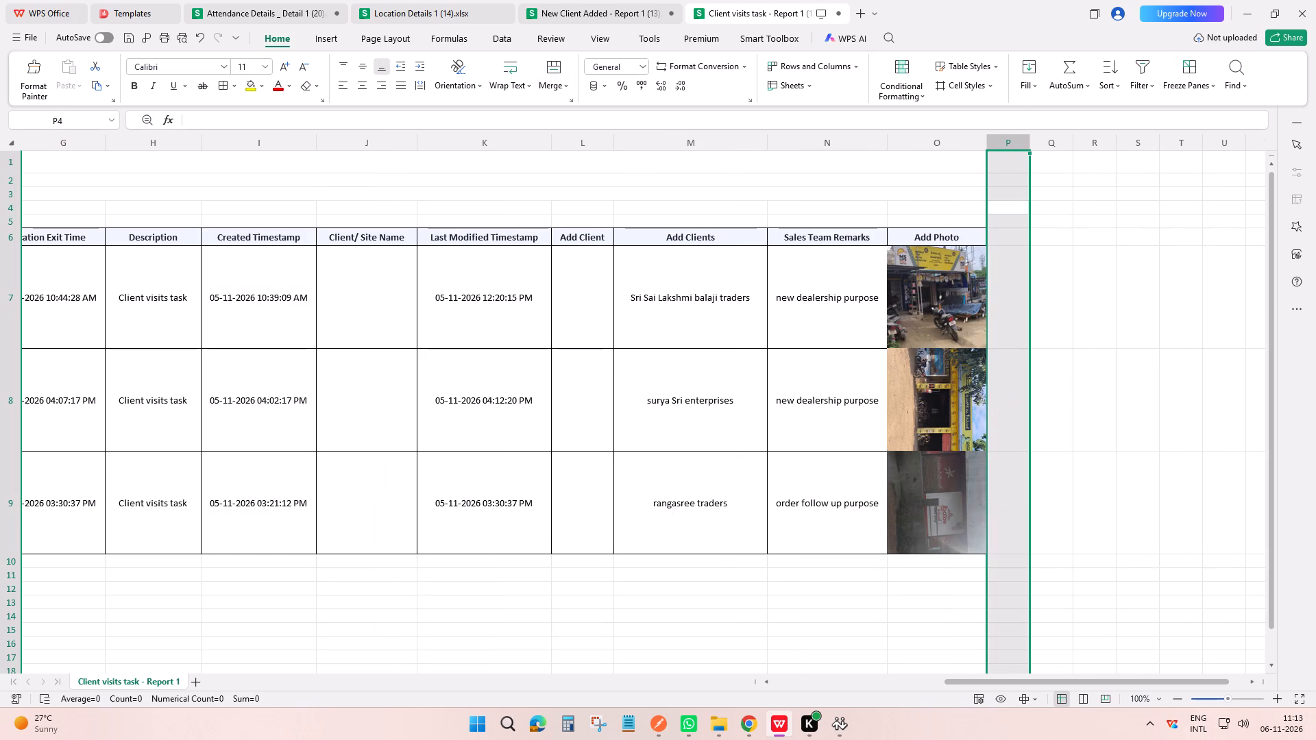
Embed the three floating Add Photo pictures in their cells in column O of the client visits sheet.
right_click(969, 320)
left_click(1041, 108)
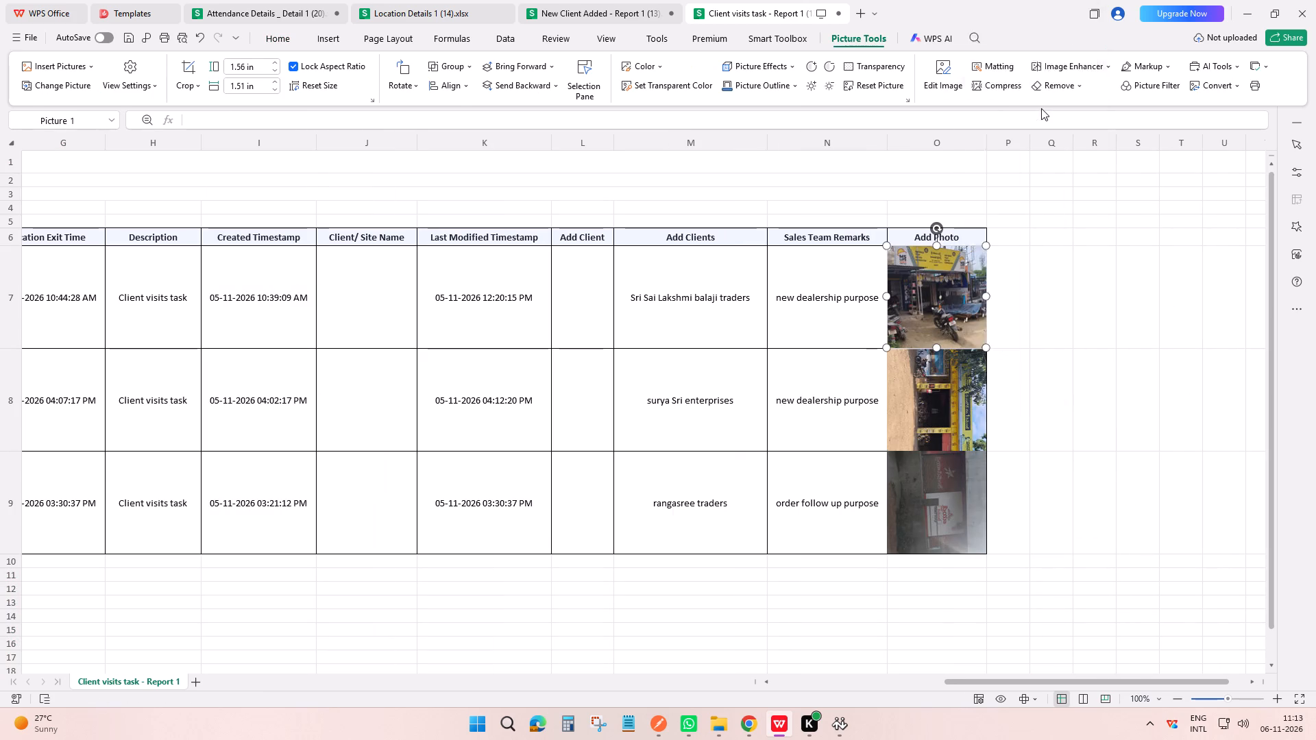
right_click(954, 291)
left_click(1016, 129)
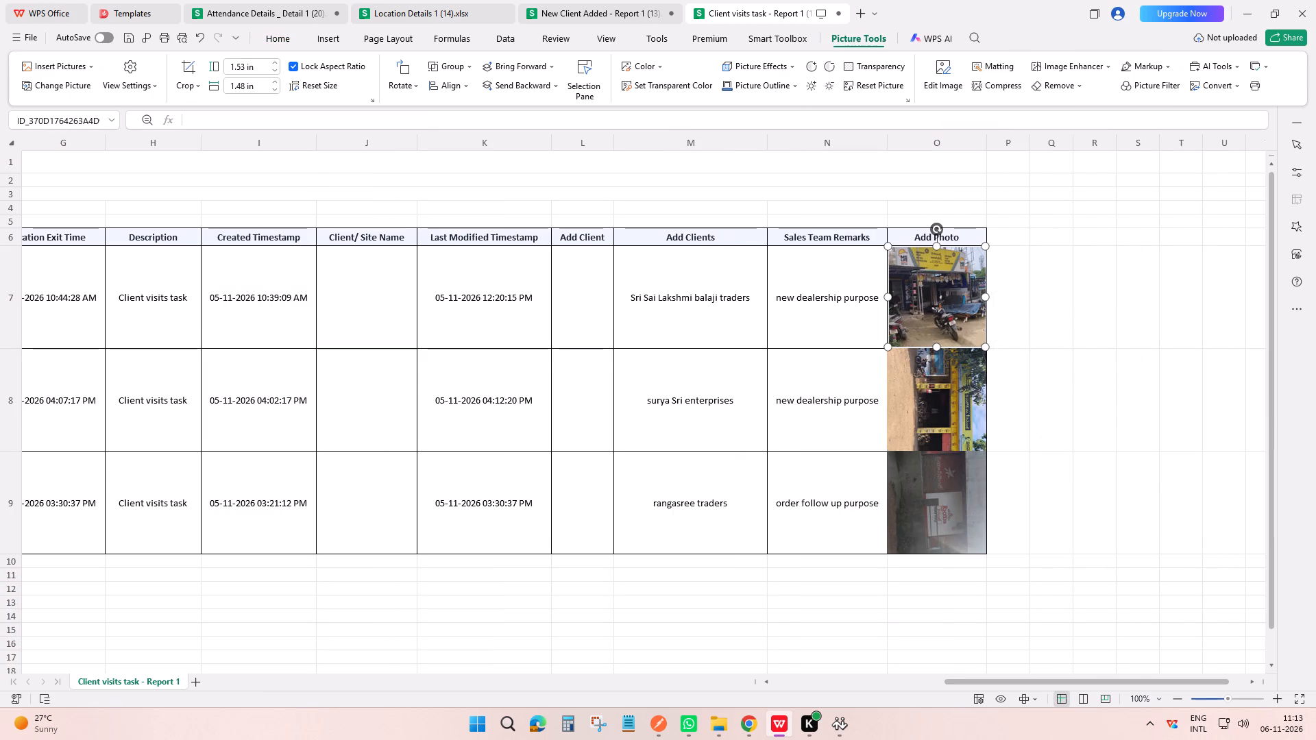
left_click(1050, 269)
left_click(1114, 312)
scroll(1101, 337, "down", 3)
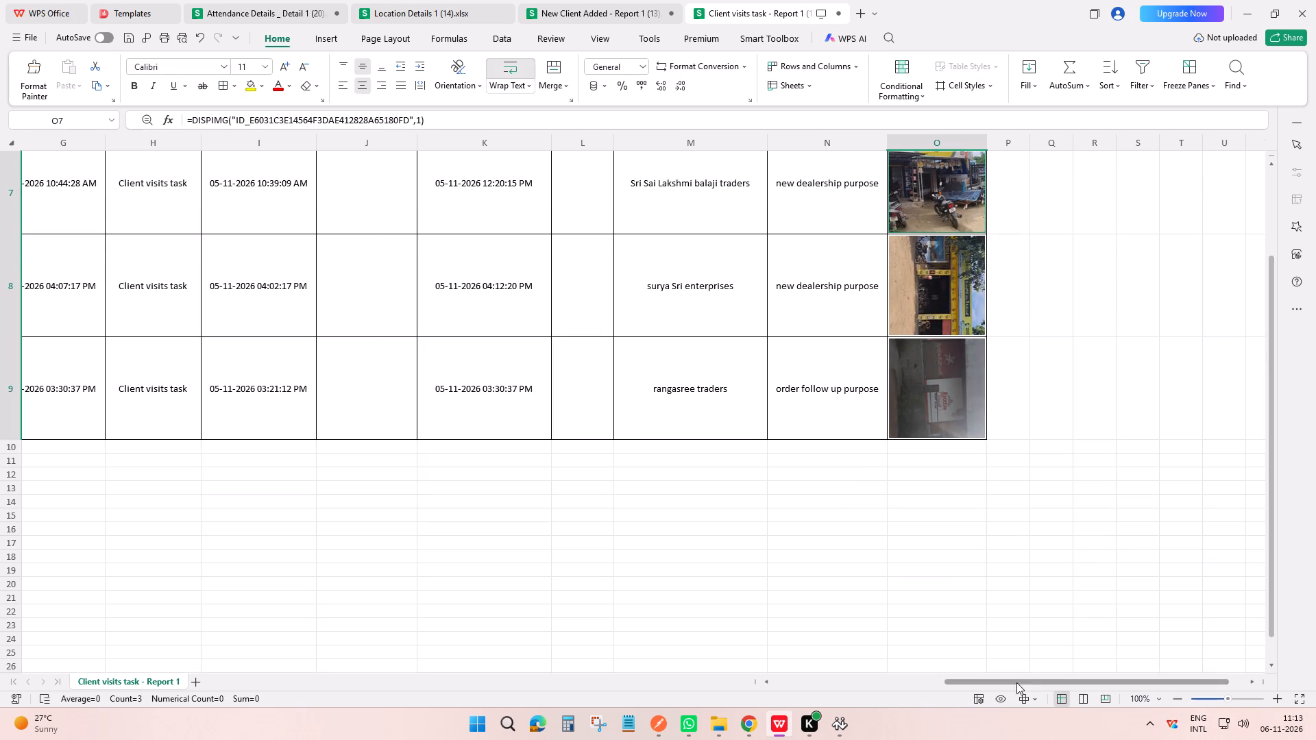
Return to the beginning of the client visits sheet and save the workbook.
left_click_drag(1032, 679, 448, 662)
scroll(608, 405, "up", 10)
scroll(490, 366, "up", 3)
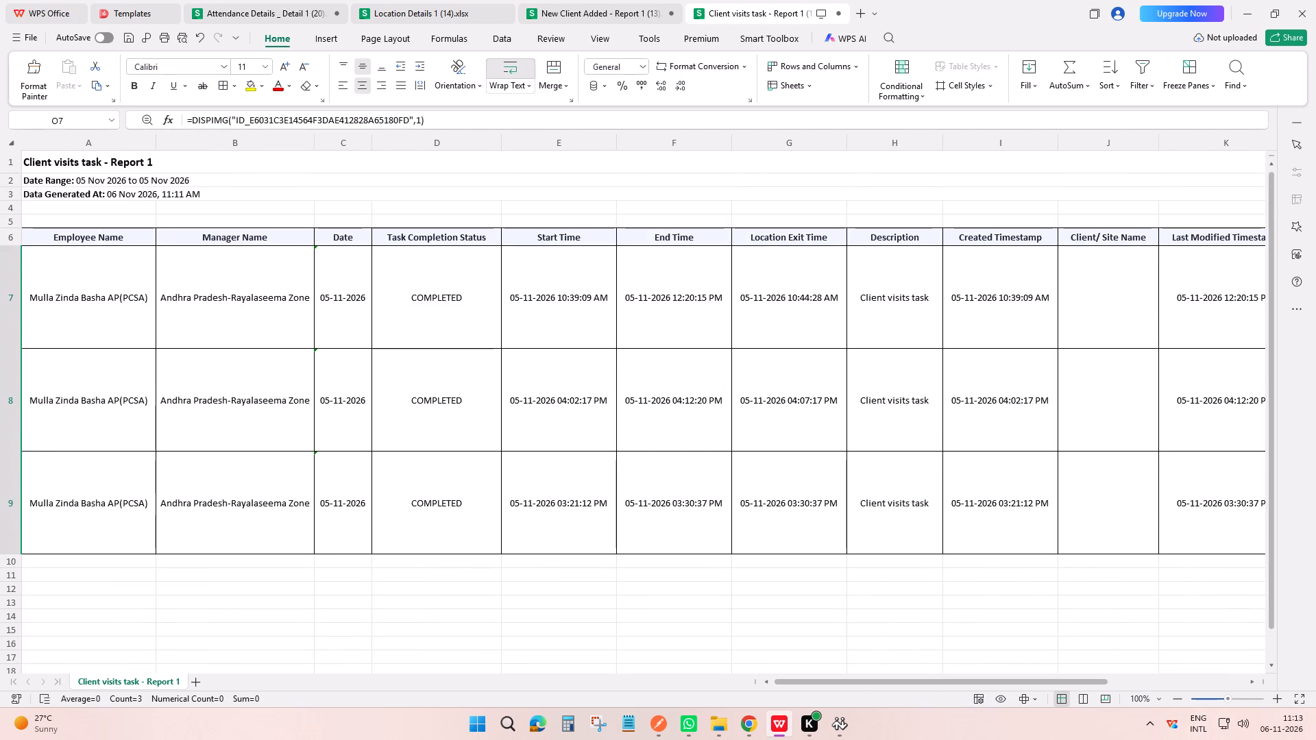
left_click(452, 330)
scroll(424, 406, "up", 3)
key("ctrl+s")
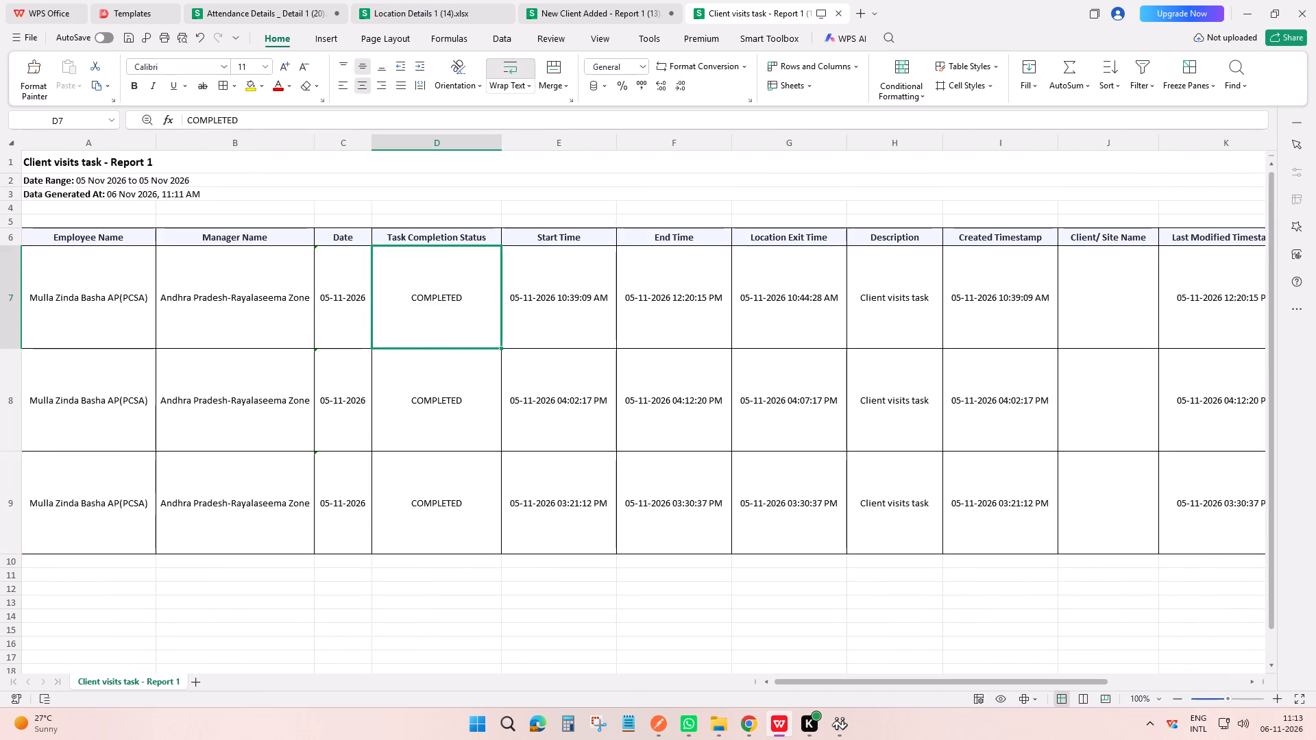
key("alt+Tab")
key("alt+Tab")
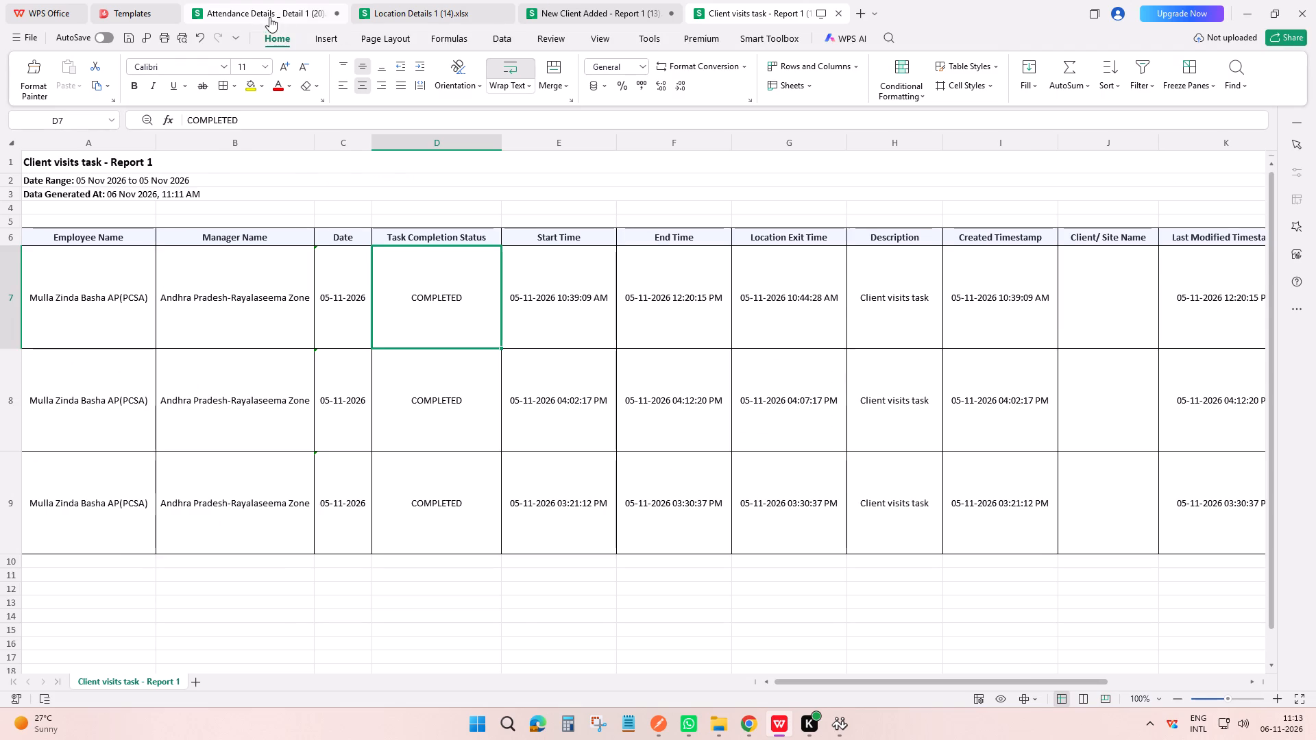
Add three blank sheets to the Attendance Details workbook, after the Attendance Details _ Detail 1 sheet.
left_click(269, 17)
left_click(208, 679)
left_click(243, 684)
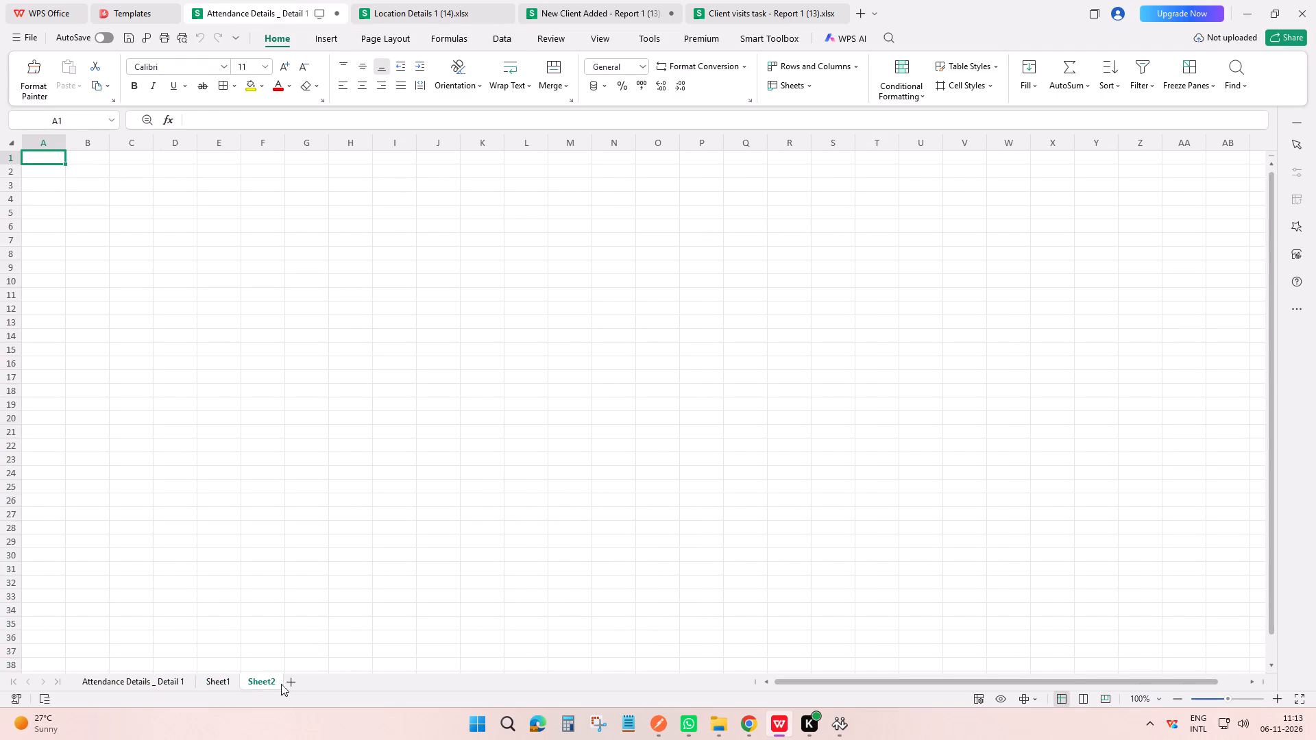
left_click(289, 684)
Copy the entire Location Details 1 sheet from its workbook into Sheet1 of the attendance workbook.
left_click(217, 683)
left_click(436, 0)
scroll(260, 198, "up", 4)
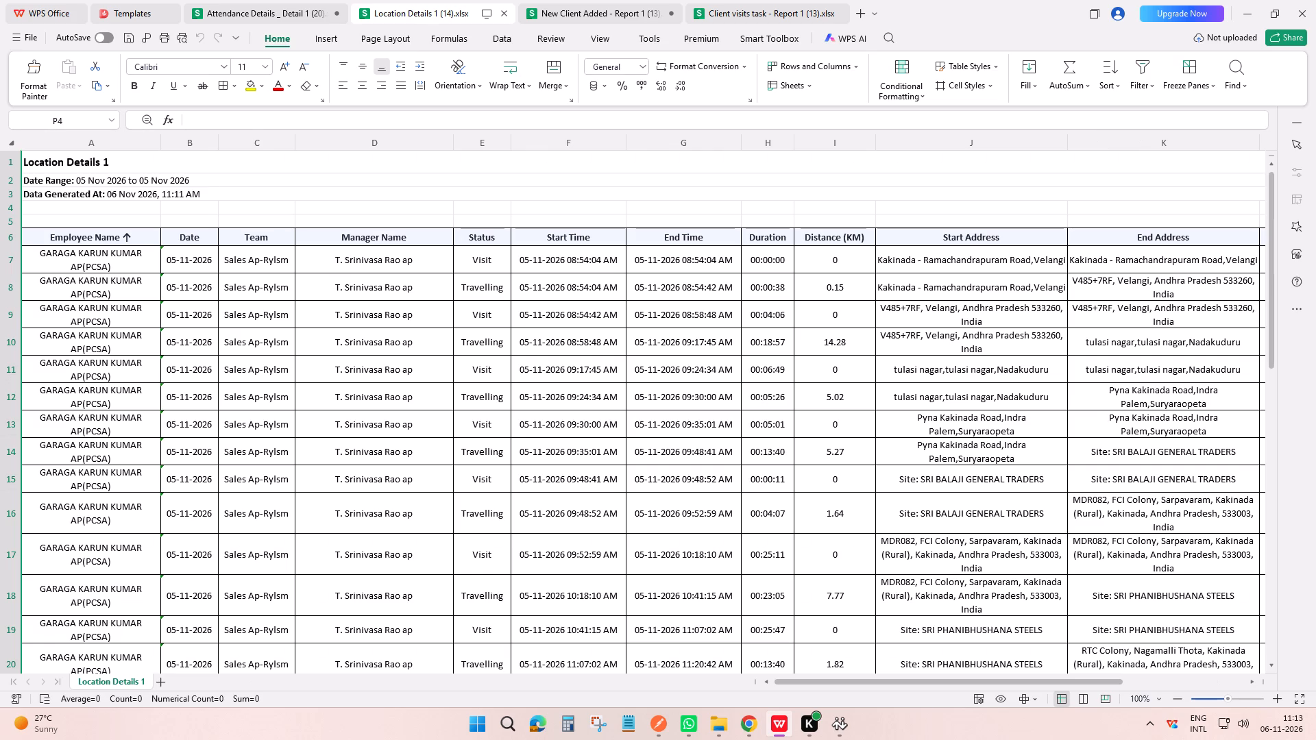
left_click(14, 146)
key("ctrl+c")
left_click(183, 11, "ctrl")
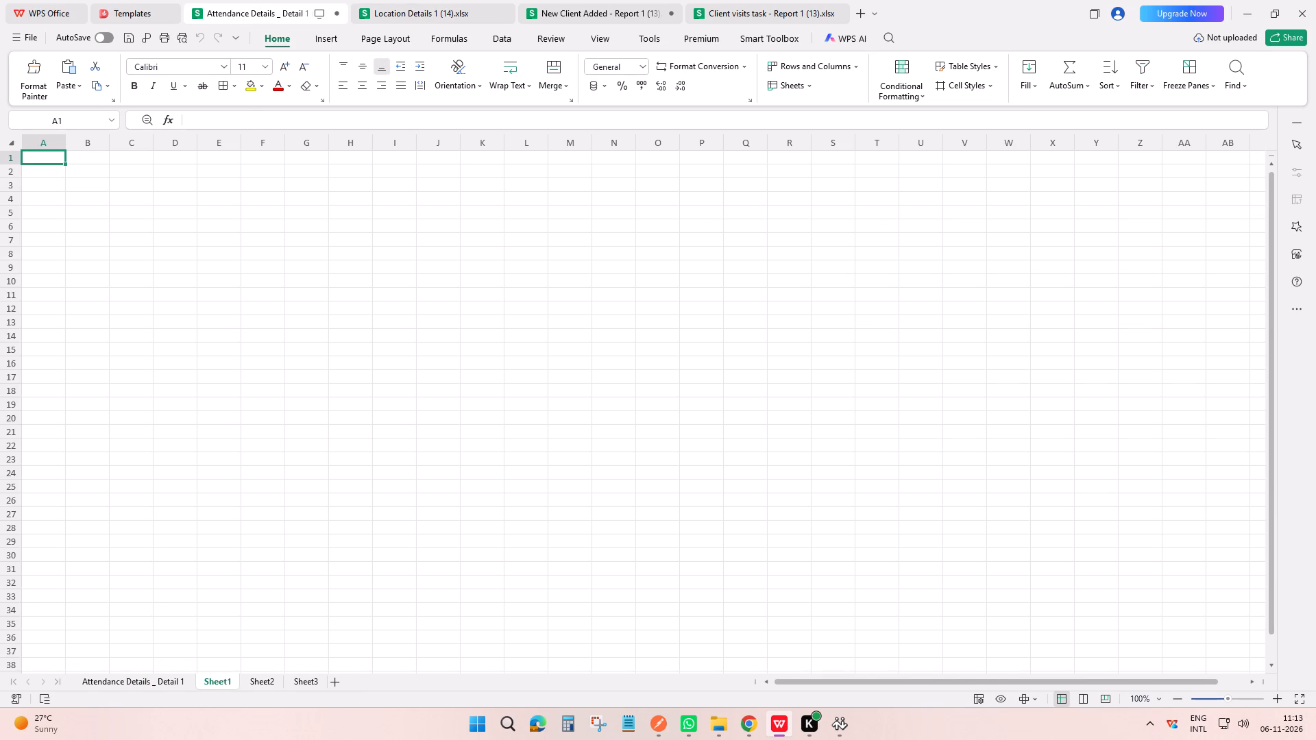
key("ctrl+v")
Copy the entire New Client Added - Report 1 sheet from its workbook into Sheet2 of the attendance workbook.
left_click(400, 0)
left_click(570, 0)
scroll(439, 291, "down", 1)
scroll(439, 291, "up", 2)
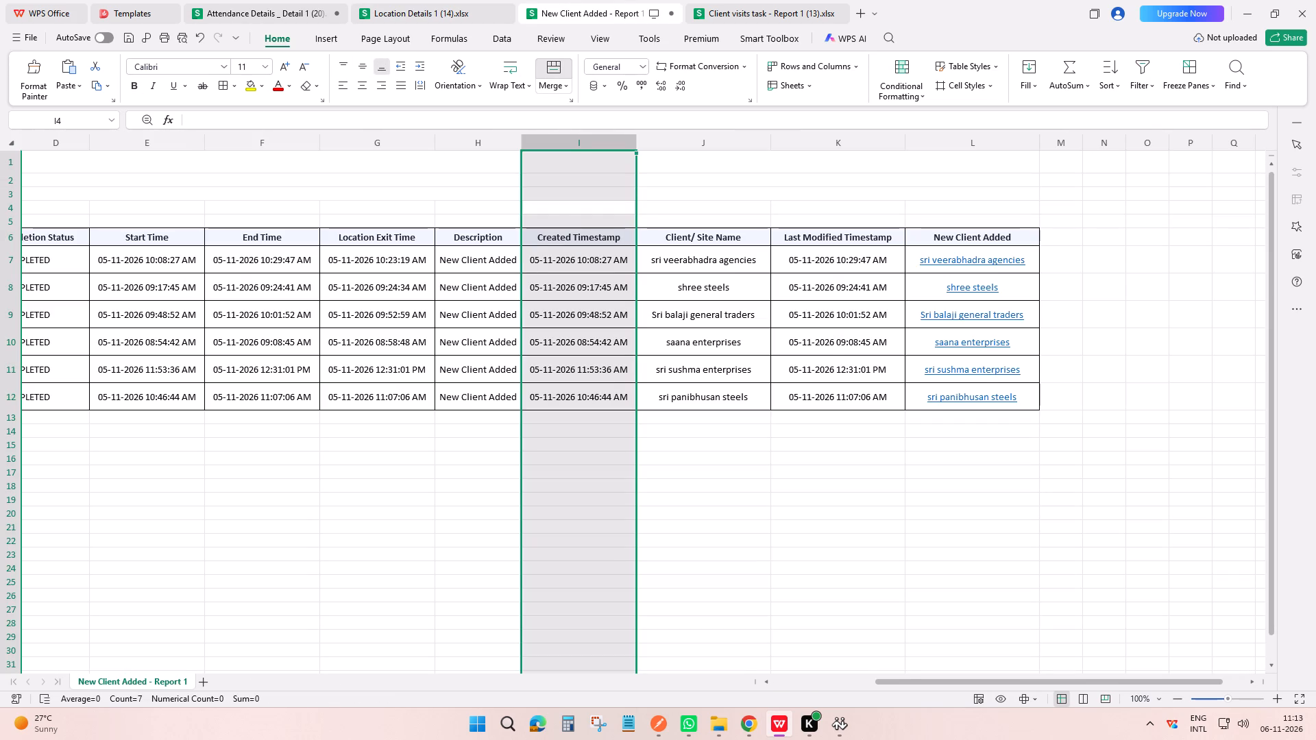
scroll(439, 291, "up", 1)
left_click(14, 145)
key("ctrl+c")
left_click(255, 0)
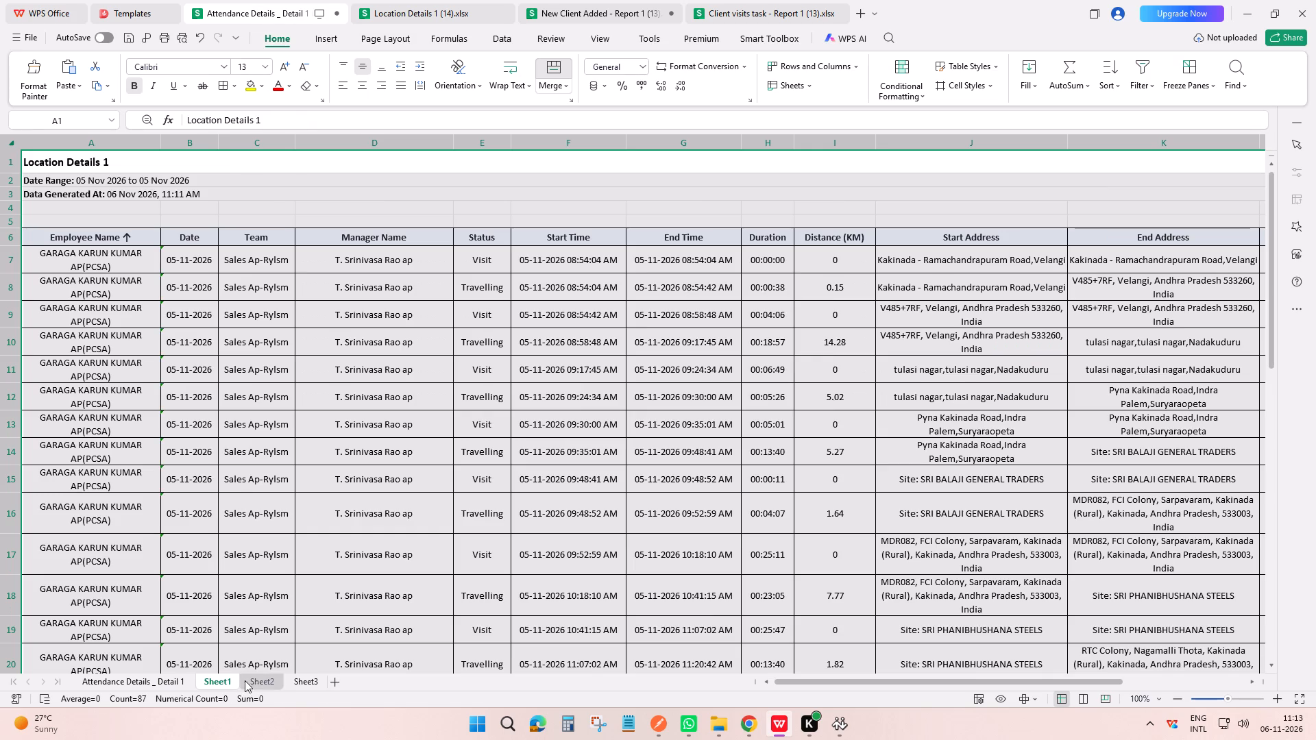
left_click(256, 676)
key("ctrl+v")
Copy the entire Client visits task - Report 1 sheet from its workbook into Sheet3 of the attendance workbook.
left_click(314, 682)
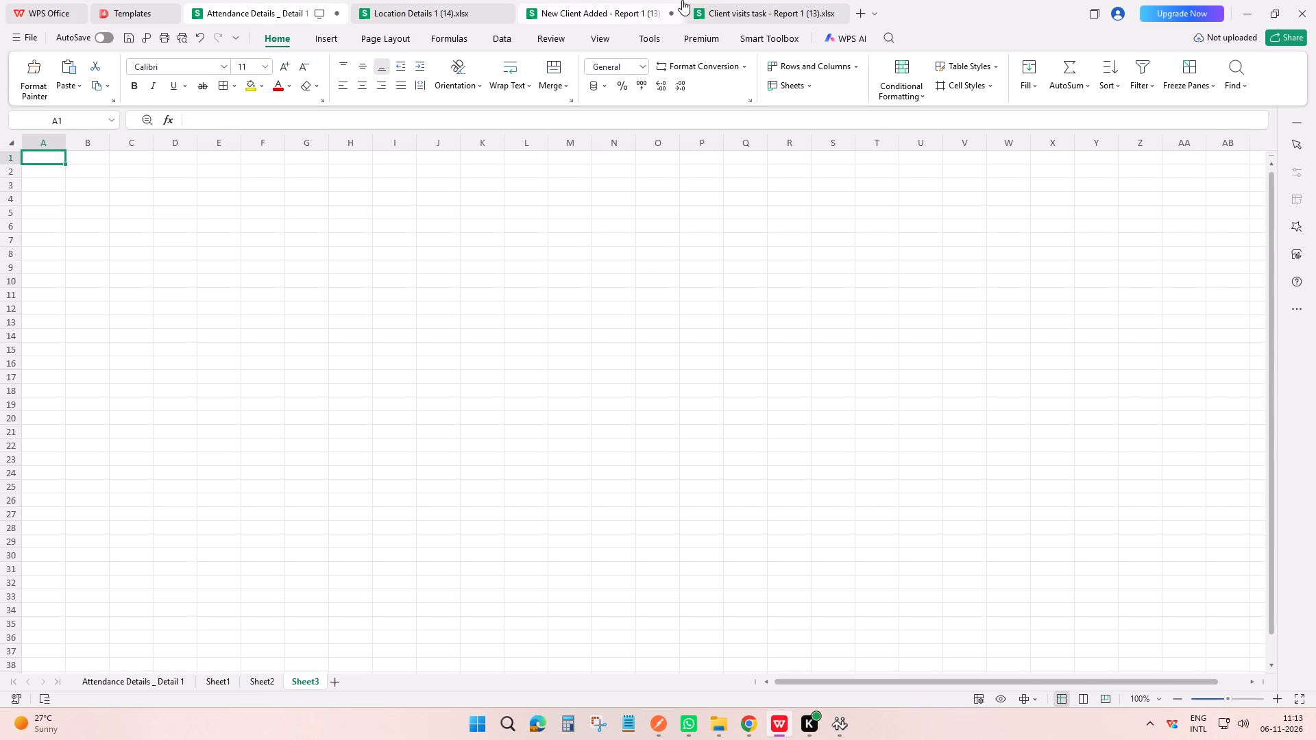
left_click(735, 0)
scroll(430, 279, "up", 4)
left_click(10, 138)
key("ctrl+c")
left_click(243, 0)
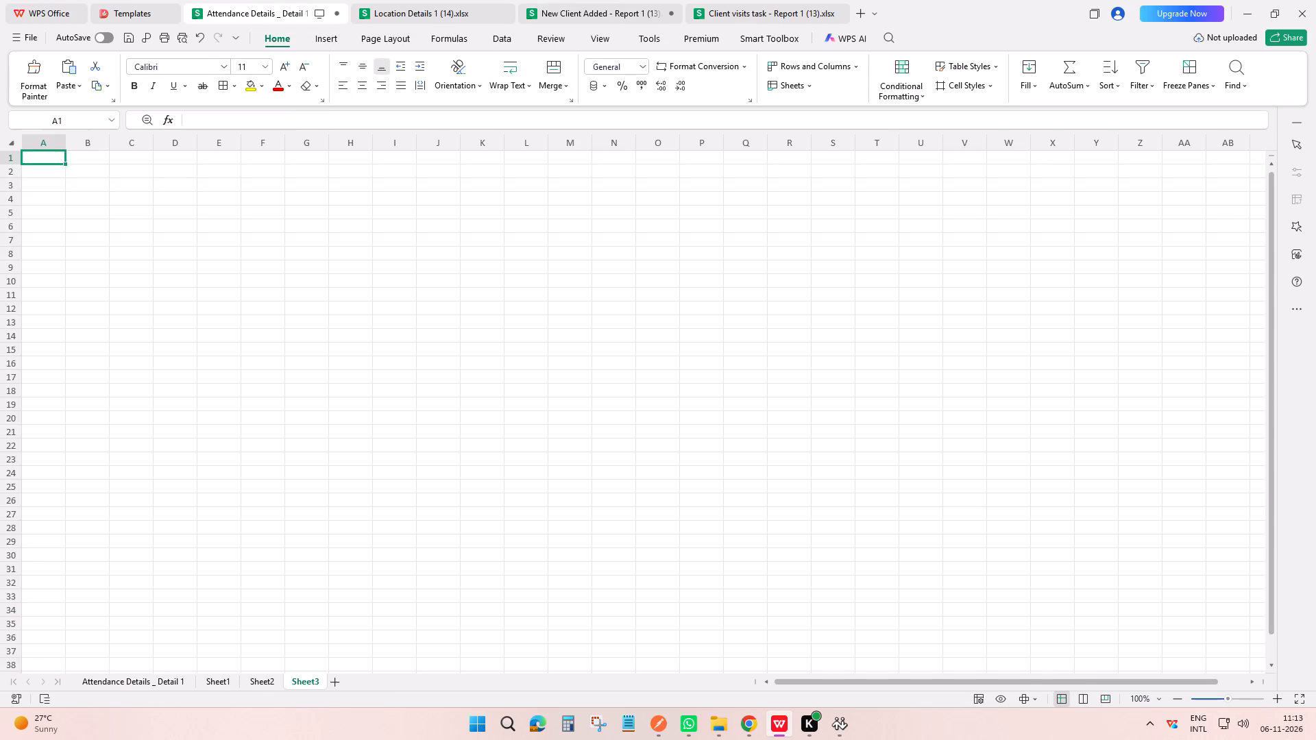
key("ctrl+v")
scroll(260, 559, "up", 2)
left_click(317, 563)
key("Escape")
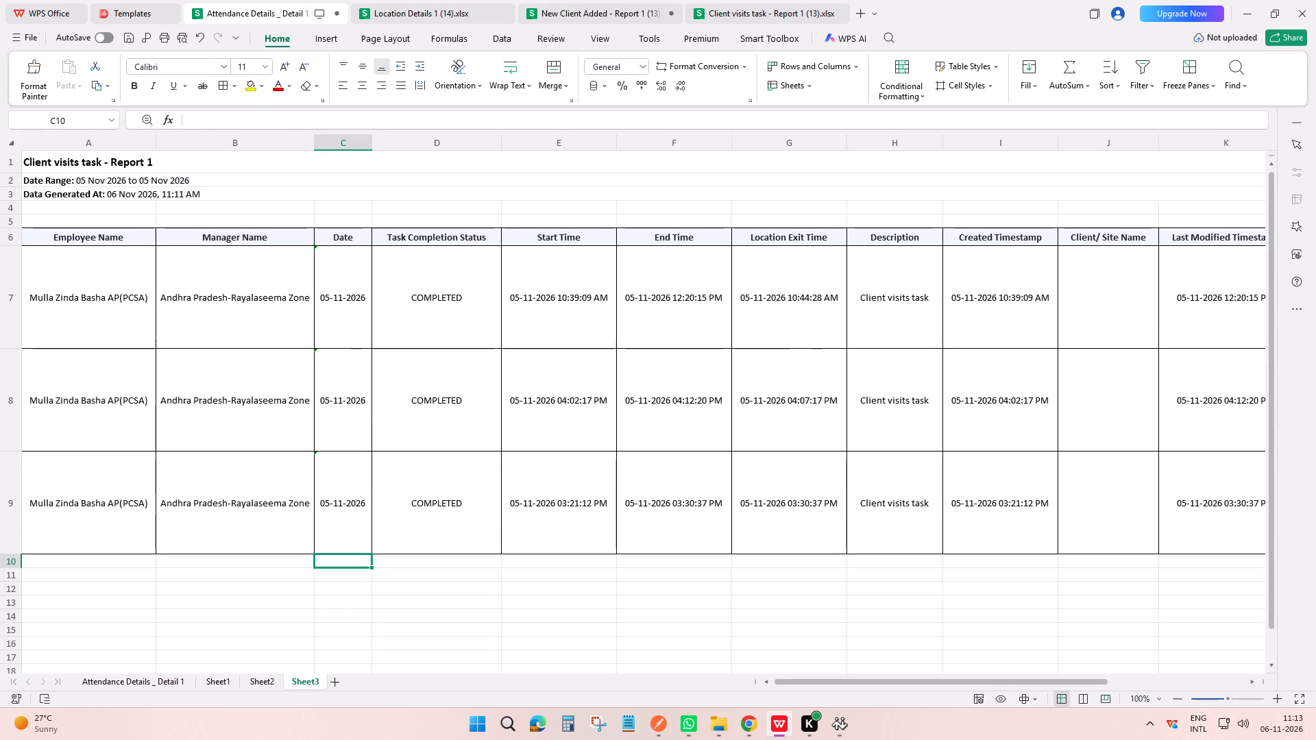
Rename Sheet3 with its own title text, Client visits task - Report 1.
left_click(192, 169)
key("ctrl+c")
double_click(317, 680)
key("ctrl+v")
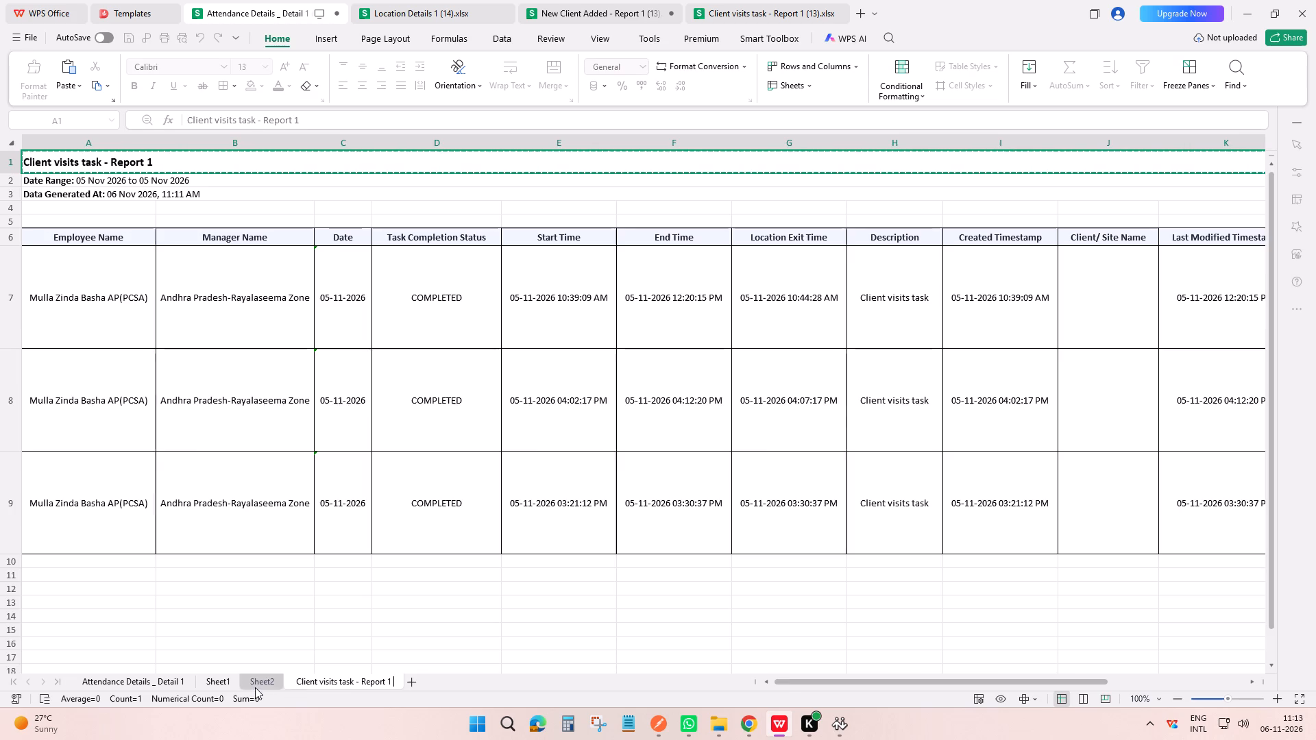
Rename Sheet2 with its own title text, New Client Added - Report 1.
left_click(254, 687)
left_click(138, 160)
key("ctrl+c")
double_click(260, 680)
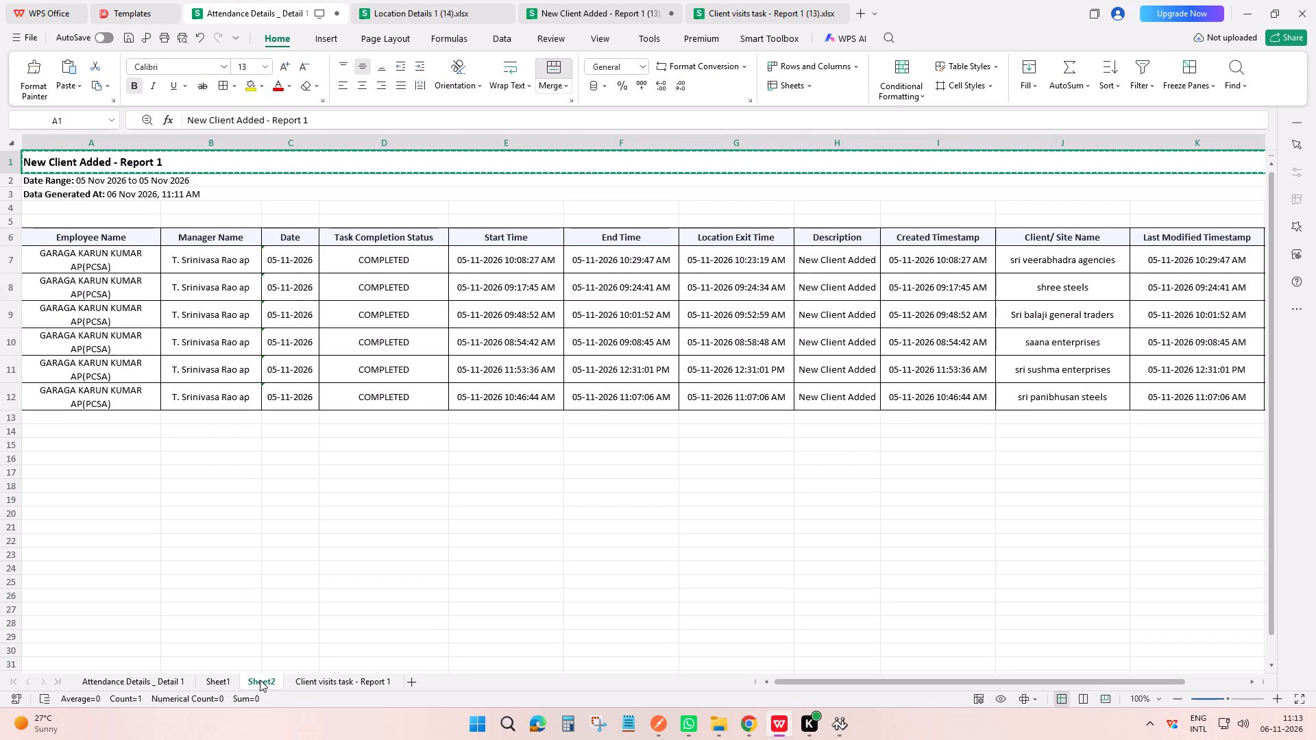
key("ctrl+v")
Paste the copied New Client Added - Report 1 title over the title cell A1 of Sheet1.
left_click(208, 680)
left_click(114, 168)
key("ctrl+v")
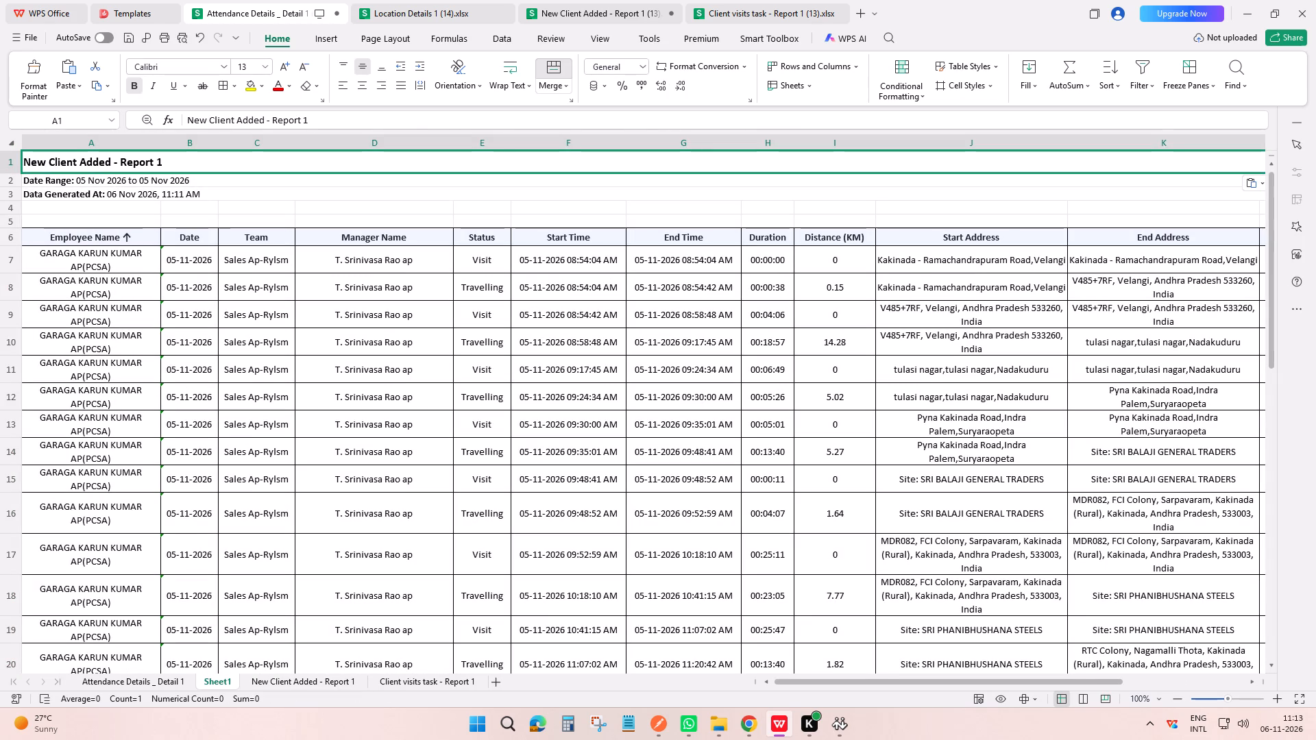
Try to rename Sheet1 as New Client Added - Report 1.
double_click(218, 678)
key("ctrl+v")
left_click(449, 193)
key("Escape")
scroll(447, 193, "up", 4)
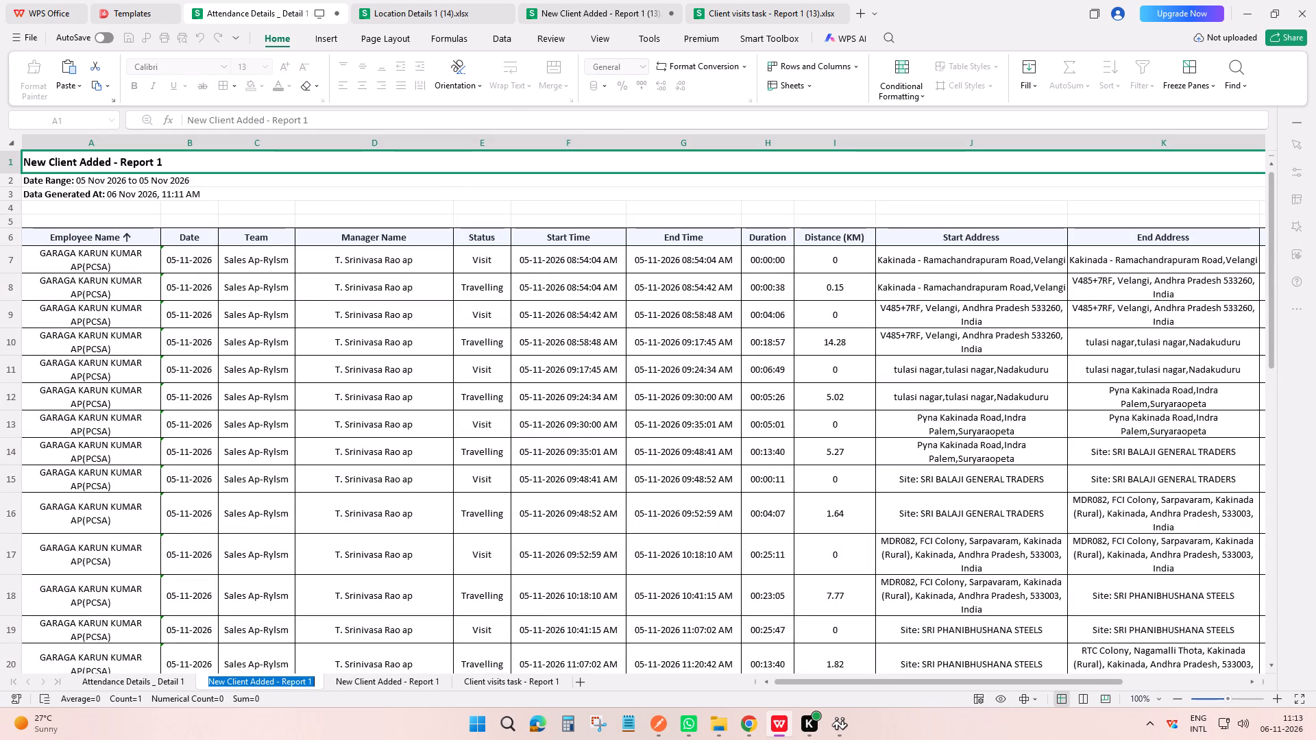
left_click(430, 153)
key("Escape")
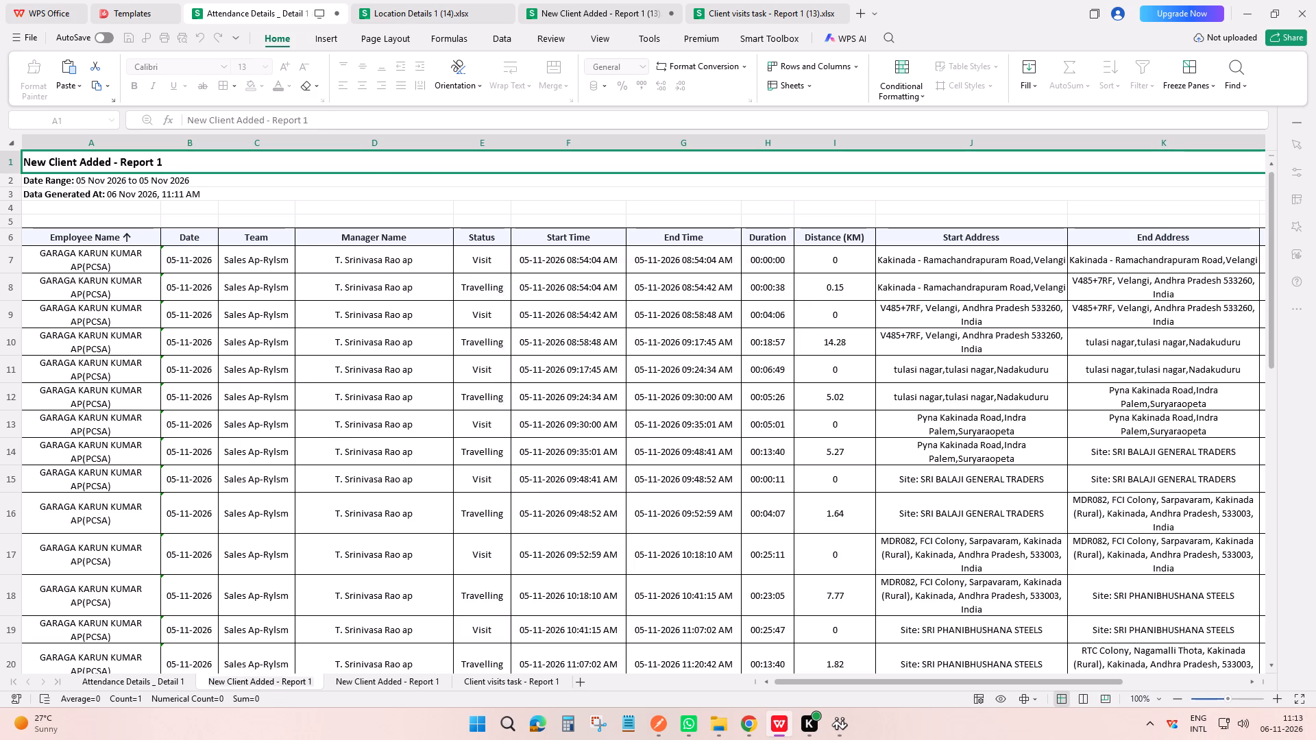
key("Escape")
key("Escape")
Rename Sheet1 as Location Details 1, using the title copied from the Location Details workbook.
left_click(363, 0)
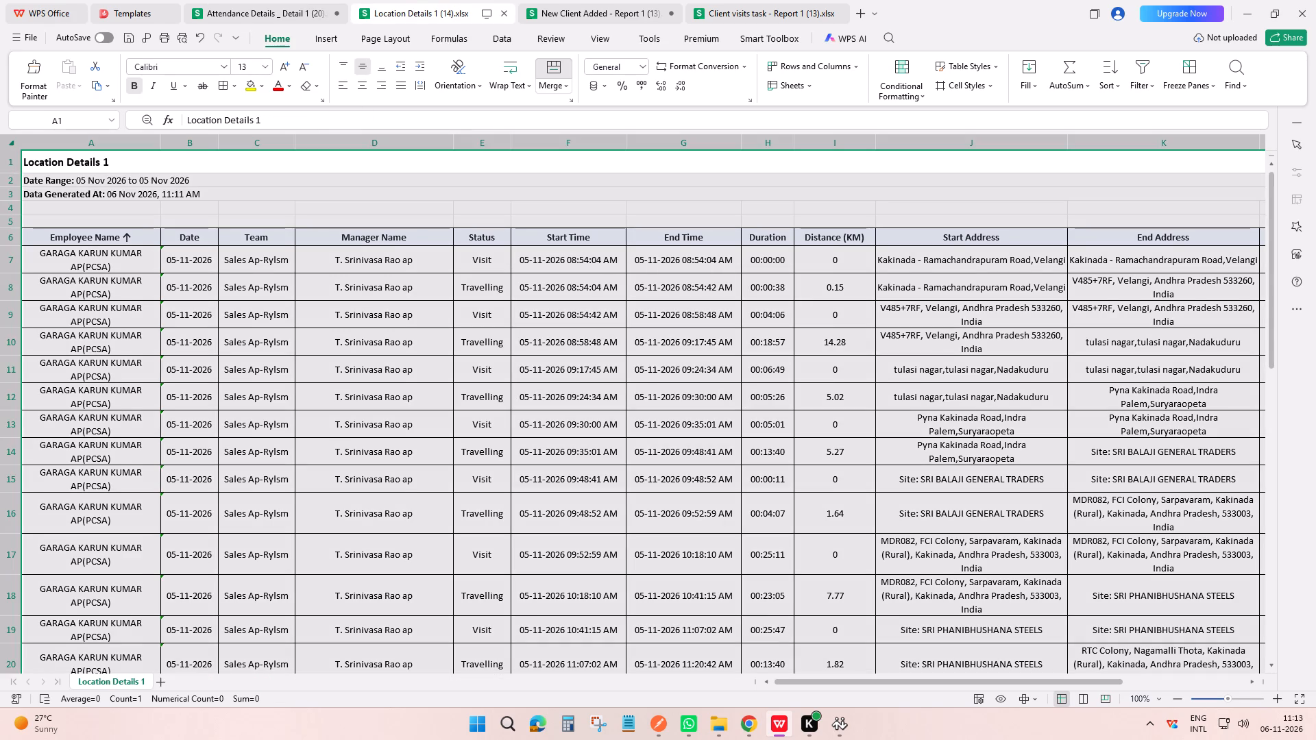
left_click(192, 171)
key("ctrl+c")
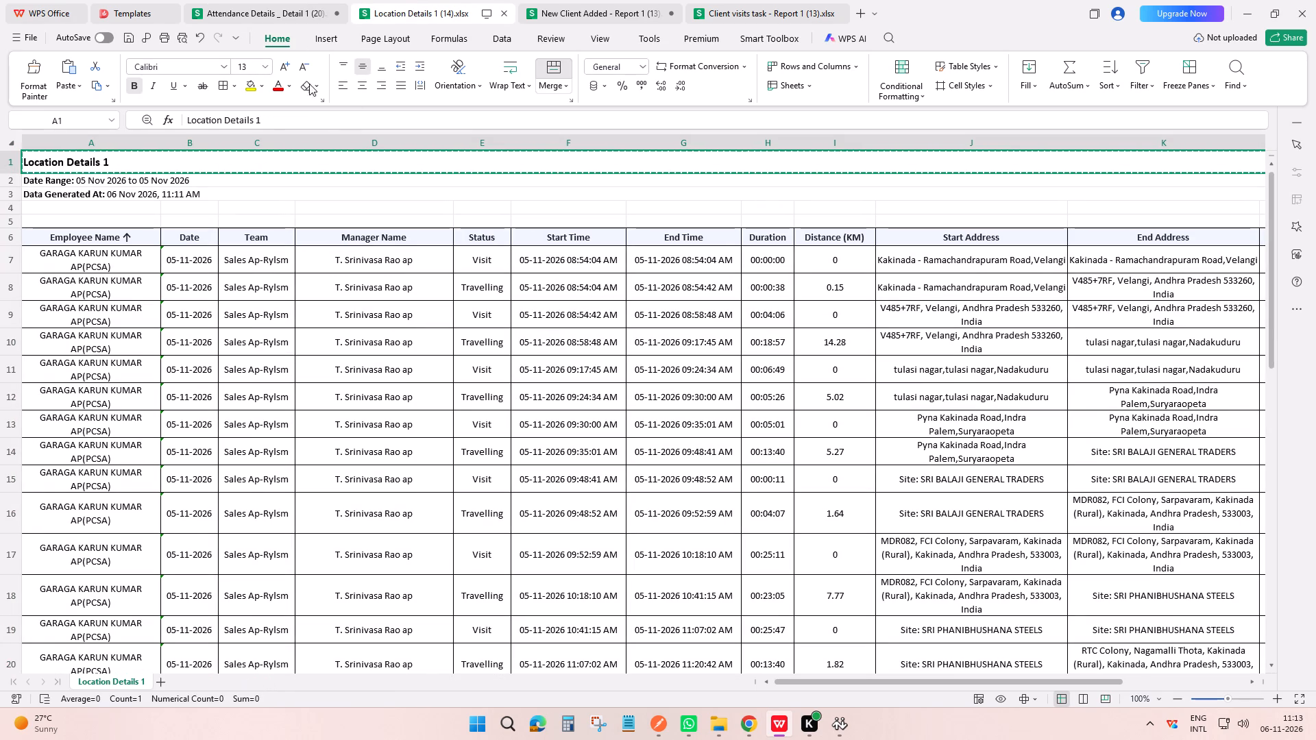
left_click(270, 0)
double_click(219, 680)
key("ctrl+v")
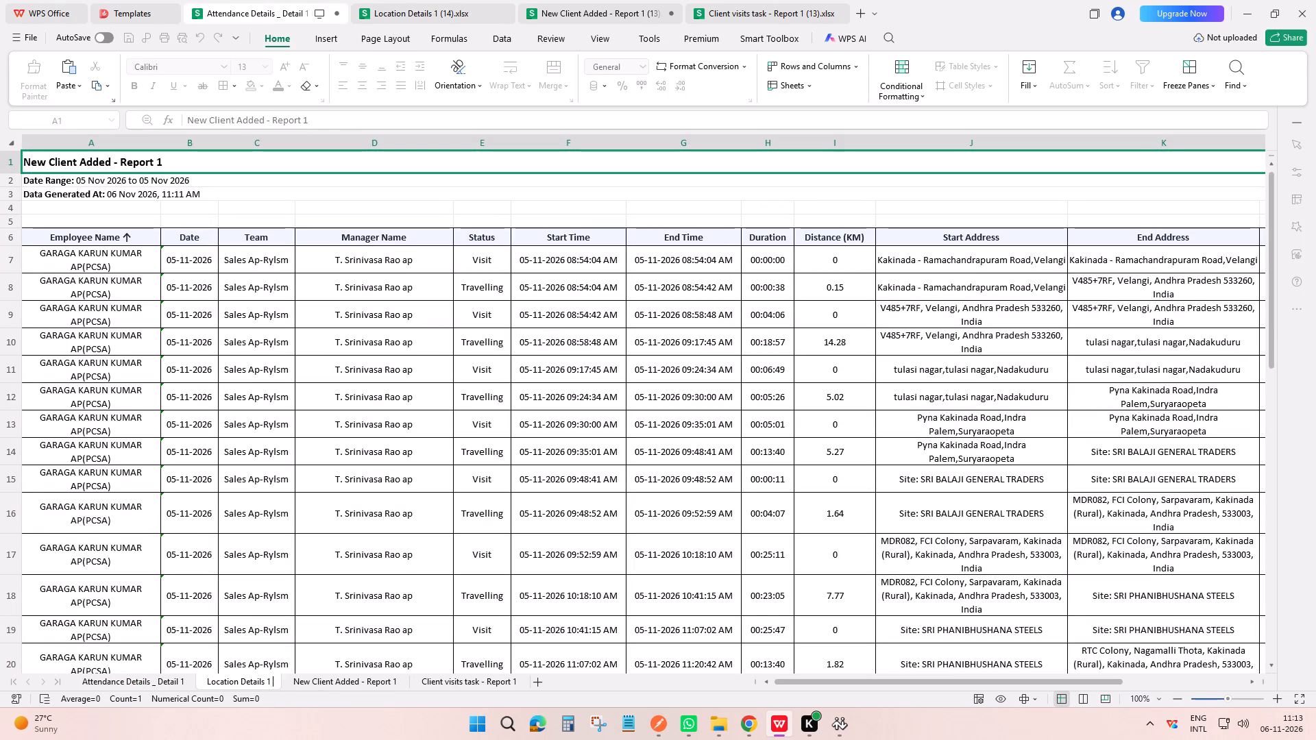
left_click(415, 439)
key("Escape")
Check each of the four sheets in the combined workbook, ending on the attendance sheet.
scroll(415, 439, "up", 2)
left_click(141, 675)
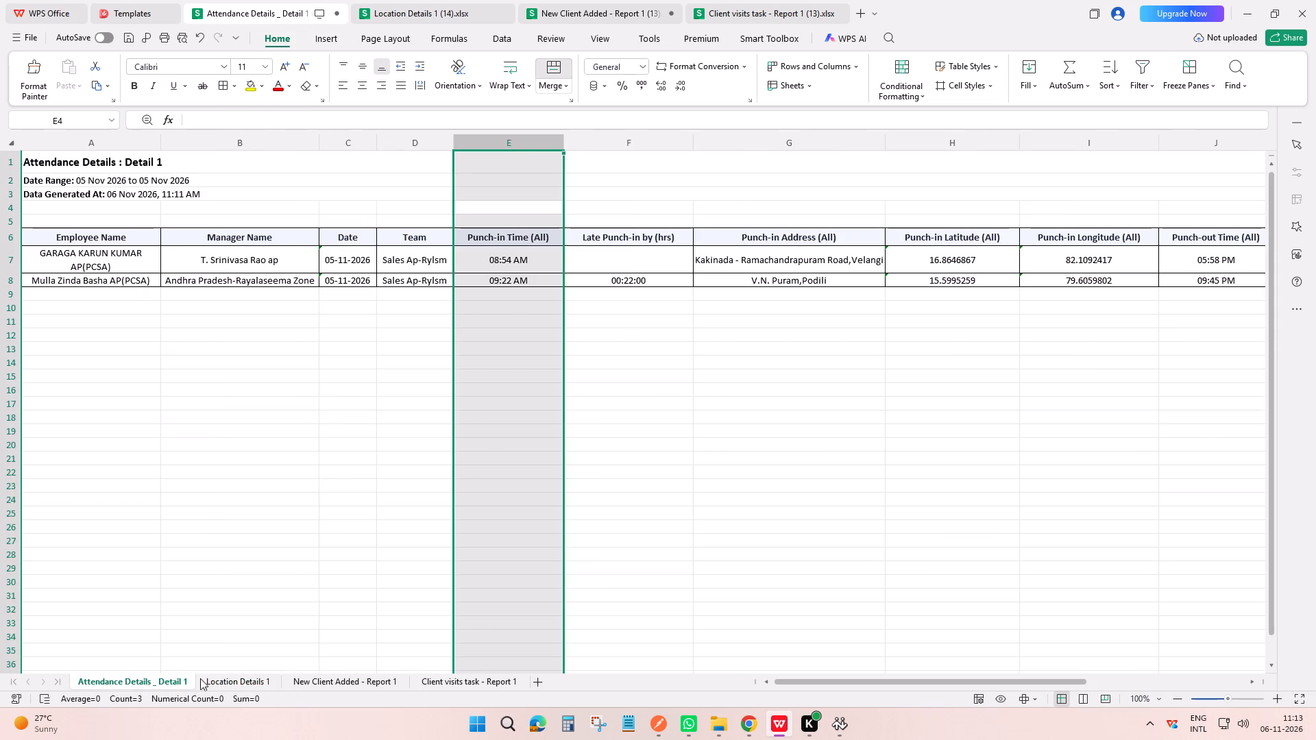
left_click(209, 679)
left_click(307, 676)
left_click(465, 684)
left_click(97, 683)
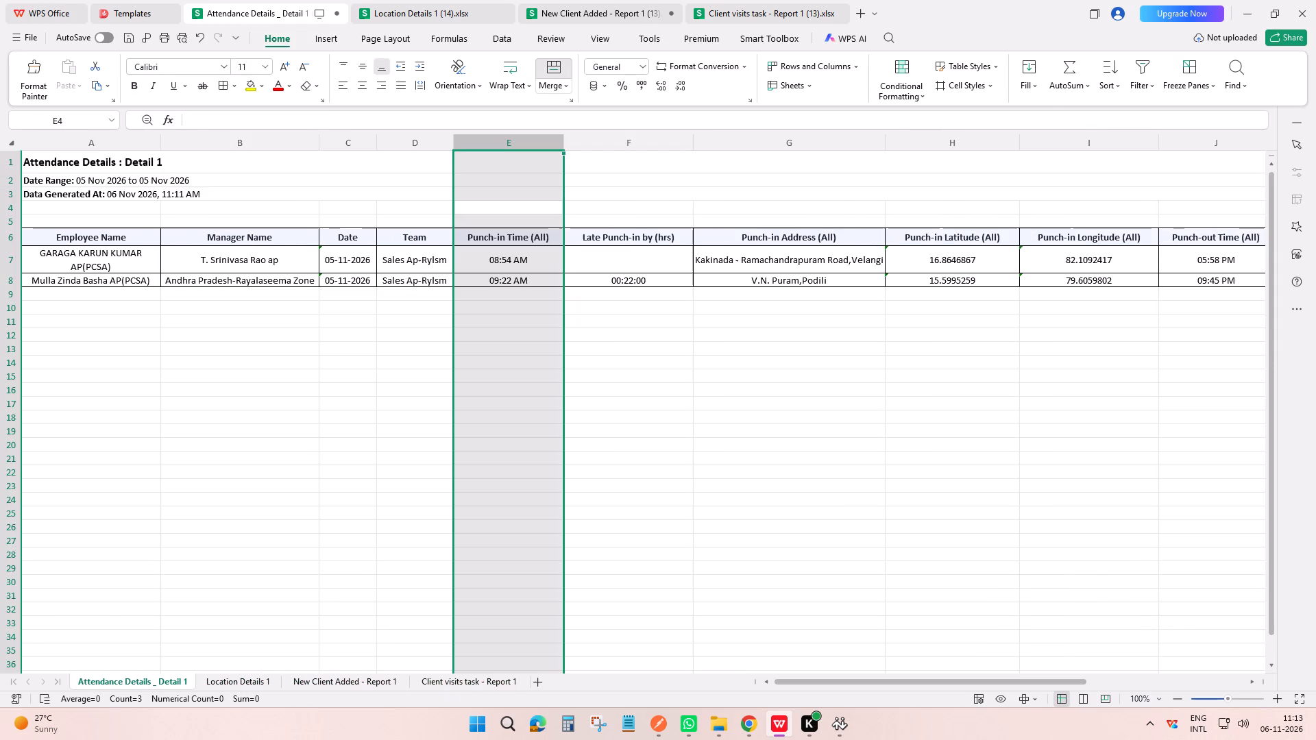
scroll(328, 498, "up", 4)
Save the combined workbook as AP_RYSLM REPORT.xlsx in the Desktop report folder, replacing the existing file.
left_click(21, 32)
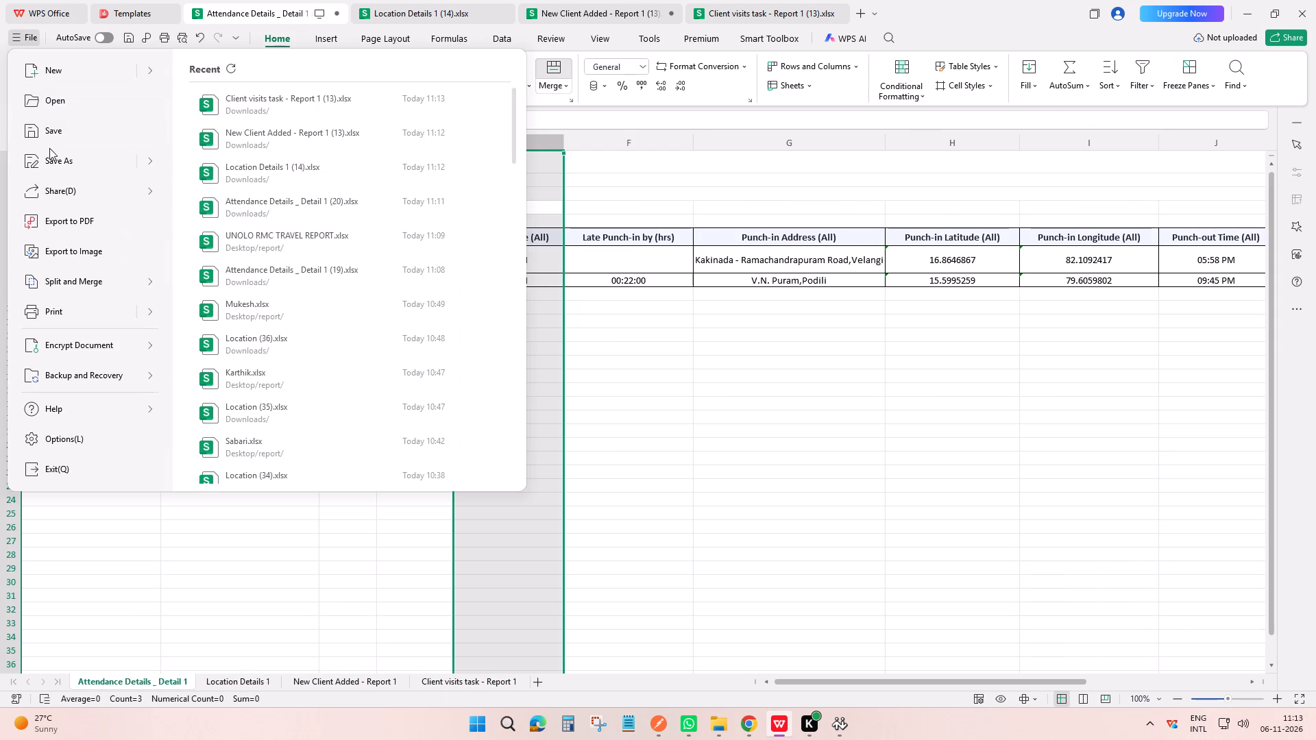
left_click(47, 177)
left_click(81, 166)
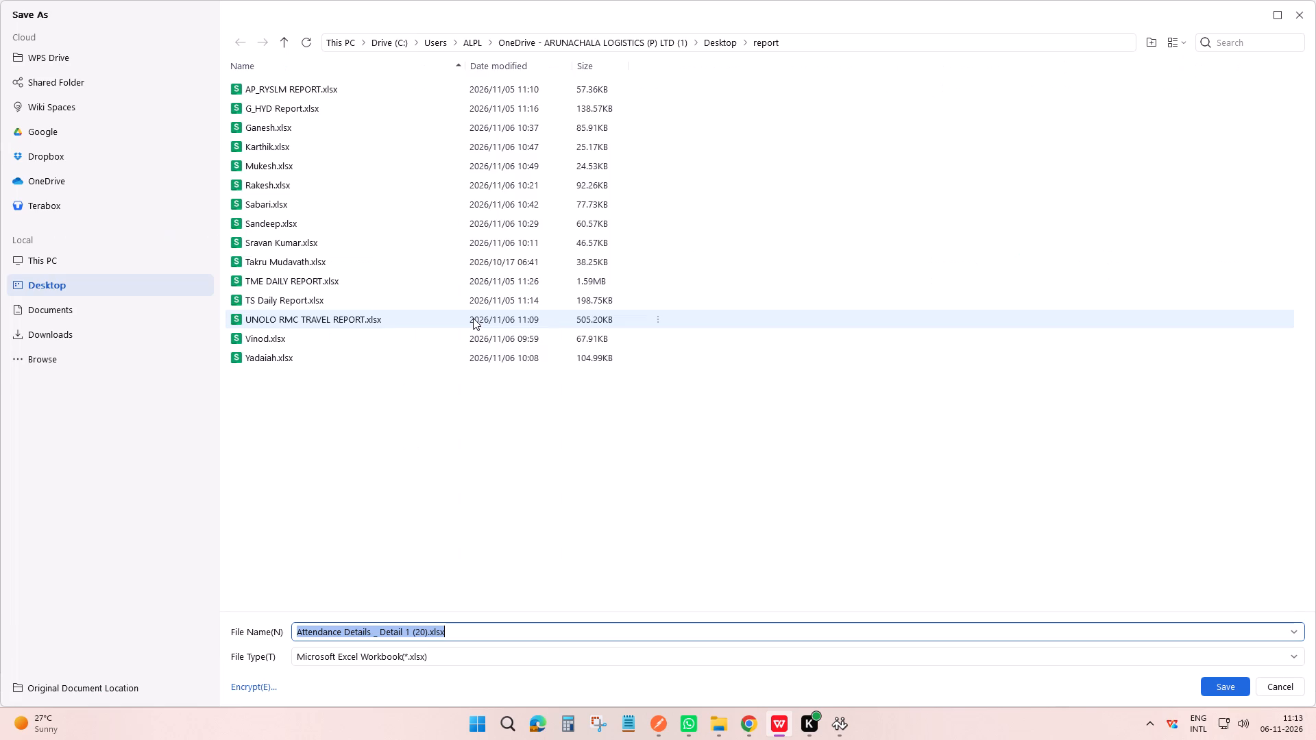
key("BackSpace")
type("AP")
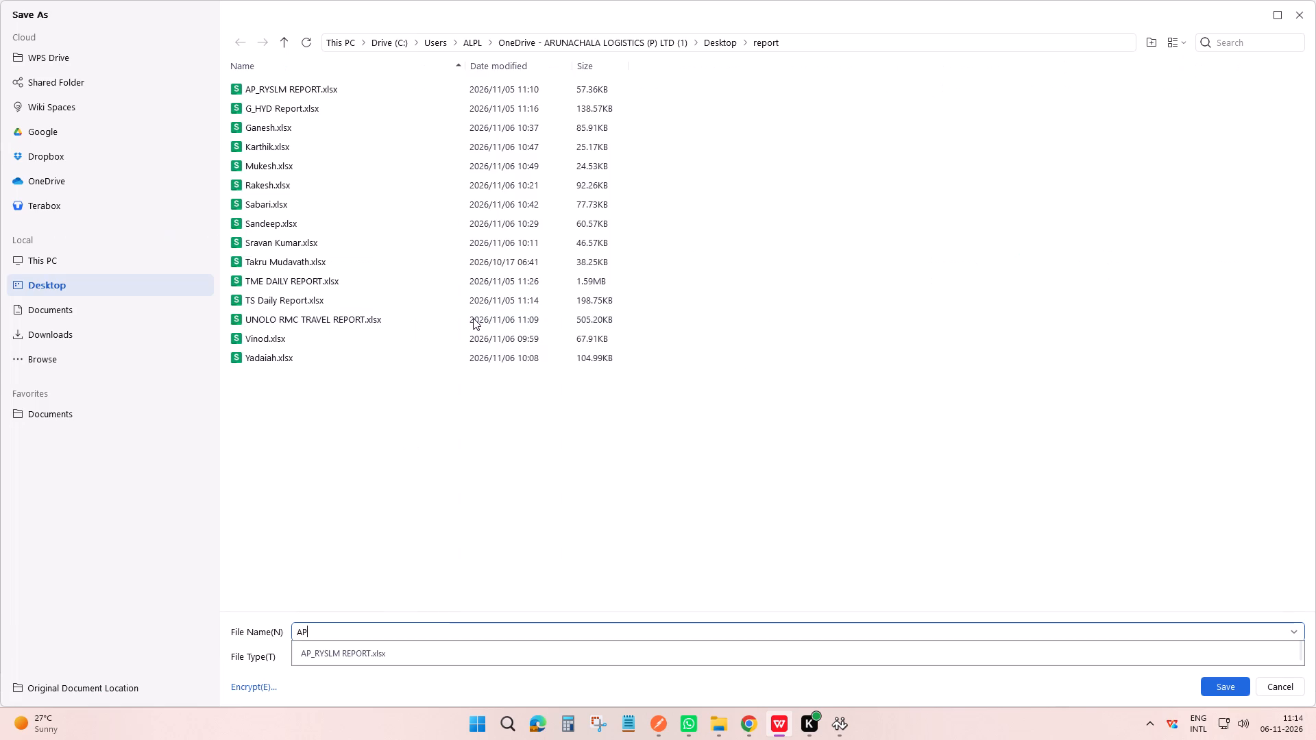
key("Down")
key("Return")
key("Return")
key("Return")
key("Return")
scroll(589, 328, "up", 4)
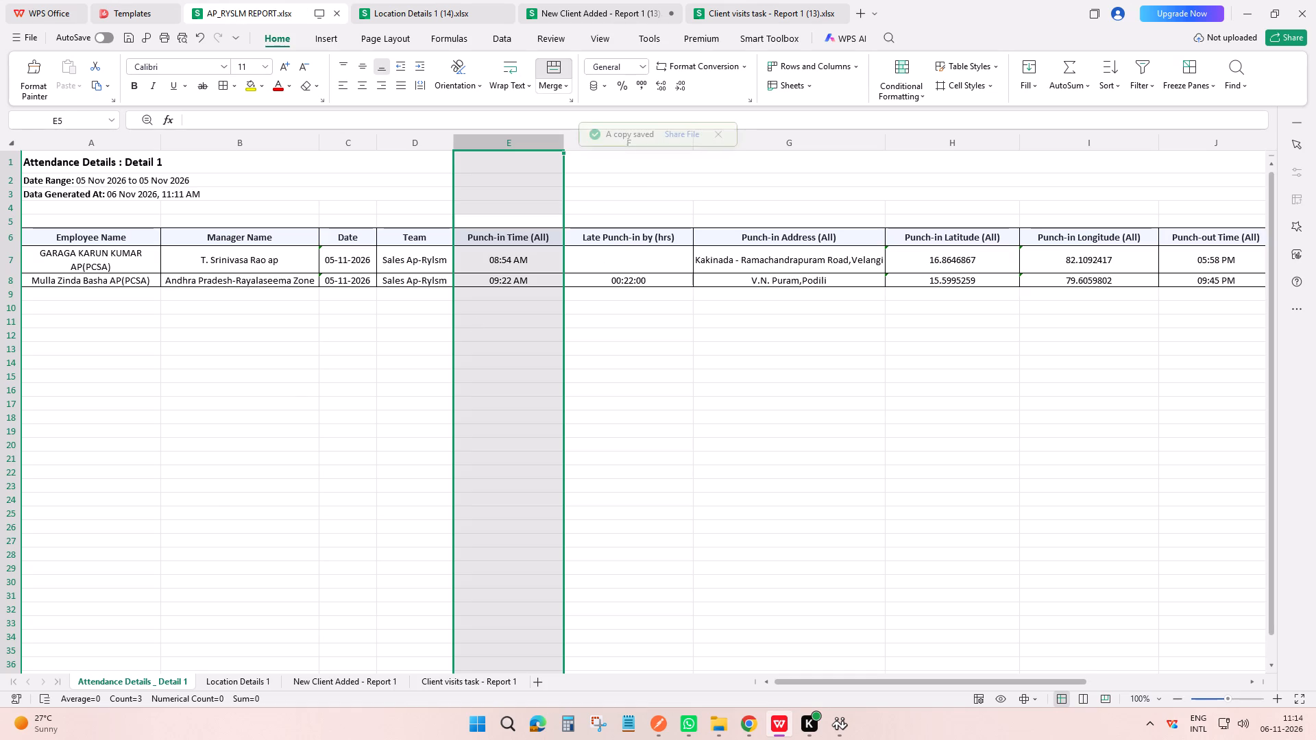
Close the Location Details, New Client Added and Client visits task source workbooks without saving changes, keeping AP_RYSLM REPORT.xlsx open.
left_click(589, 341)
left_click(485, 0)
key("ctrl+w")
key("ctrl+w")
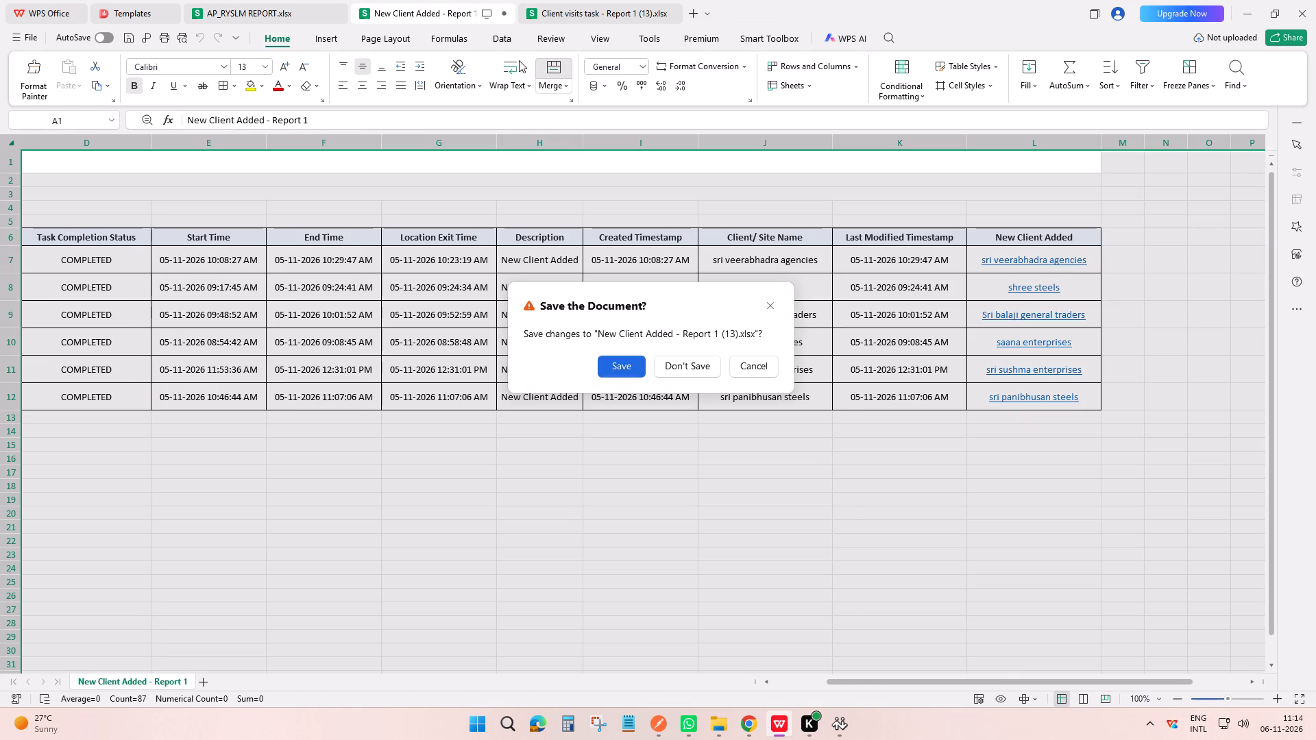
left_click(694, 371)
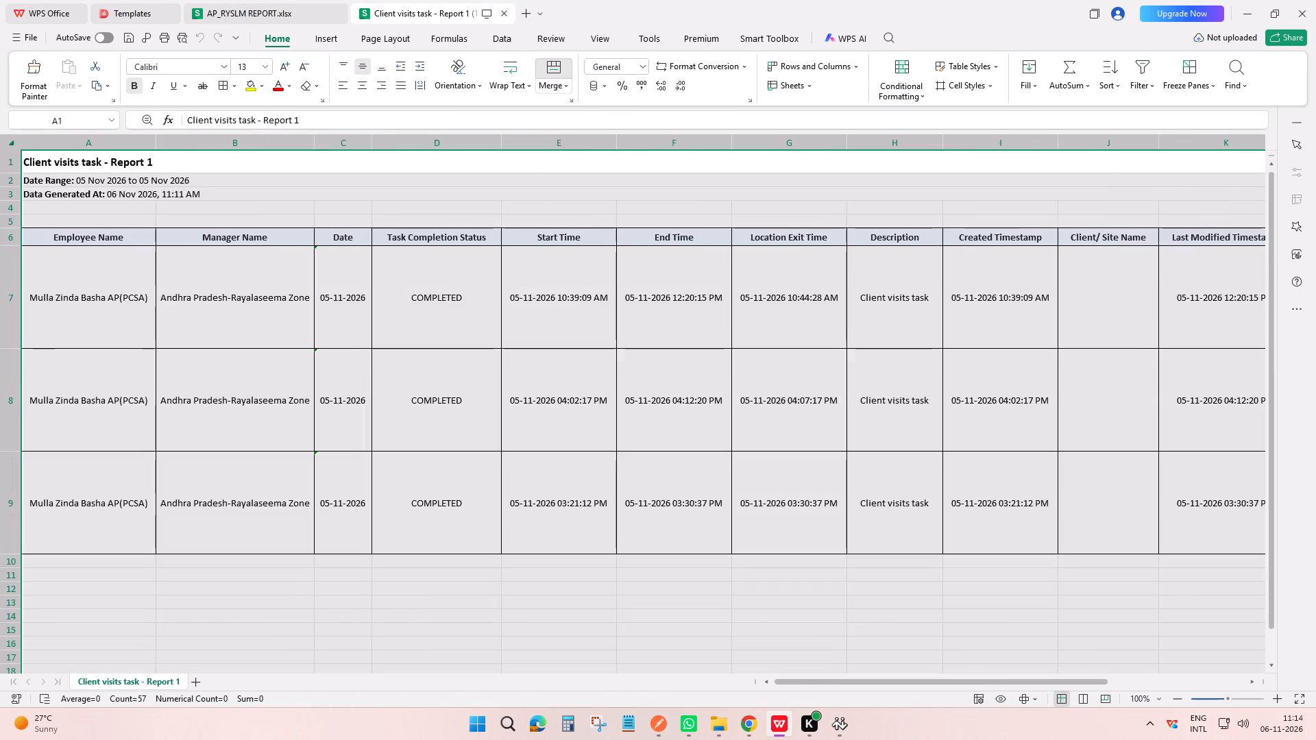
key("ctrl+w")
scroll(570, 317, "down", 1)
scroll(570, 317, "up", 3)
left_click(456, 400)
key("alt+Tab")
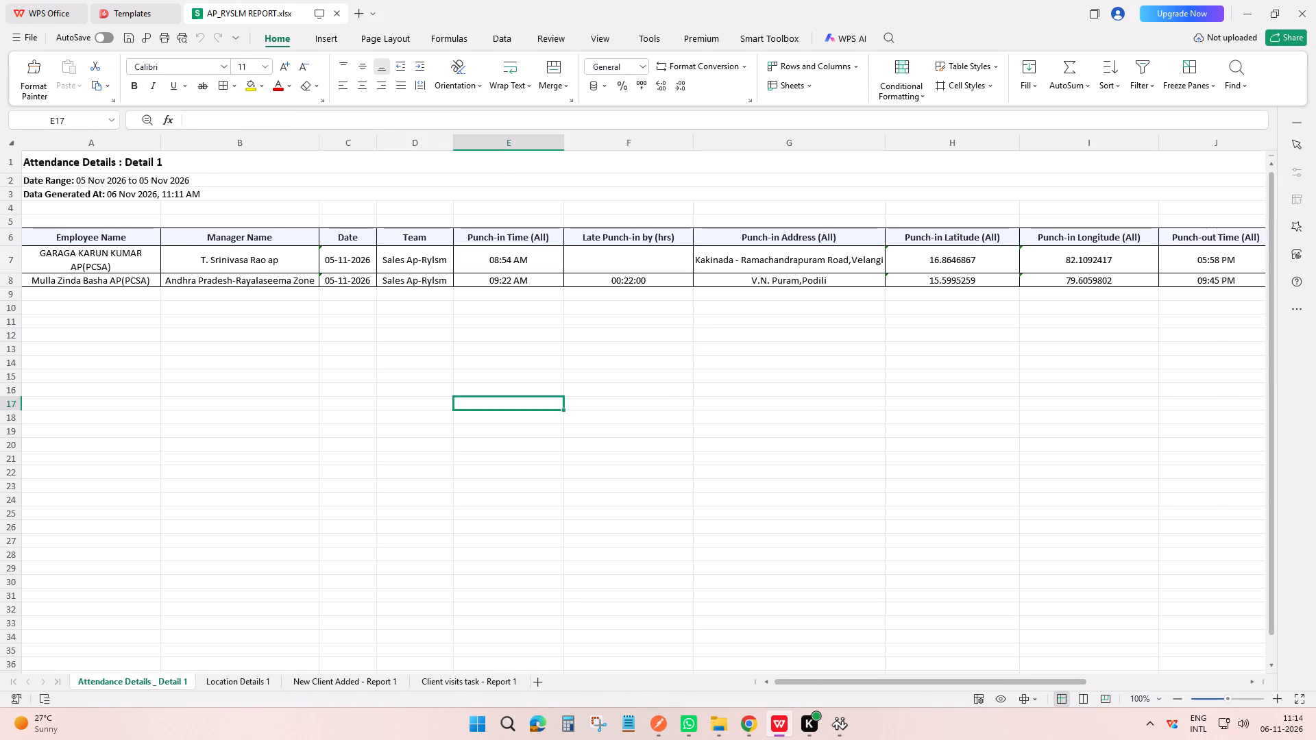
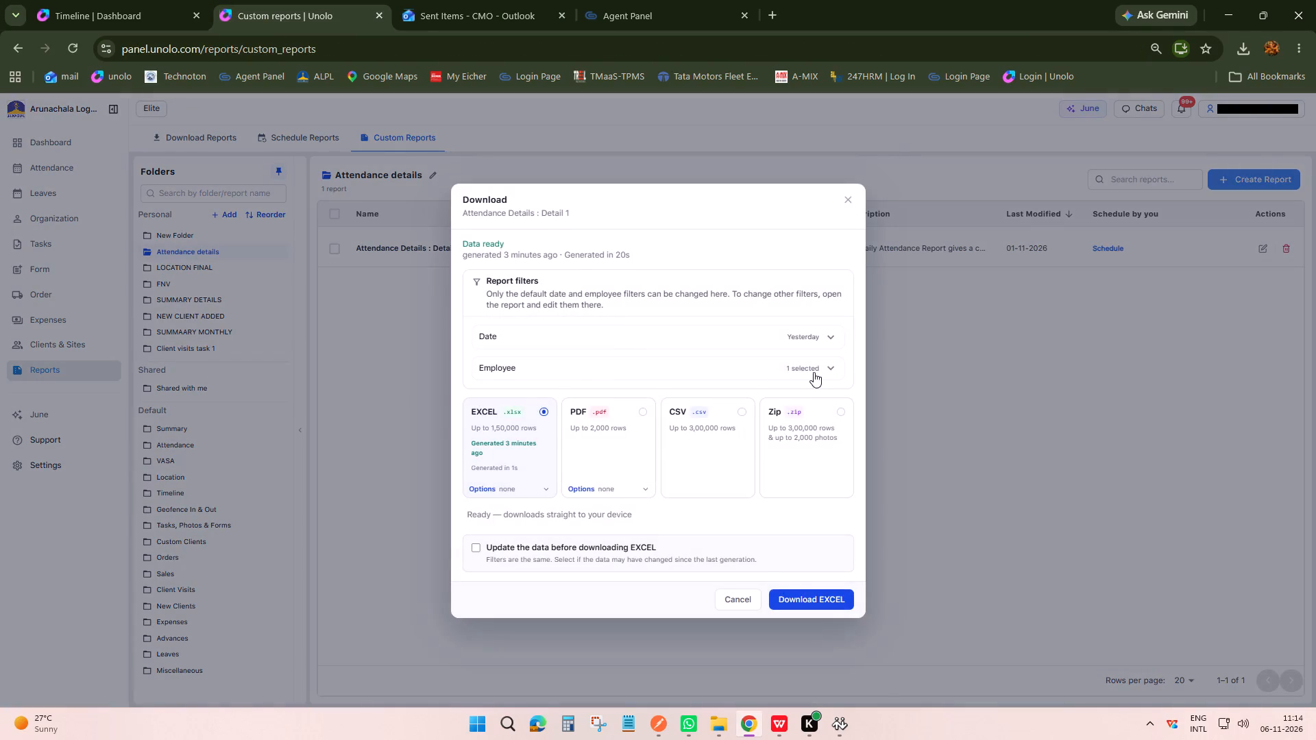
Generate the Attendance Details : Detail 1 Excel report for yesterday, with the employee filter set to the Sales TS team.
left_click(820, 386)
left_click(817, 392)
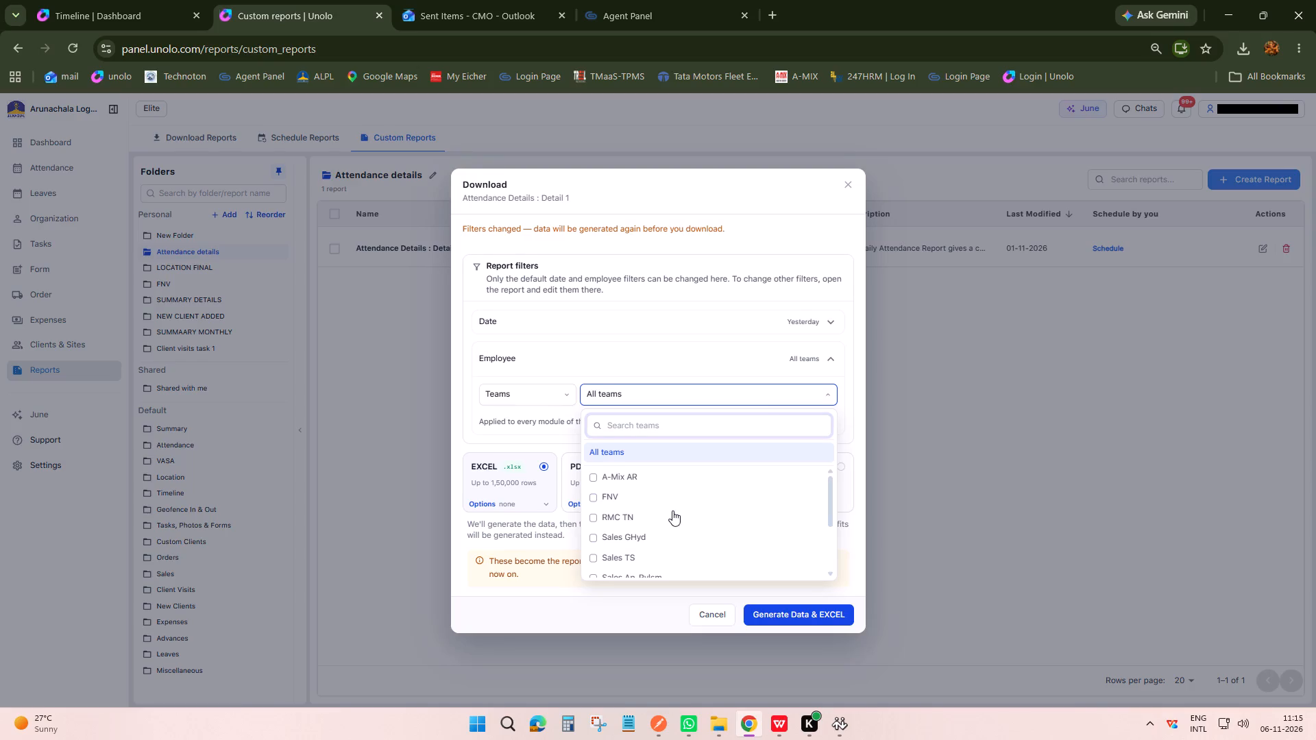
left_click(611, 561)
left_click(788, 619)
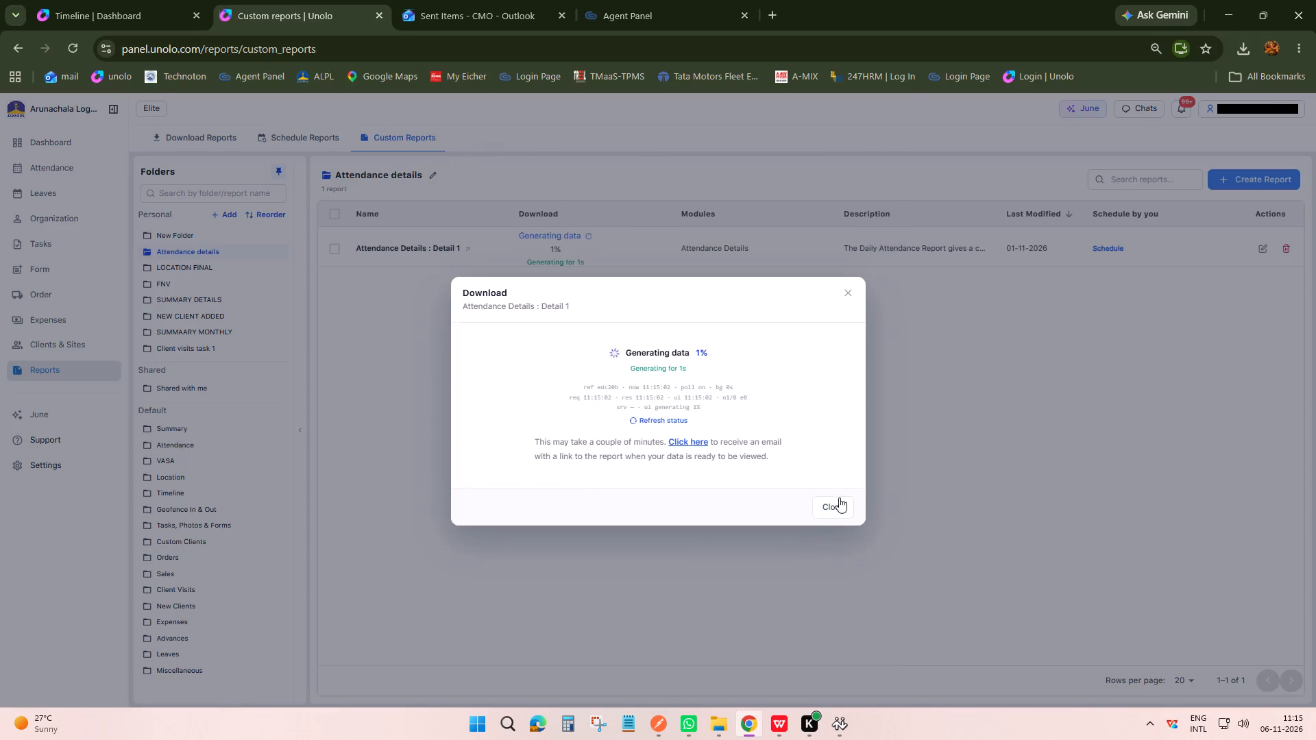
left_click(838, 506)
Generate the Location Details 1 Excel report from the LOCATION FINAL folder for yesterday, filtered to the Sales TS team.
left_click(182, 271)
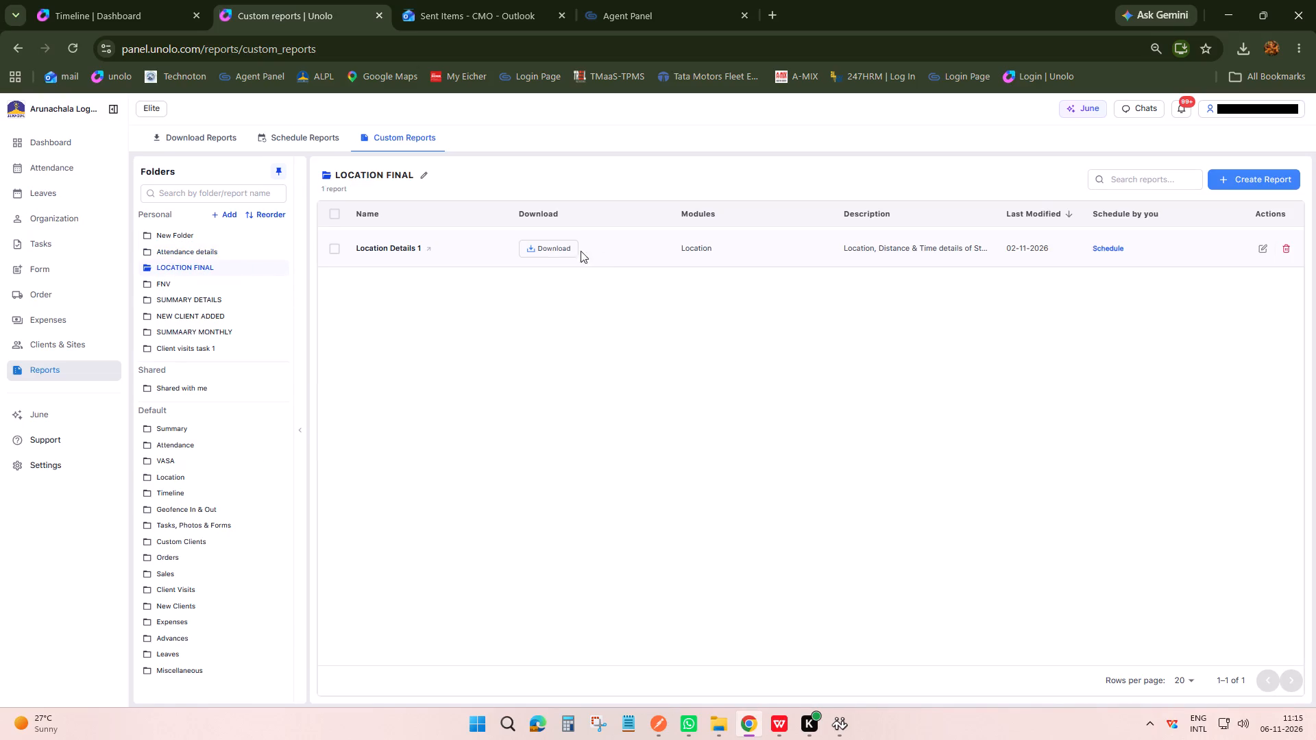
left_click(562, 251)
left_click(825, 362)
left_click(832, 384)
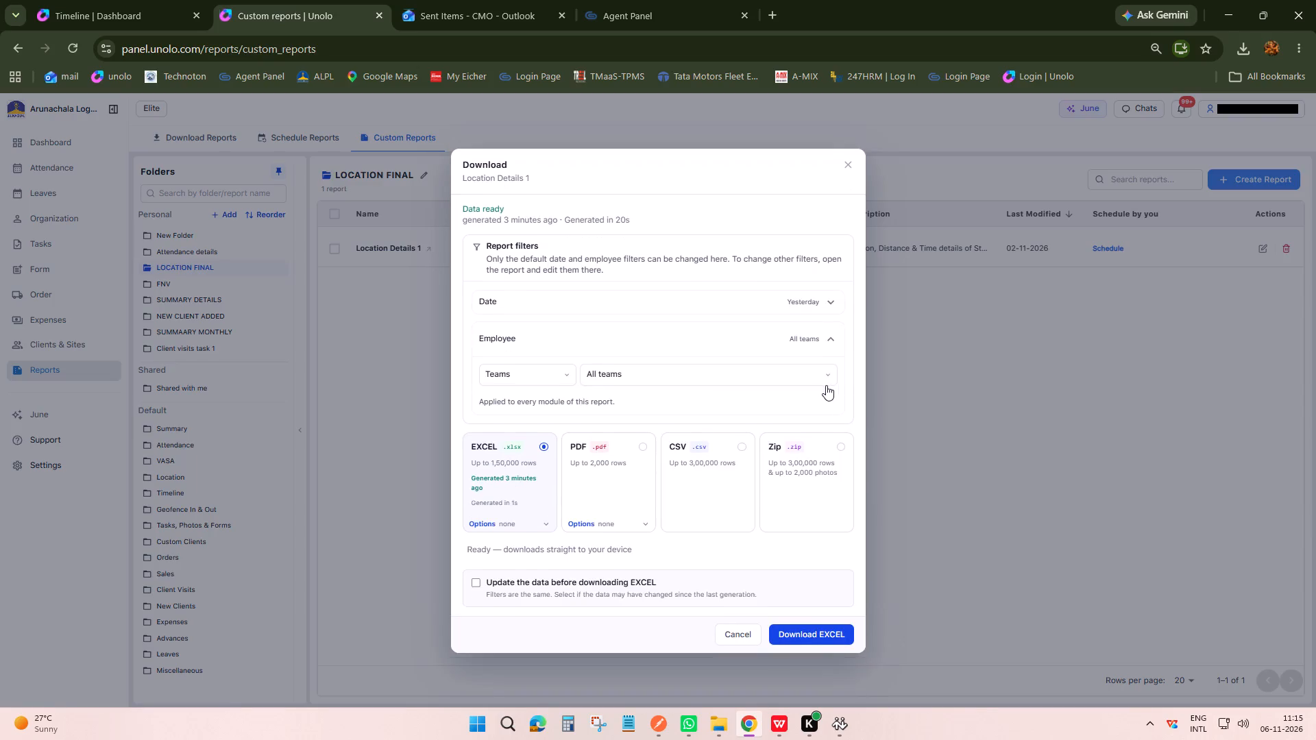
left_click(826, 385)
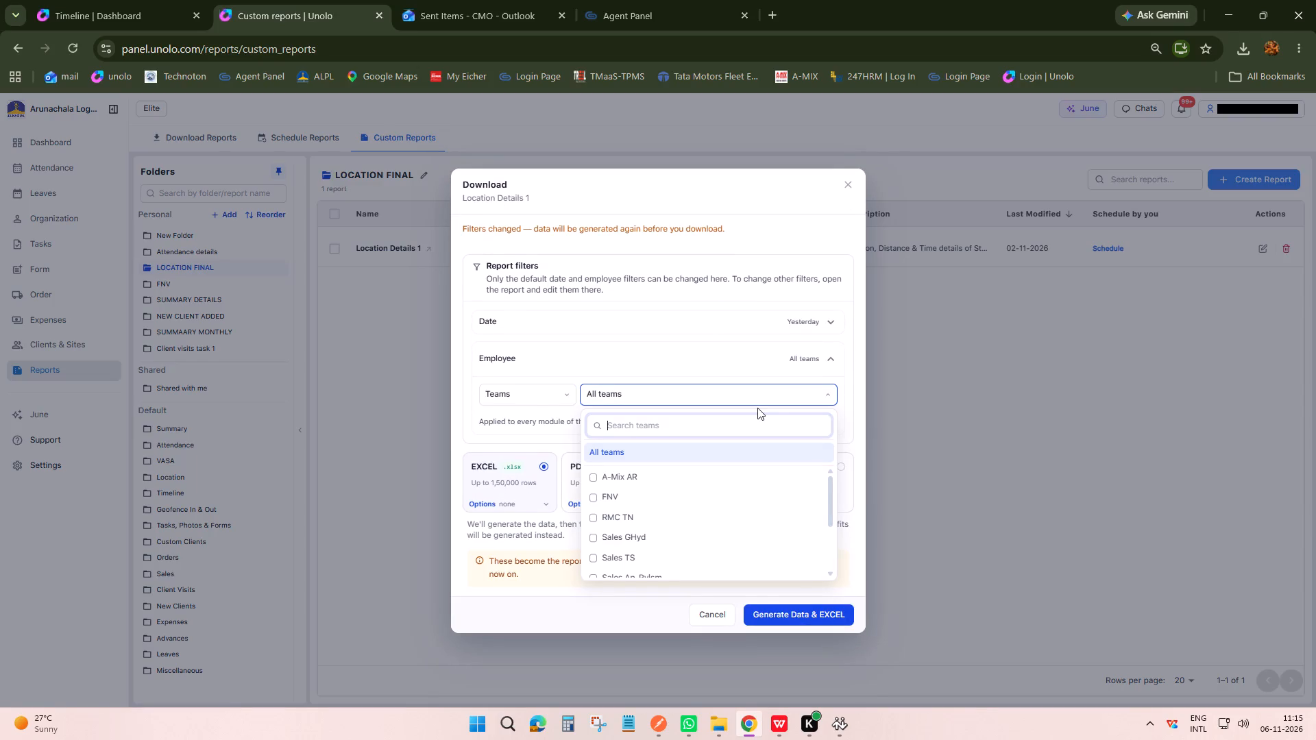
scroll(744, 493, "down", 1)
left_click(616, 478)
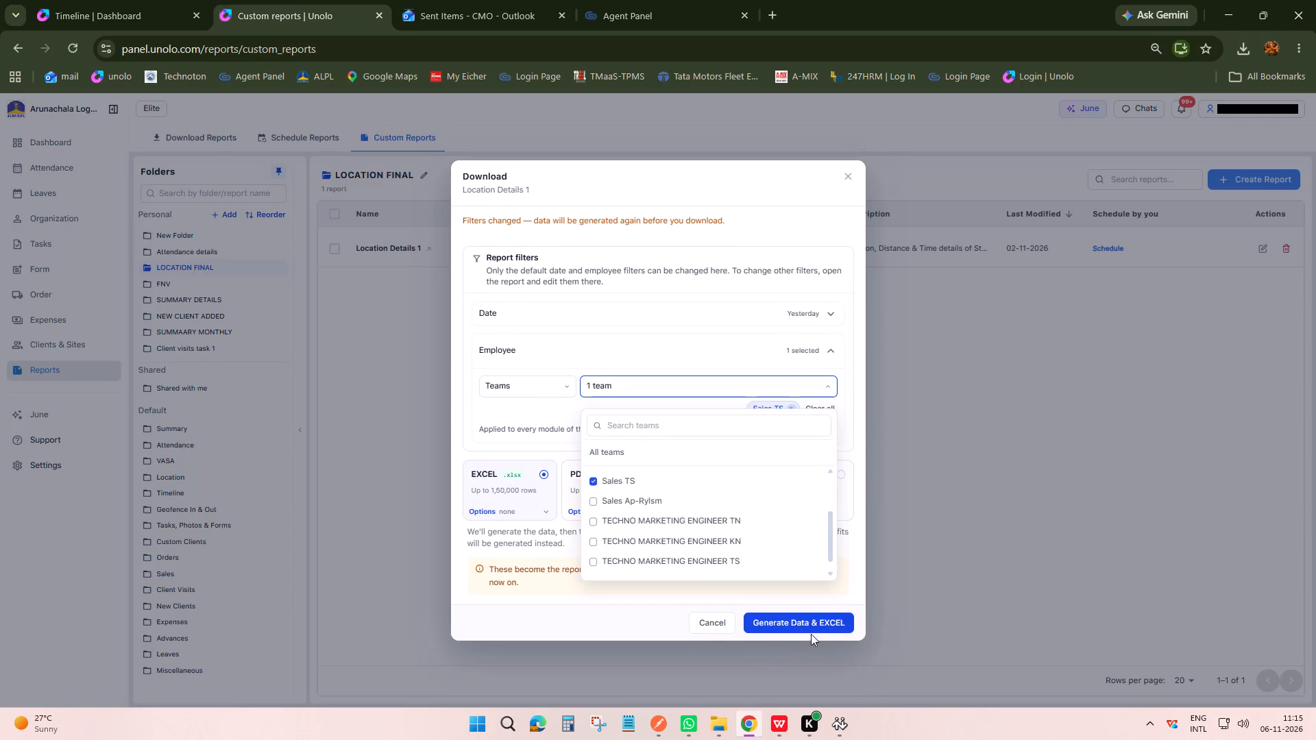
left_click(816, 624)
left_click(833, 505)
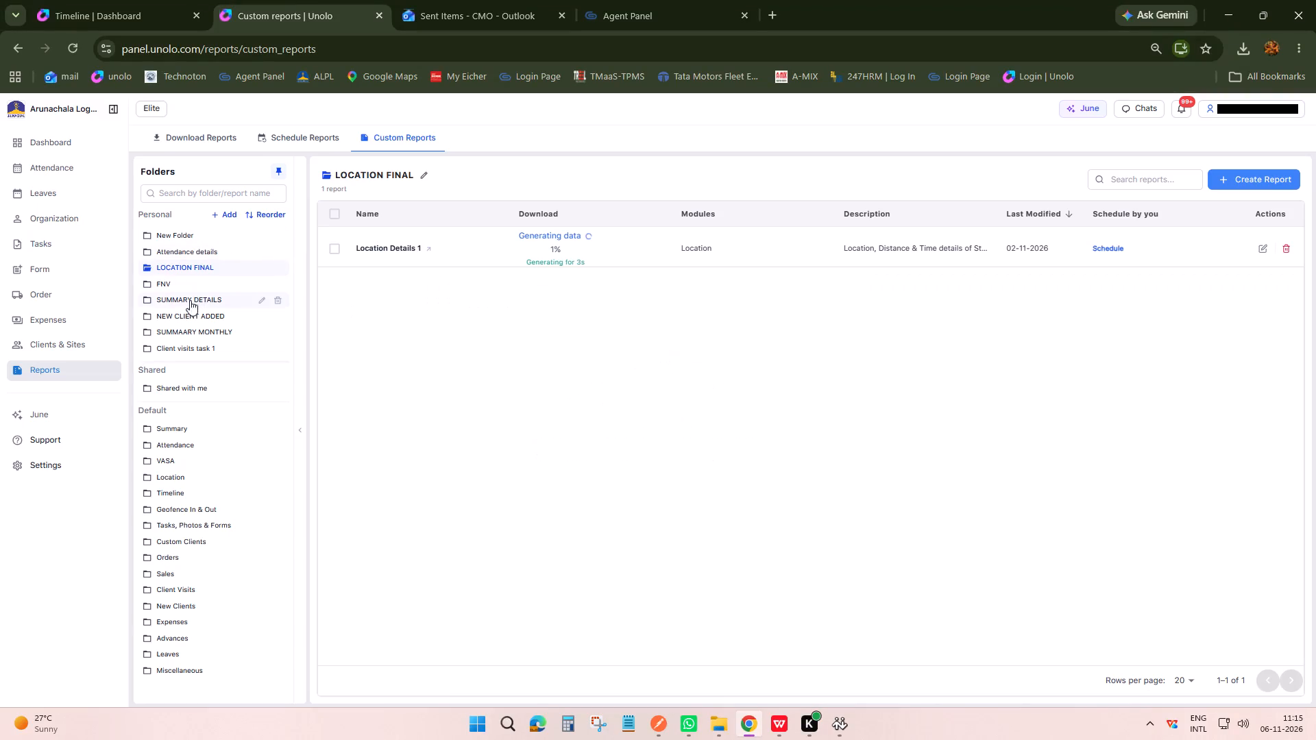
Generate the New Client Added - Report 1 data and Excel file with the employee filter set to the Sales TS team only.
left_click(191, 316)
left_click(539, 252)
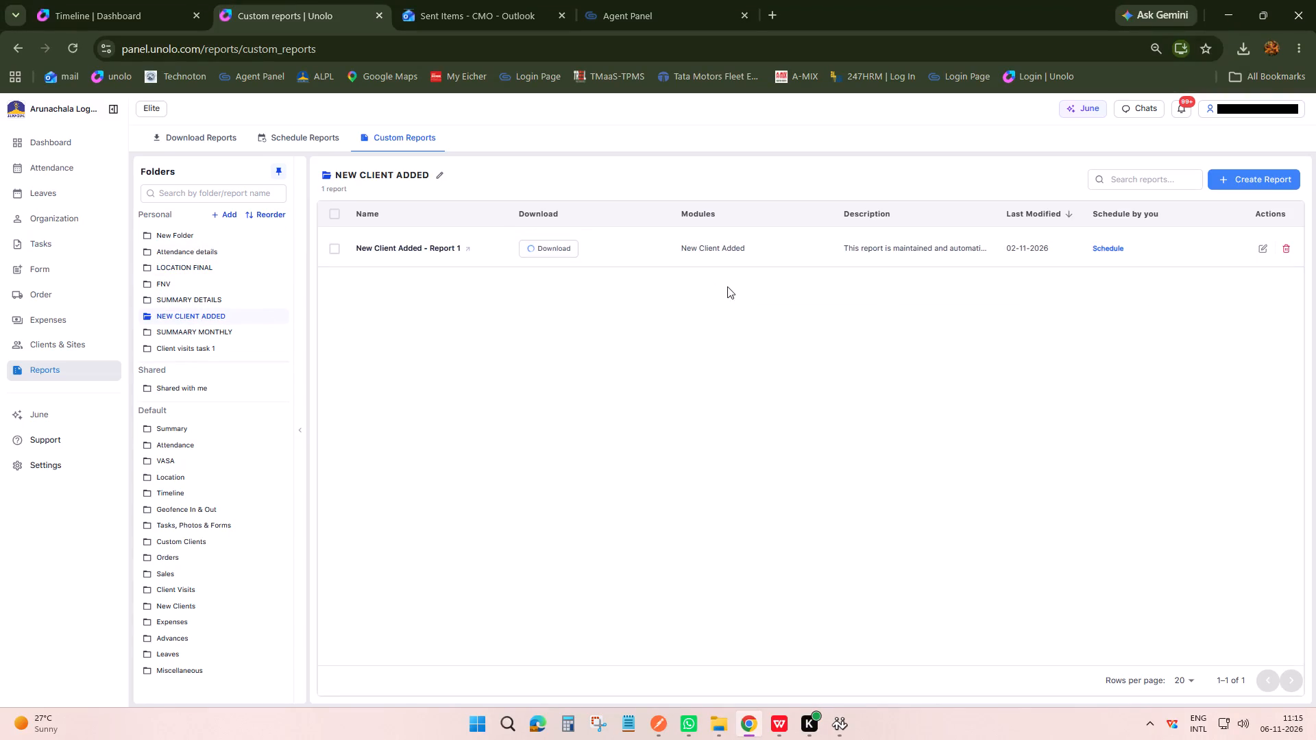
left_click(812, 366)
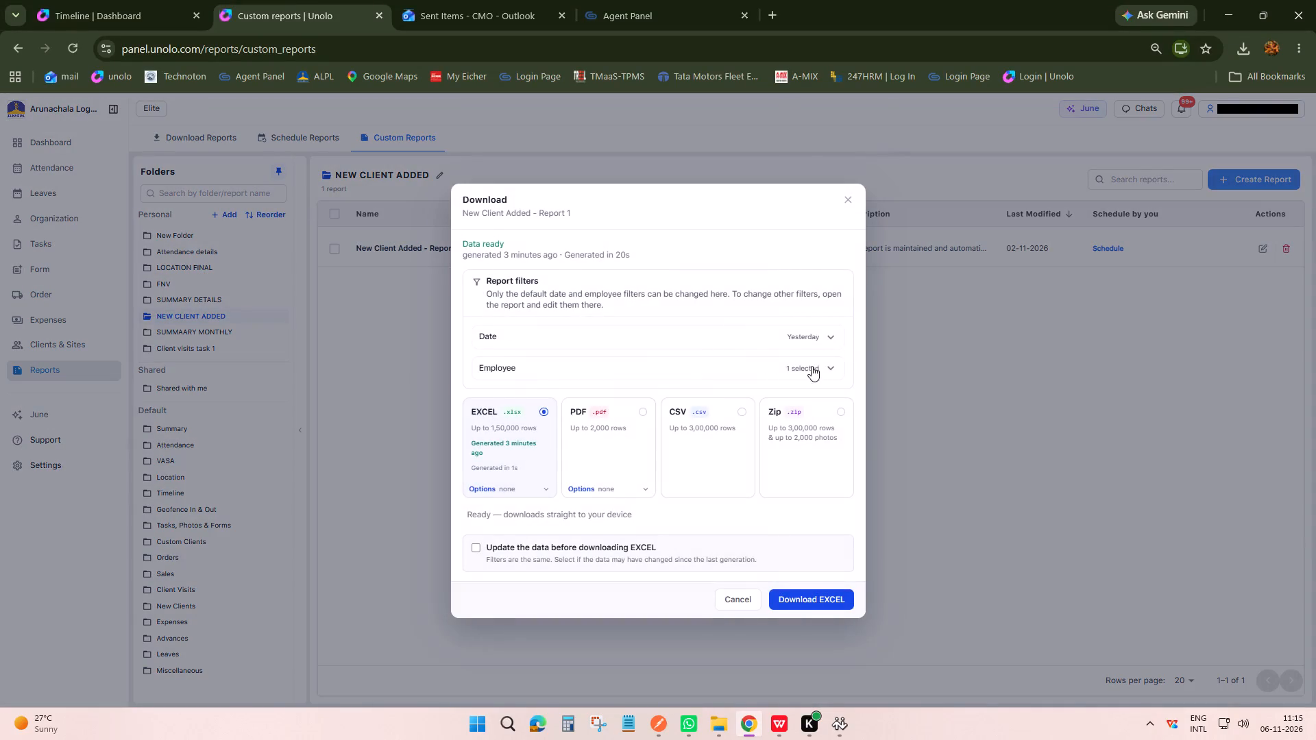
left_click(827, 393)
left_click(822, 391)
scroll(775, 487, "down", 1)
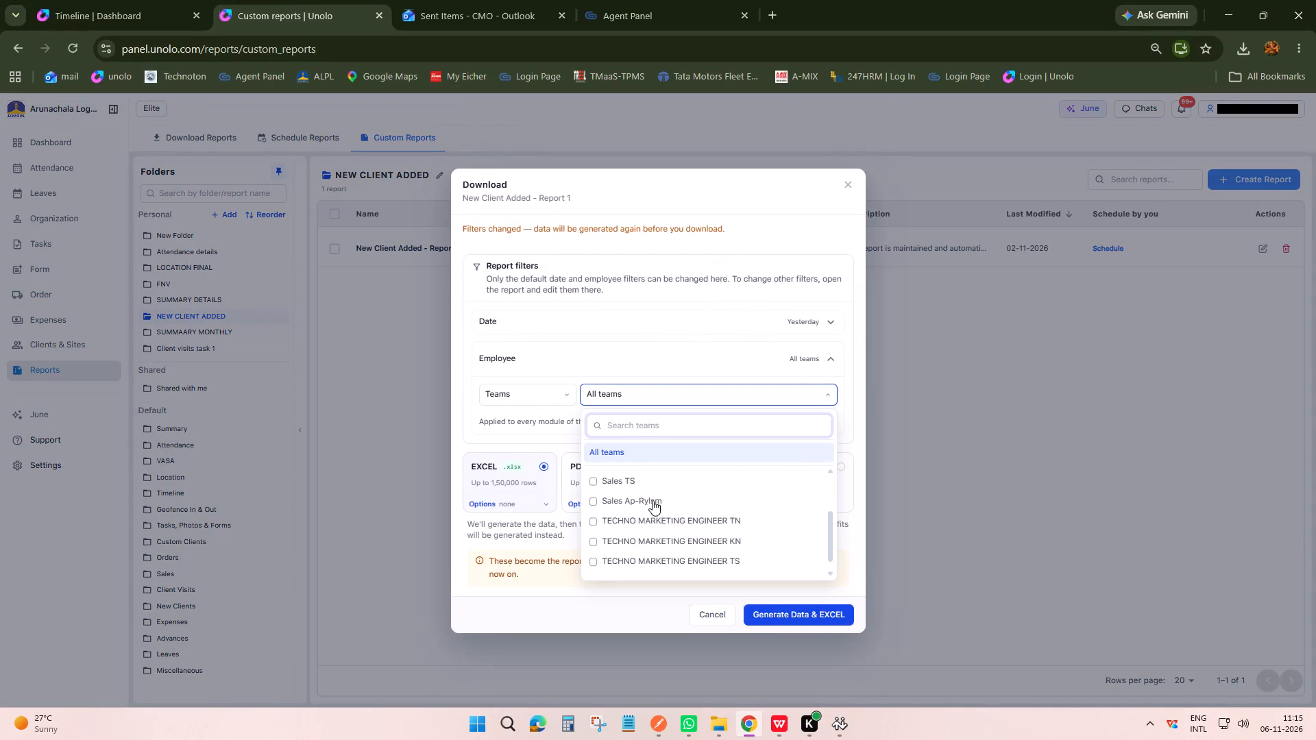
left_click(651, 500)
left_click(639, 481)
left_click(633, 497)
left_click(791, 629)
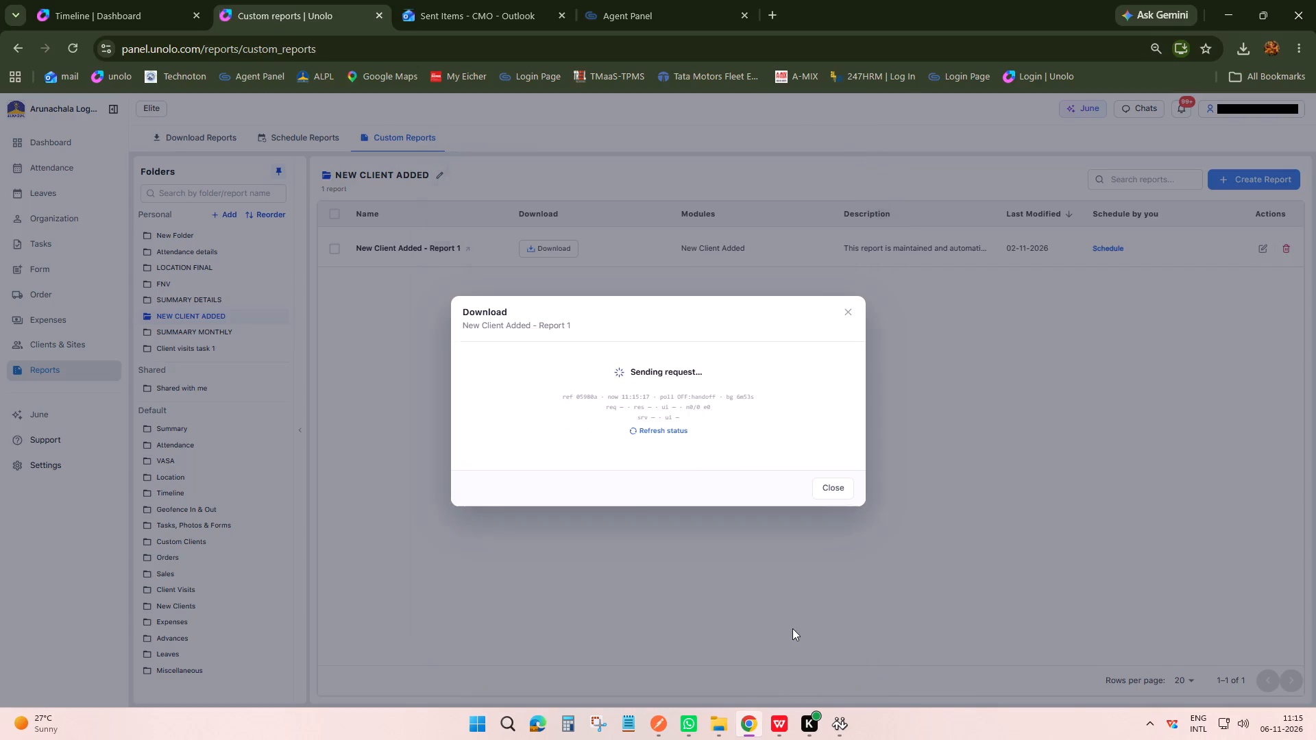
left_click(838, 506)
Generate the Client visits task - Report 1 data and Excel file with the employee filter set to the Sales TS team.
left_click(191, 345)
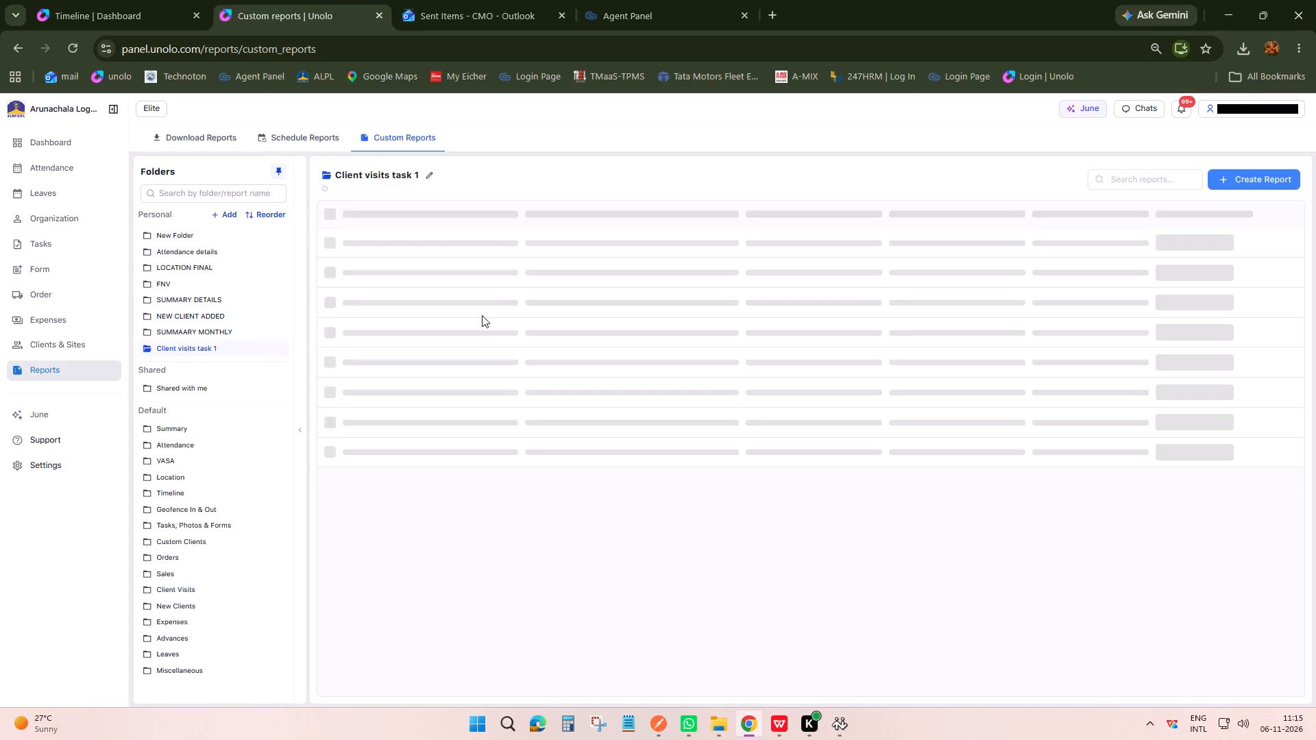
left_click(551, 245)
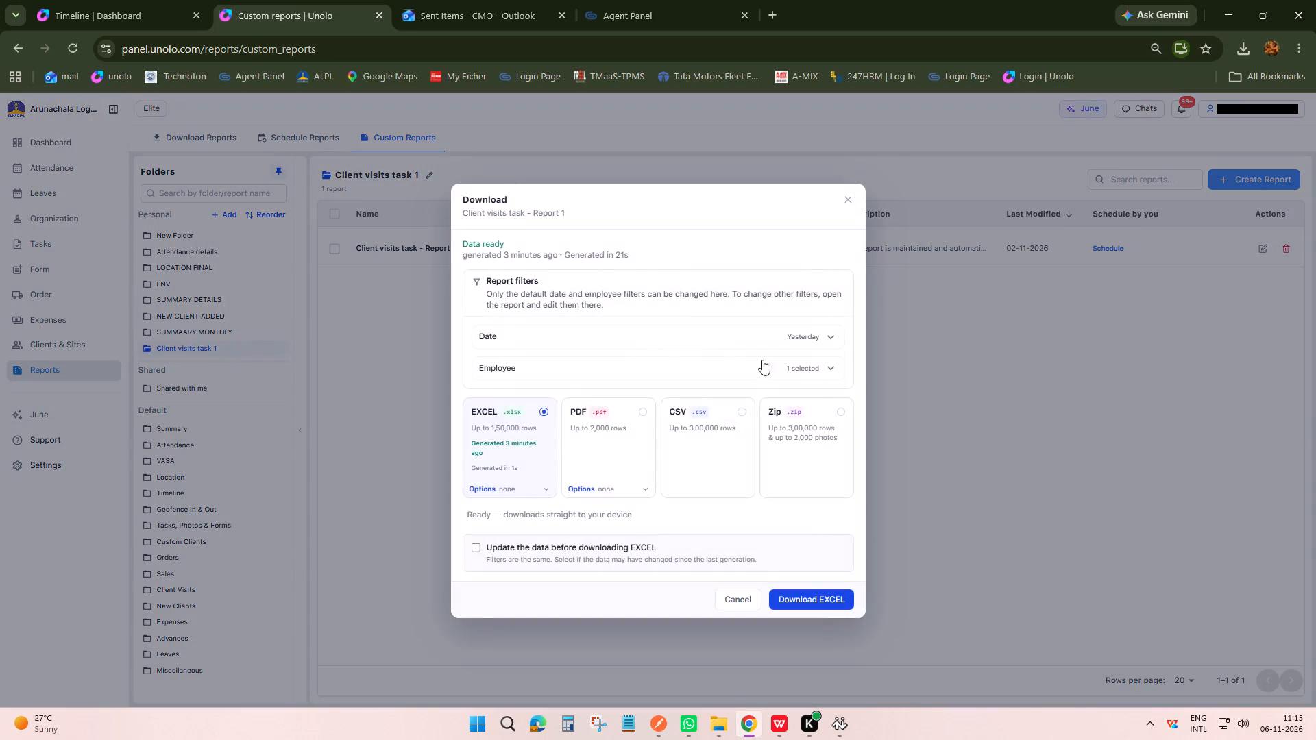
left_click(801, 361)
left_click(825, 389)
left_click(820, 393)
scroll(769, 515, "down", 2)
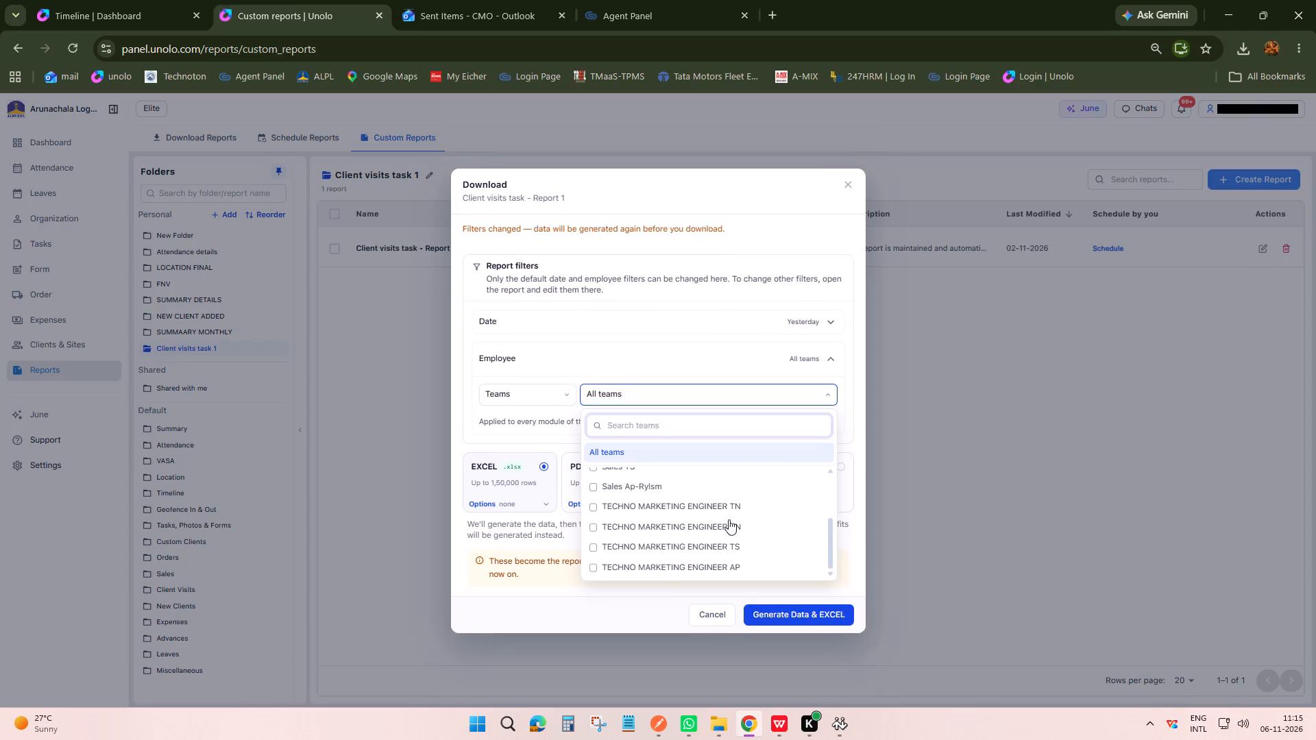
left_click(622, 467)
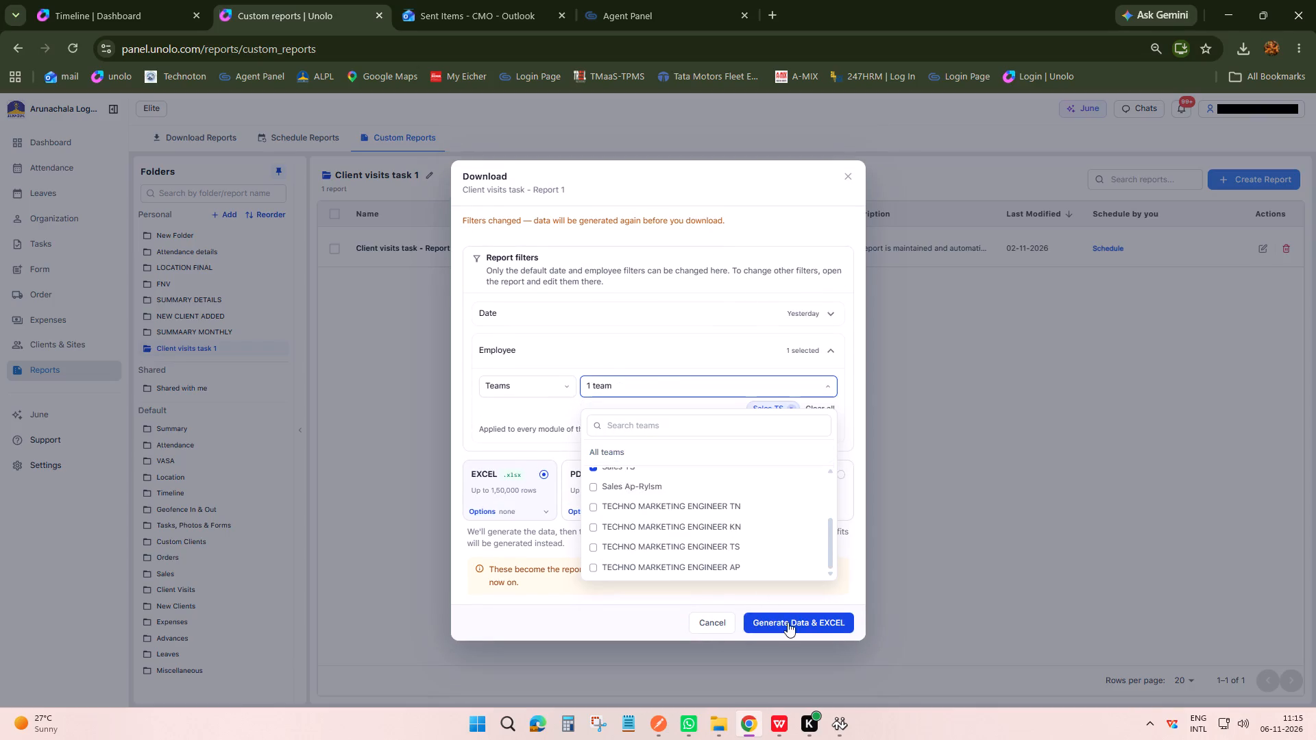
left_click(788, 622)
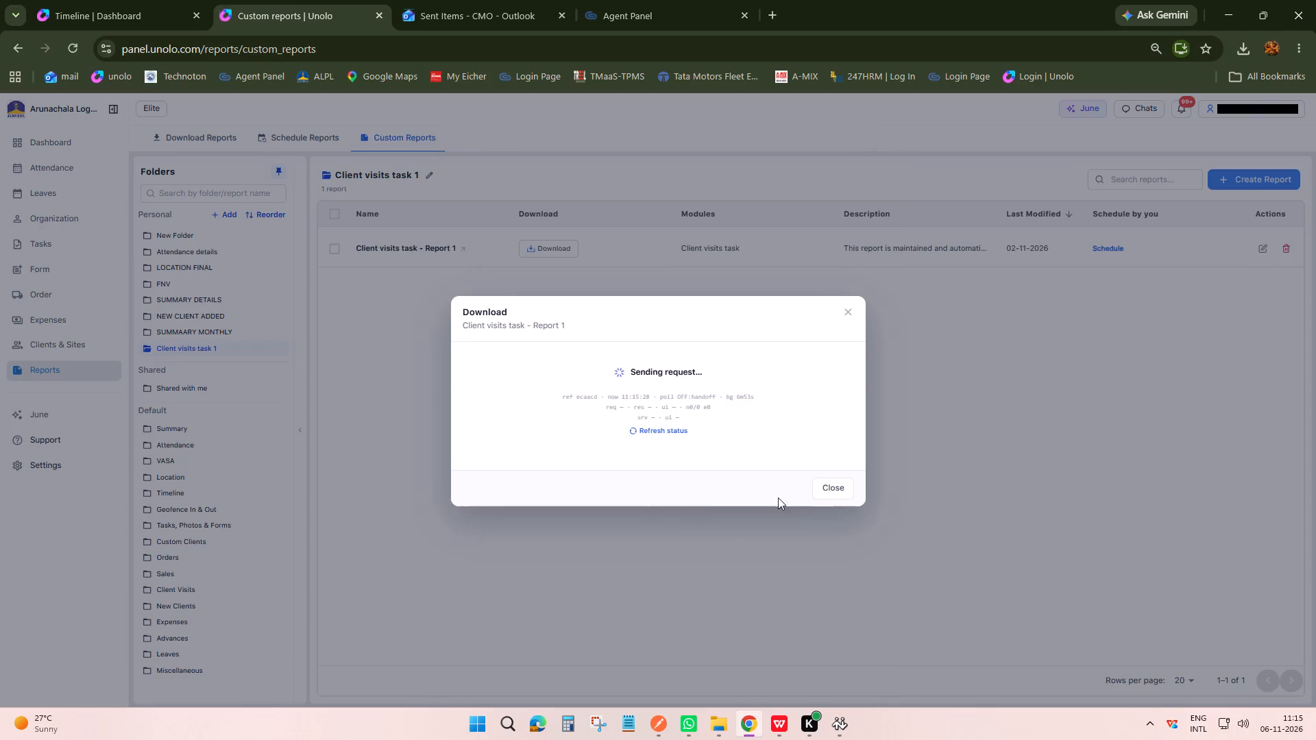
left_click(830, 508)
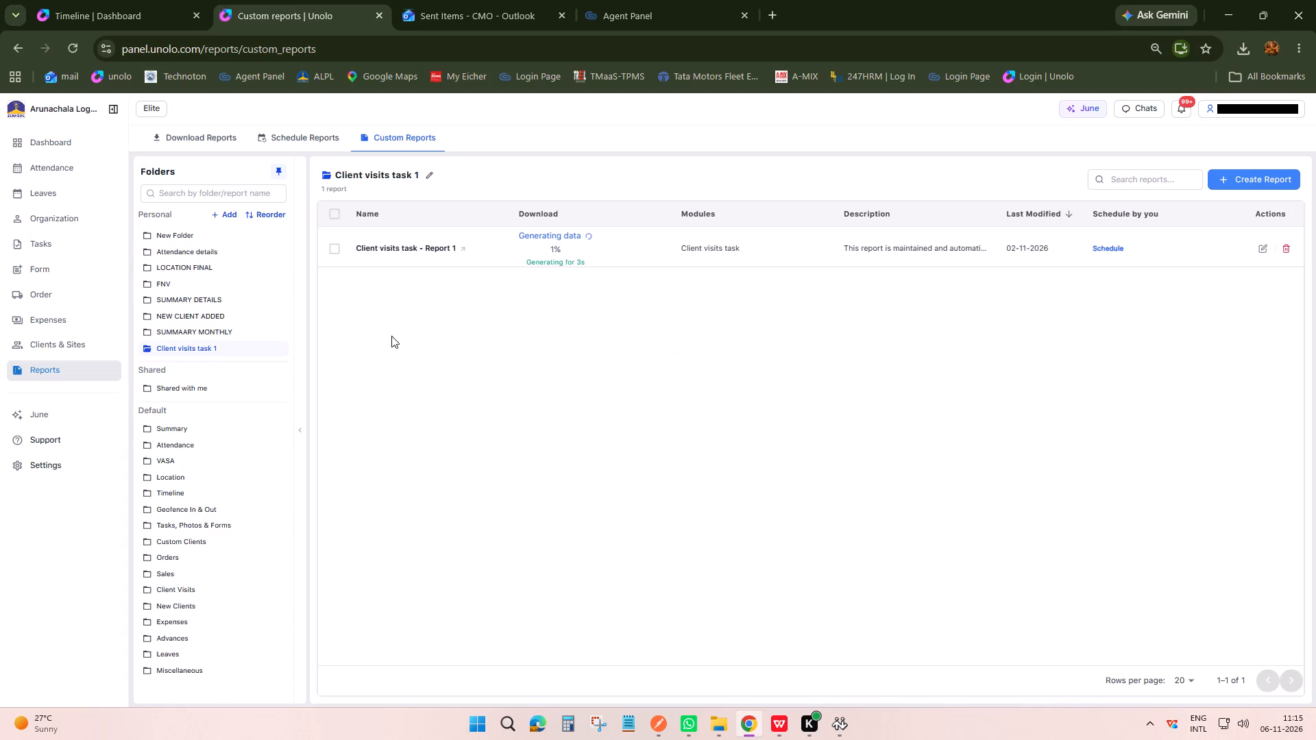
Download the Attendance Details : Detail 1 report in Excel format and open the downloaded workbook.
left_click(216, 251)
left_click(531, 245)
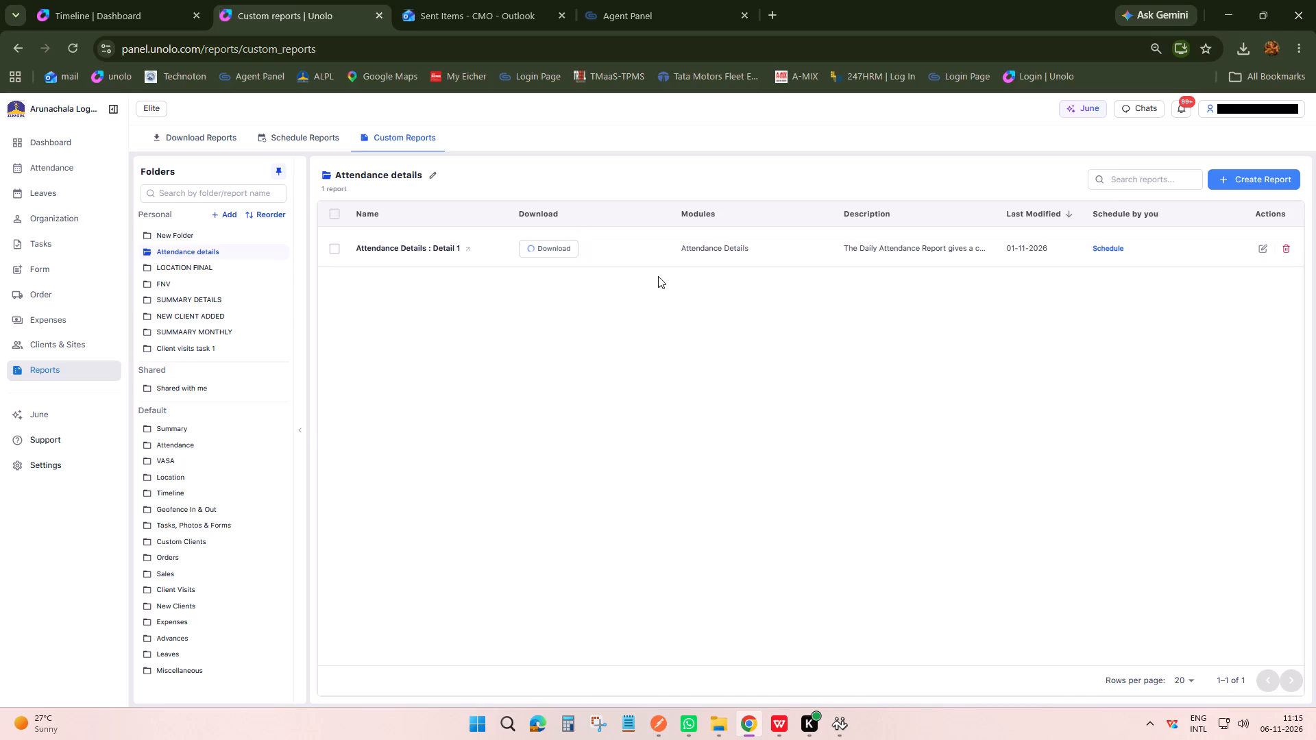
left_click(805, 594)
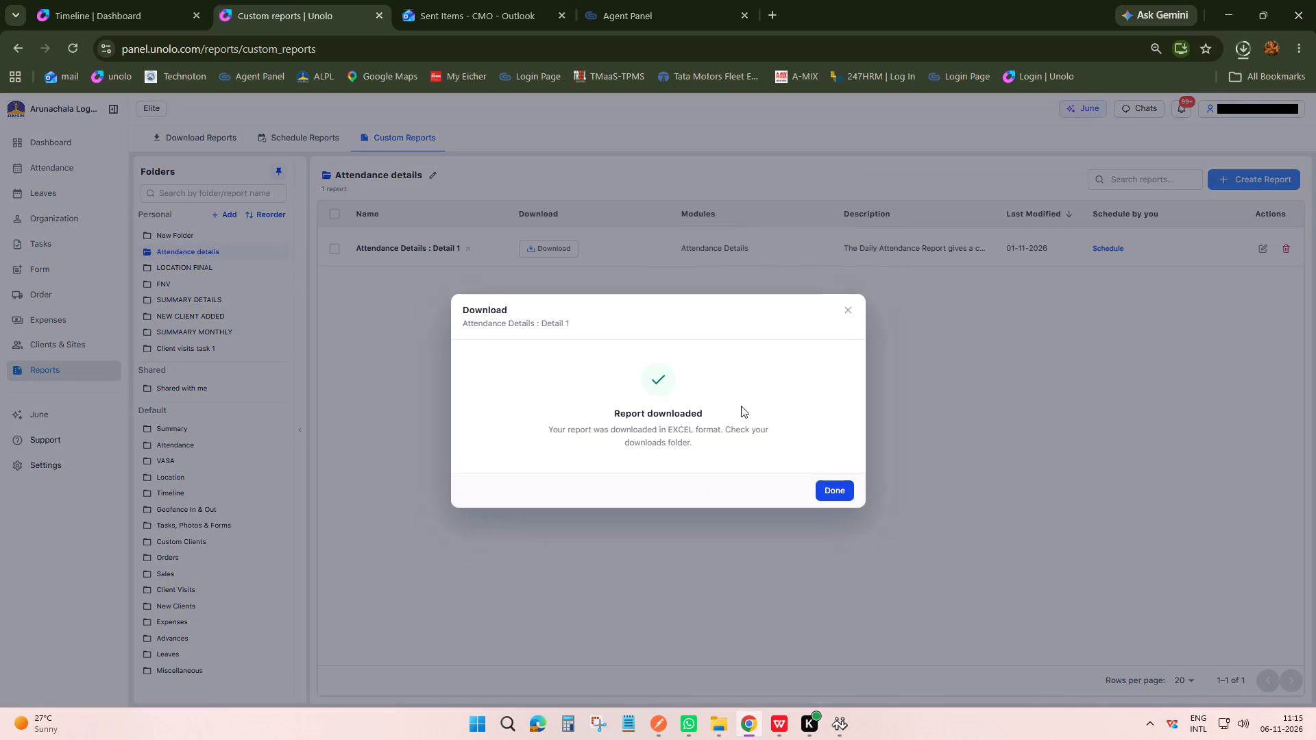
left_click(832, 486)
left_click(1240, 44)
left_click(1075, 116)
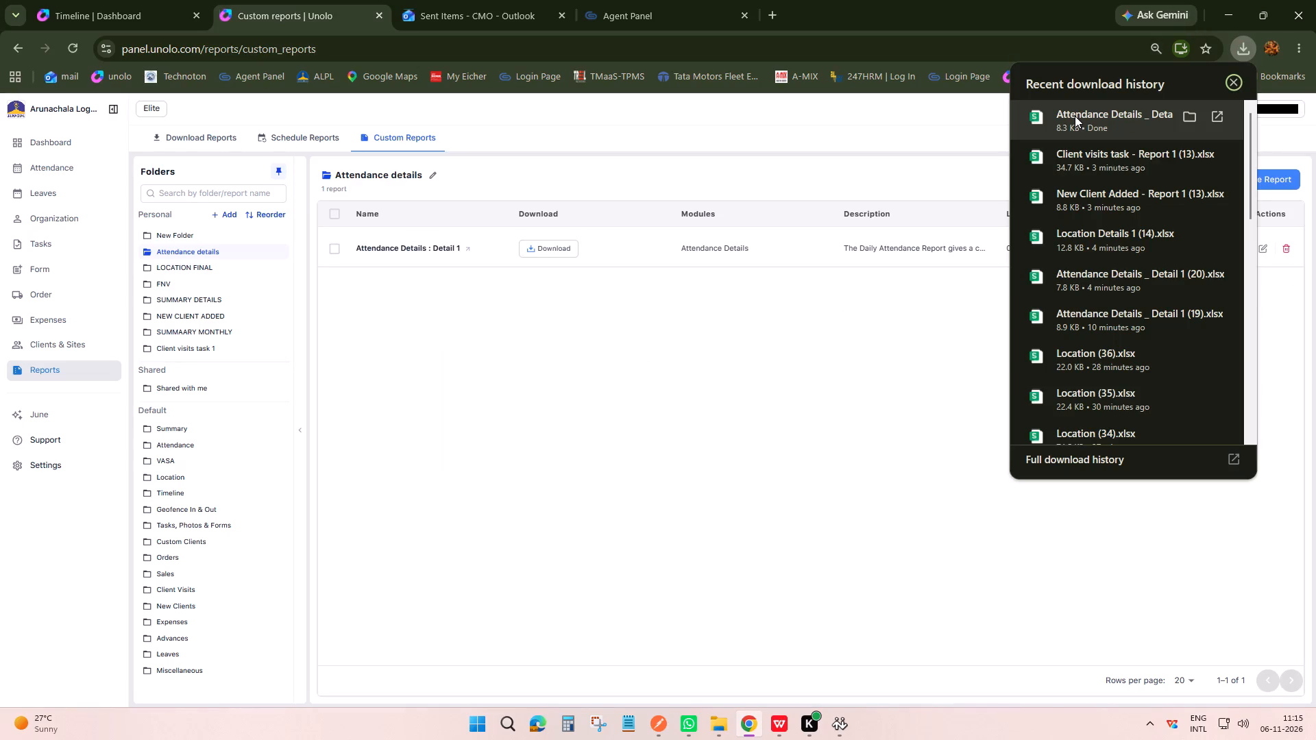
left_click(1075, 116)
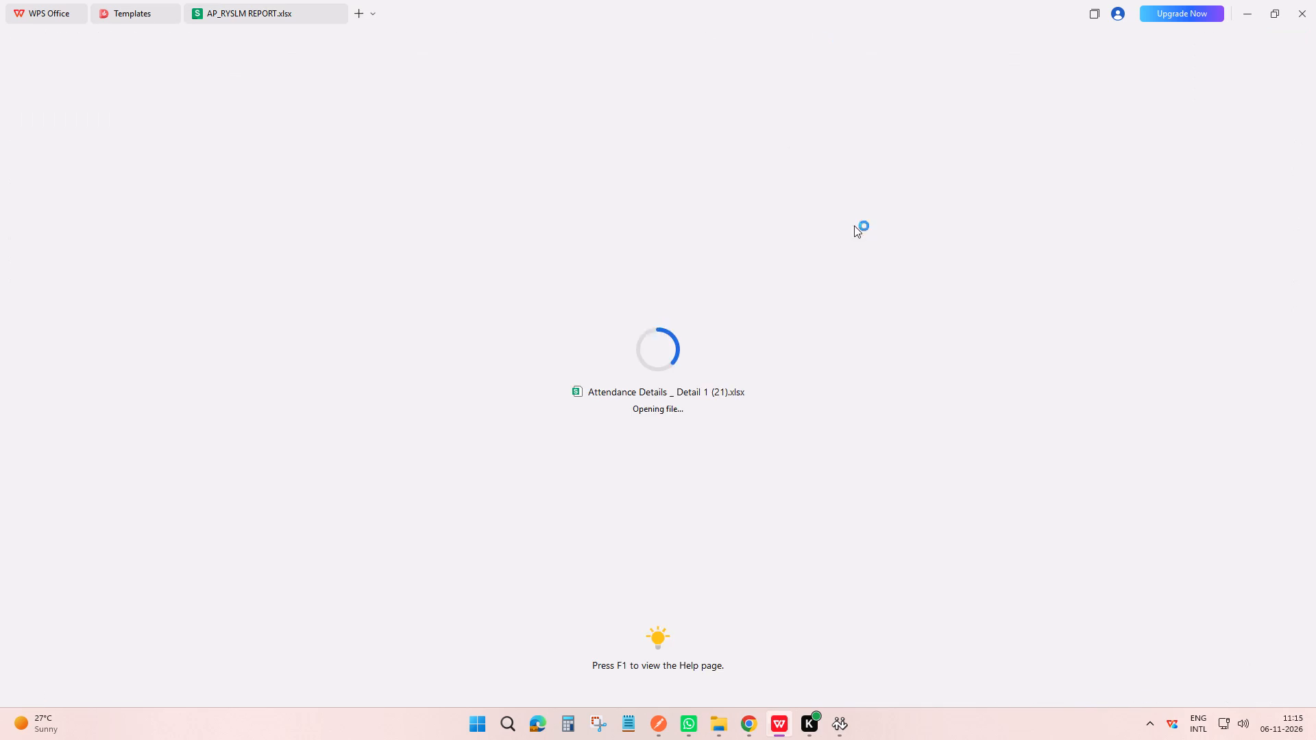
Delete the Internal Employee ID, Designation and Active Employee? columns from the attendance sheet.
scroll(599, 366, "up", 4)
left_click(509, 331)
left_click(454, 151)
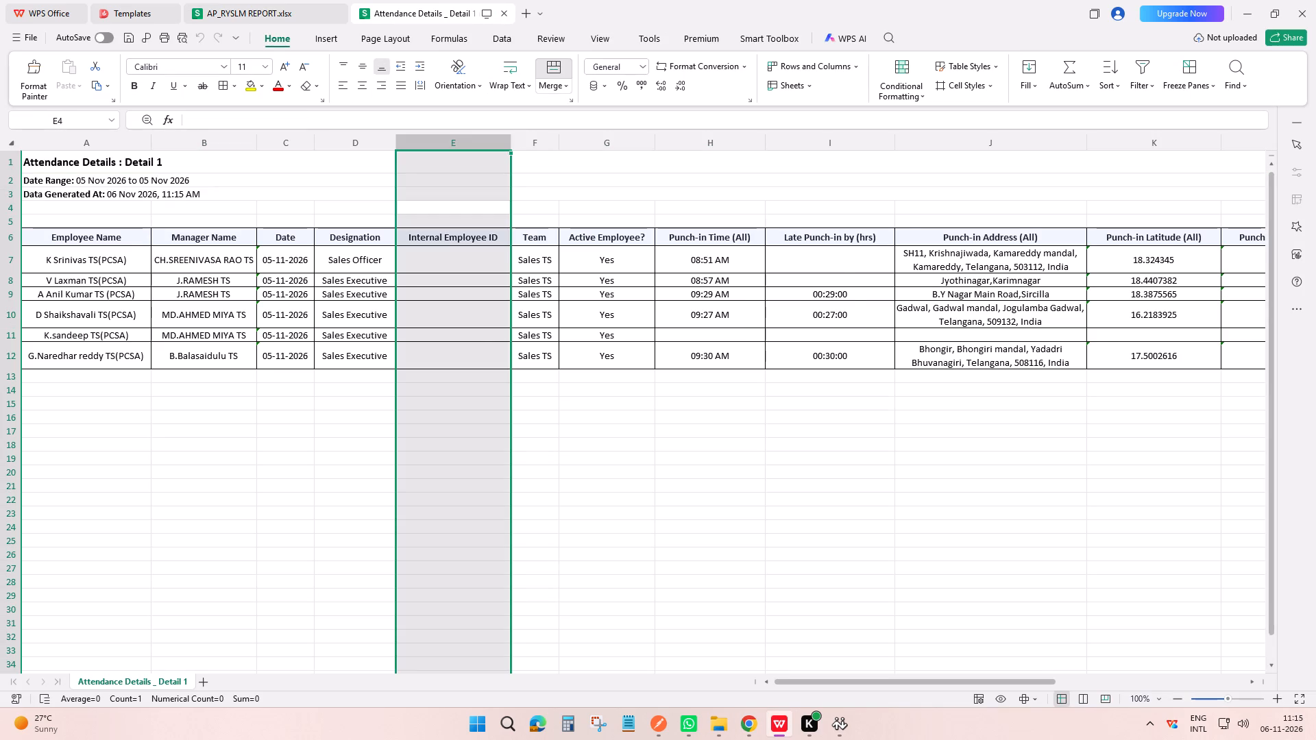
key("ctrl+minus")
left_click(368, 144)
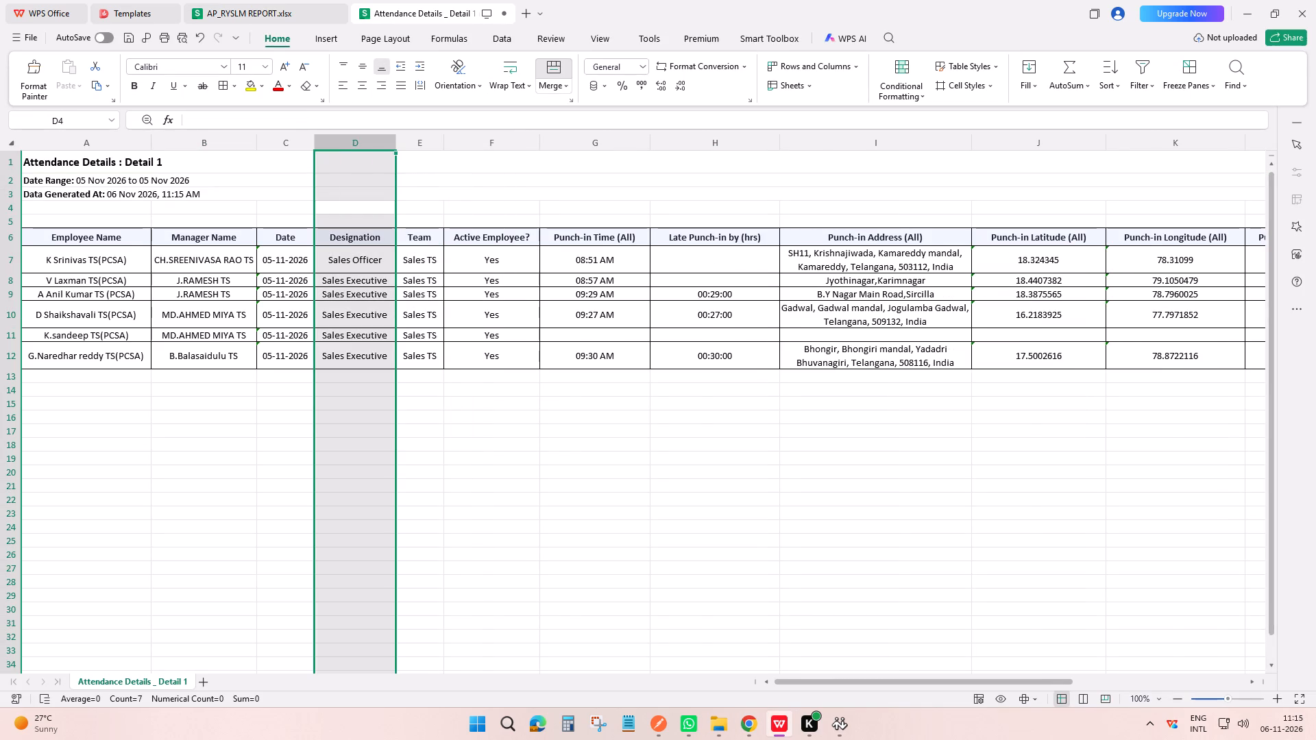
key("ctrl+minus")
left_click(428, 142)
key("ctrl+minus")
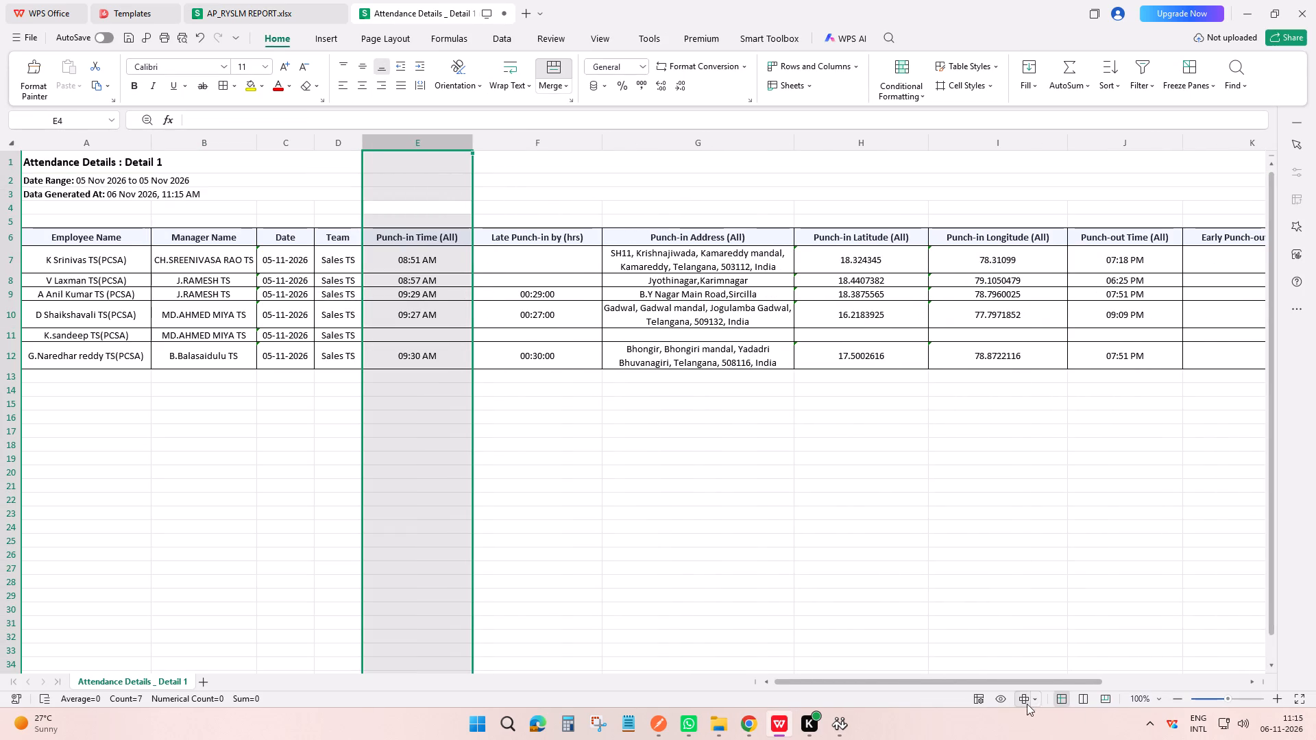
left_click_drag(975, 684, 444, 605)
Download the Location Details 1 report from the LOCATION FINAL folder in Excel format and open the downloaded workbook.
key("alt+Tab")
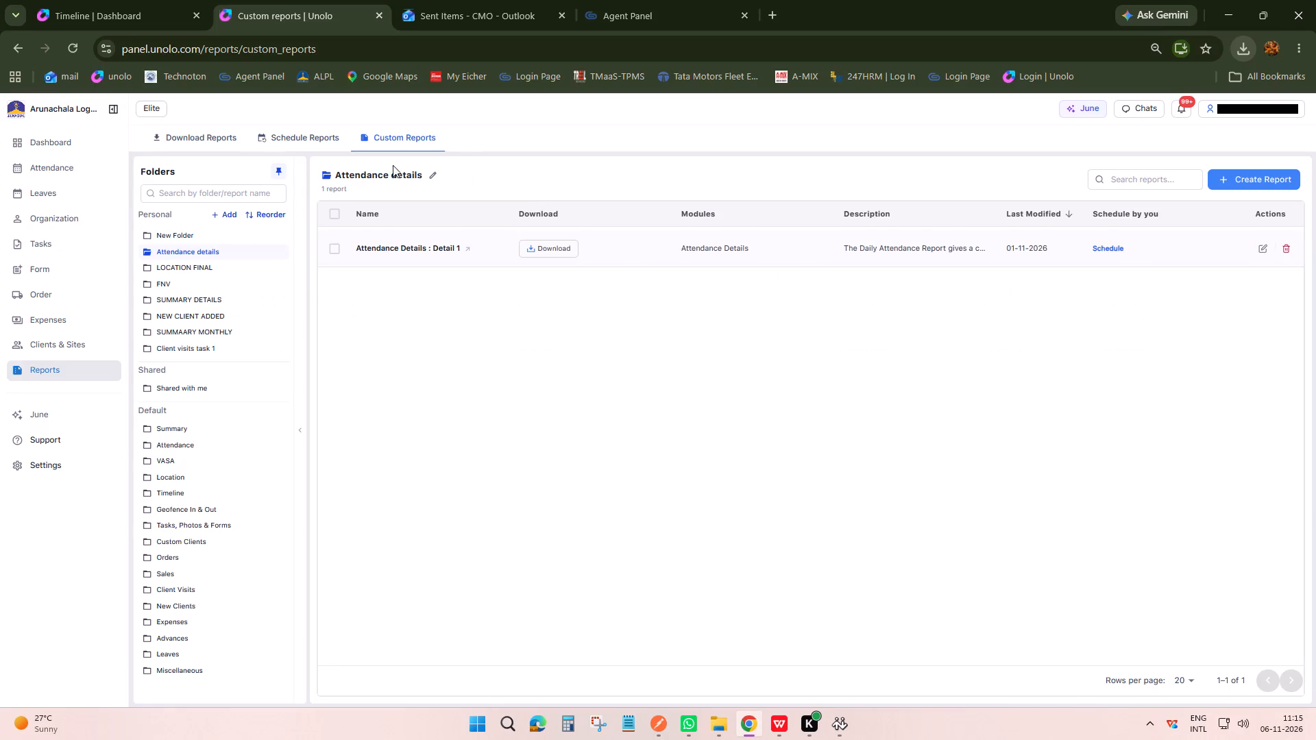
left_click(202, 263)
left_click(565, 247)
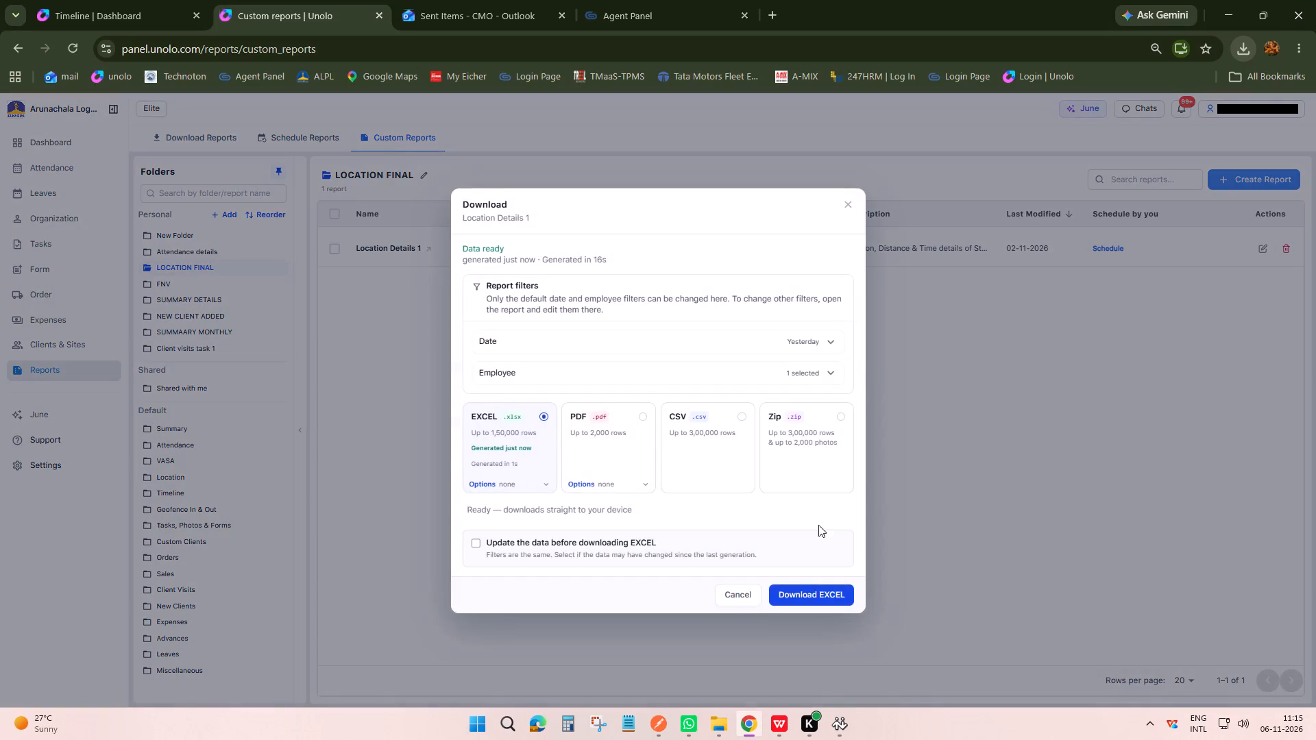
left_click(831, 591)
left_click(825, 491)
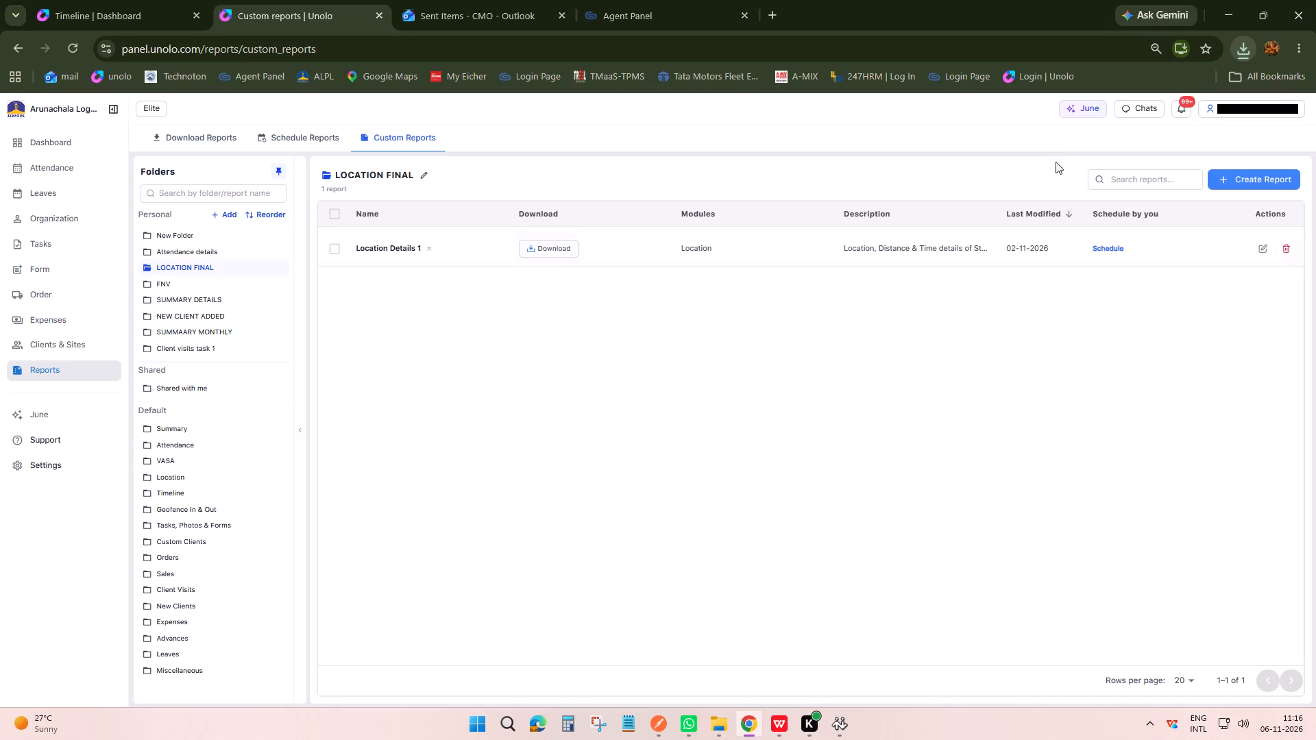
left_click(1247, 48)
left_click(1103, 116)
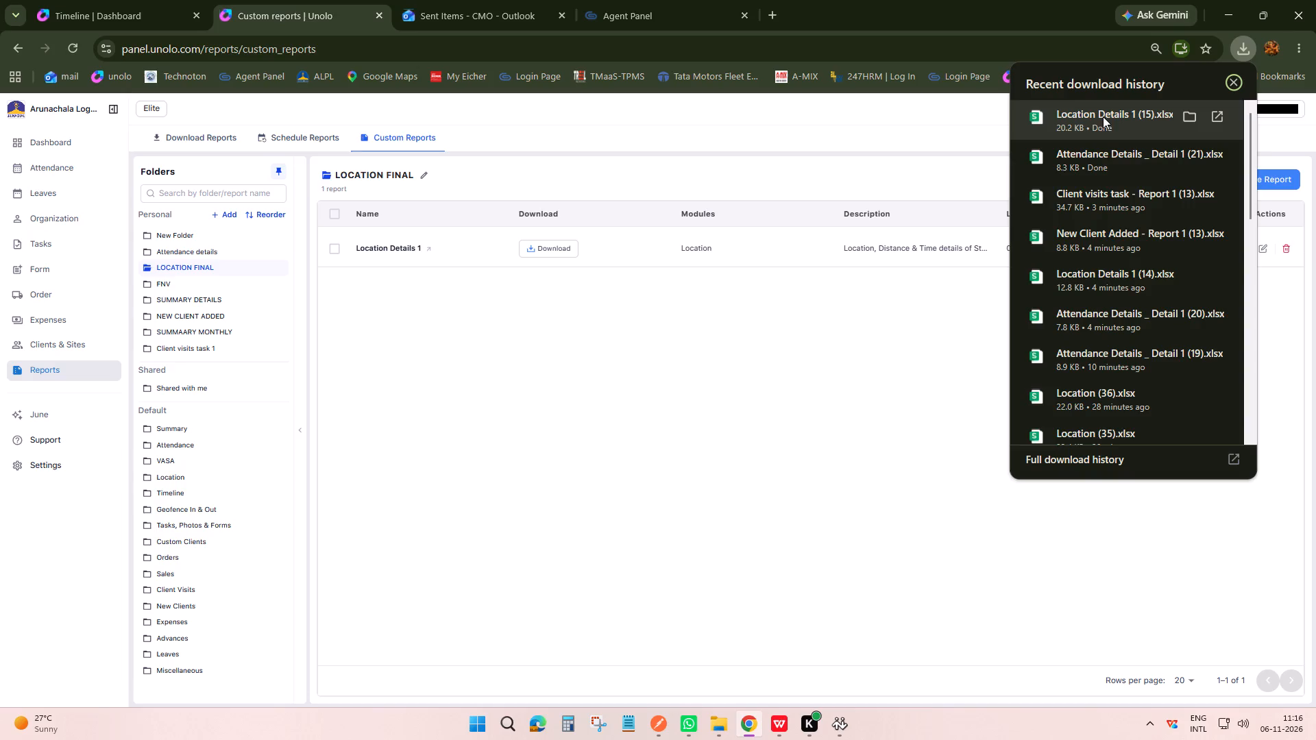
scroll(624, 373, "up", 2)
scroll(624, 373, "down", 1)
scroll(624, 373, "up", 4)
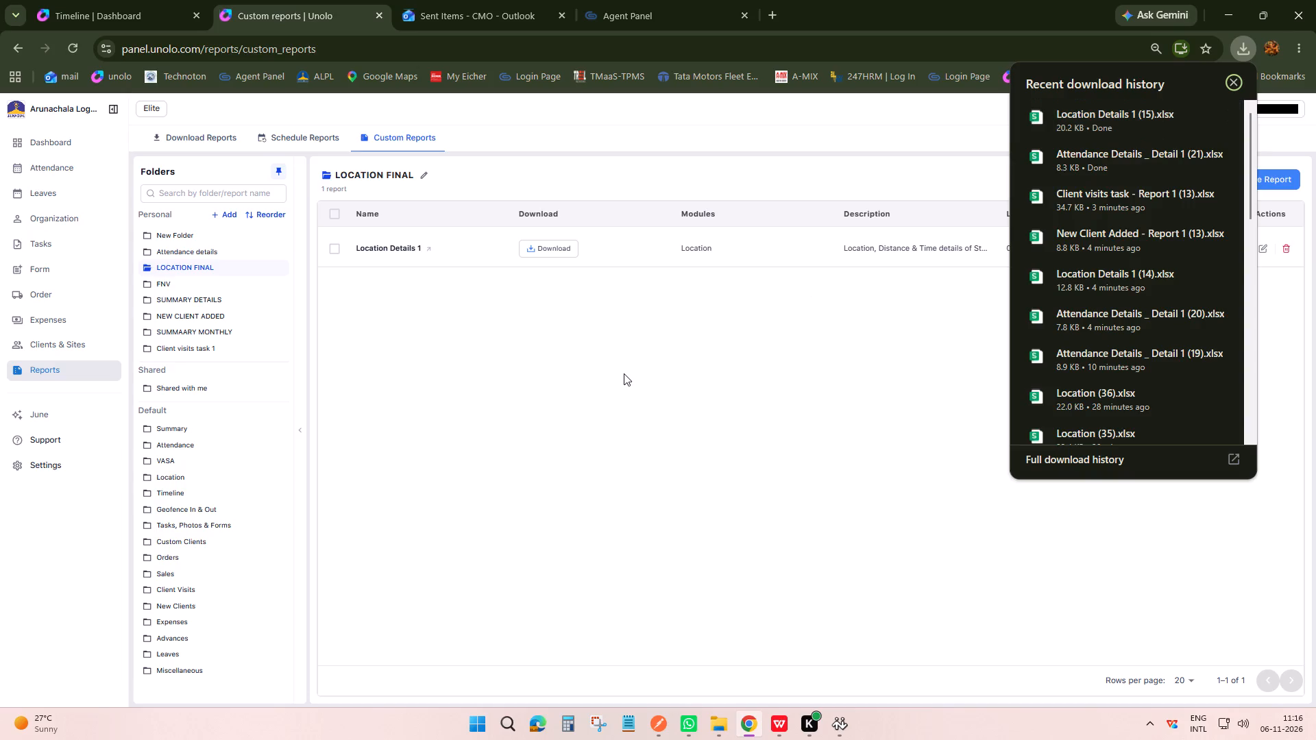
scroll(624, 373, "up", 3)
left_click(1070, 127)
Delete the Designation, Internal Employee ID, Employee Per Day Timeline Link and Battery (%) columns from the Location Details 1 sheet.
scroll(470, 390, "up", 3)
left_click(380, 149)
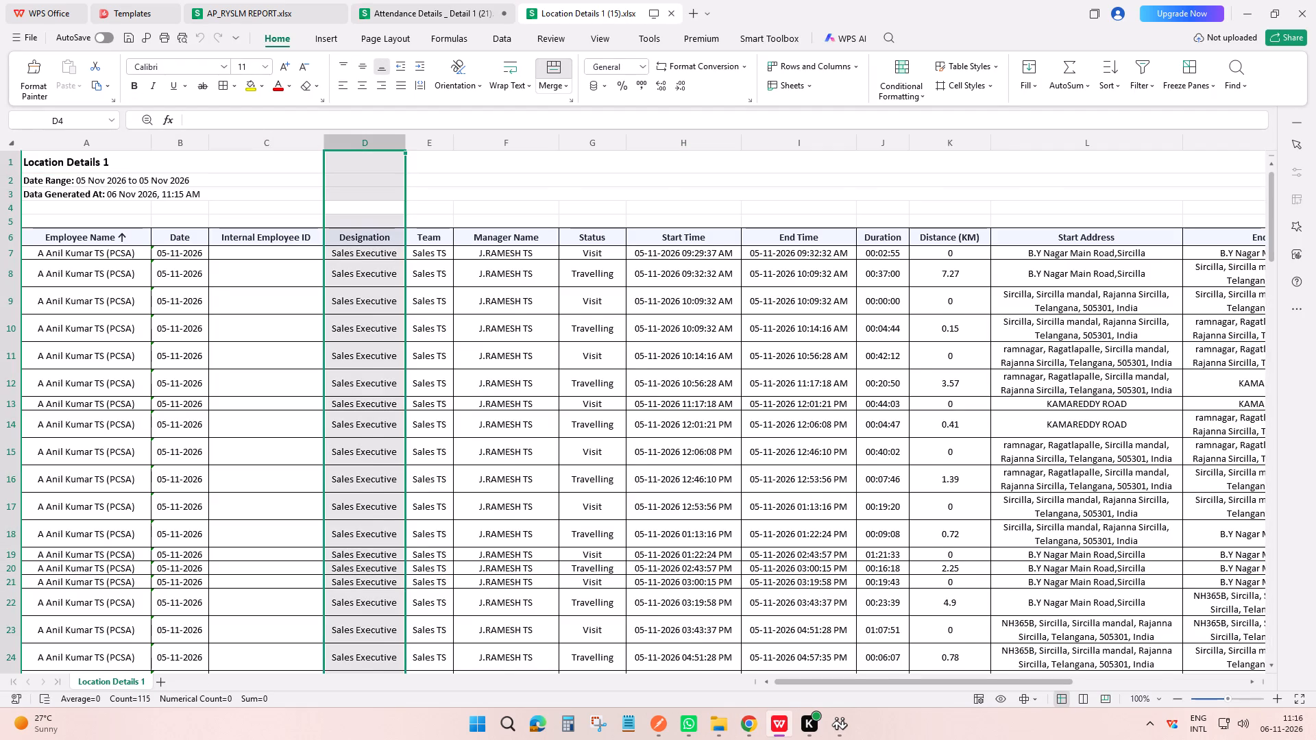
key("ctrl+minus")
left_click(303, 142)
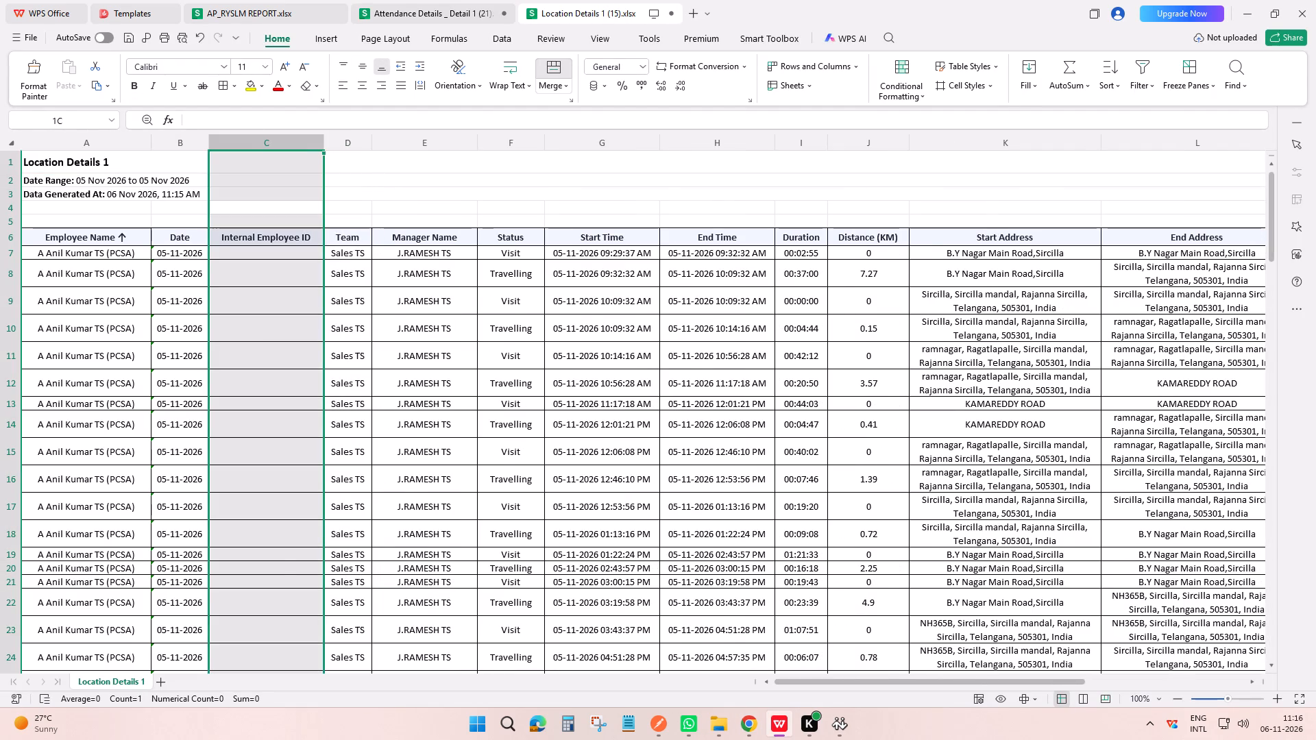
key("ctrl+minus")
left_click_drag(879, 681, 1160, 674)
left_click(1096, 145)
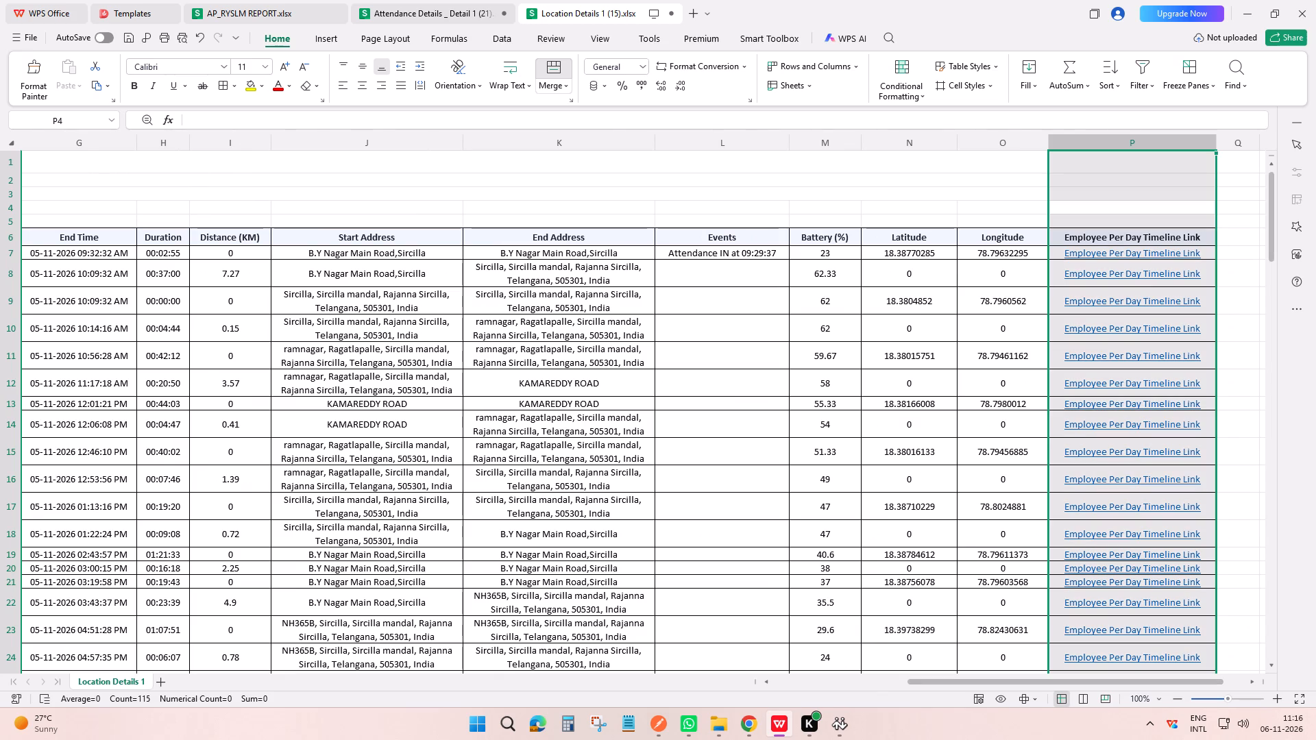
key("ctrl+minus")
left_click_drag(1082, 681, 999, 680)
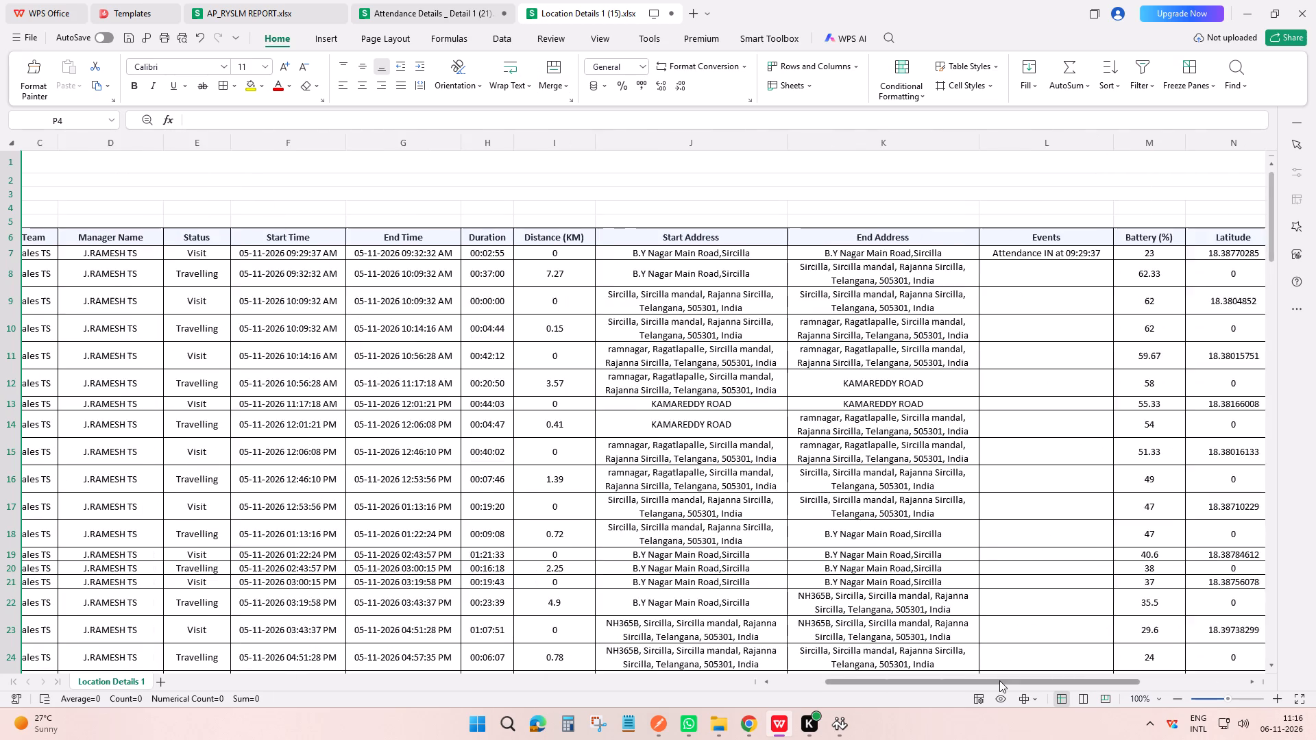
left_click_drag(999, 680, 1165, 674)
left_click(751, 147)
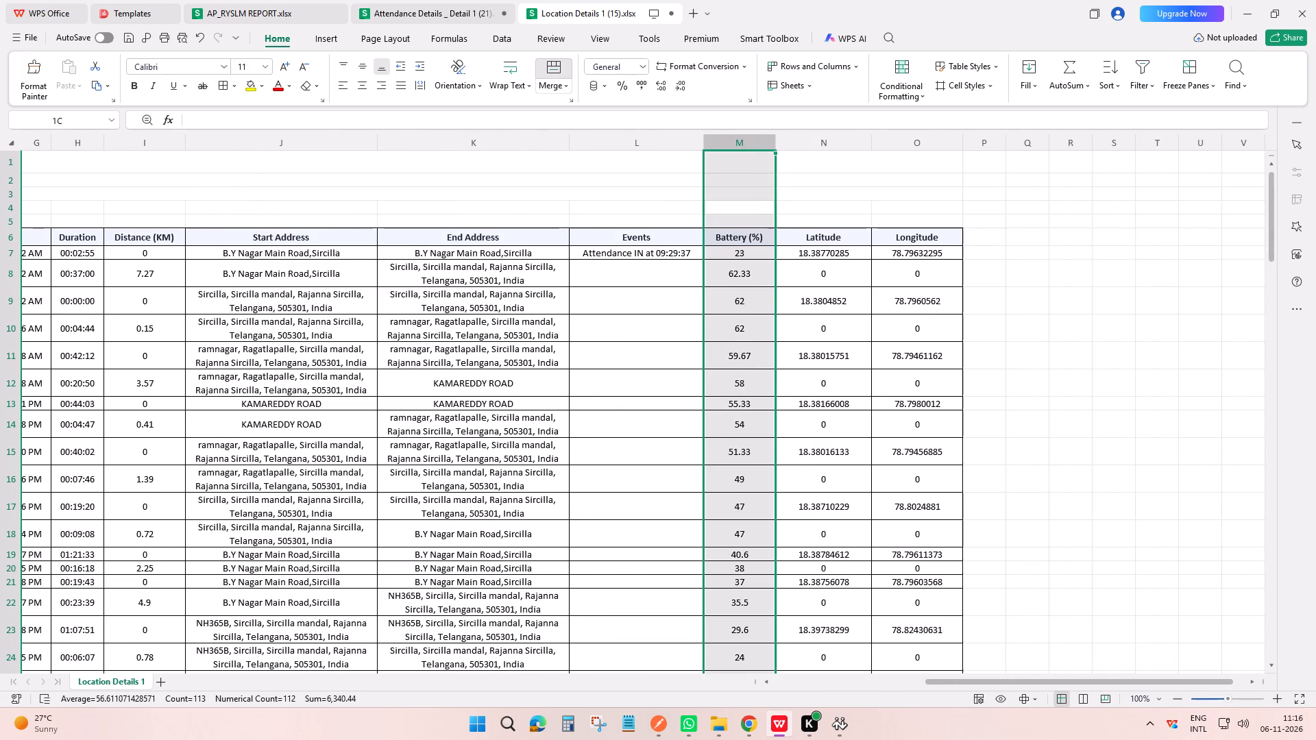
key("ctrl+minus")
left_click_drag(985, 677, 374, 584)
scroll(317, 460, "up", 6)
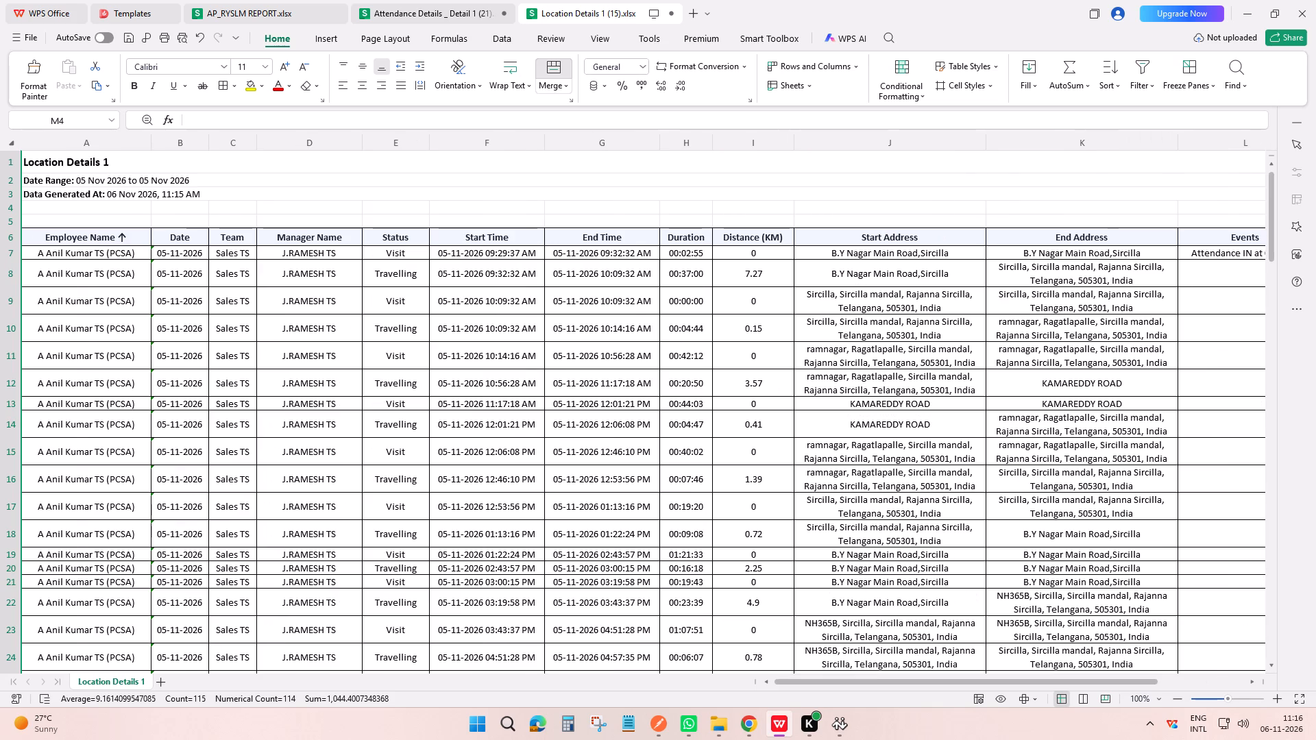
Save the edited Location Details 1 workbook.
key("ctrl+s")
Download the New Client Added - Report 1 report in Excel format and open the downloaded workbook.
key("alt+Tab")
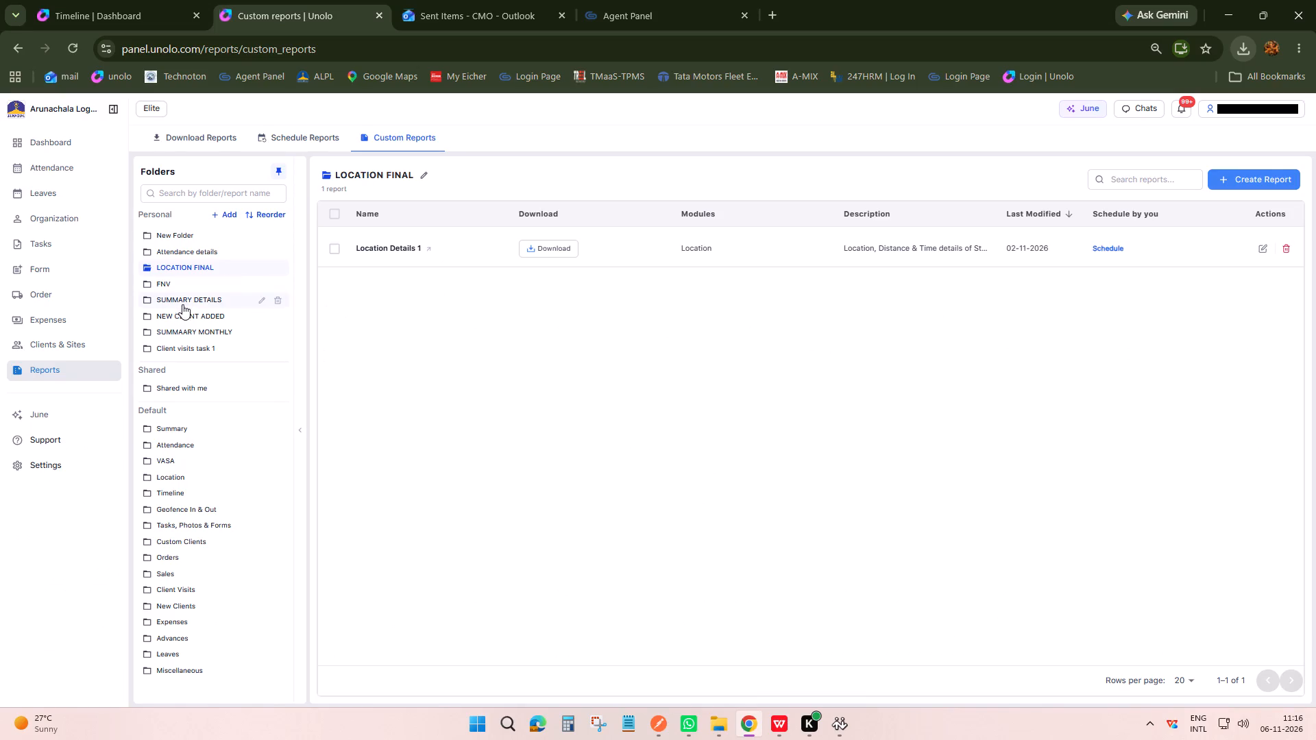
left_click(181, 313)
left_click(575, 250)
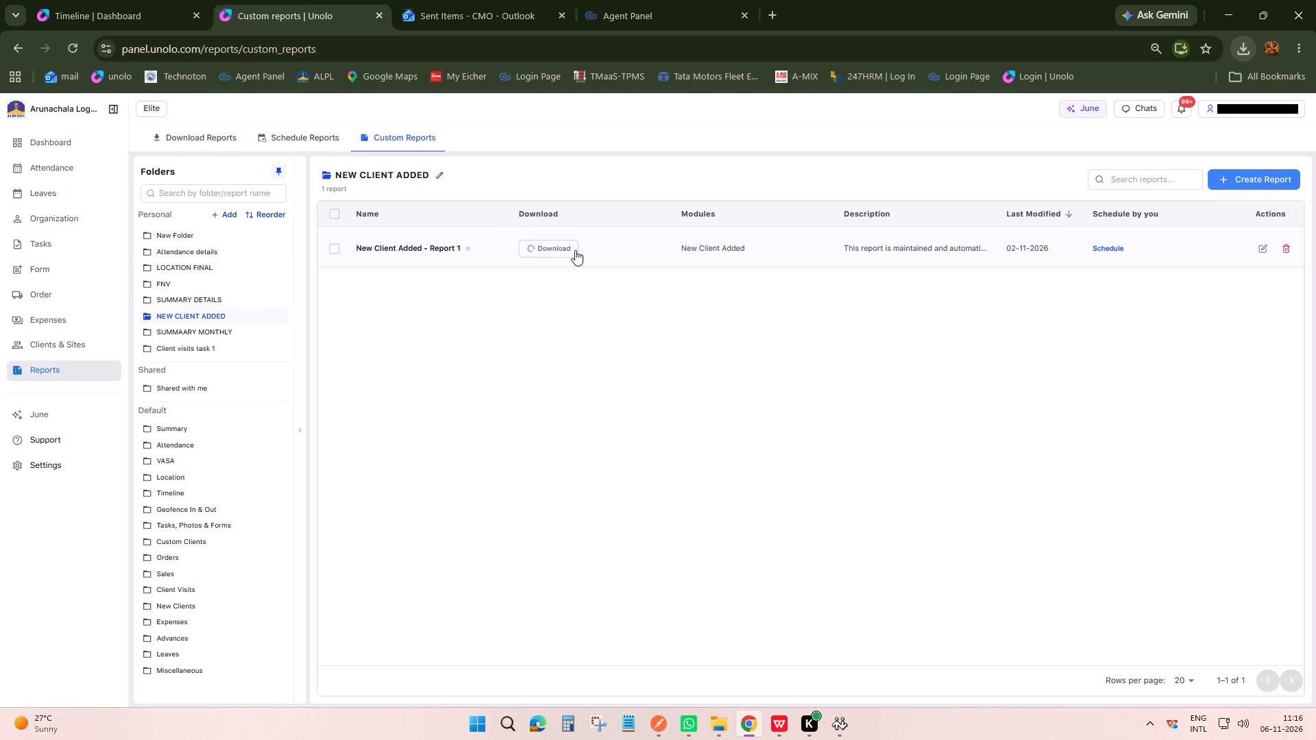
left_click(820, 590)
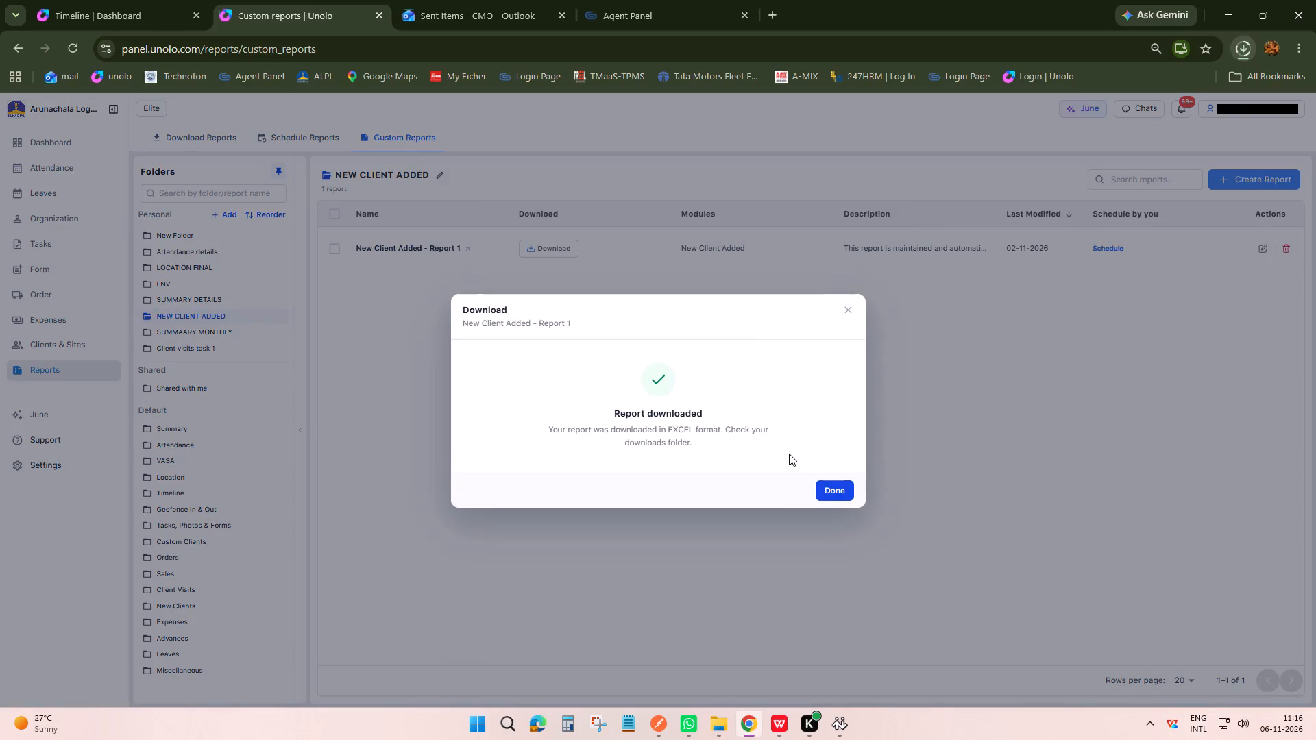
left_click(828, 493)
left_click(1248, 44)
left_click(1115, 125)
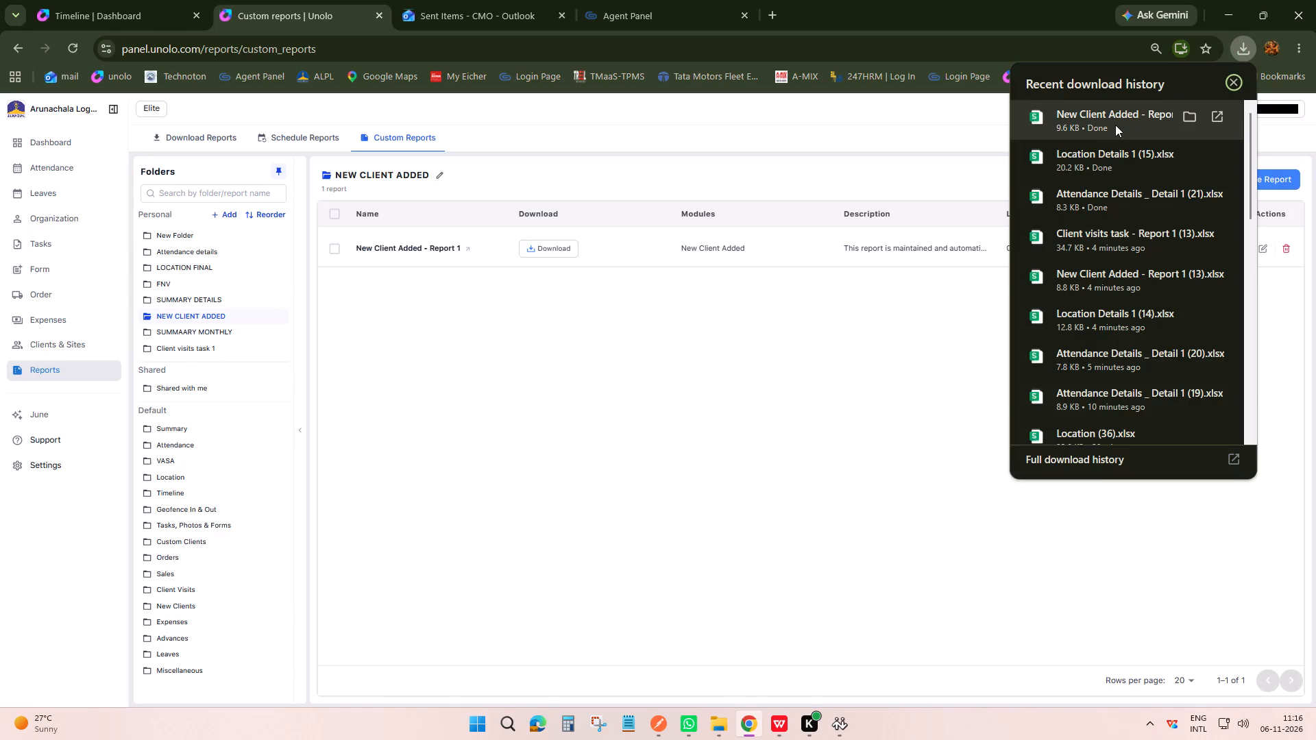
left_click(1115, 125)
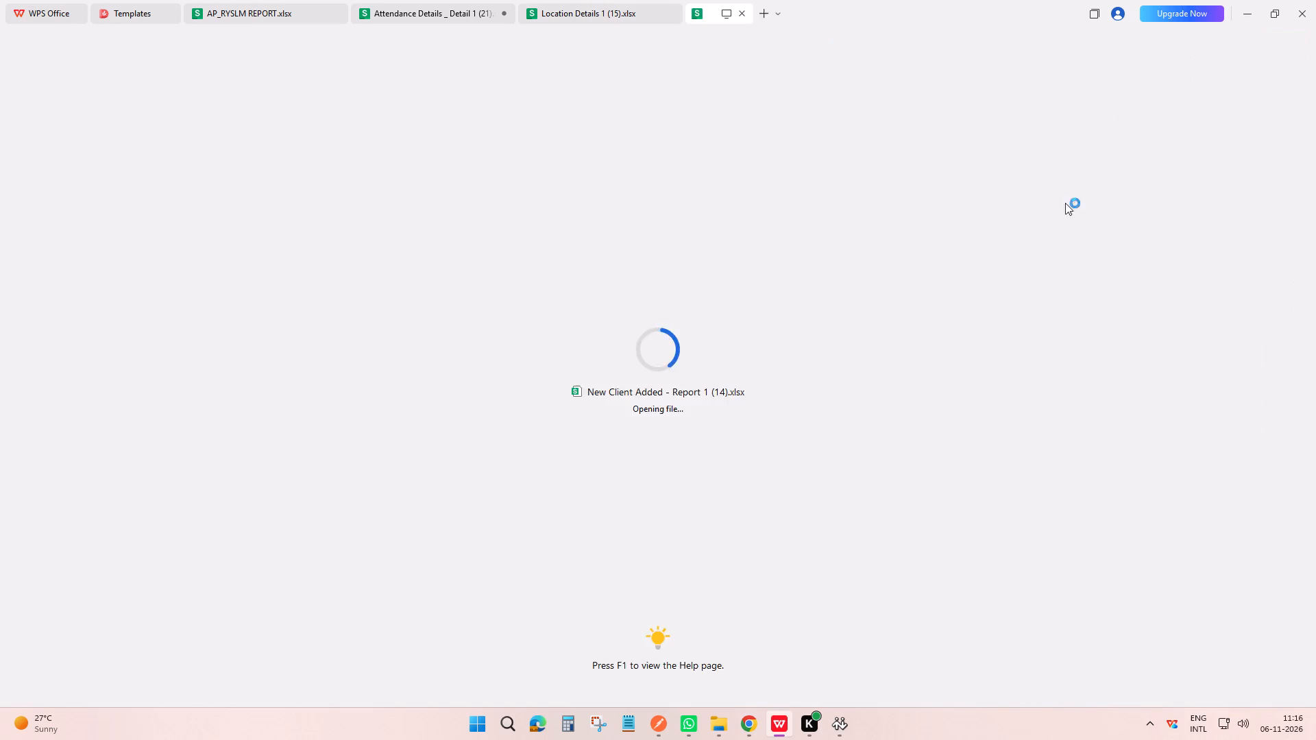
Delete the Task ID, Assigned by and Designation columns from the New Client Added - Report 1 sheet.
scroll(903, 341, "up", 4)
left_click(1076, 143)
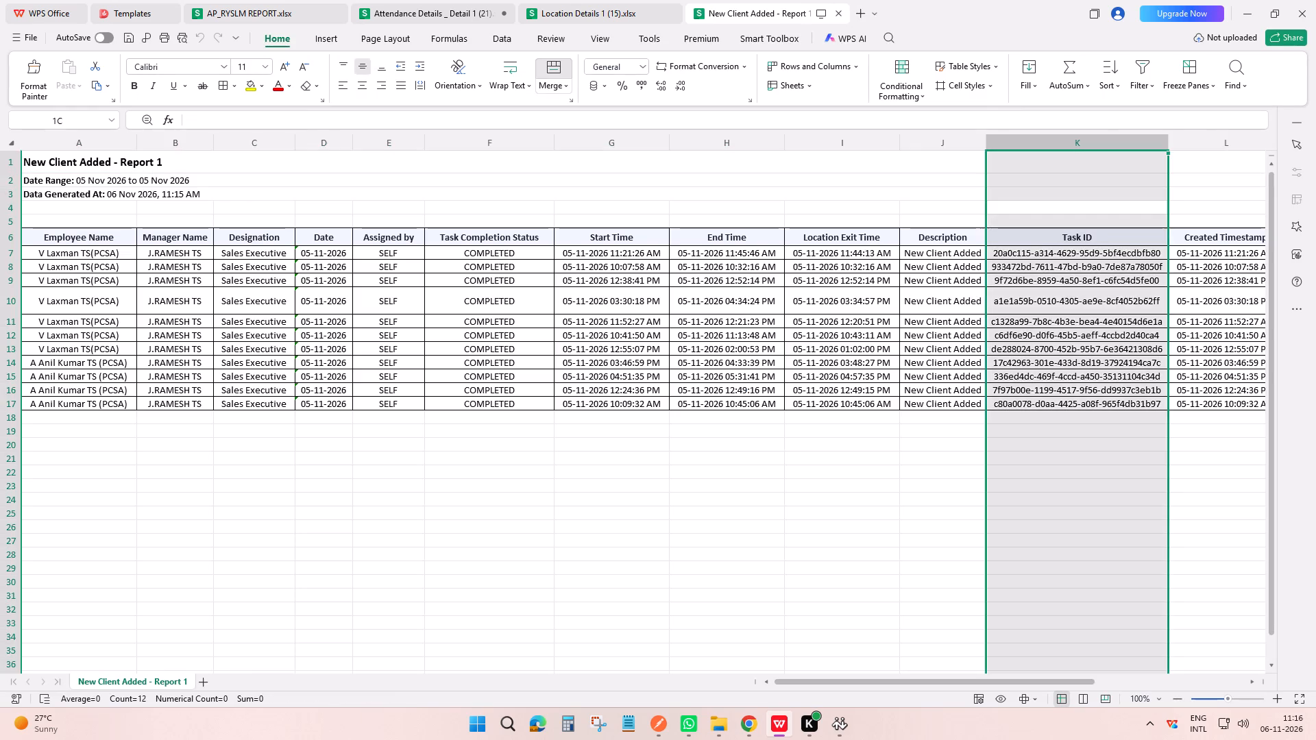
key("ctrl+minus")
left_click_drag(983, 682, 1315, 652)
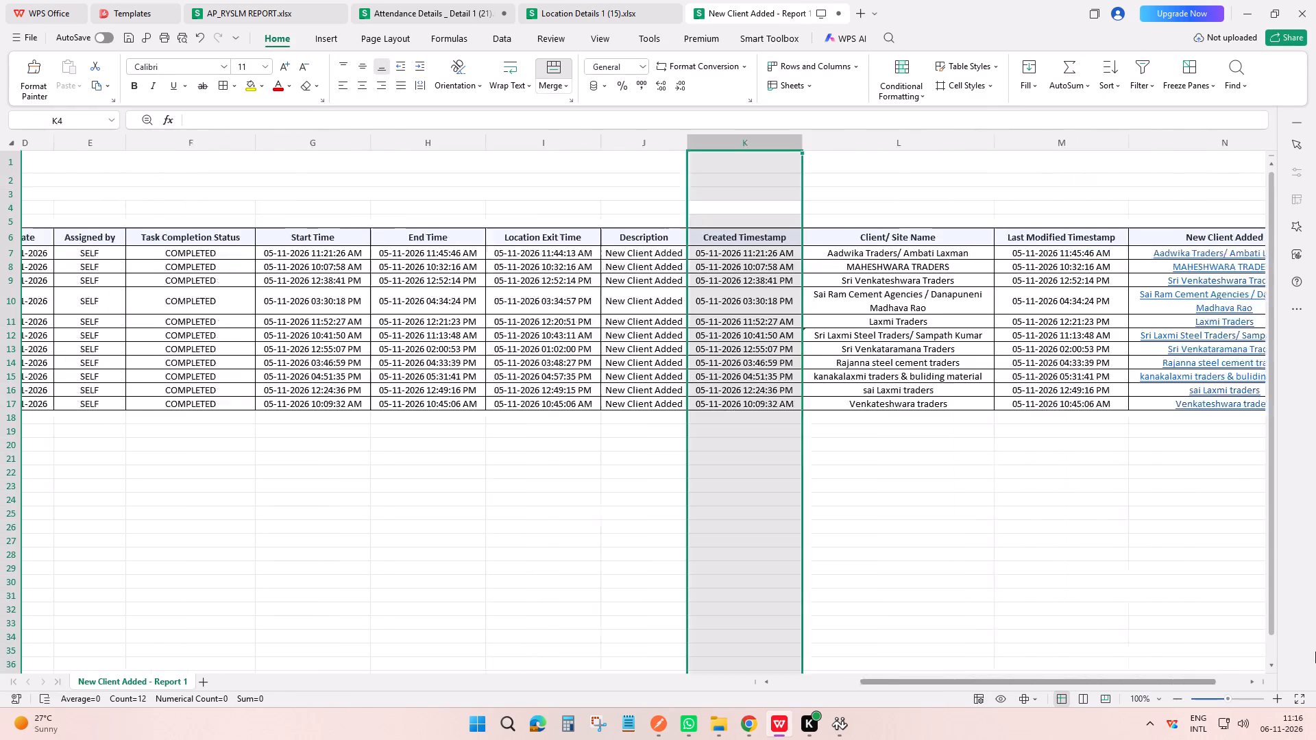
left_click_drag(1315, 652, 1315, 645)
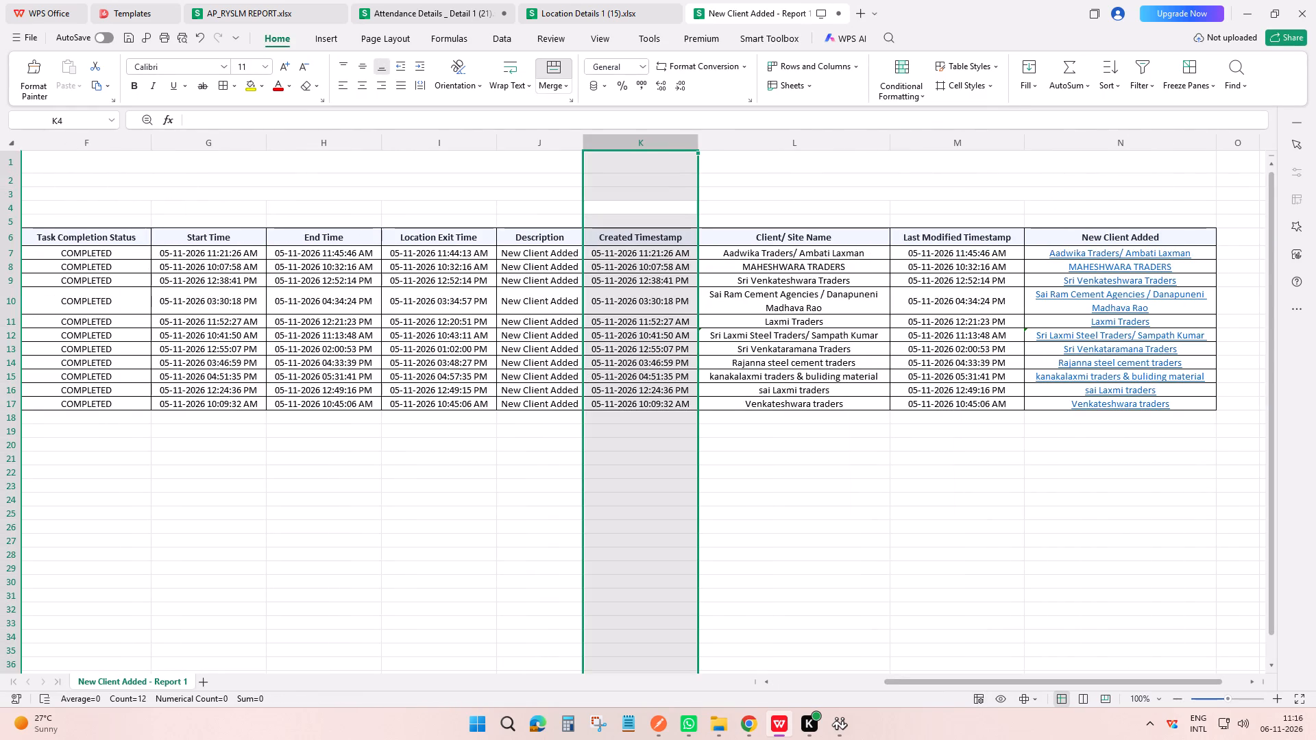
left_click_drag(1044, 682, 236, 578)
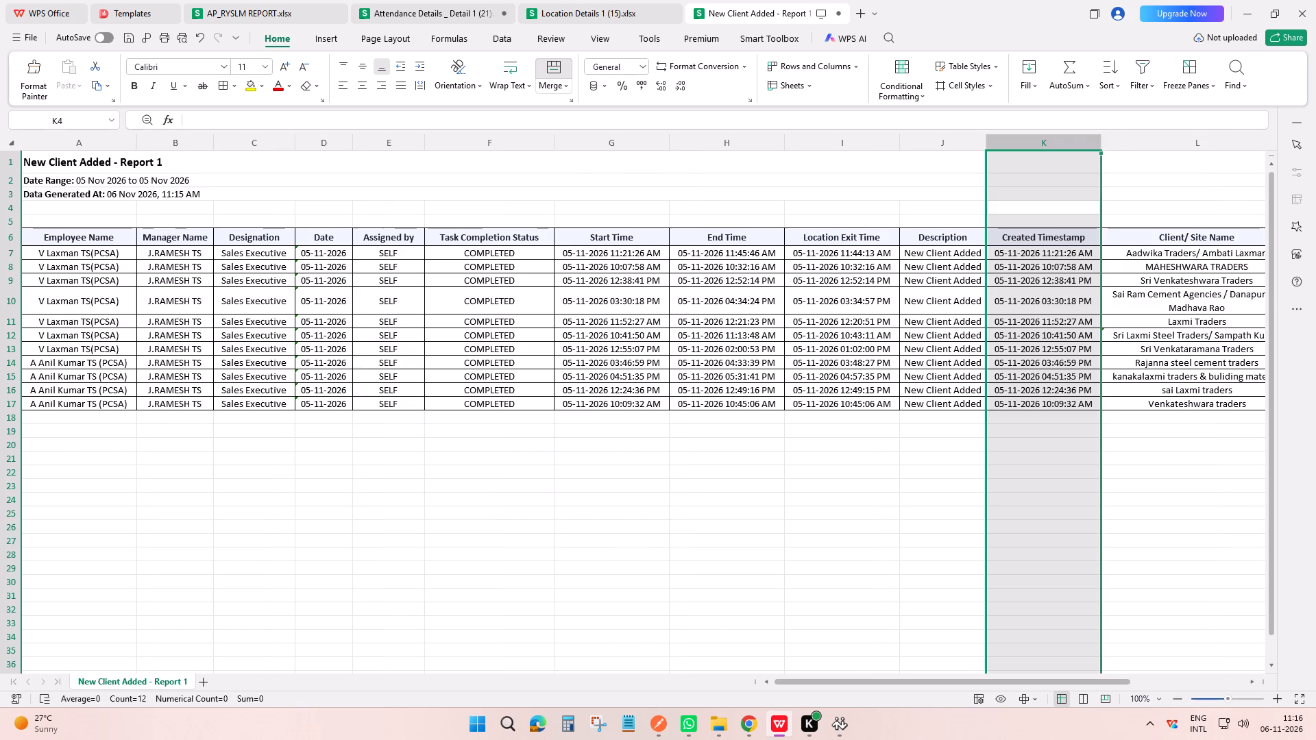
scroll(428, 321, "up", 3)
scroll(428, 321, "down", 1)
scroll(385, 271, "up", 3)
left_click(393, 146)
key("ctrl+minus")
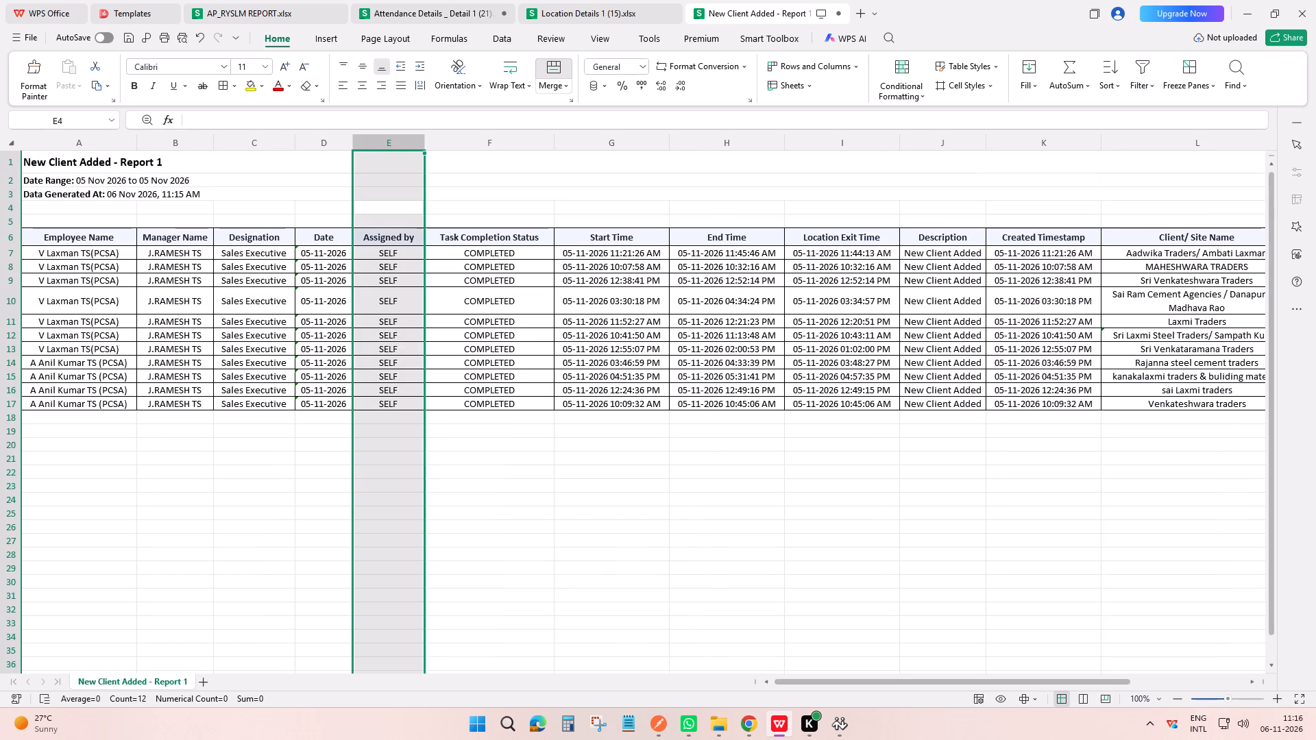
left_click(264, 145)
key("ctrl+minus")
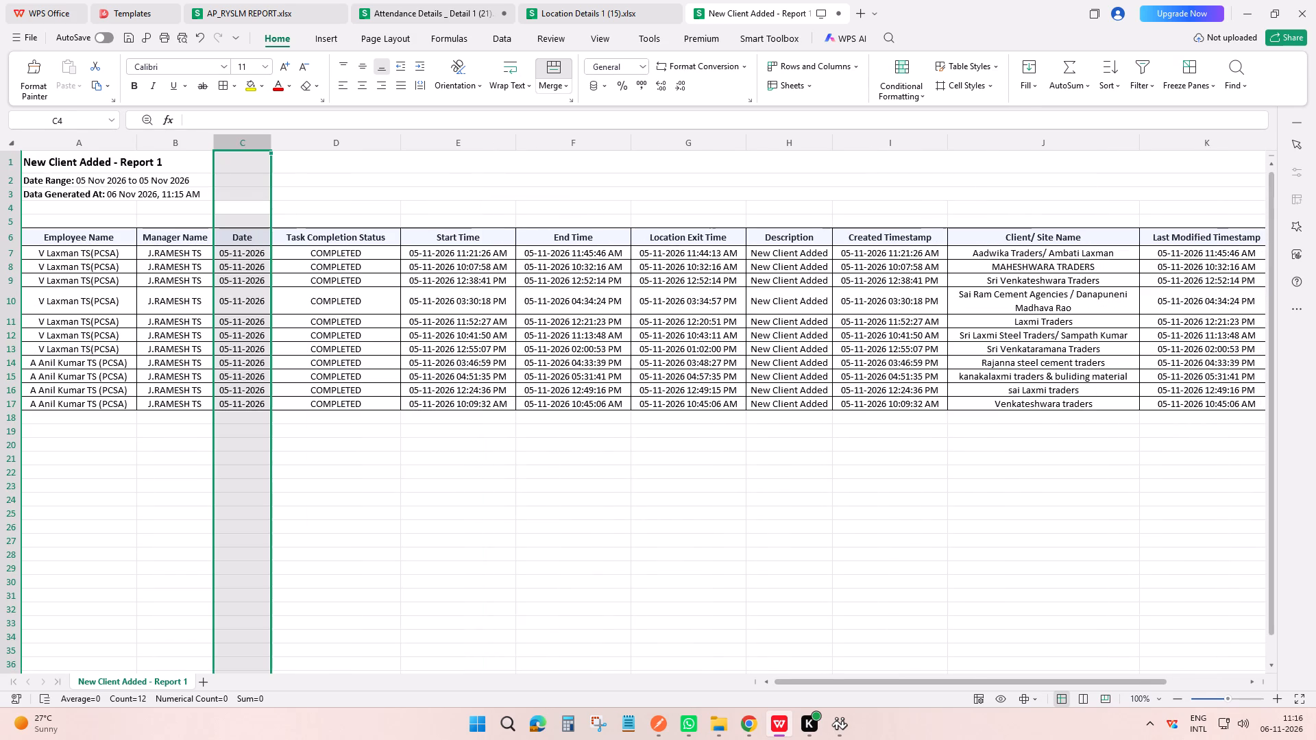
Save the edited New Client Added - Report 1 workbook.
key("ctrl+s")
scroll(562, 466, "up", 4)
Download Client visits task - Report 1 from the Client visits task 1 folder in Excel format and open the downloaded workbook.
key("alt+Tab")
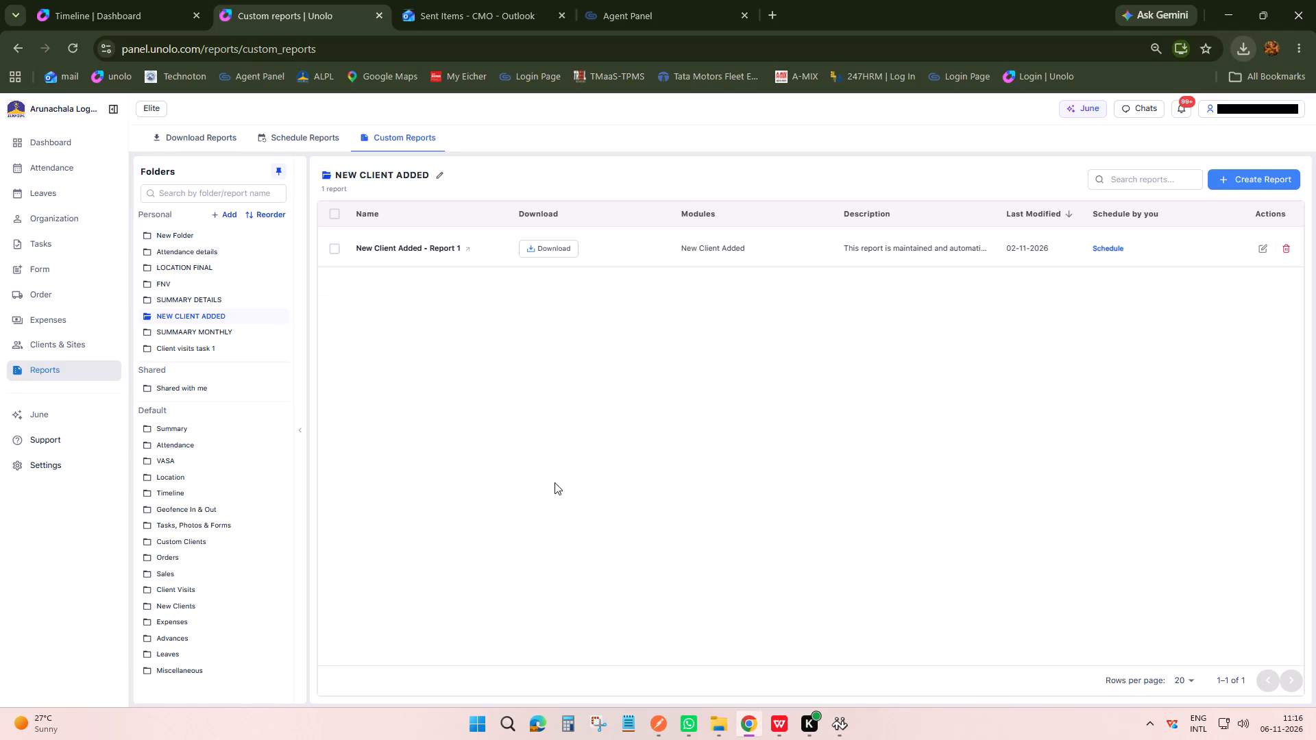
double_click(185, 358)
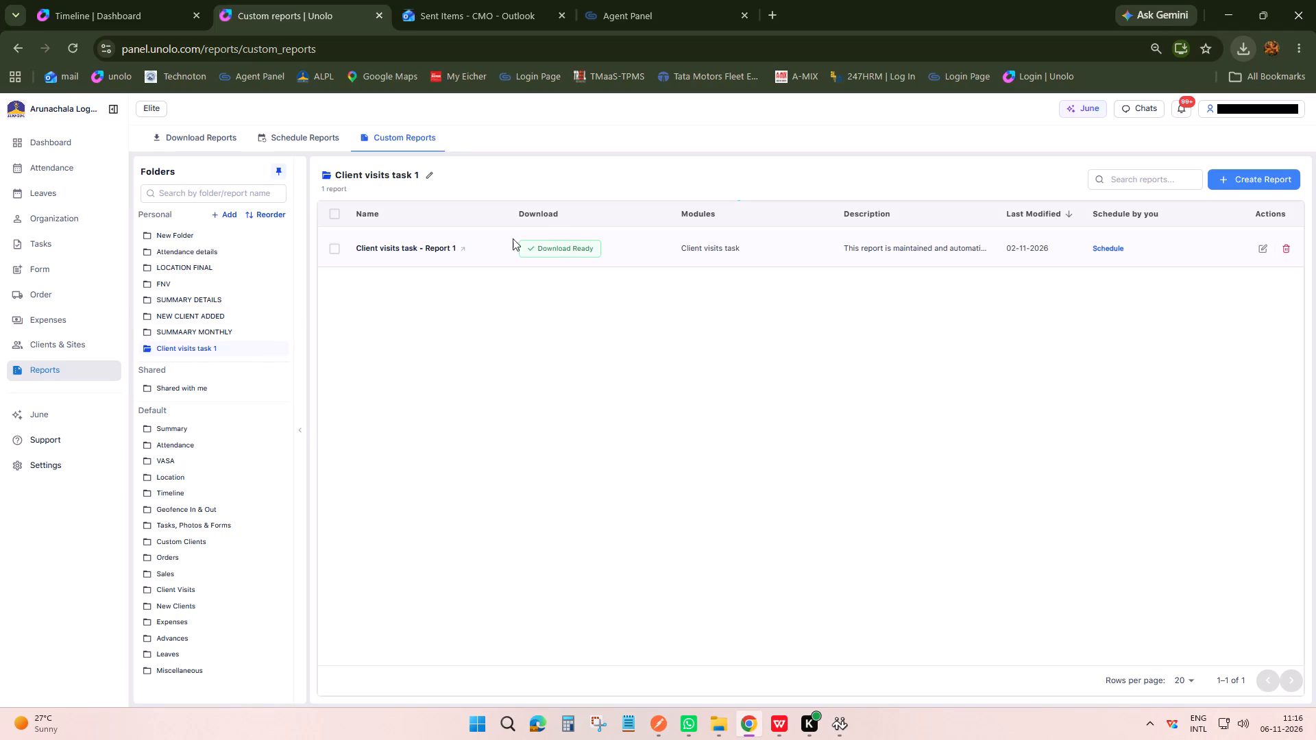
left_click(566, 238)
left_click(571, 243)
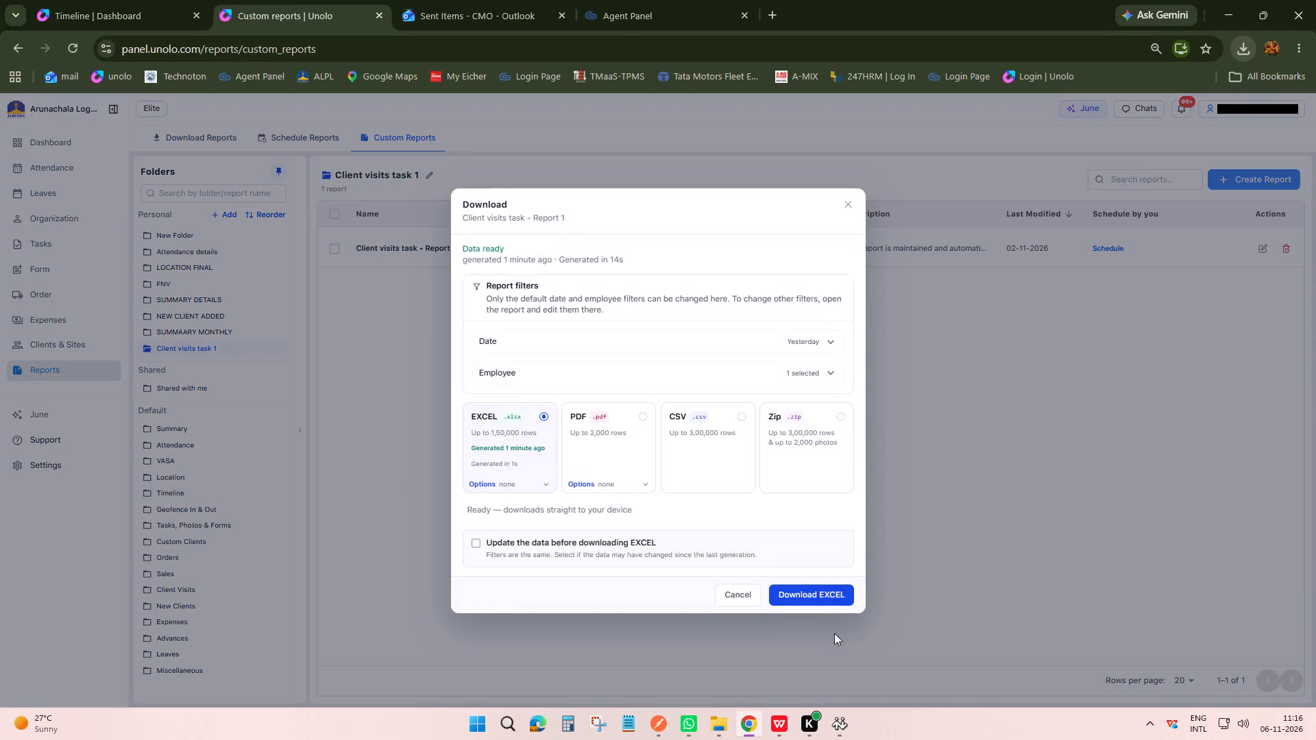
left_click(826, 602)
left_click(839, 491)
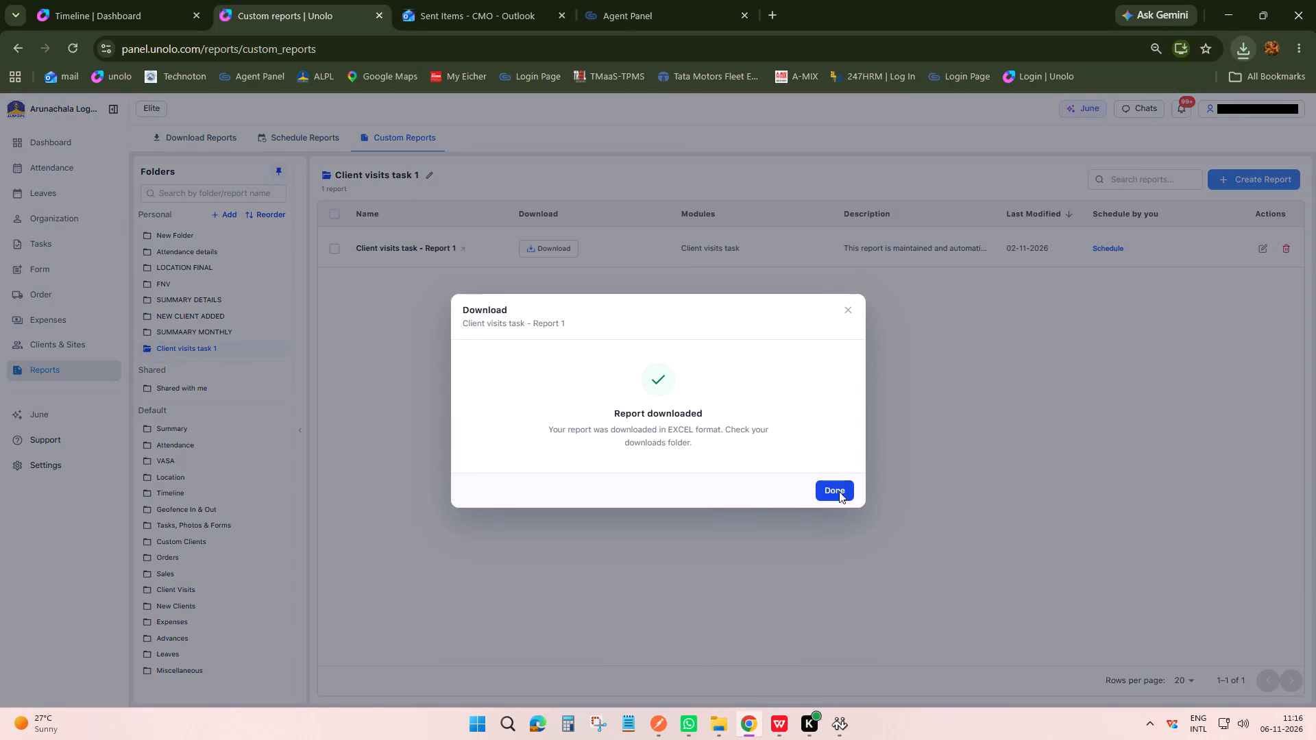
left_click(1243, 45)
left_click(1073, 110)
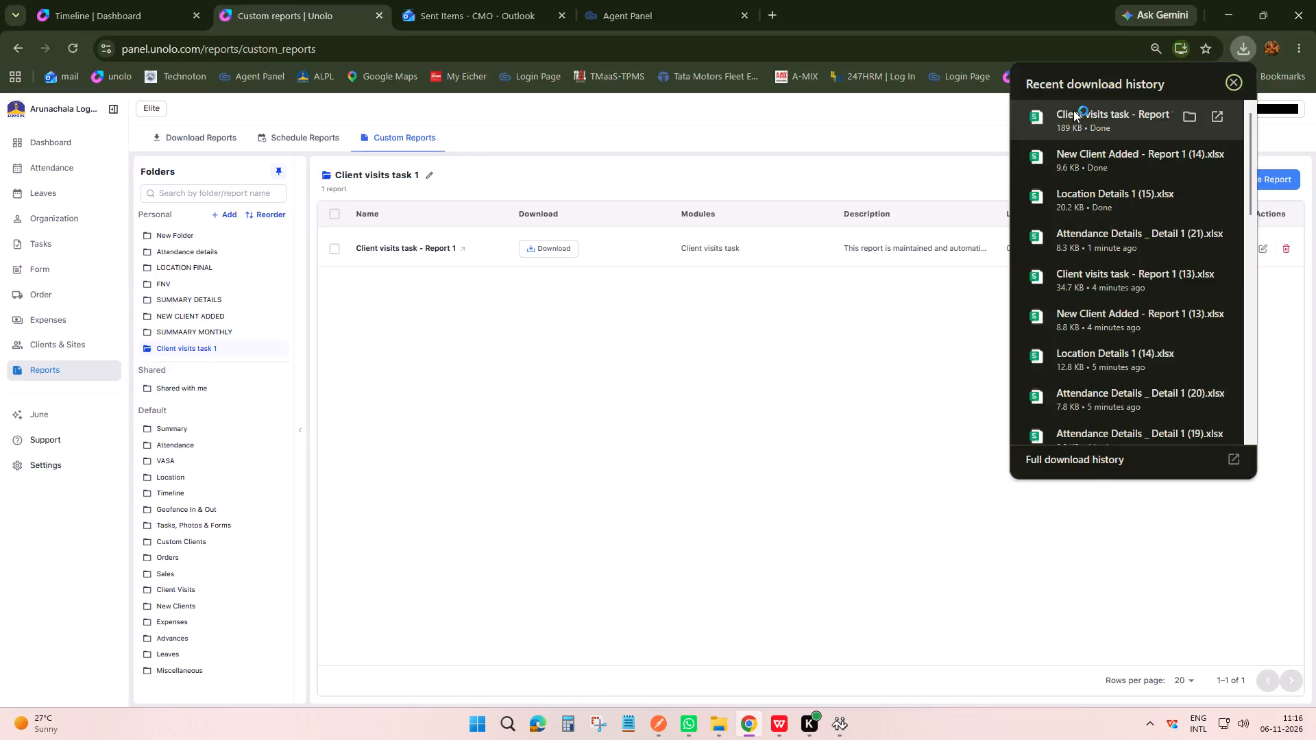
scroll(693, 413, "up", 3)
left_click(699, 408)
Delete the Assigned by, Designation and Add Form columns from the Client visits task - Report 1 sheet.
left_click(423, 147)
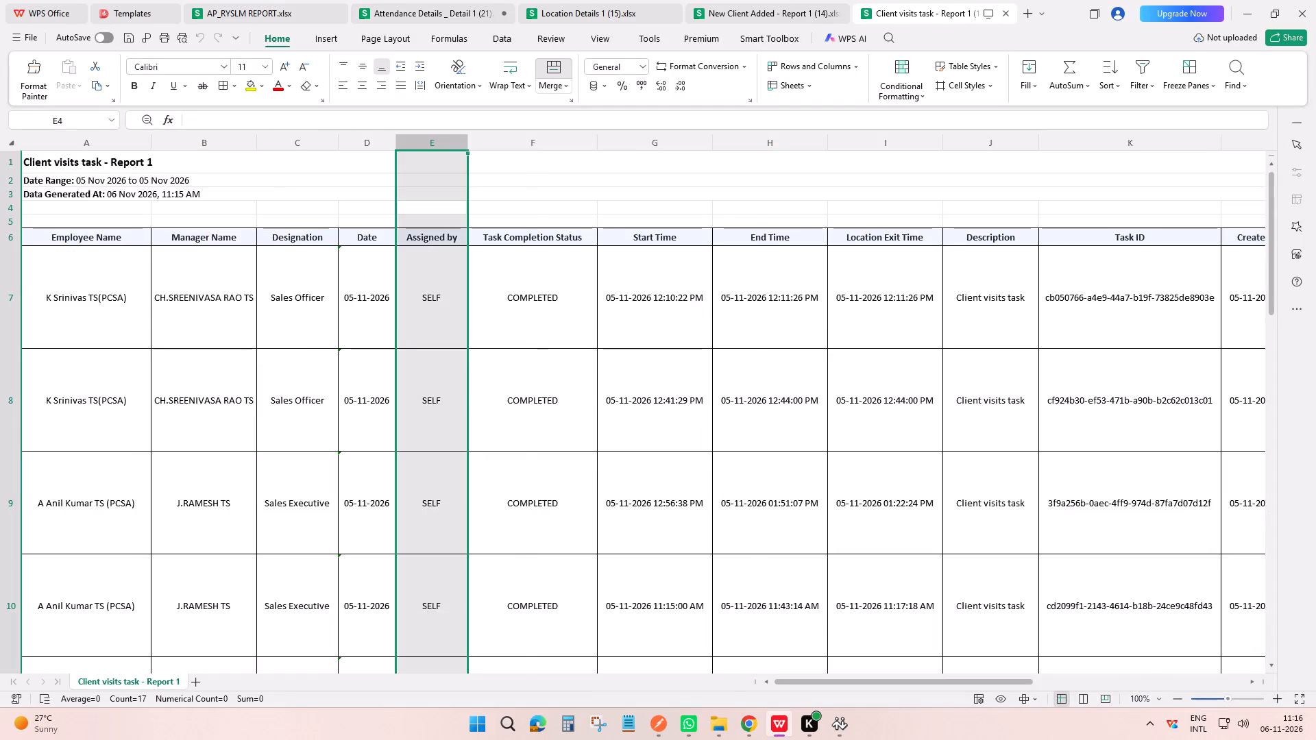
key("ctrl+minus")
left_click(329, 149)
key("ctrl+minus")
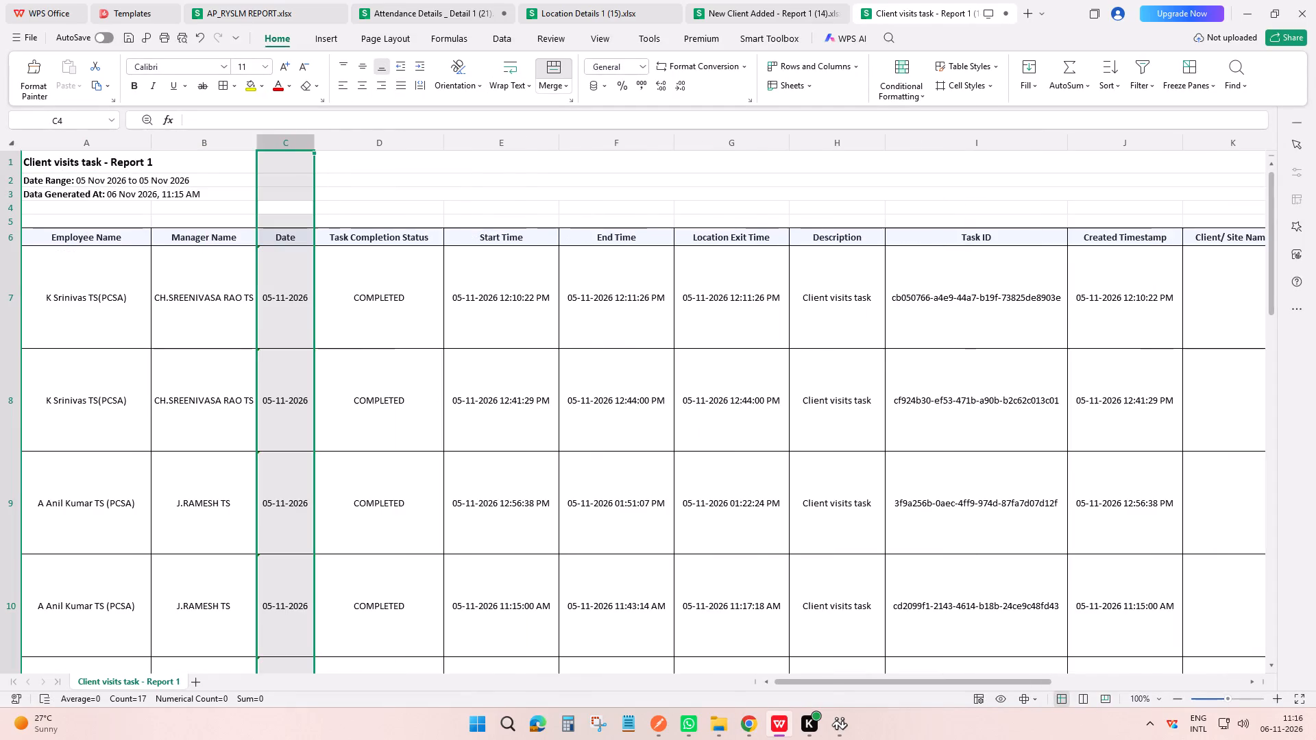
left_click_drag(862, 684, 1200, 682)
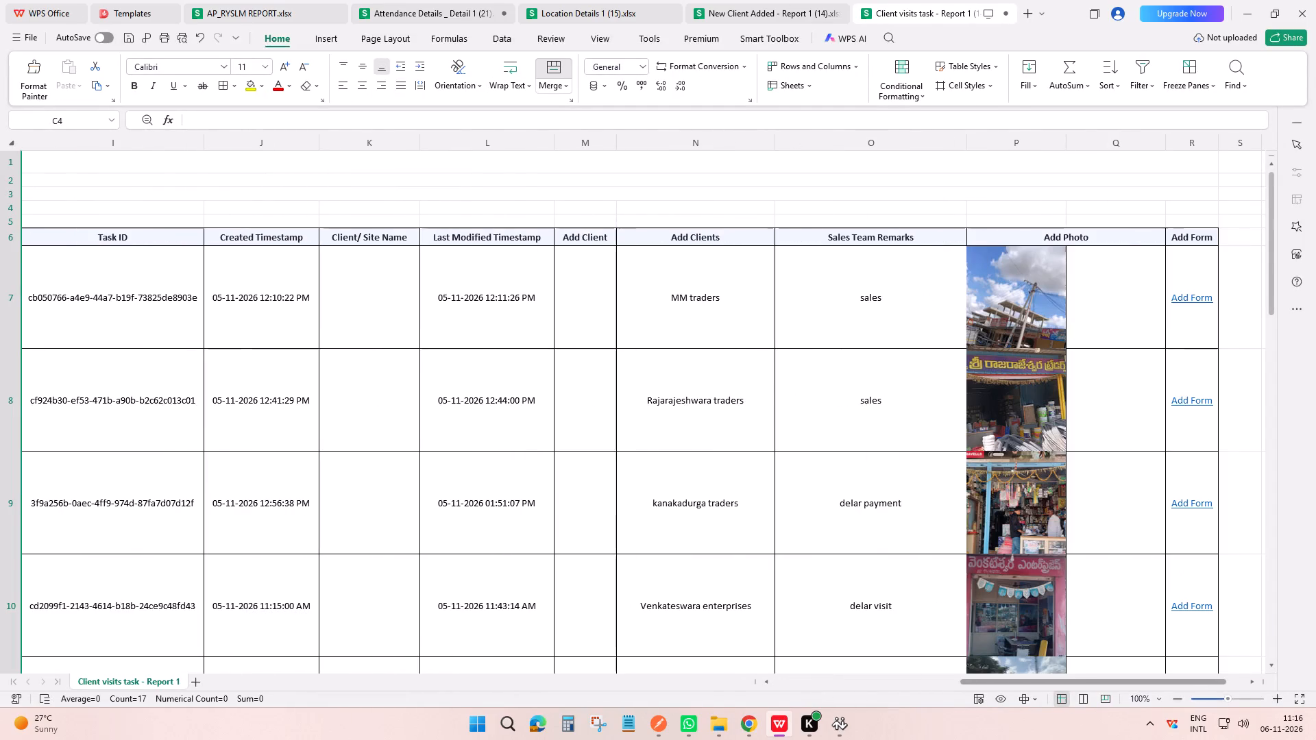
left_click(1205, 146)
key("ctrl+minus")
Embed all the floating pictures of the Add Photo column into their cells.
right_click(1017, 292)
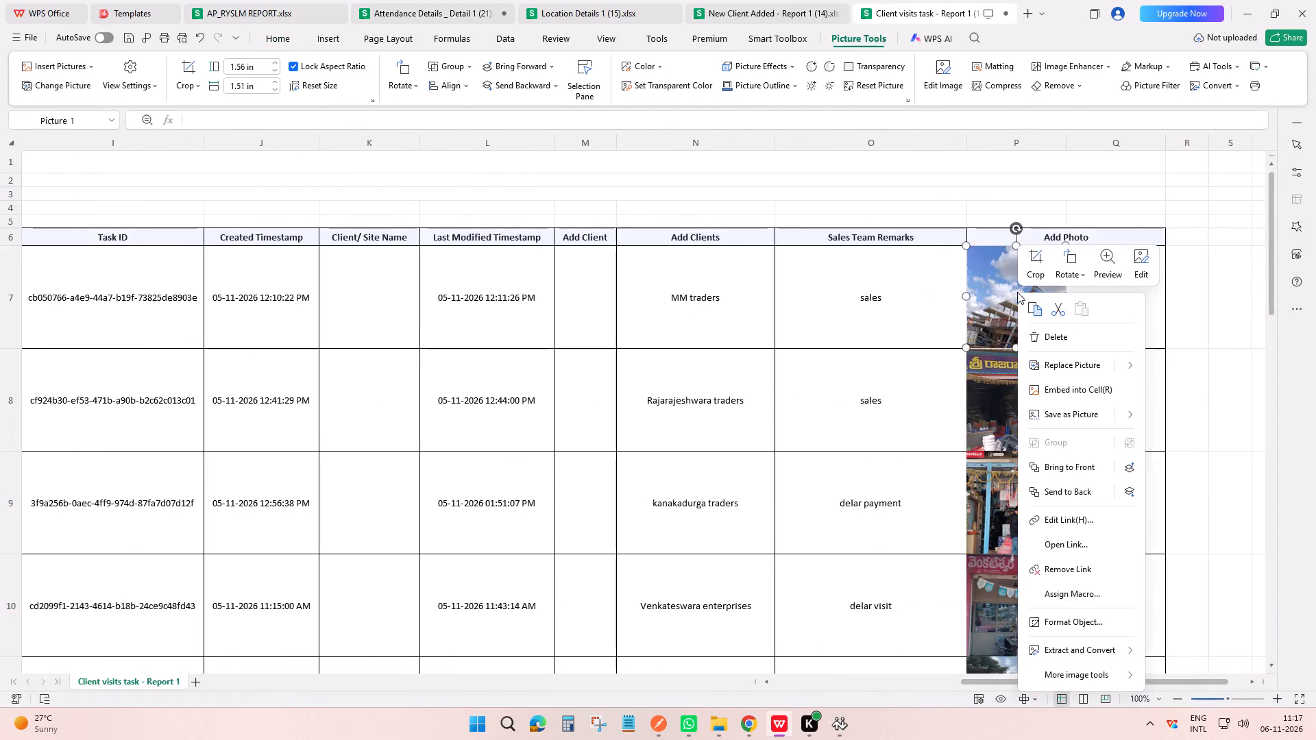
left_click(1073, 393)
right_click(997, 304)
left_click(1046, 121)
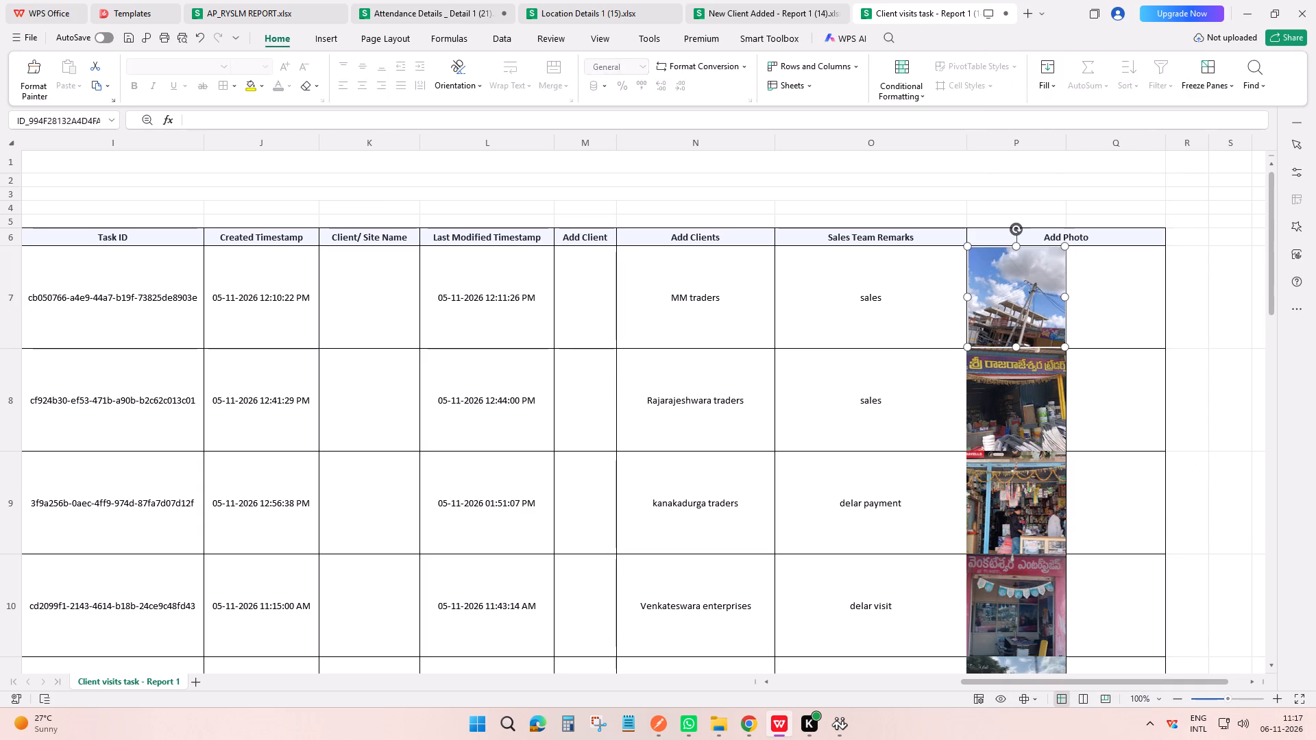
left_click(1112, 280)
left_click(1193, 325)
scroll(1136, 360, "down", 6)
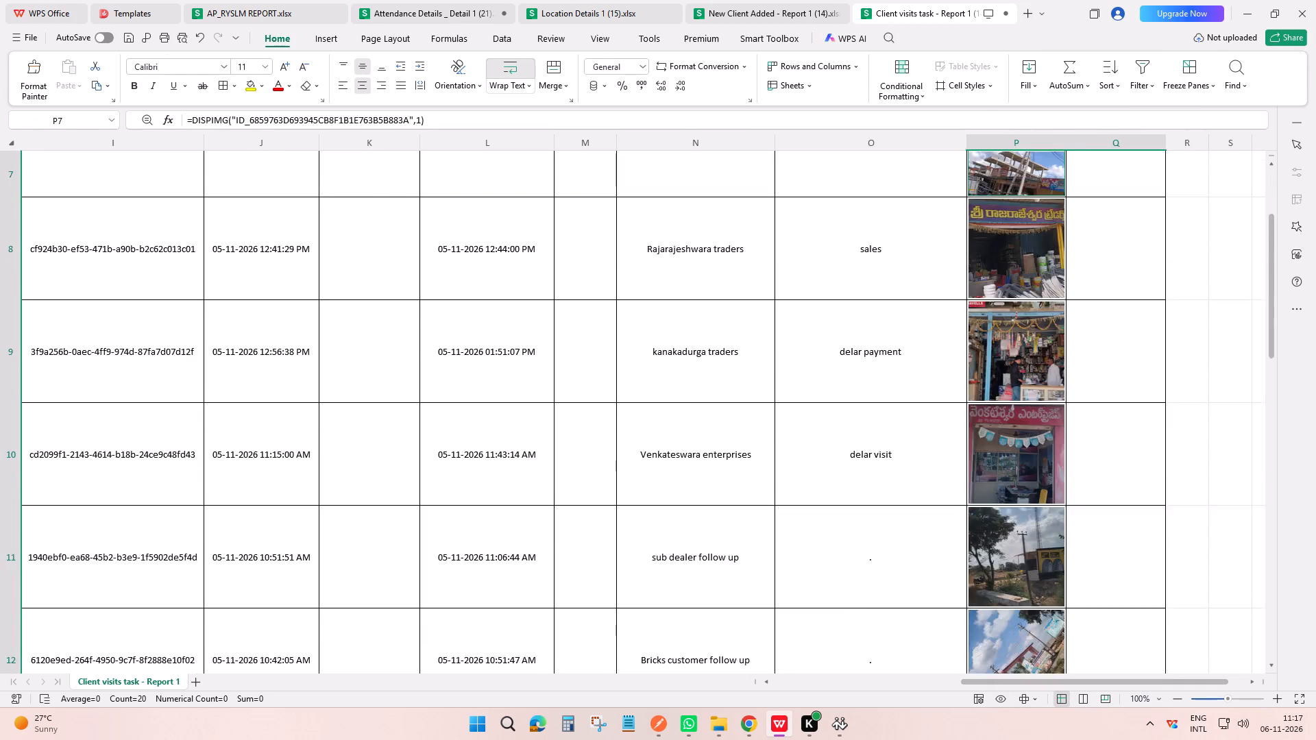
scroll(1108, 416, "down", 2)
left_click_drag(1133, 680, 722, 677)
scroll(679, 398, "up", 17)
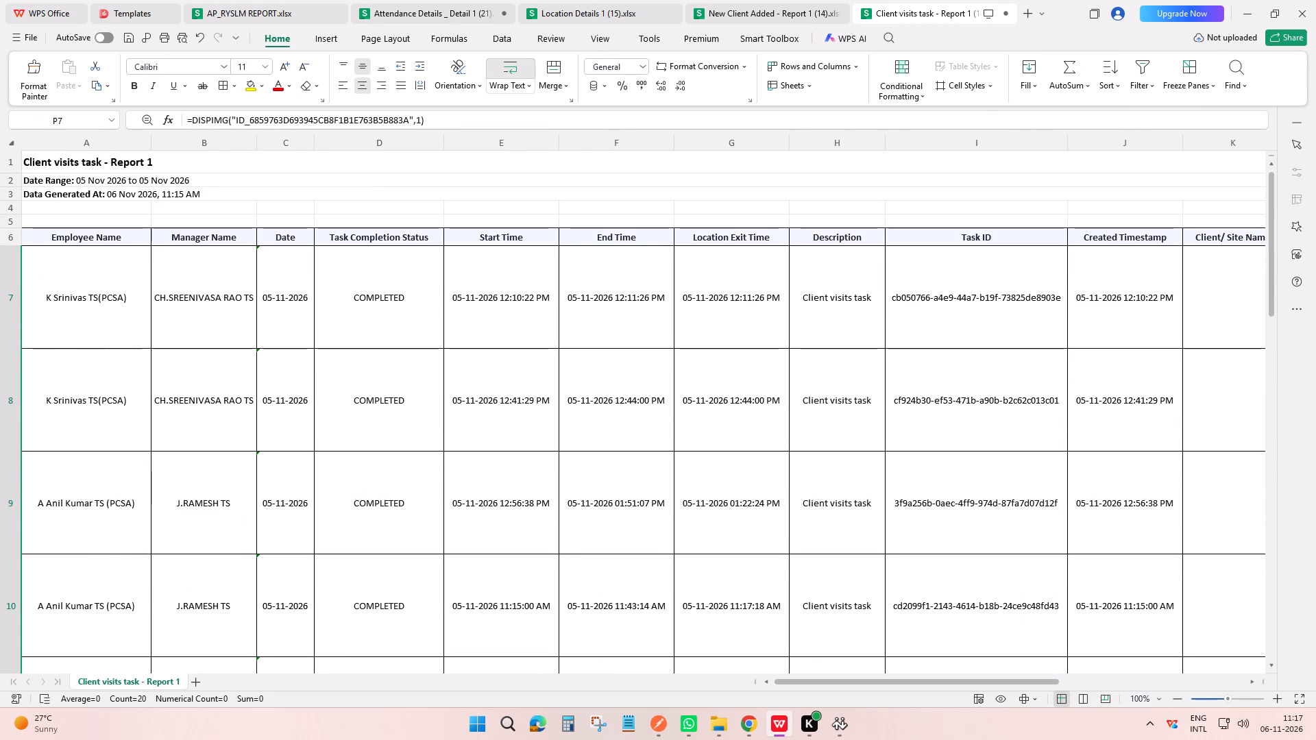
Save the edited Client visits task - Report 1 workbook.
key("ctrl+s")
scroll(565, 313, "up", 4)
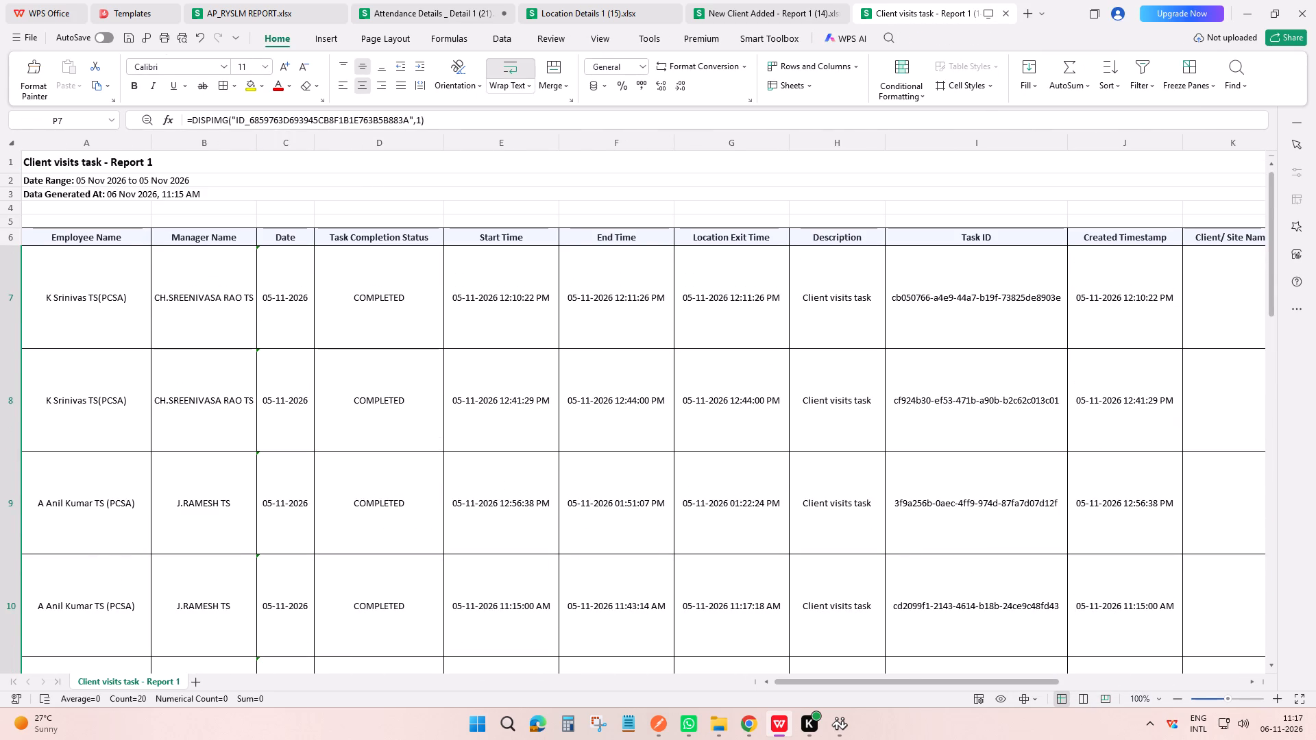
Add three blank sheets to the Attendance Details _ Detail 1 (21) workbook.
left_click(417, 14)
left_click(206, 680)
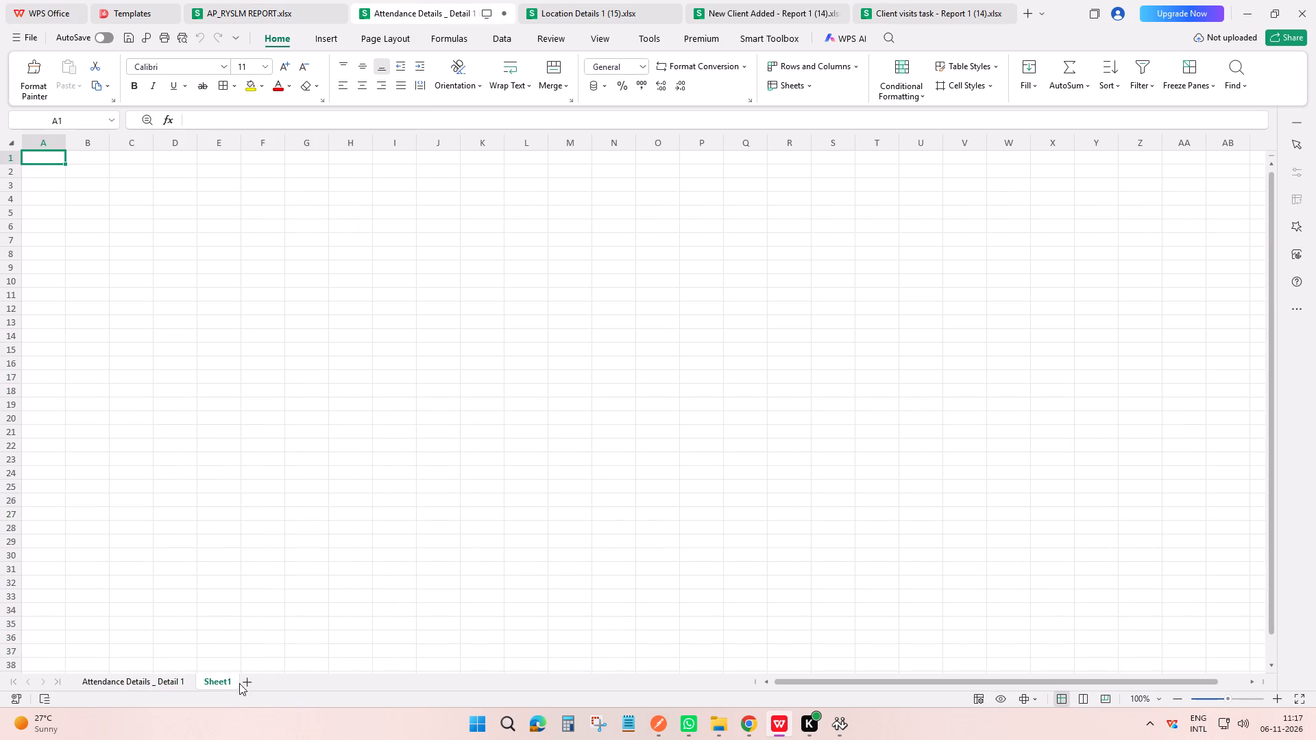
left_click(243, 682)
left_click(285, 679)
Copy the entire Location Details 1 sheet into Sheet1 of the Attendance Details workbook.
left_click(219, 680)
left_click(584, 0)
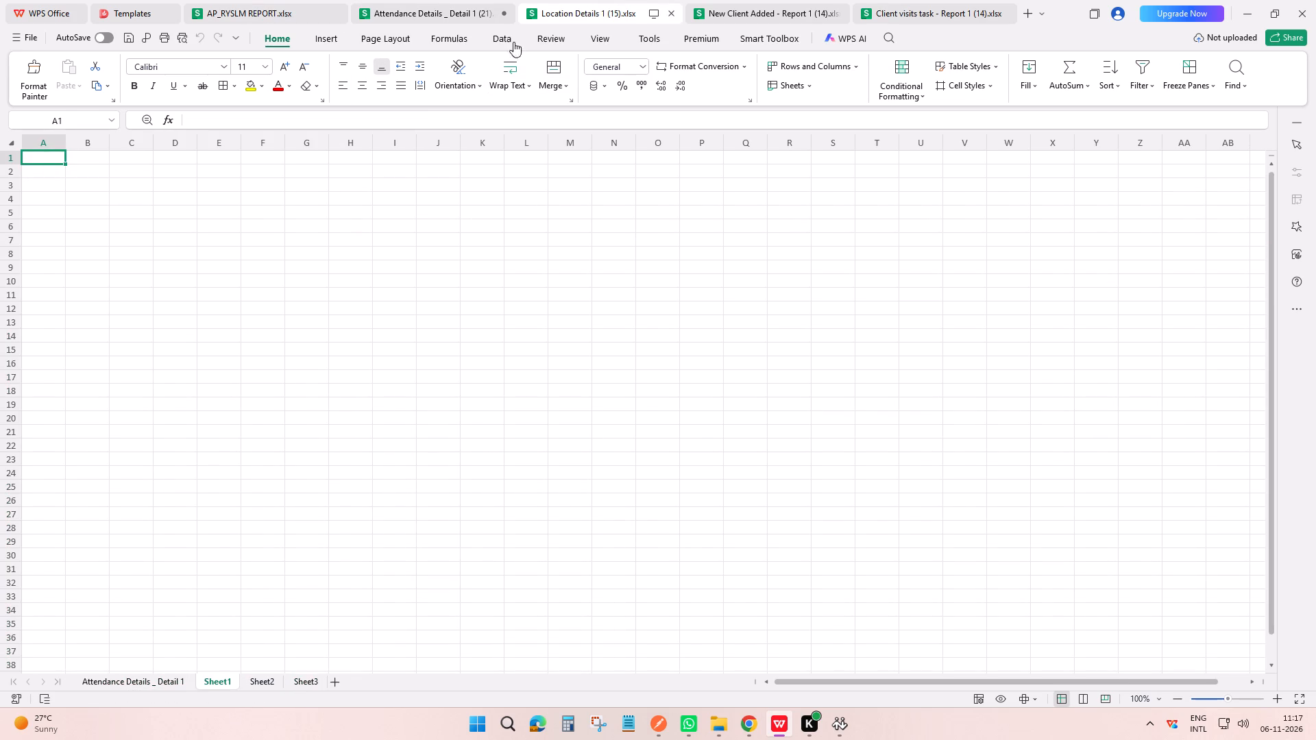
scroll(334, 163, "down", 1)
scroll(334, 163, "up", 3)
left_click(8, 148)
key("ctrl+c")
left_click(395, 0)
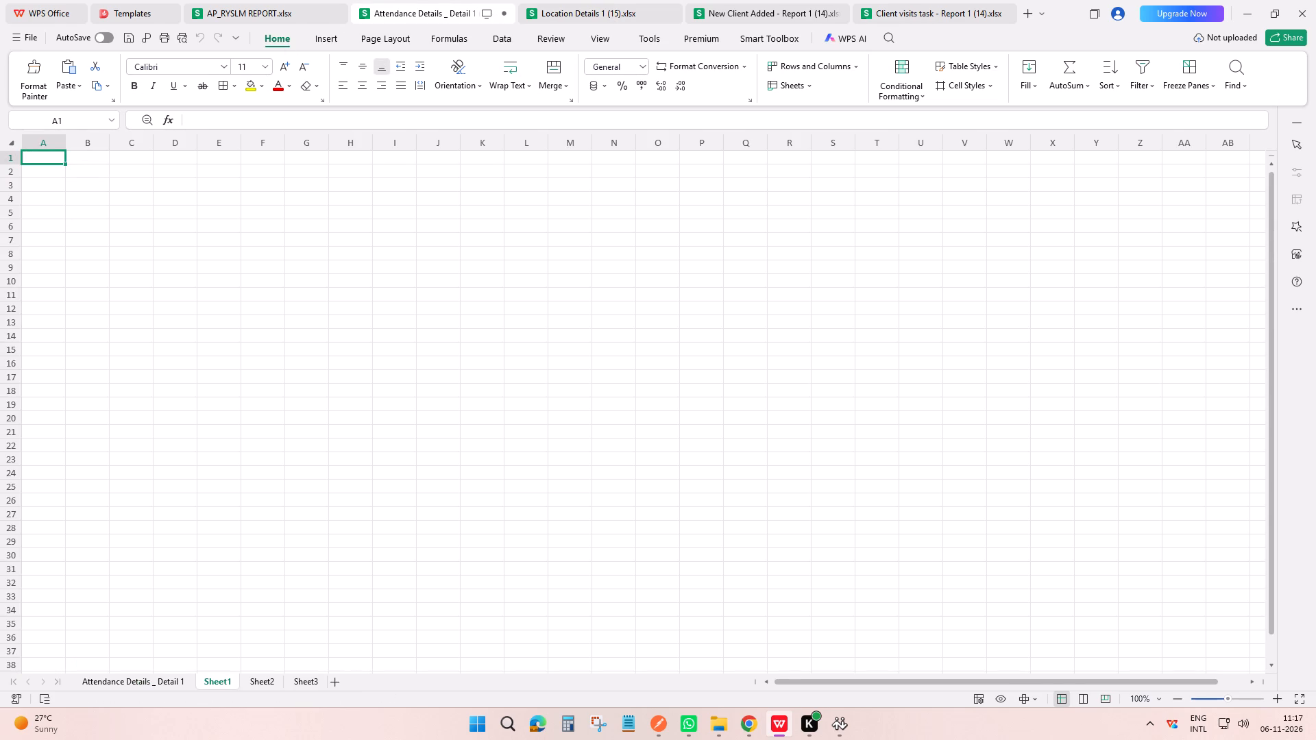
key("ctrl+v")
Copy the entire New Client Added - Report 1 sheet into Sheet2 of the Attendance Details workbook.
left_click(613, 0)
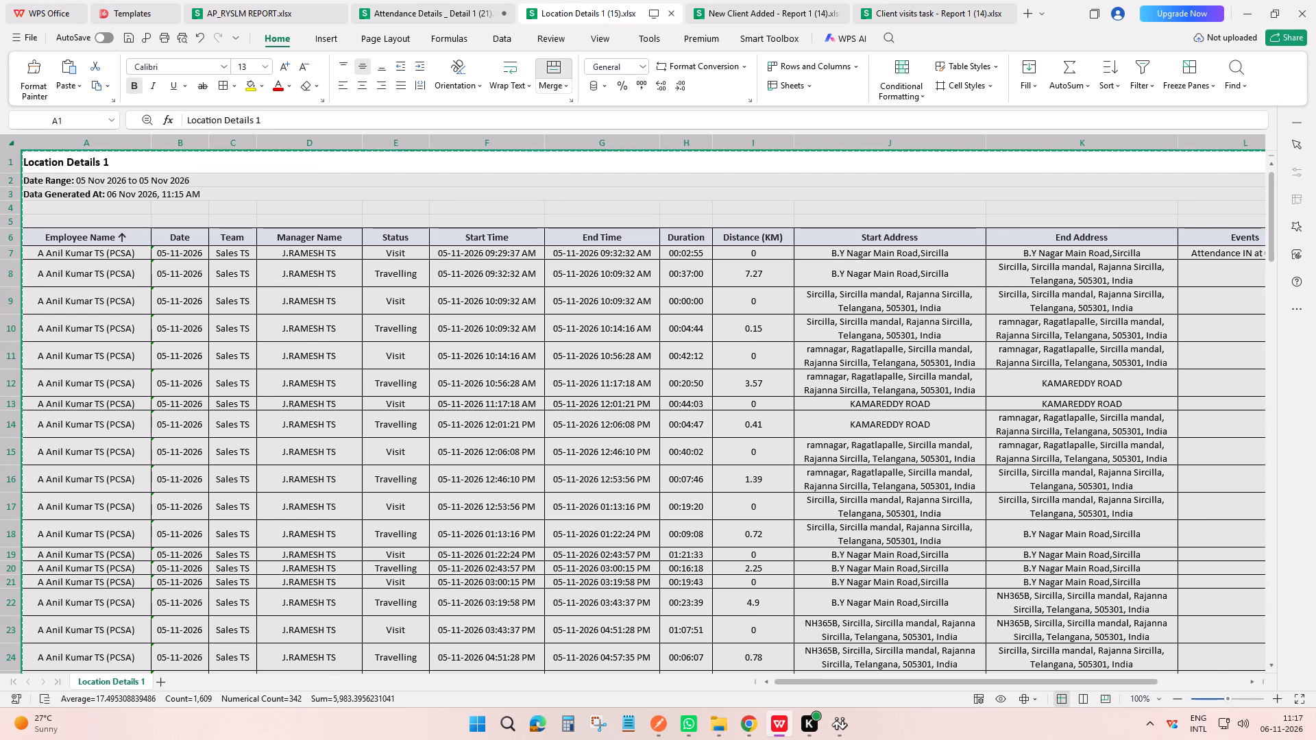
scroll(280, 415, "up", 3)
left_click(715, 0)
scroll(390, 232, "up", 3)
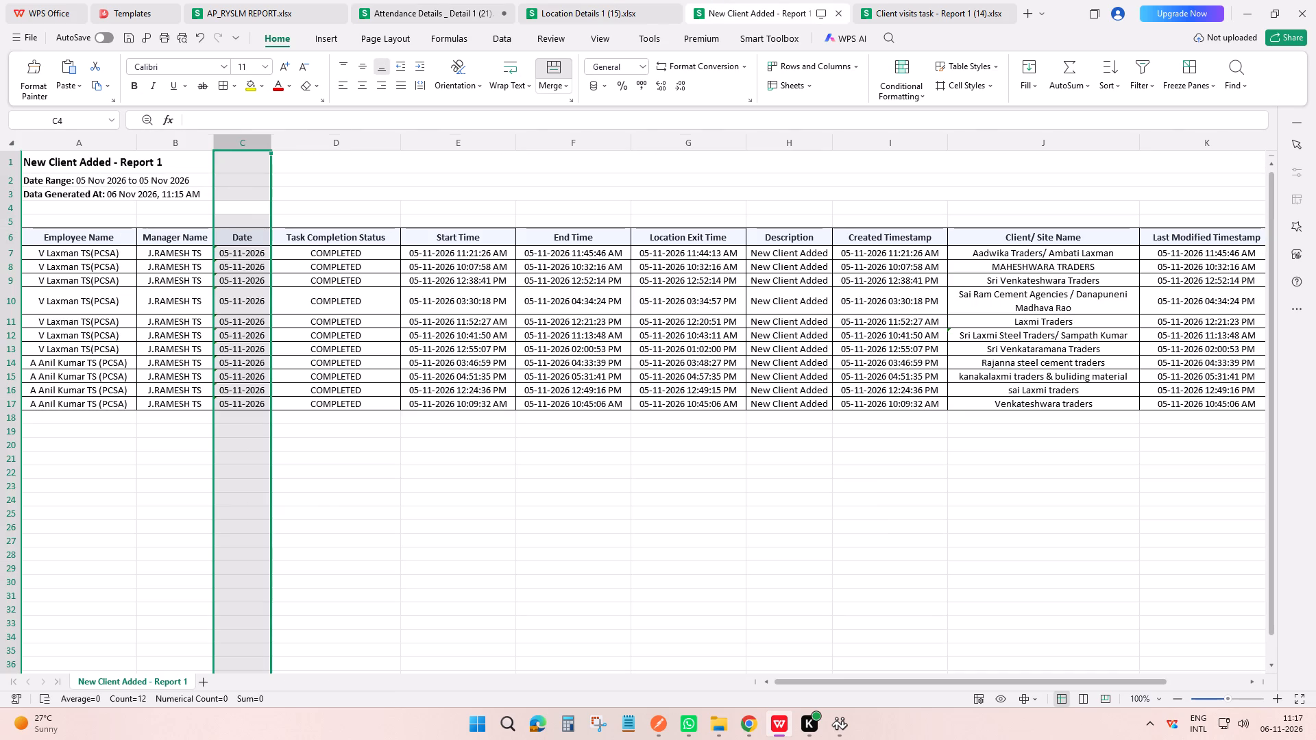
left_click(1, 142)
key("ctrl+c")
left_click(441, 5)
left_click(263, 678)
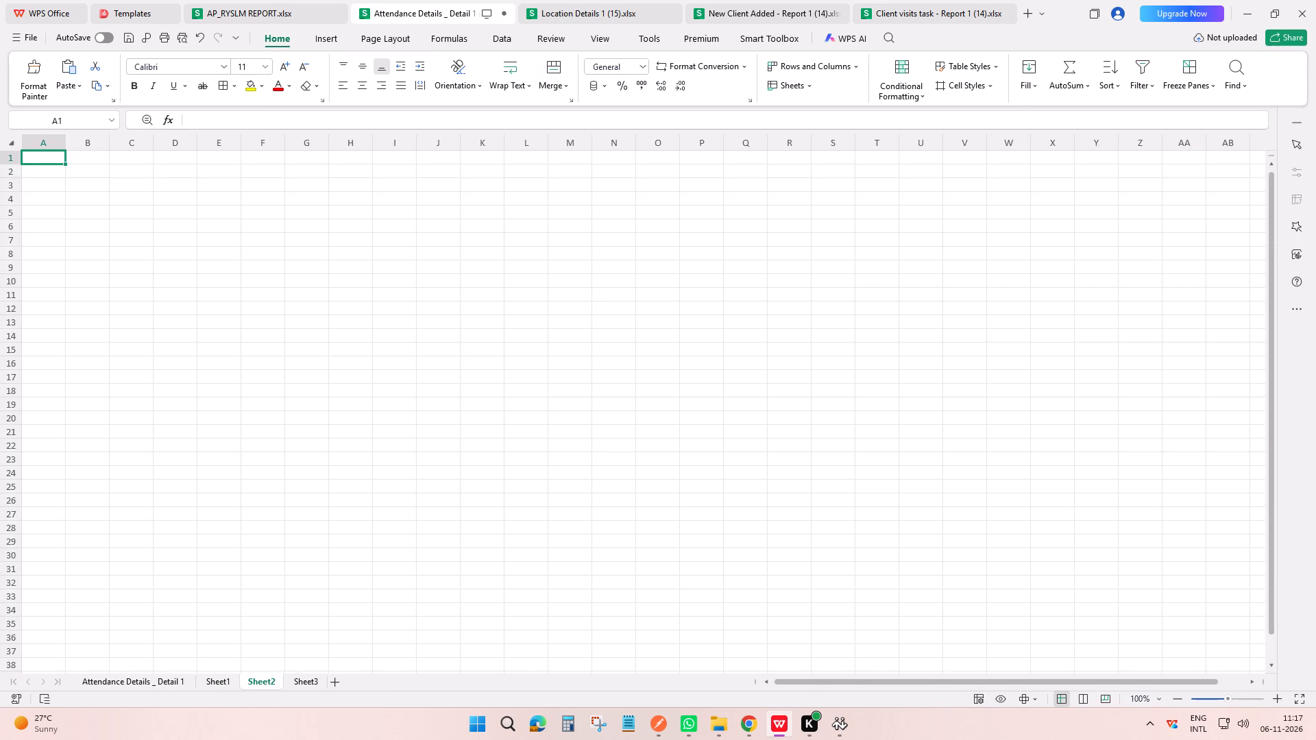
key("ctrl+v")
Copy the entire Client visits task - Report 1 sheet, with its photos, into Sheet3 of the Attendance Details workbook.
left_click(308, 680)
left_click(929, 0)
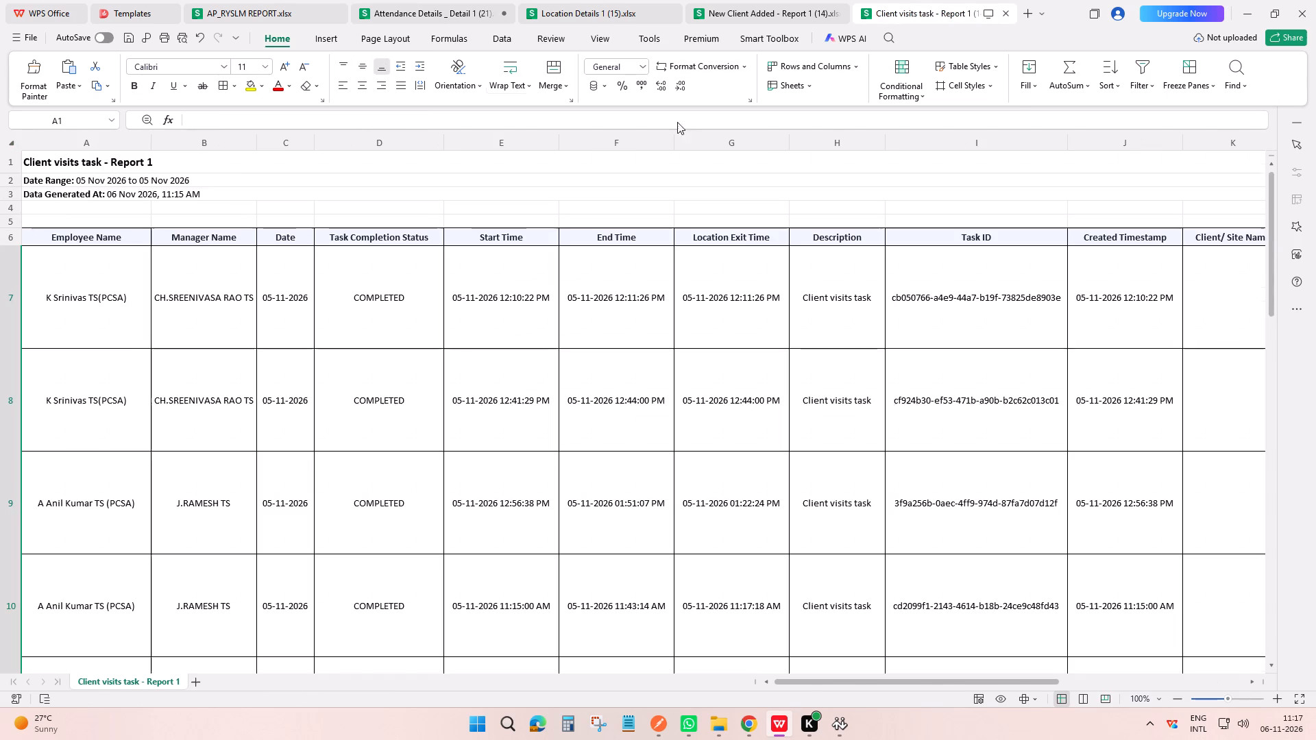
scroll(558, 238, "up", 4)
left_click(14, 143)
key("ctrl+c")
left_click(393, 0)
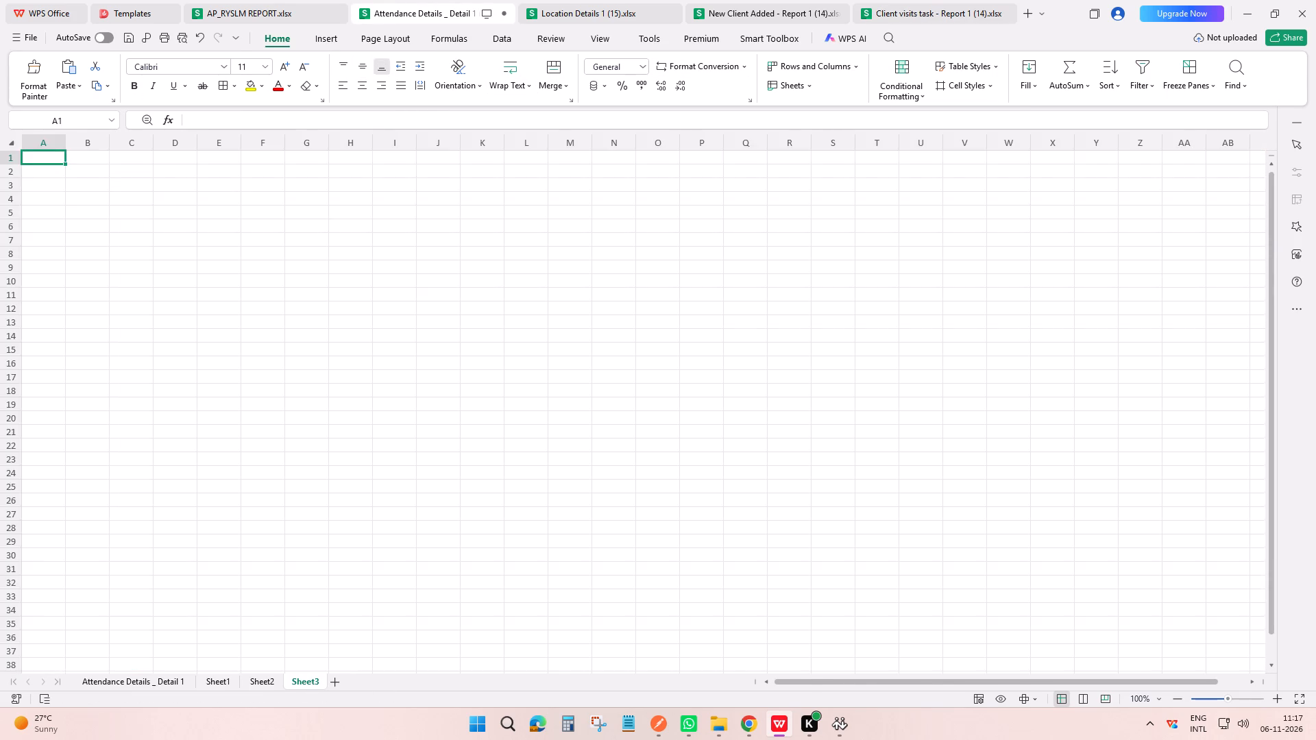
key("ctrl+v")
scroll(298, 565, "up", 4)
left_click(374, 462)
key("Escape")
scroll(374, 462, "up", 5)
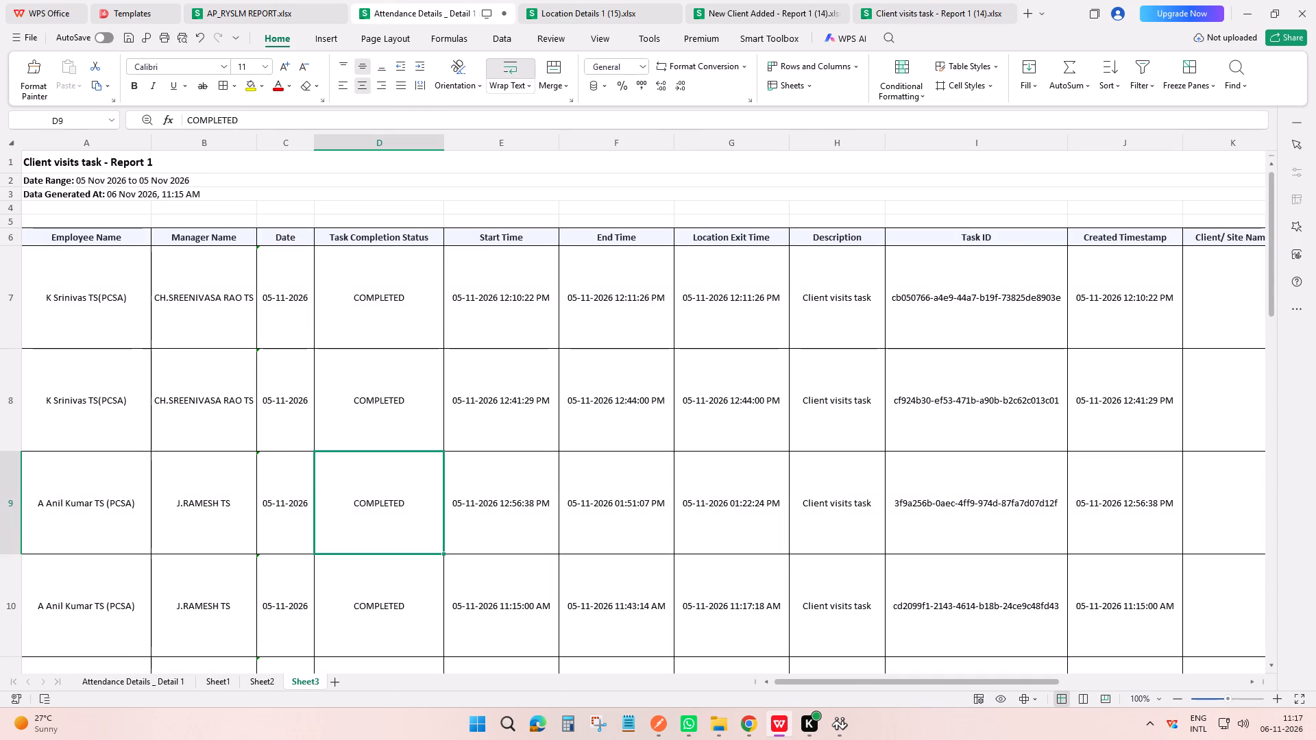
Rename Sheet3 with its report title, Client visits task - Report 1.
left_click(132, 168)
key("ctrl+c")
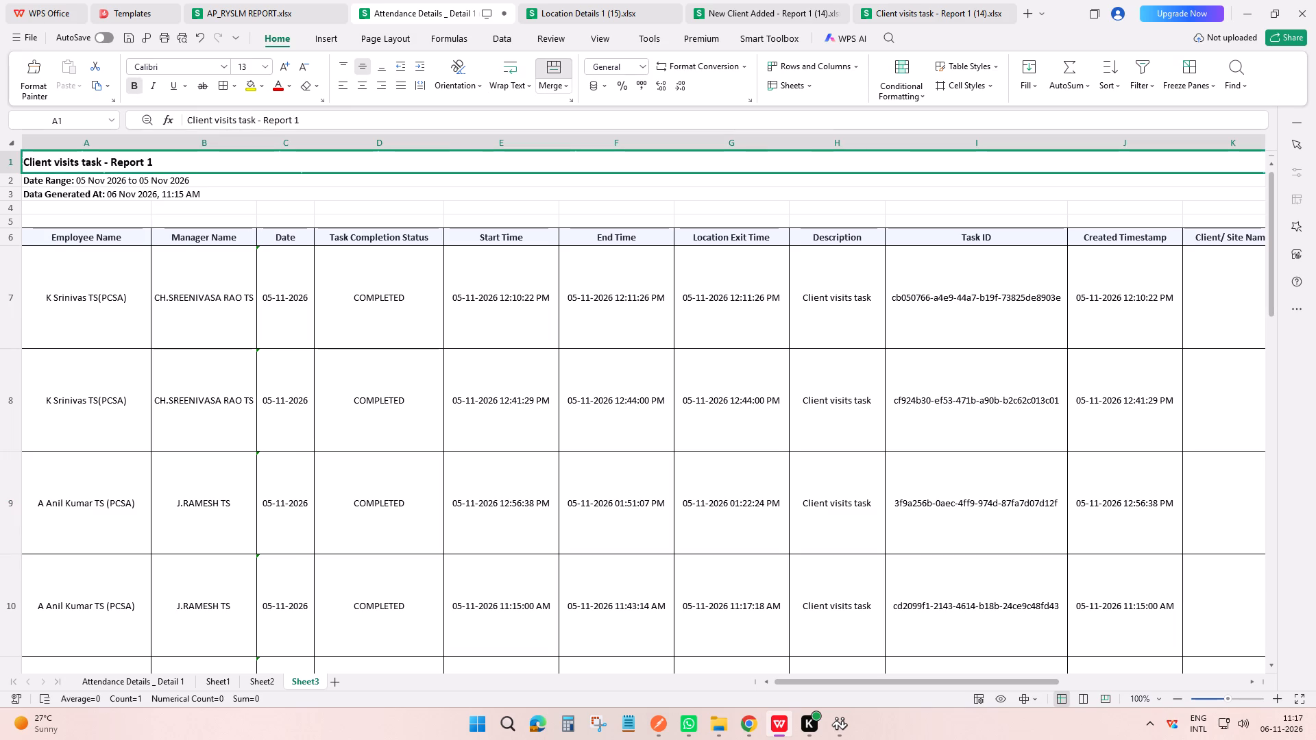
double_click(304, 682)
key("ctrl+v")
Rename Sheet2 with its report title, New Client Added - Report 1.
left_click(264, 683)
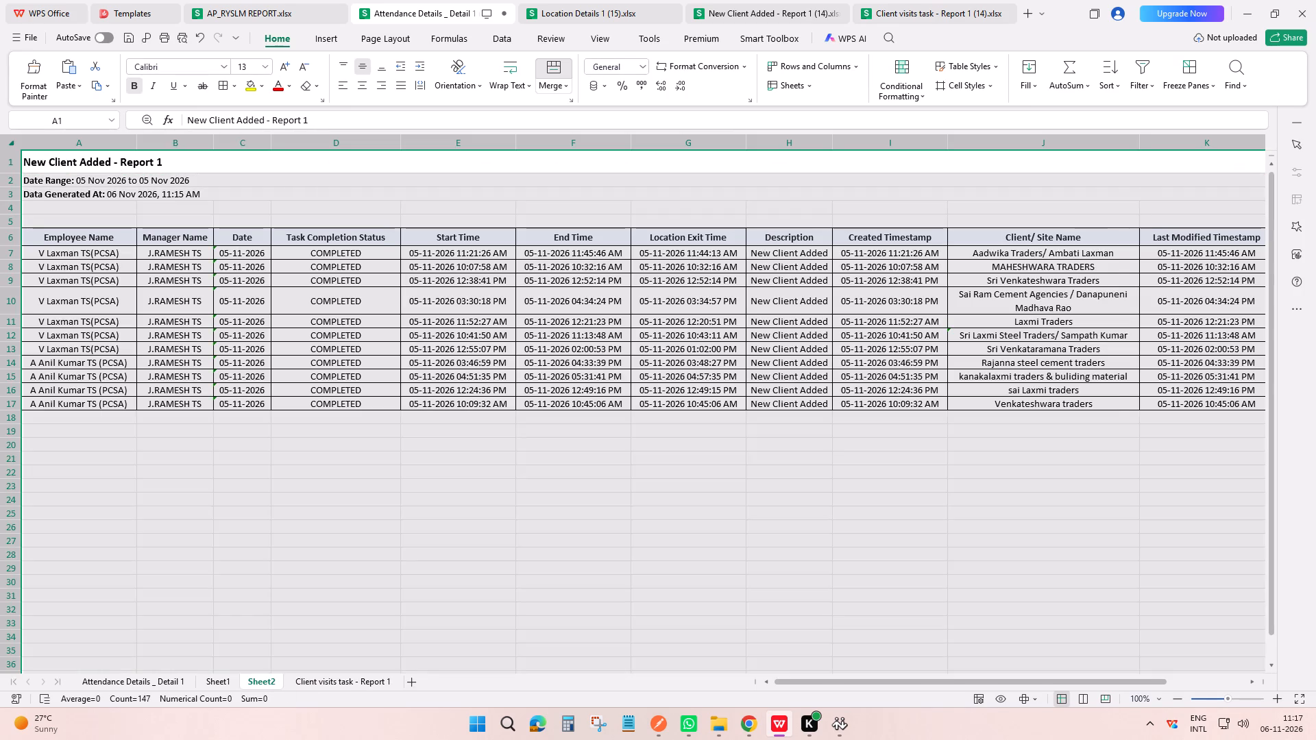
left_click(184, 164)
key("ctrl+c")
double_click(267, 680)
key("ctrl+v")
Rename Sheet1 with its report title, Location Details 1.
left_click(220, 683)
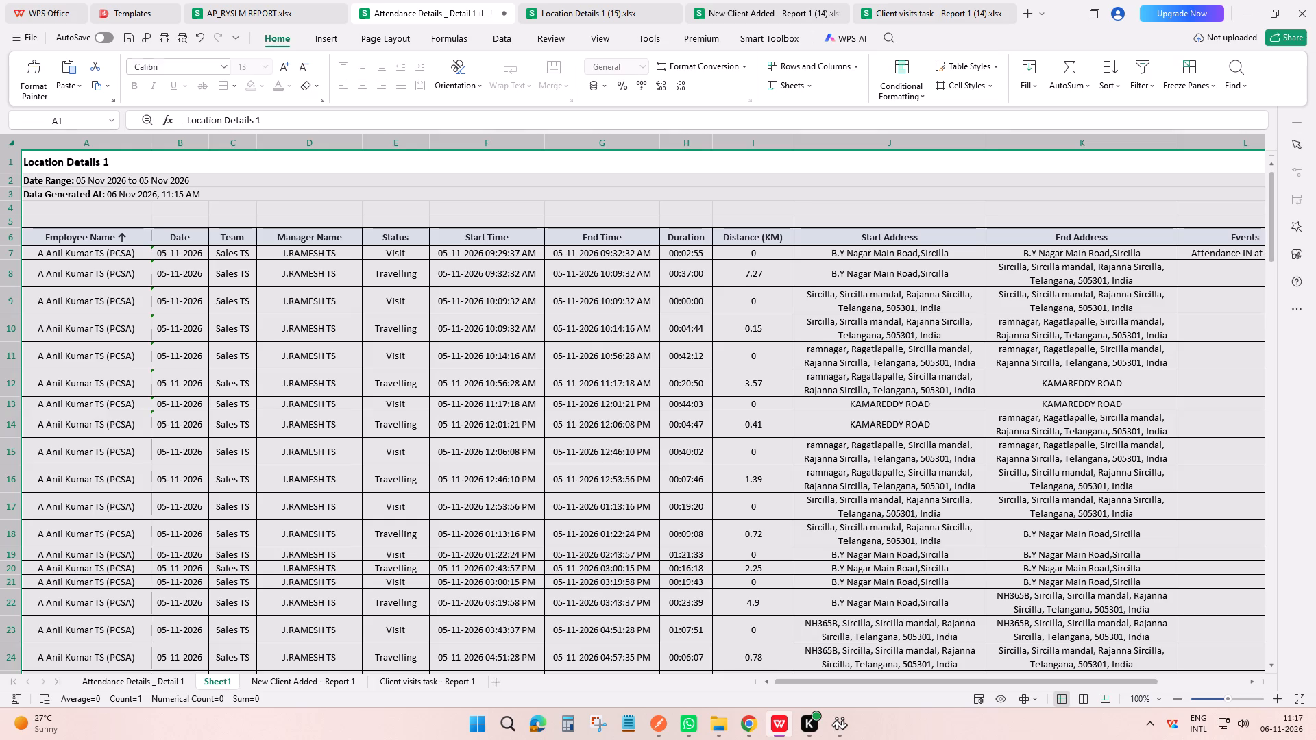
left_click(140, 153)
key("ctrl+c")
double_click(212, 677)
key("ctrl+v")
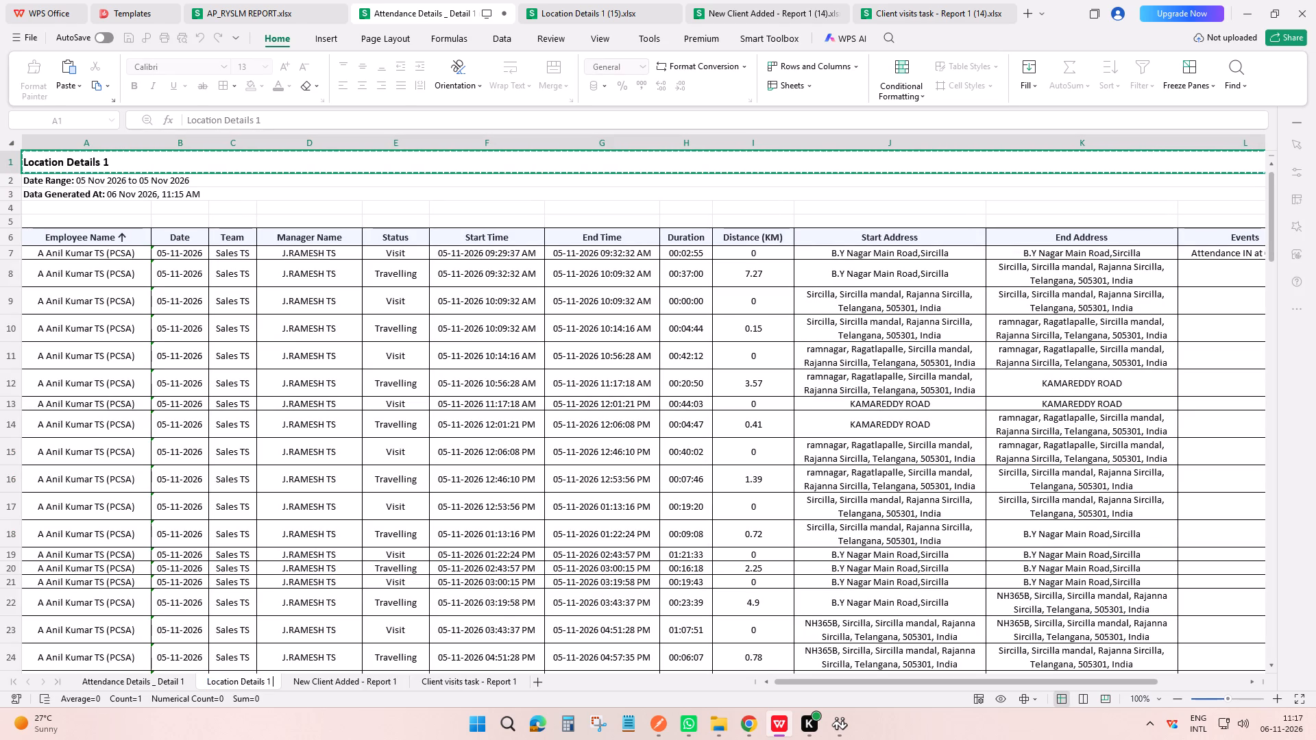
key("Return")
scroll(331, 372, "up", 1)
scroll(331, 372, "down", 1)
scroll(331, 372, "up", 2)
key("Escape")
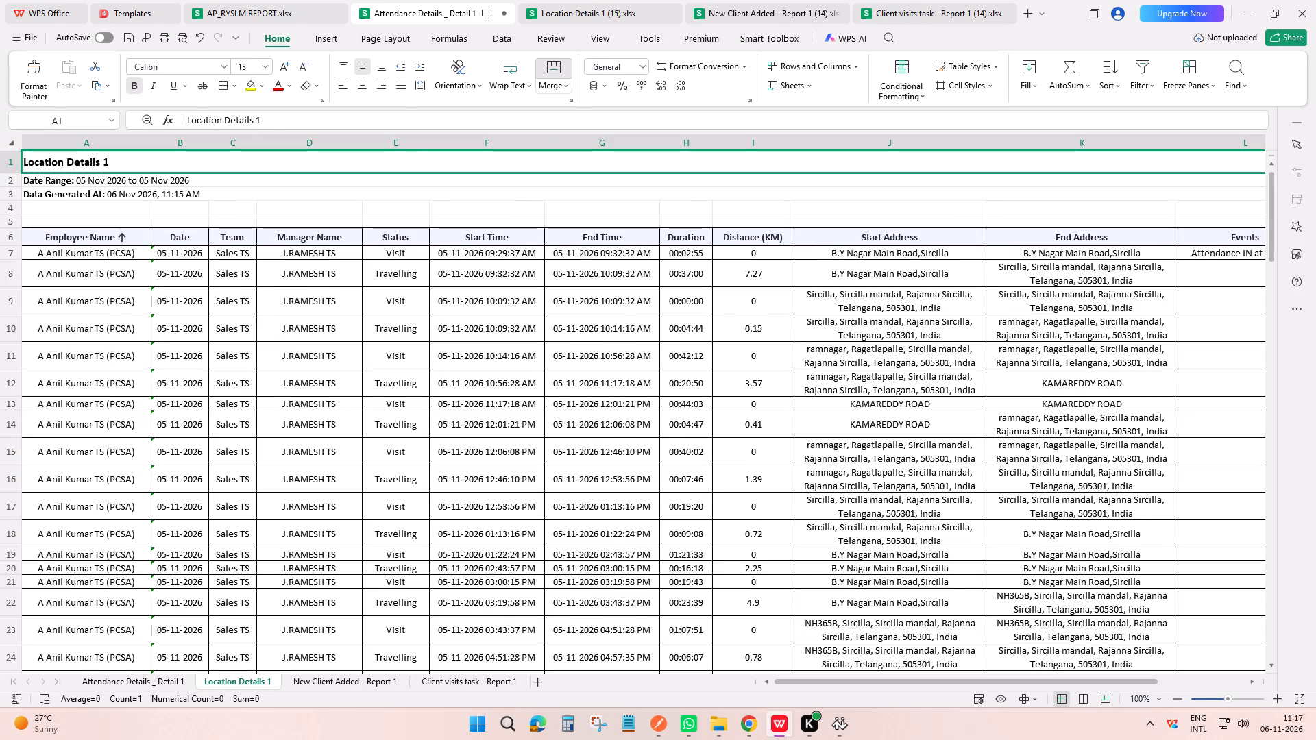
Save the combined attendance workbook as TS Daily Report.xlsx in the Desktop report folder, replacing the existing file.
left_click(347, 221)
scroll(197, 230, "up", 3)
left_click(21, 42)
left_click(27, 159)
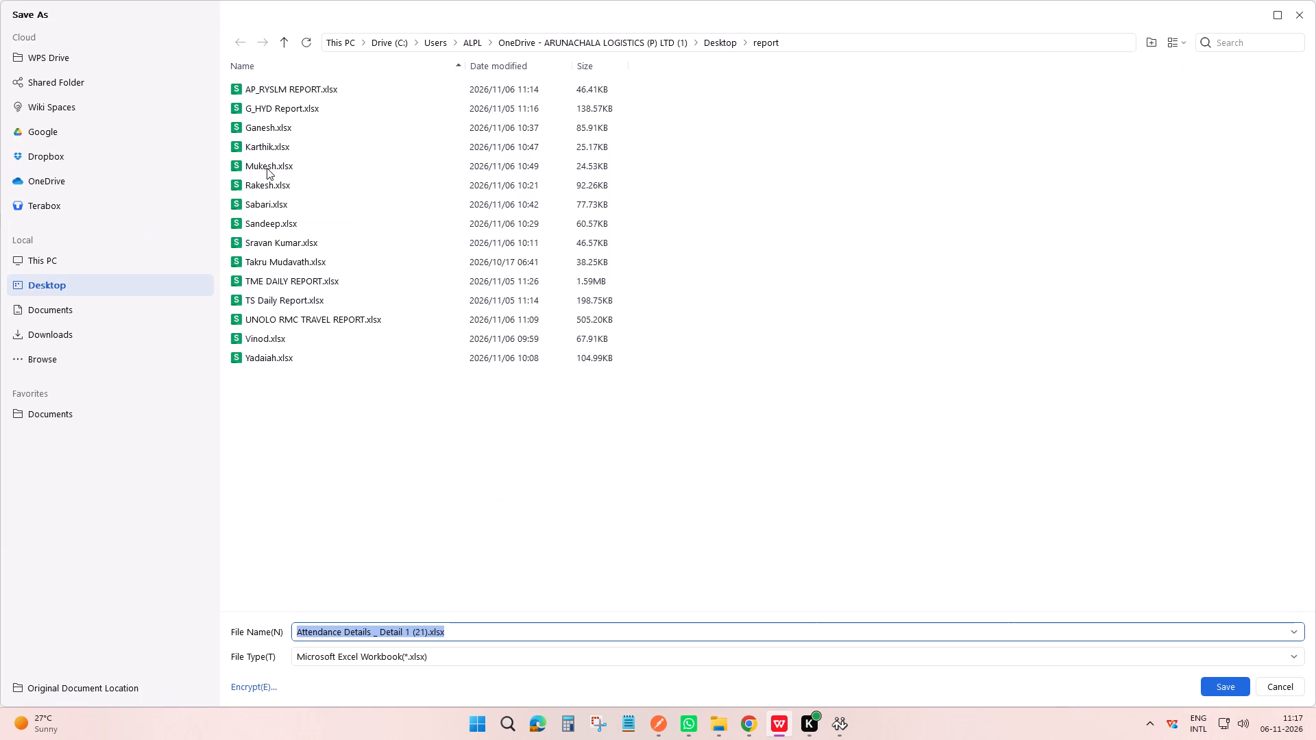
key("BackSpace")
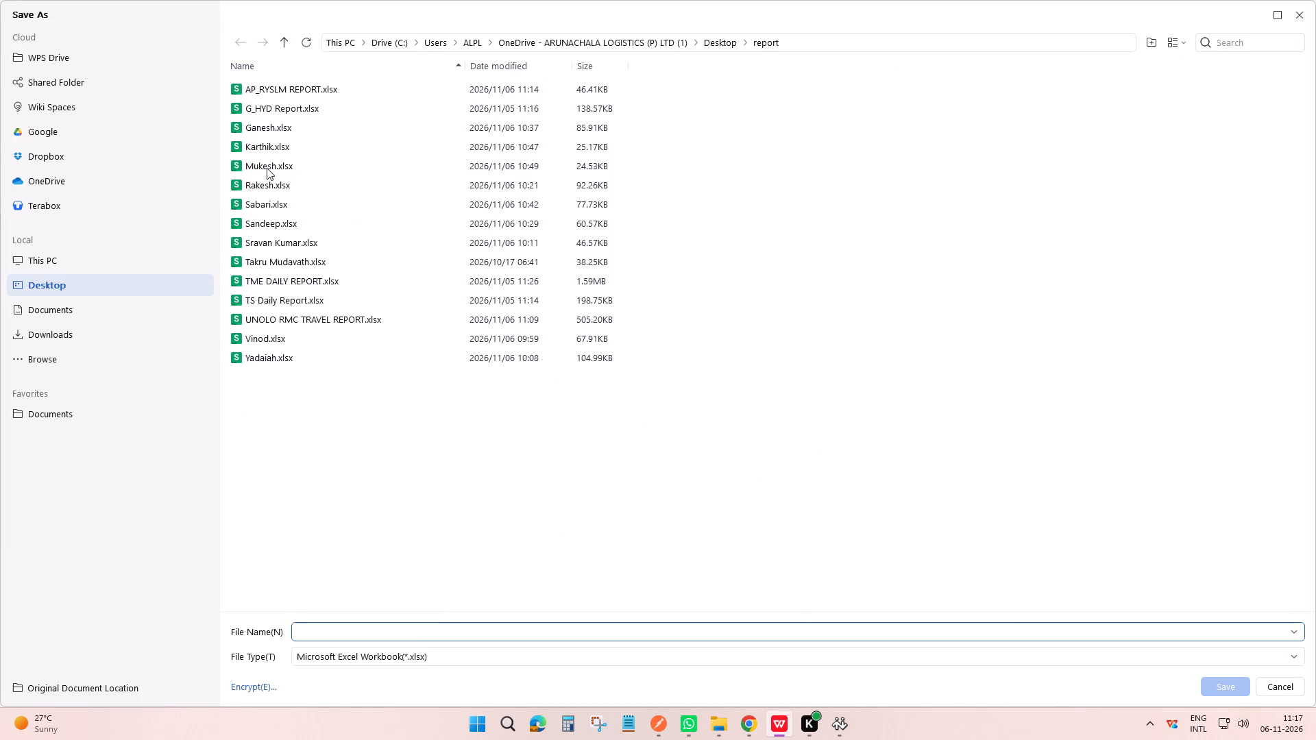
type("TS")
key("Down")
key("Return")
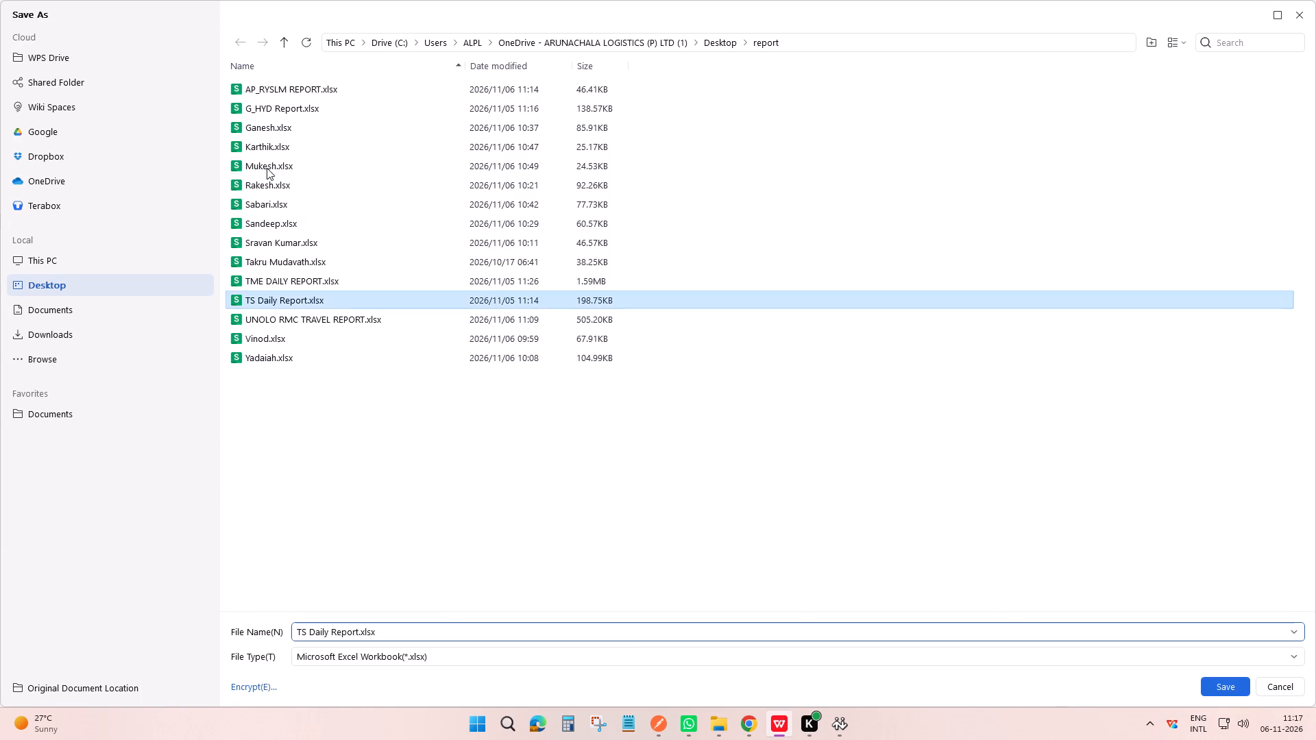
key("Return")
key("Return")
Close the Location Details, New Client Added and Client visits task source workbooks, and switch back to the Unolo custom reports in Chrome.
scroll(551, 133, "up", 3)
left_click(565, 0)
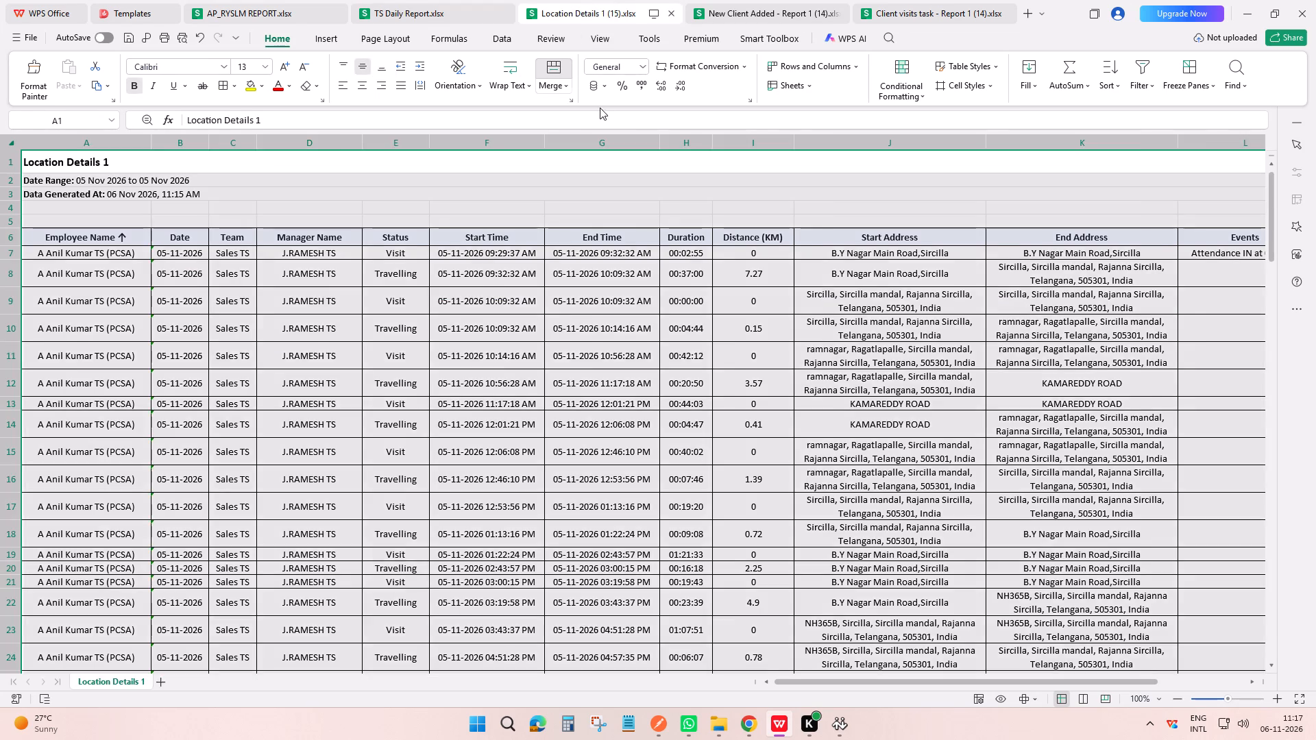
key("ctrl+w")
key("ctrl+w")
key("ctrl+w")
key("alt+Tab")
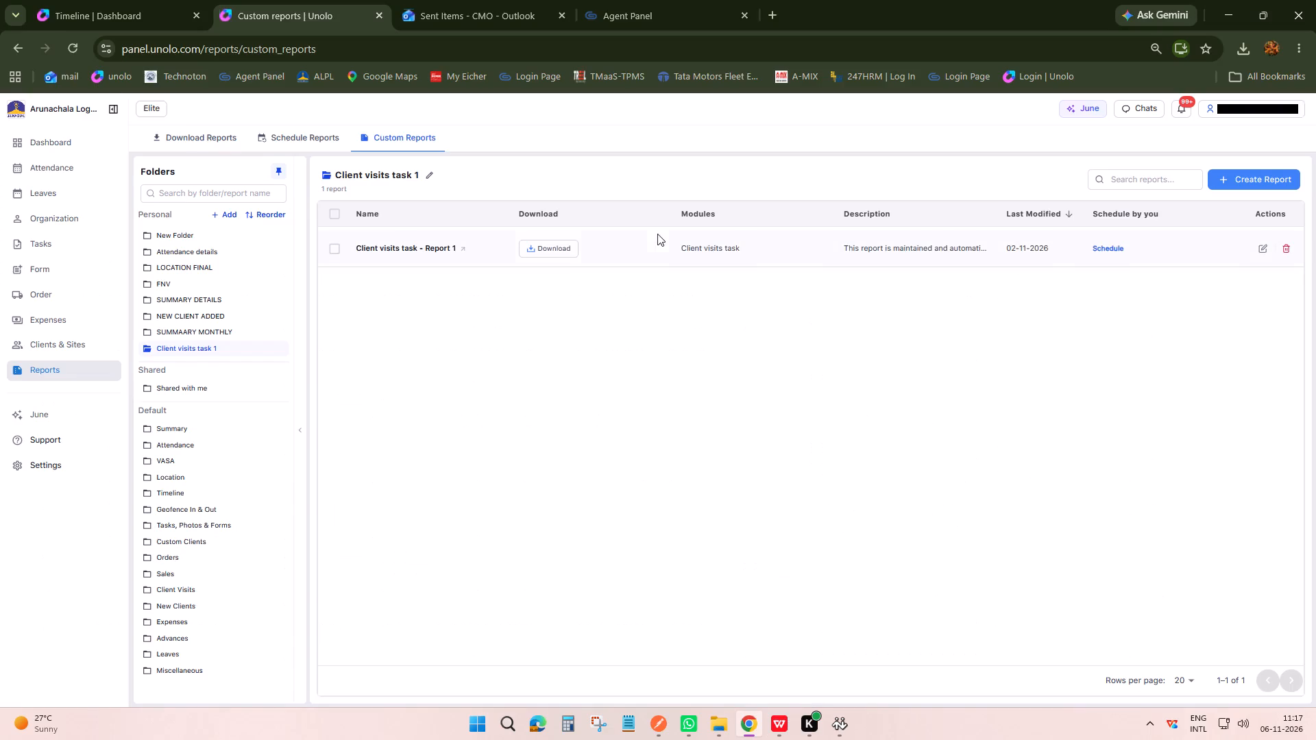
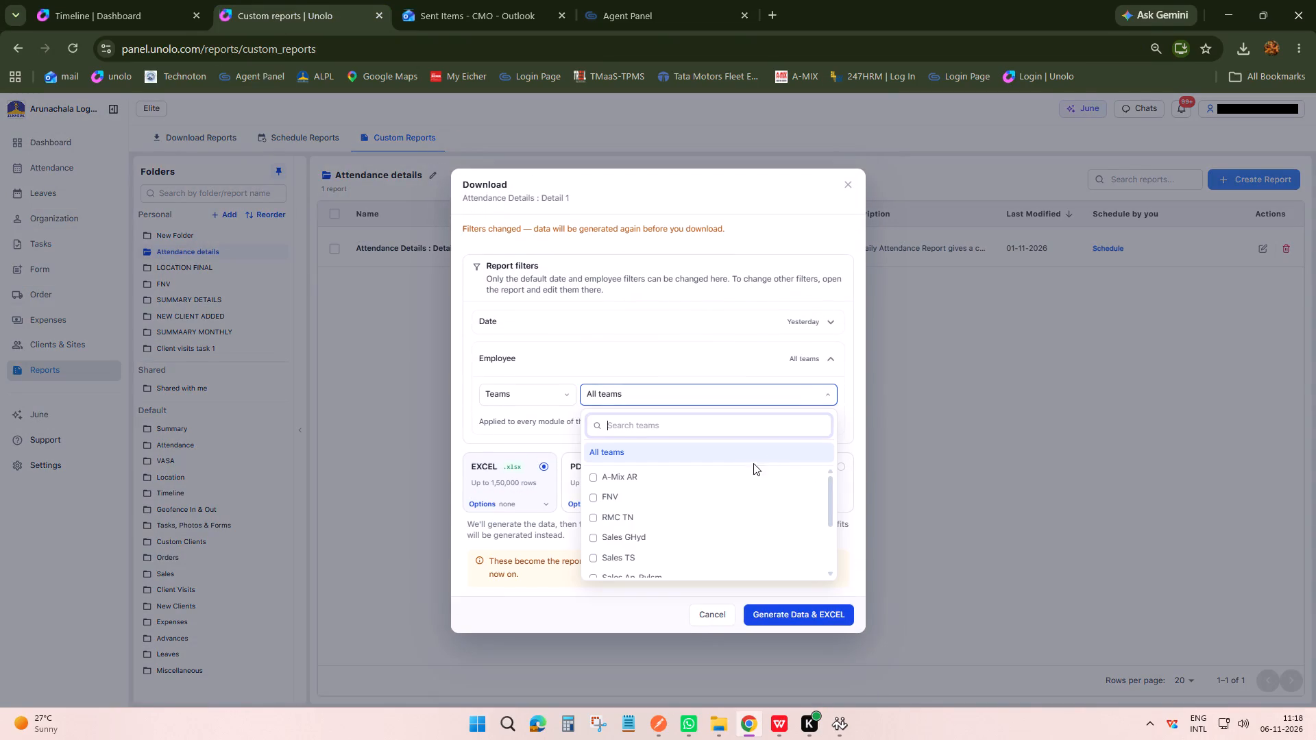
Generate the Attendance Details : Detail 1 report as Excel for a single team, keeping yesterday as the date.
scroll(752, 465, "down", 4)
left_click(610, 536)
left_click(813, 630)
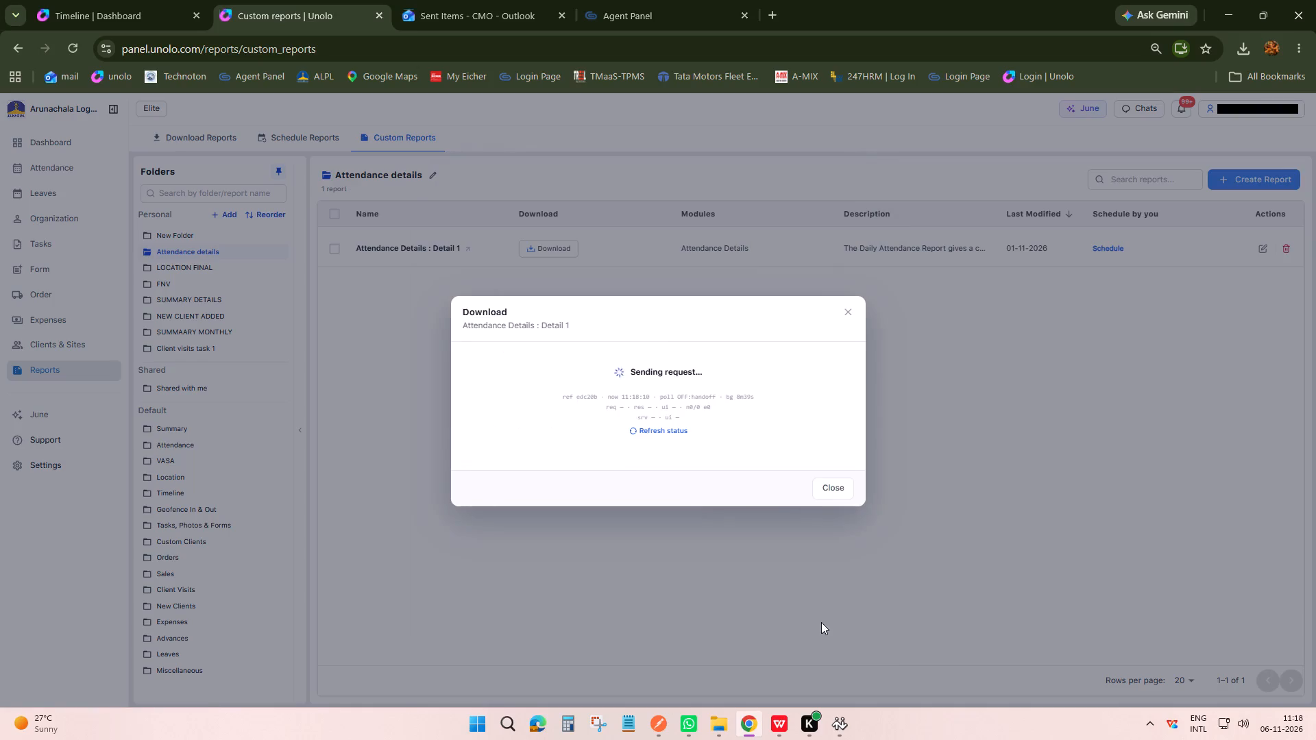
left_click(838, 513)
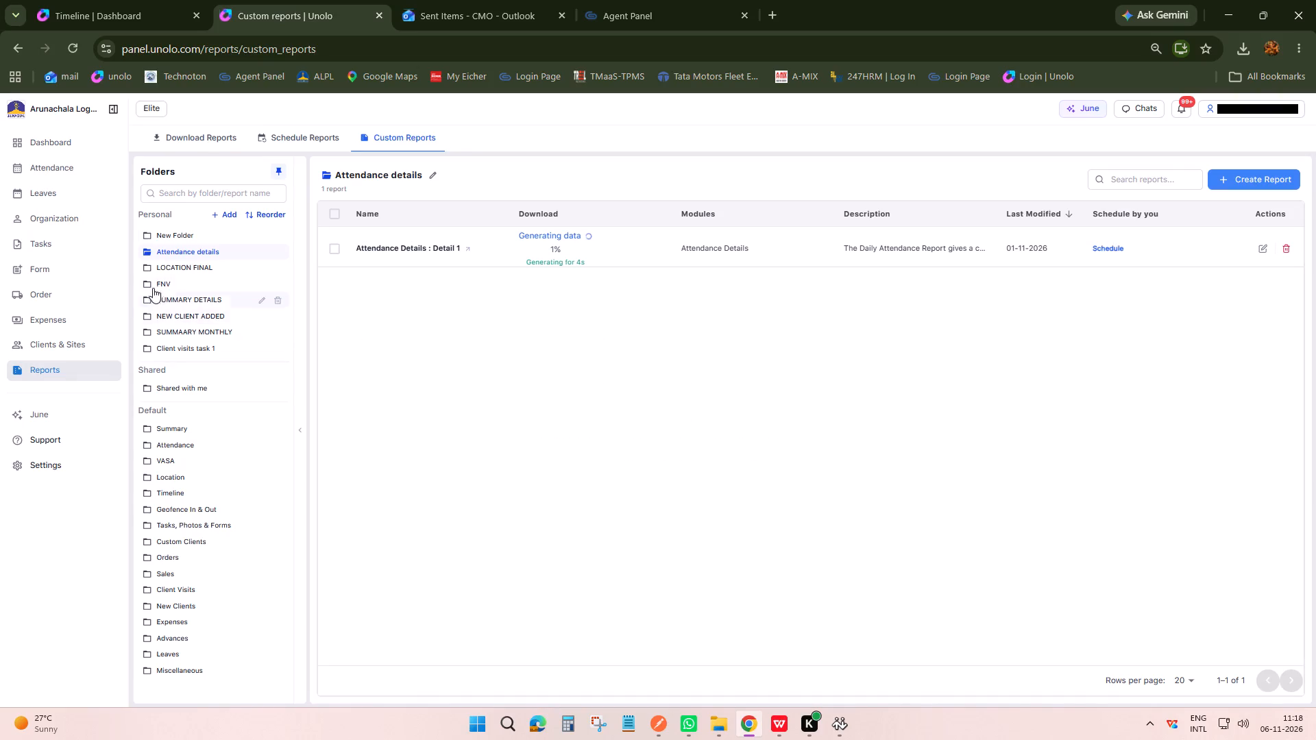
Generate the Location Details 1 report from the LOCATION FINAL folder as Excel for only the Sales GHyd team, keeping yesterday as the date.
left_click(196, 268)
left_click(569, 252)
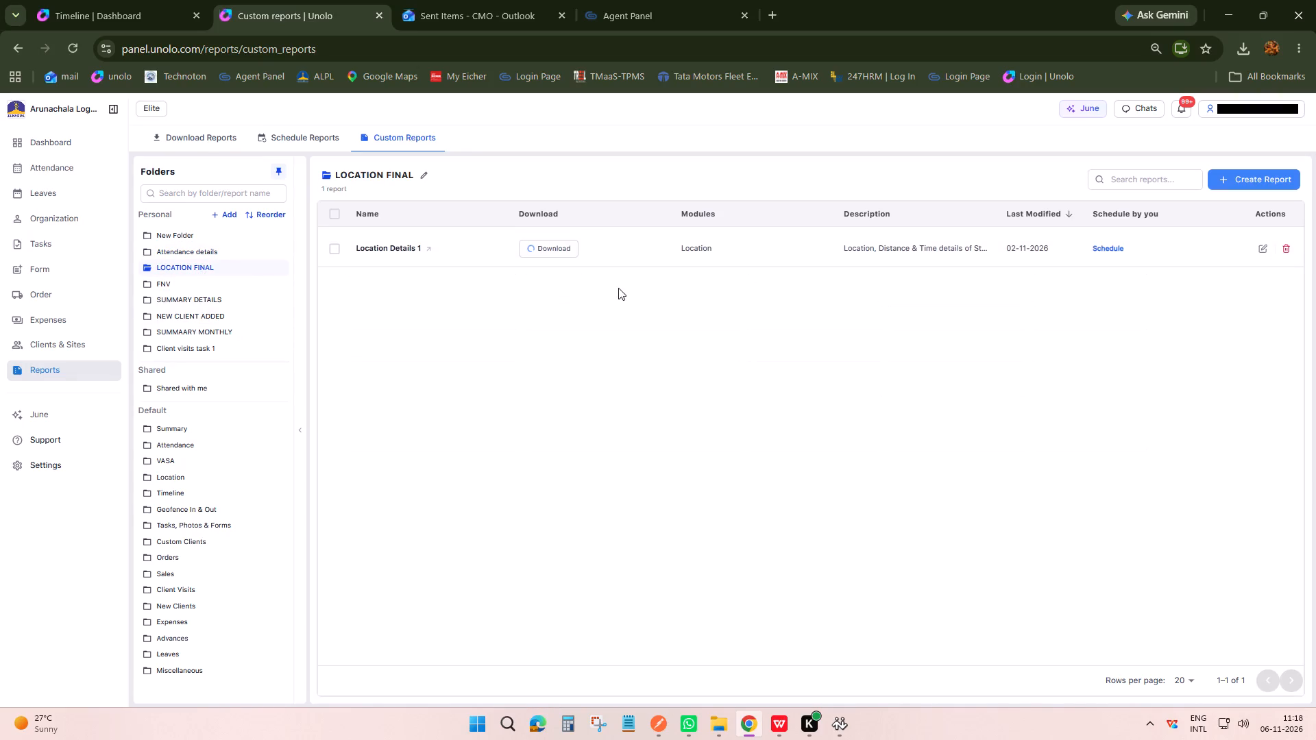
left_click(820, 365)
double_click(825, 386)
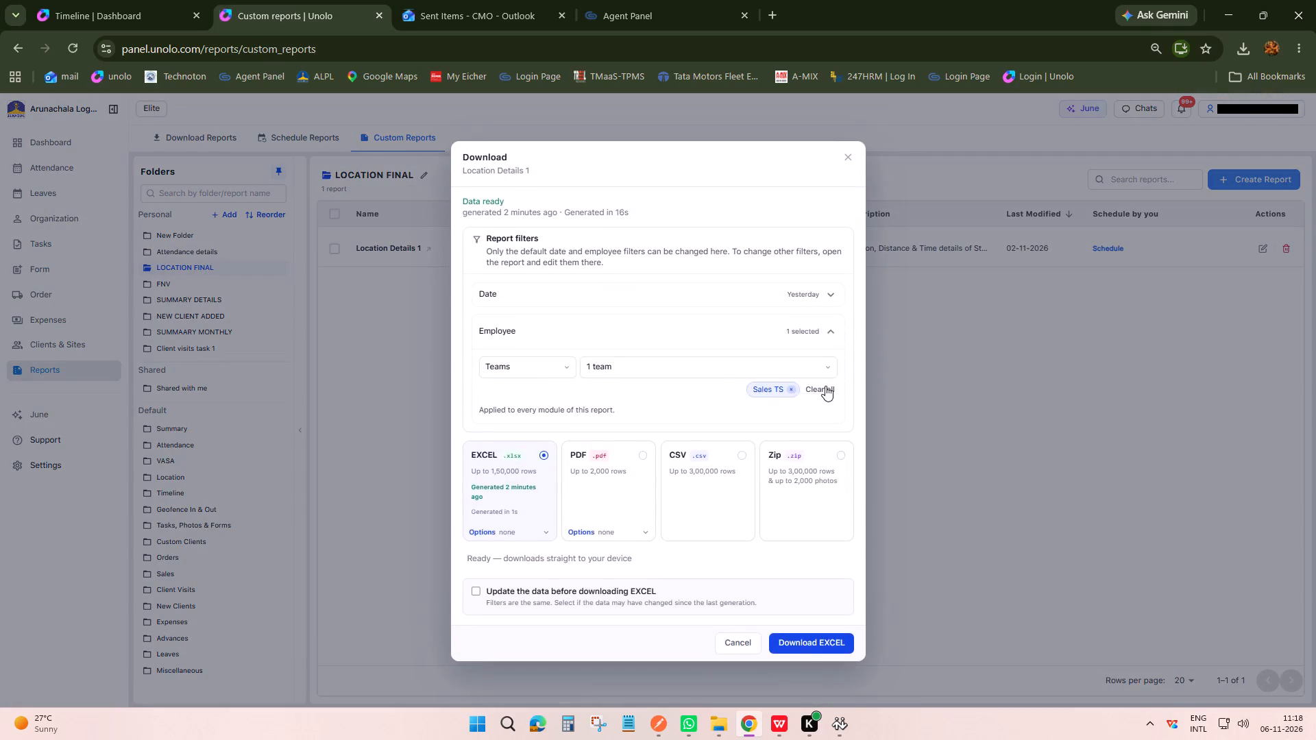
left_click(629, 542)
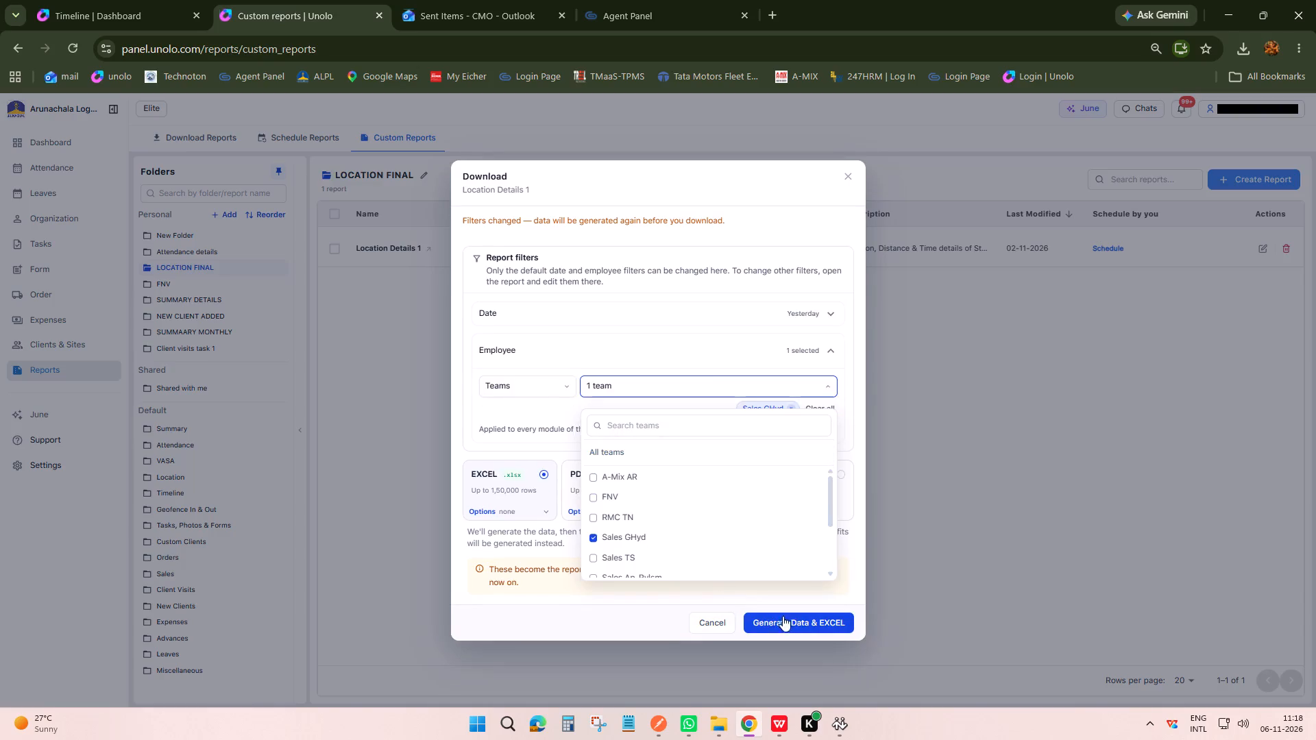
Generate the Location Details 1 data and Excel file for the Sales GHyd team.
left_click(790, 619)
left_click(897, 407)
left_click(839, 495)
left_click(971, 436)
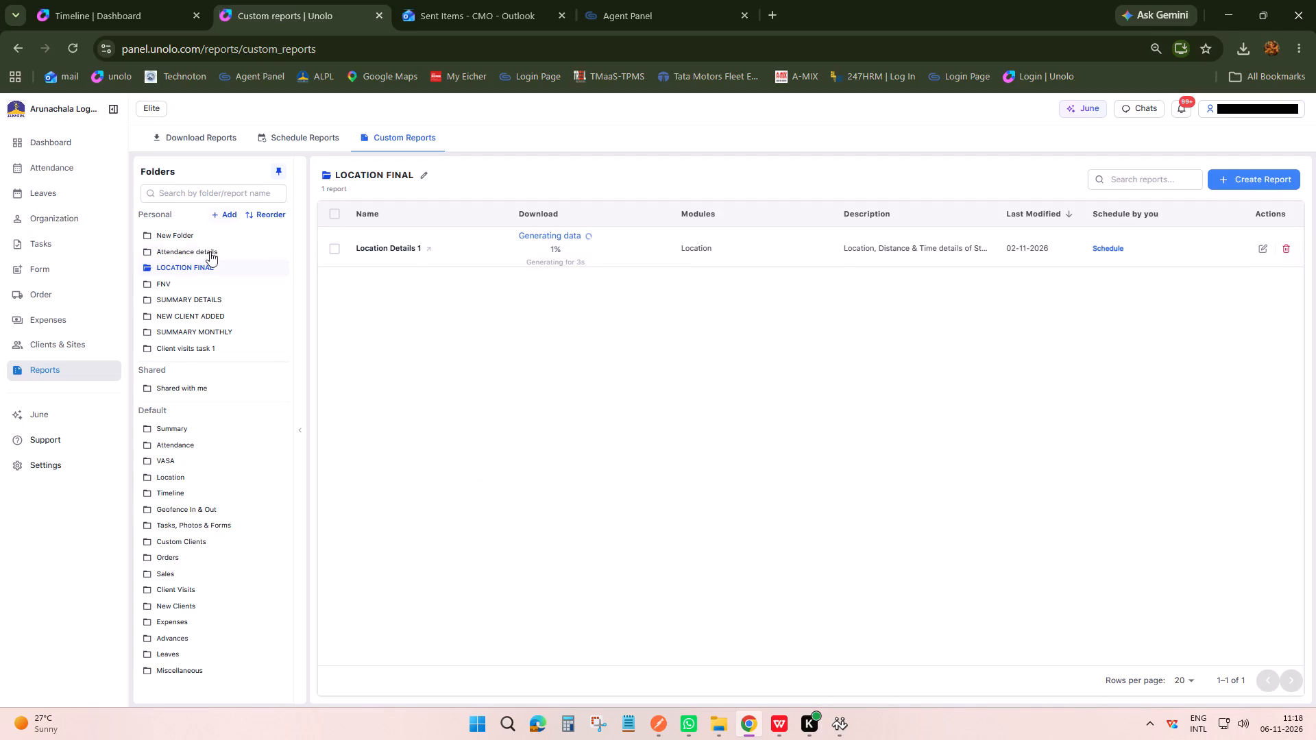
Set the New Client Added - Report 1 team filter to Sales GHyd only and generate its Excel data.
left_click(185, 317)
left_click(562, 245)
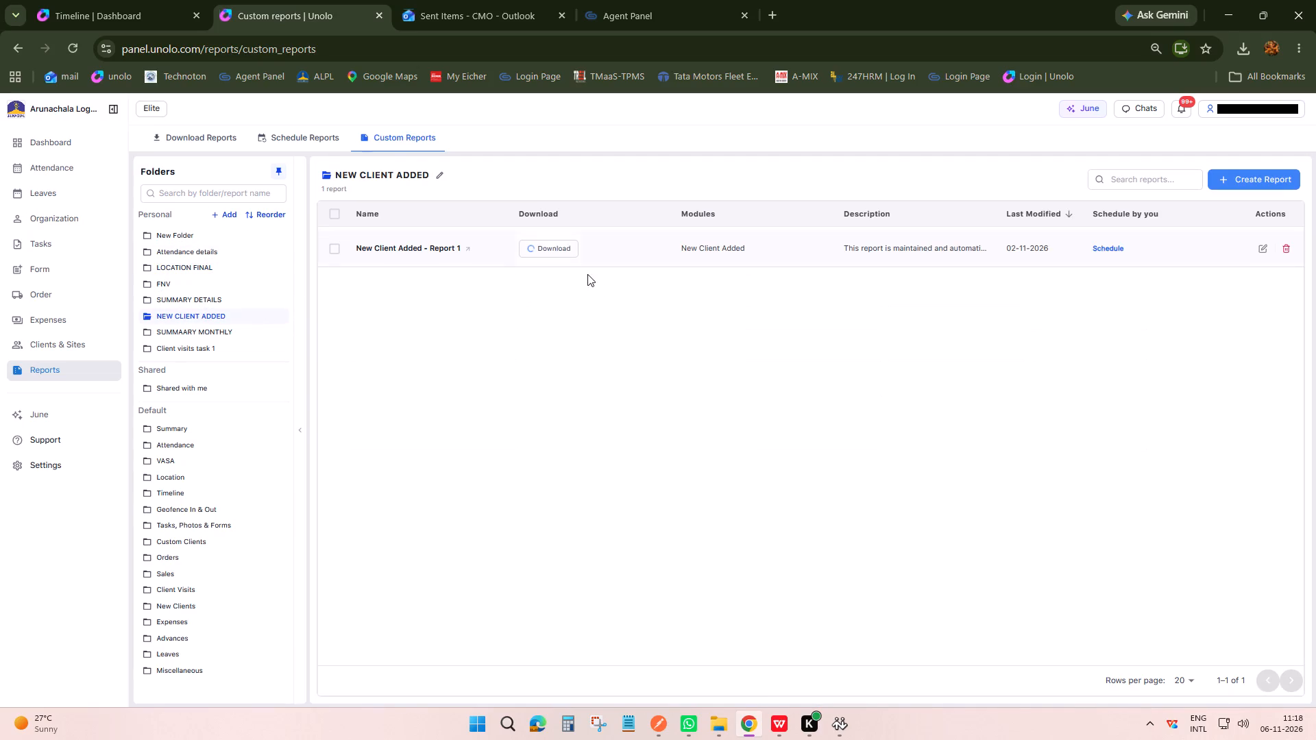
left_click(822, 367)
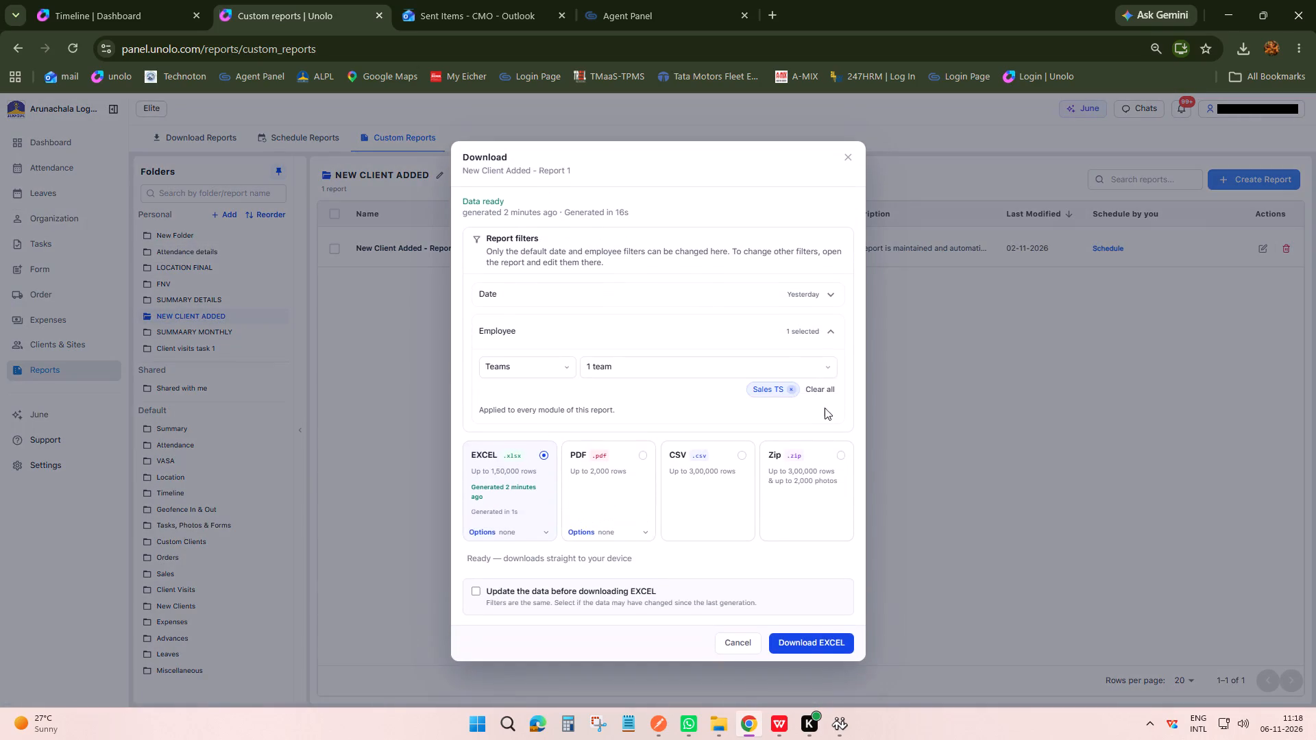
left_click(824, 388)
left_click(824, 388)
scroll(749, 467, "down", 1)
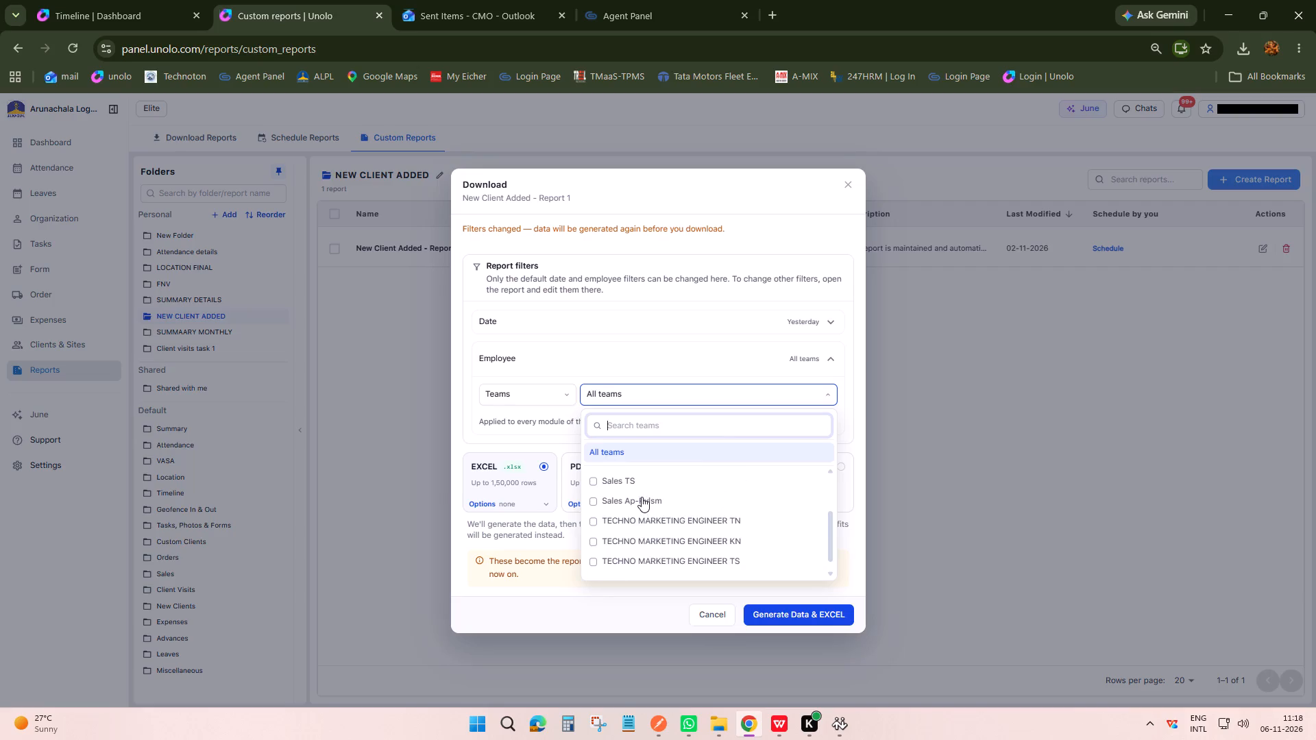
scroll(642, 497, "up", 1)
left_click(628, 536)
left_click(810, 621)
left_click(998, 497)
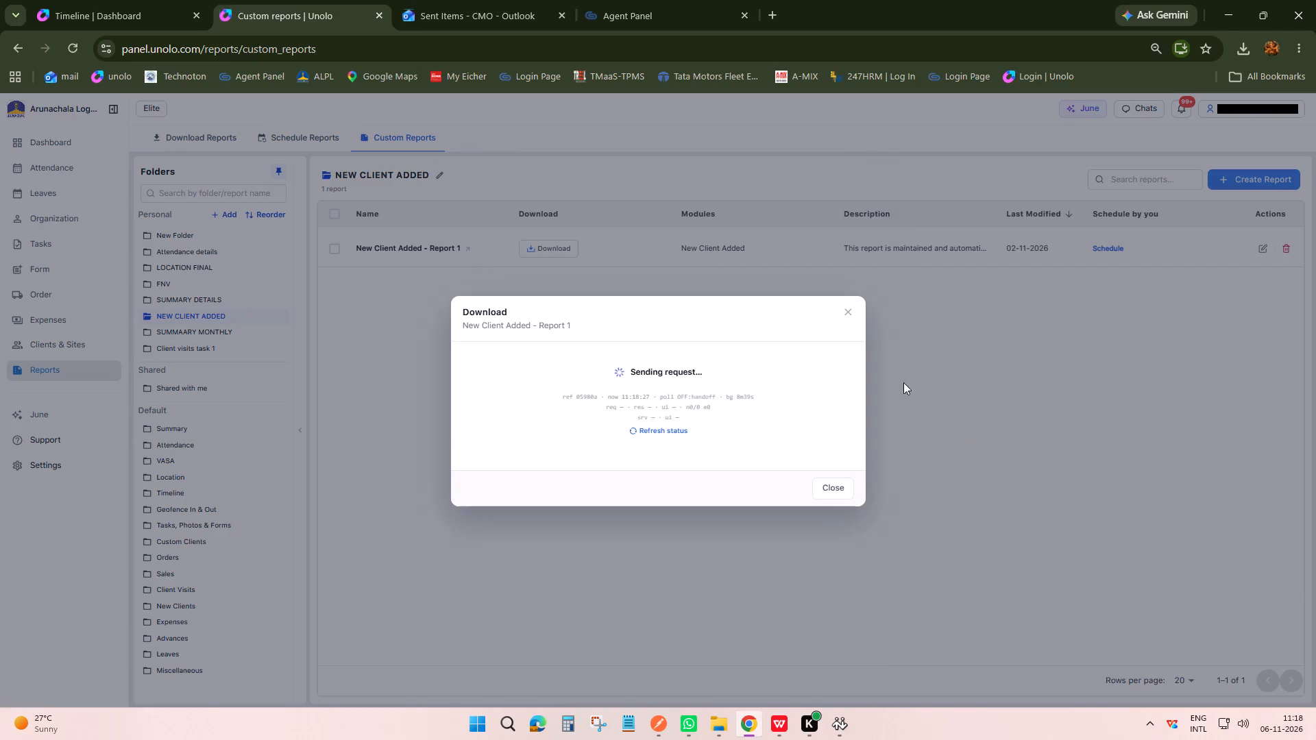
left_click(838, 503)
left_click(936, 447)
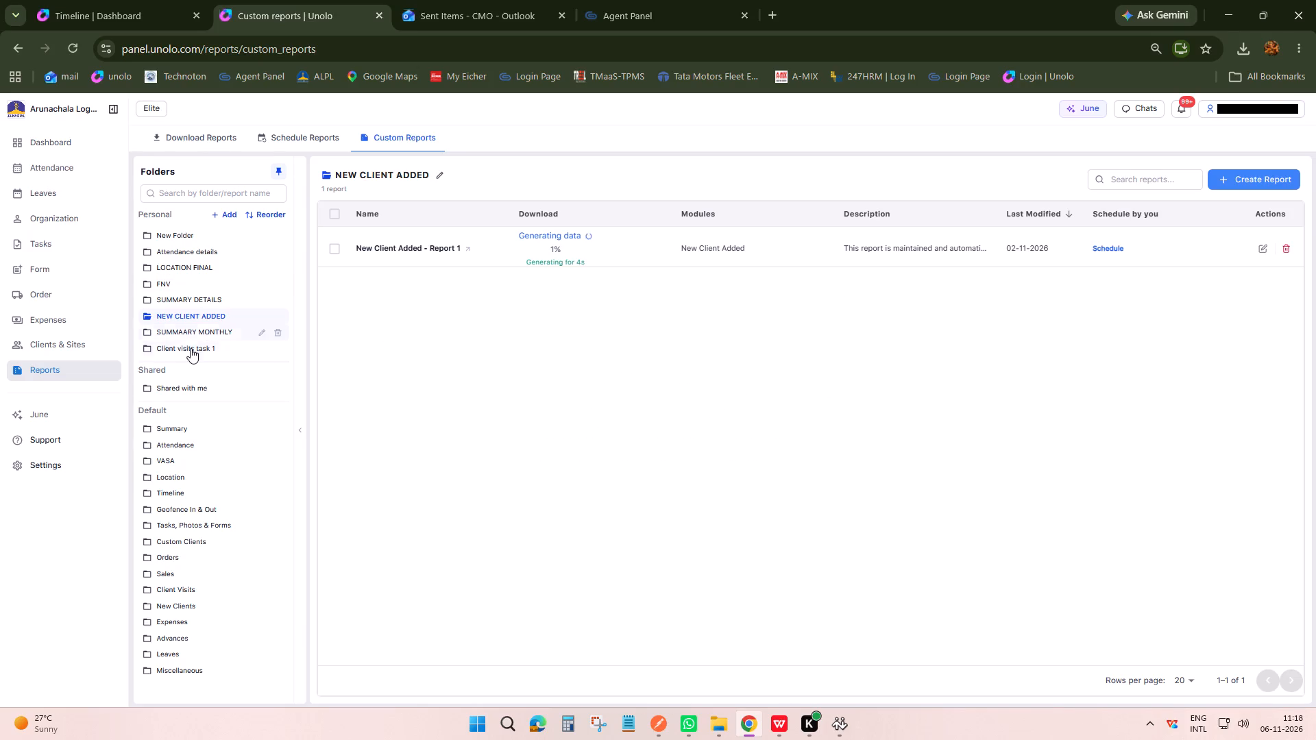
Set the Client visits task - Report 1 team filter to Sales GHyd only and generate its Excel data.
left_click(191, 348)
left_click(566, 254)
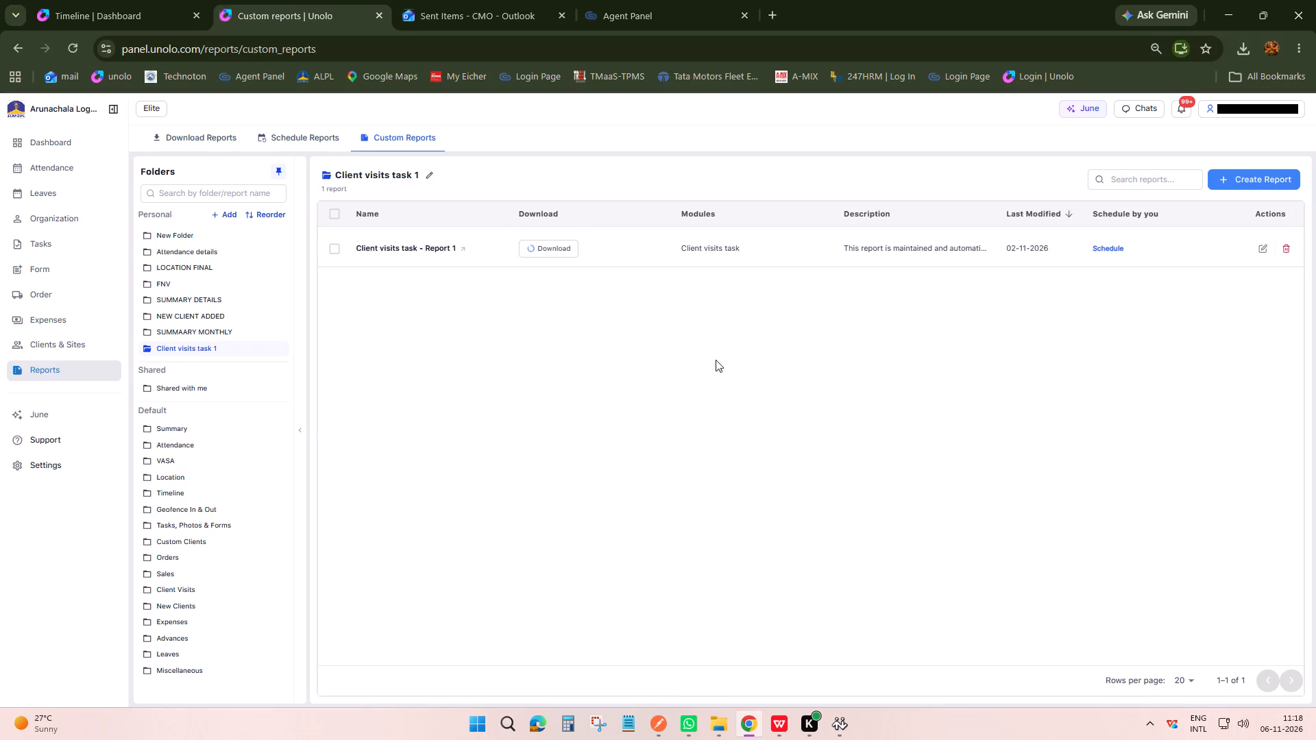
left_click(557, 251)
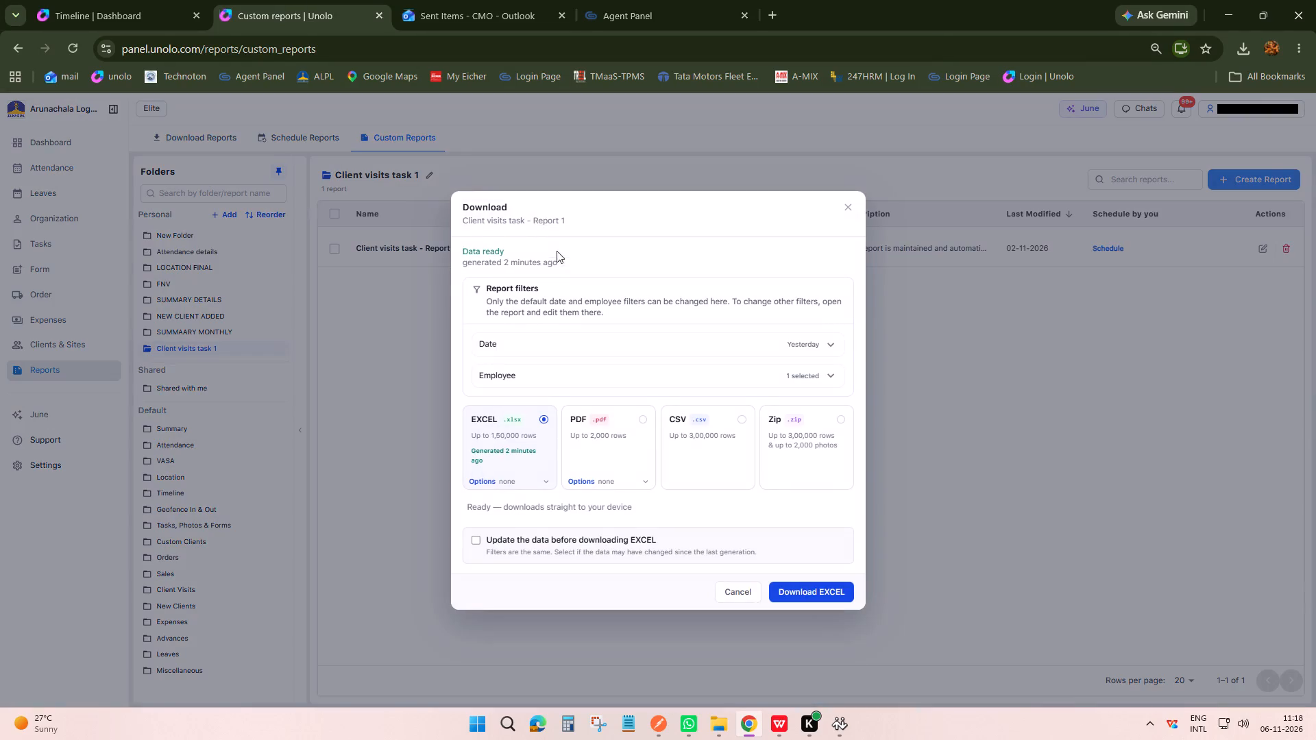
left_click(807, 377)
double_click(822, 398)
scroll(795, 492, "down", 1)
scroll(640, 498, "up", 1)
left_click(629, 530)
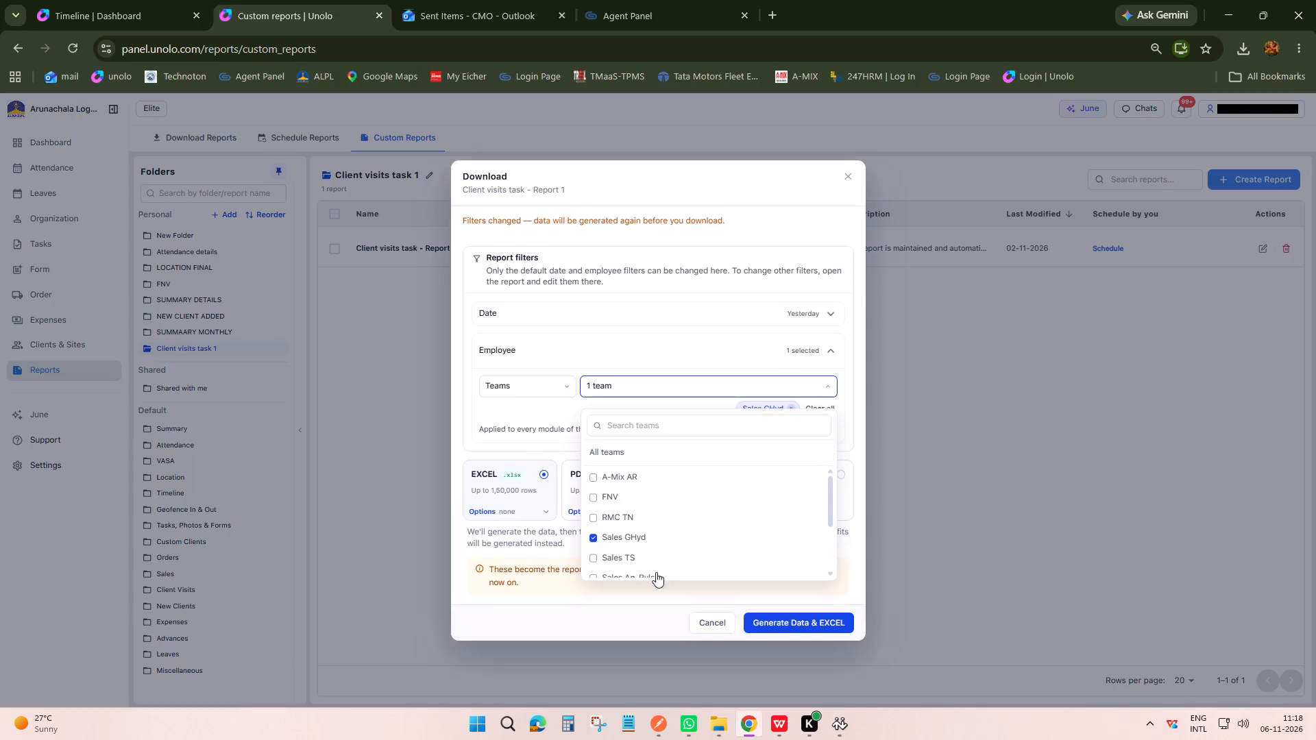
left_click(807, 632)
left_click(840, 509)
left_click(956, 489)
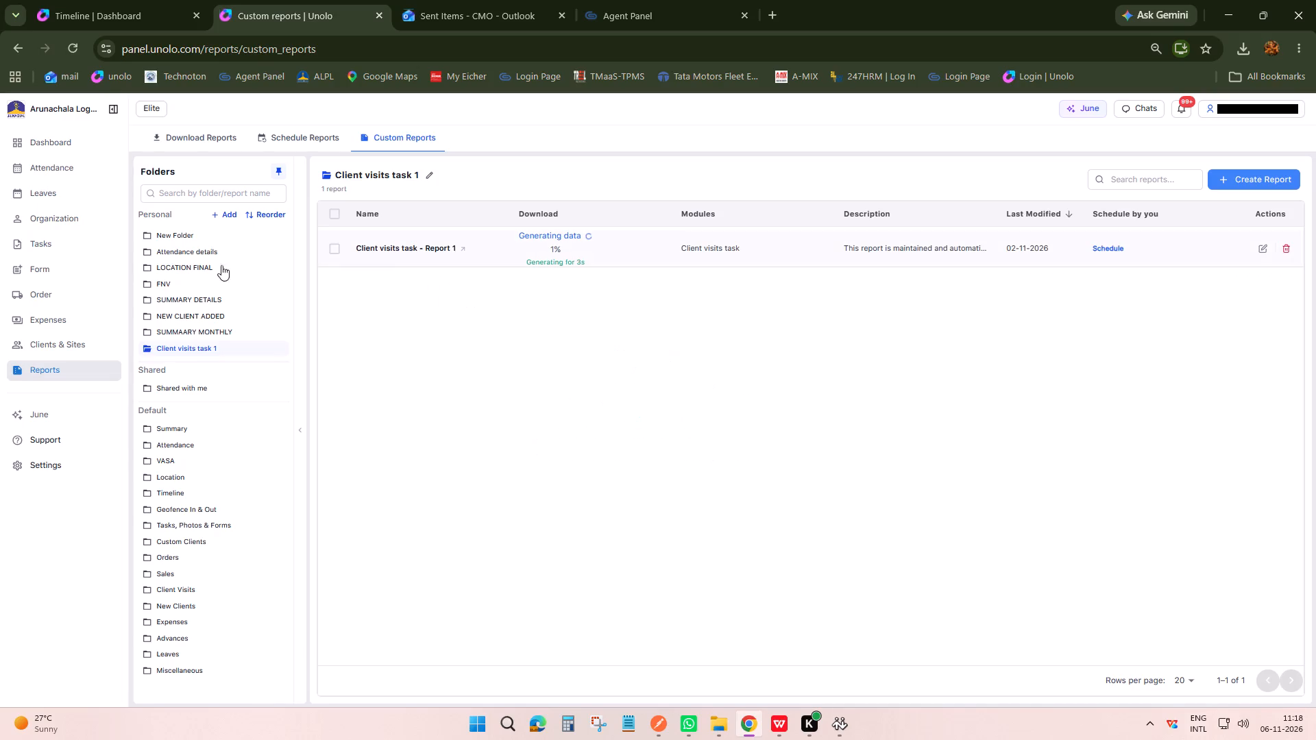
Download the Attendance Details : Detail 1 report as Excel from the Attendance details folder and open the file.
left_click(176, 251)
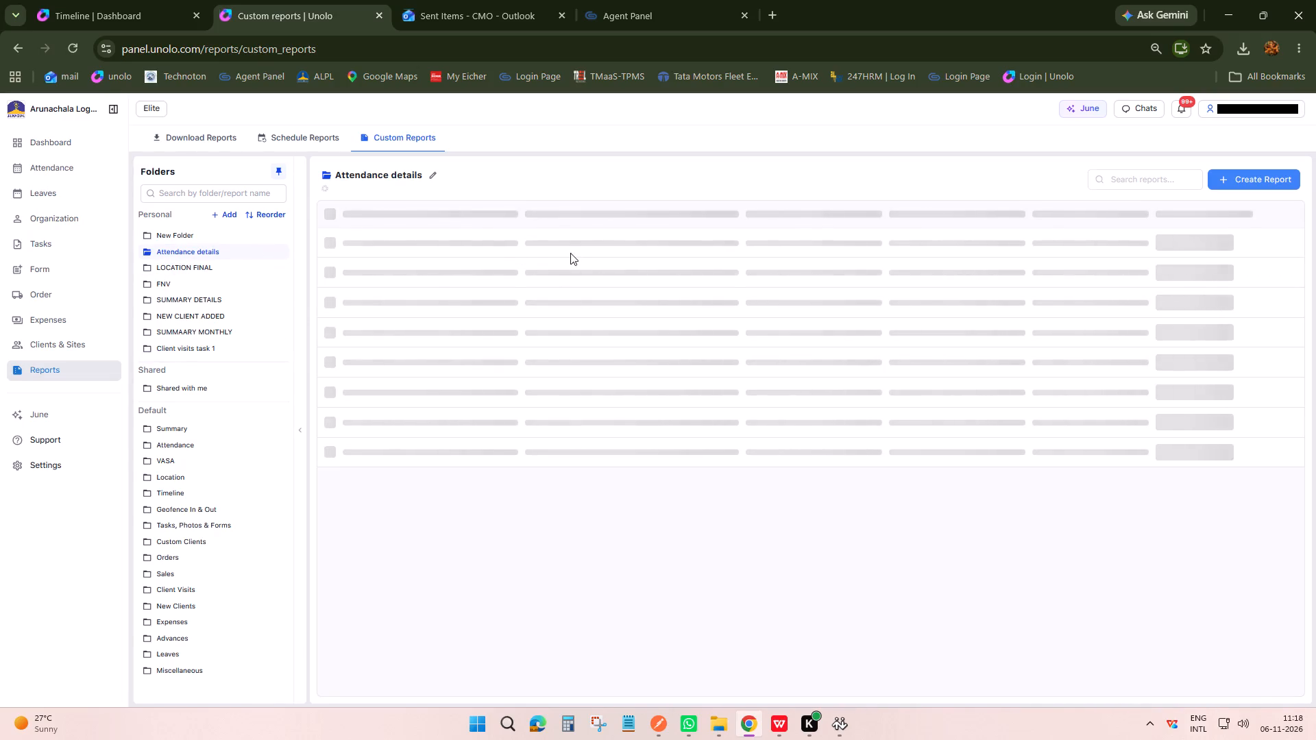
left_click(572, 247)
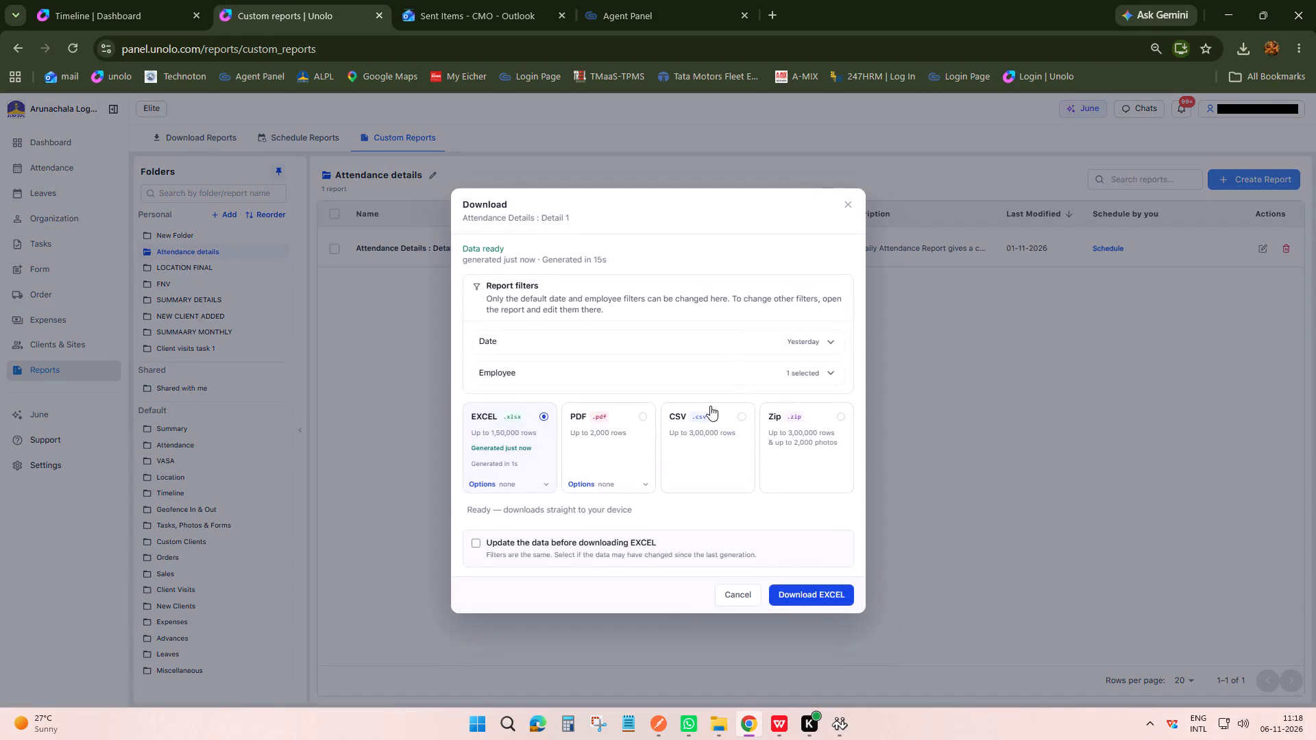
left_click(830, 600)
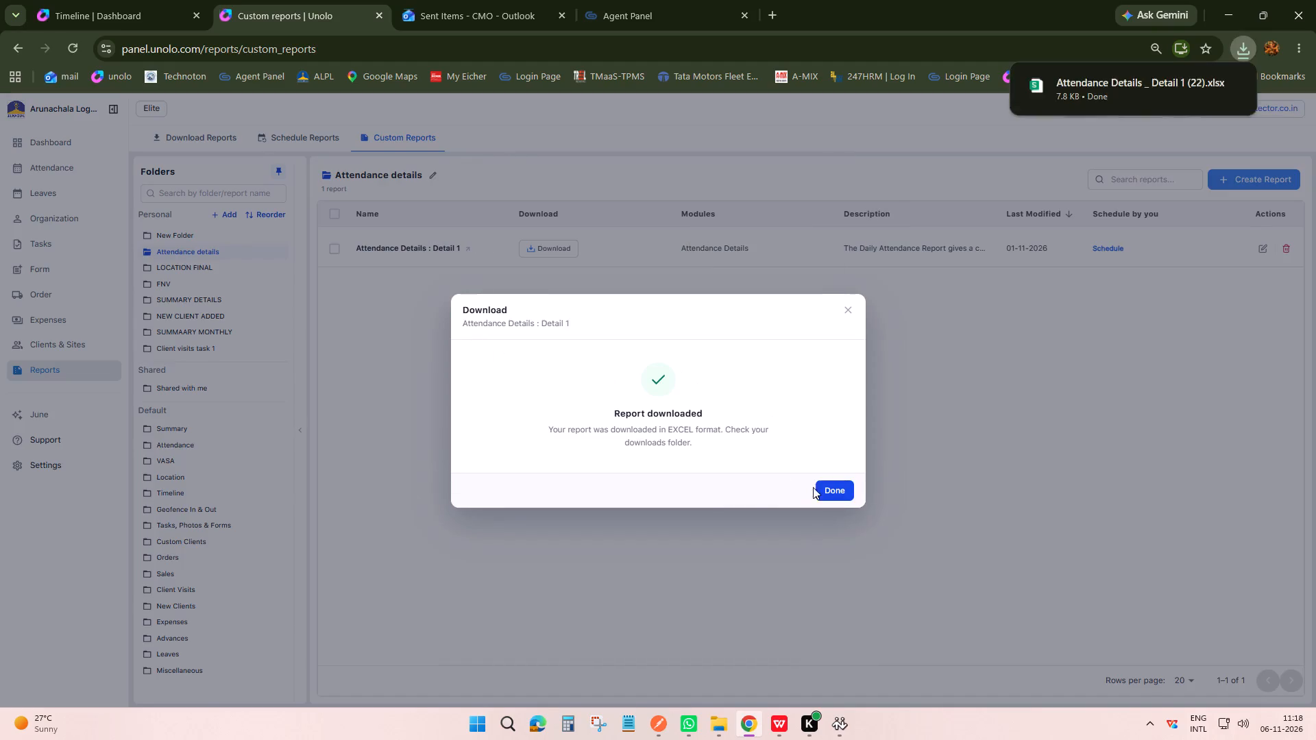
left_click(838, 494)
left_click(1251, 40)
left_click(1086, 104)
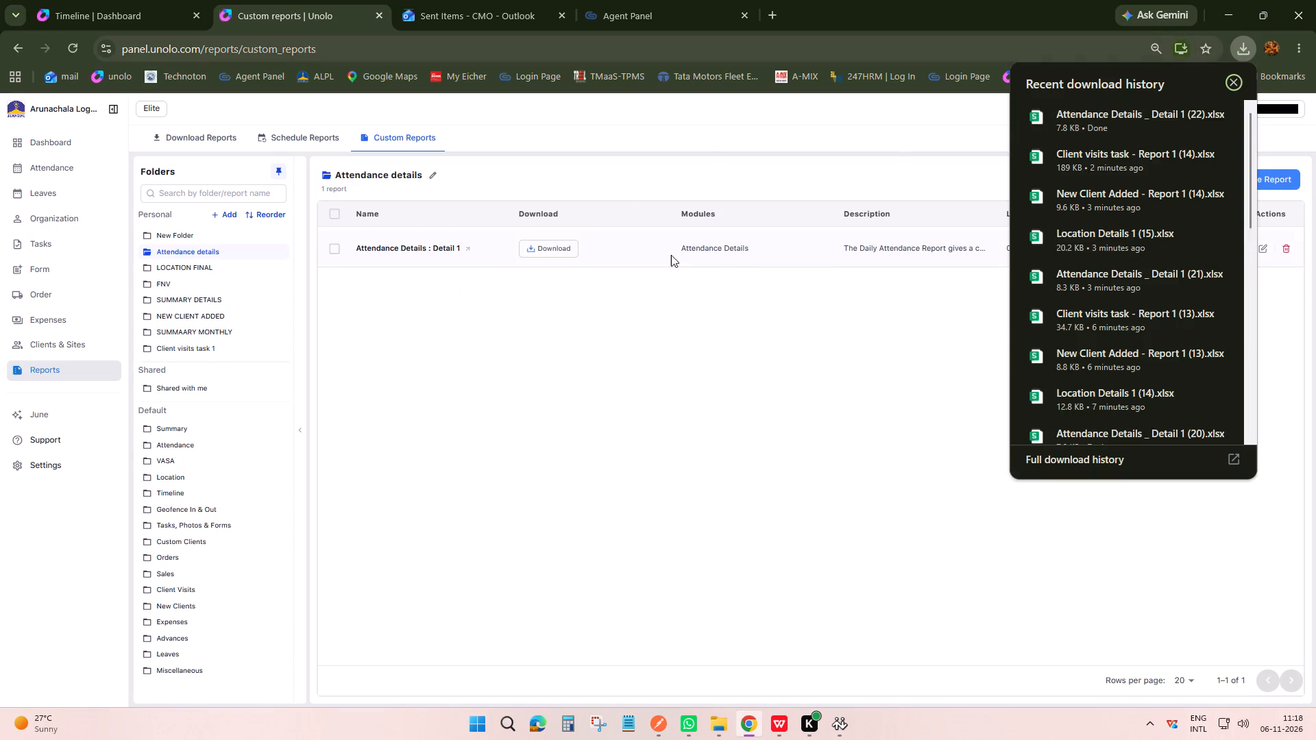
left_click(1051, 129)
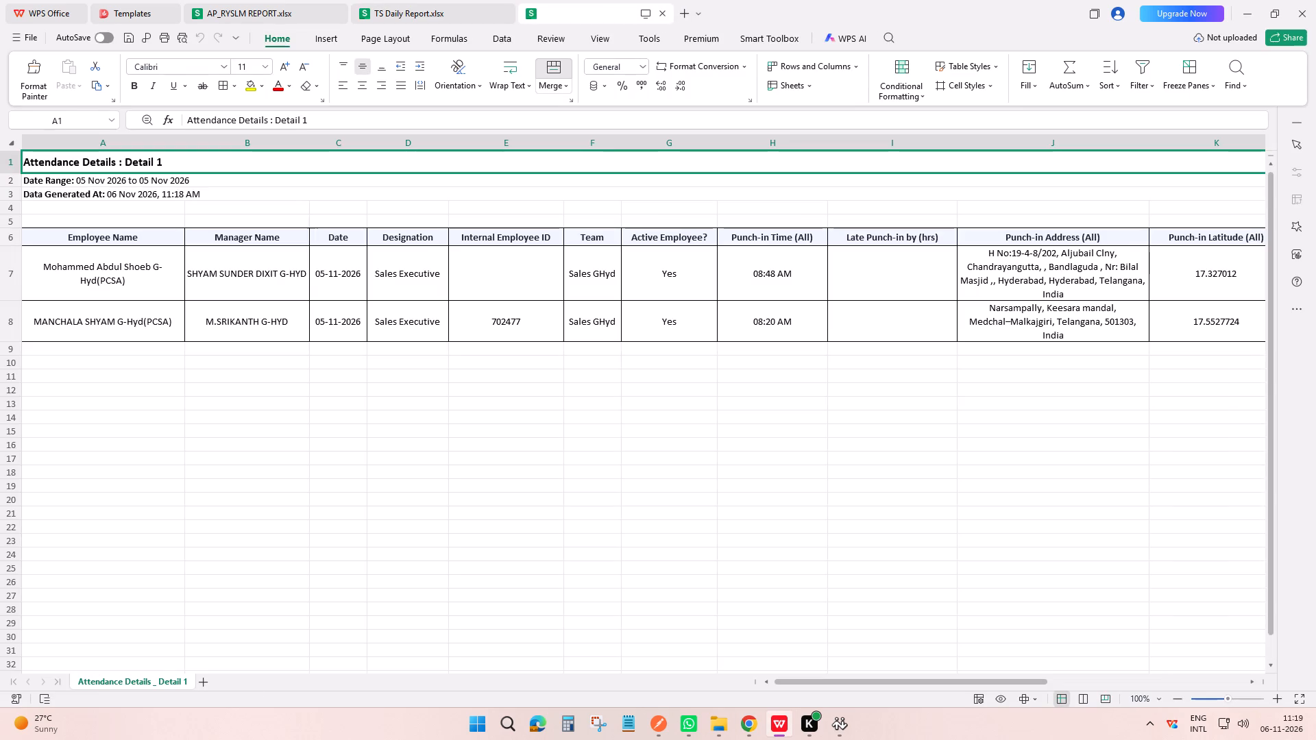
Delete the Designation, Active Employee? and Internal Employee ID columns from the Attendance Details sheet.
scroll(669, 349, "up", 3)
left_click(419, 150)
key("ctrl+minus")
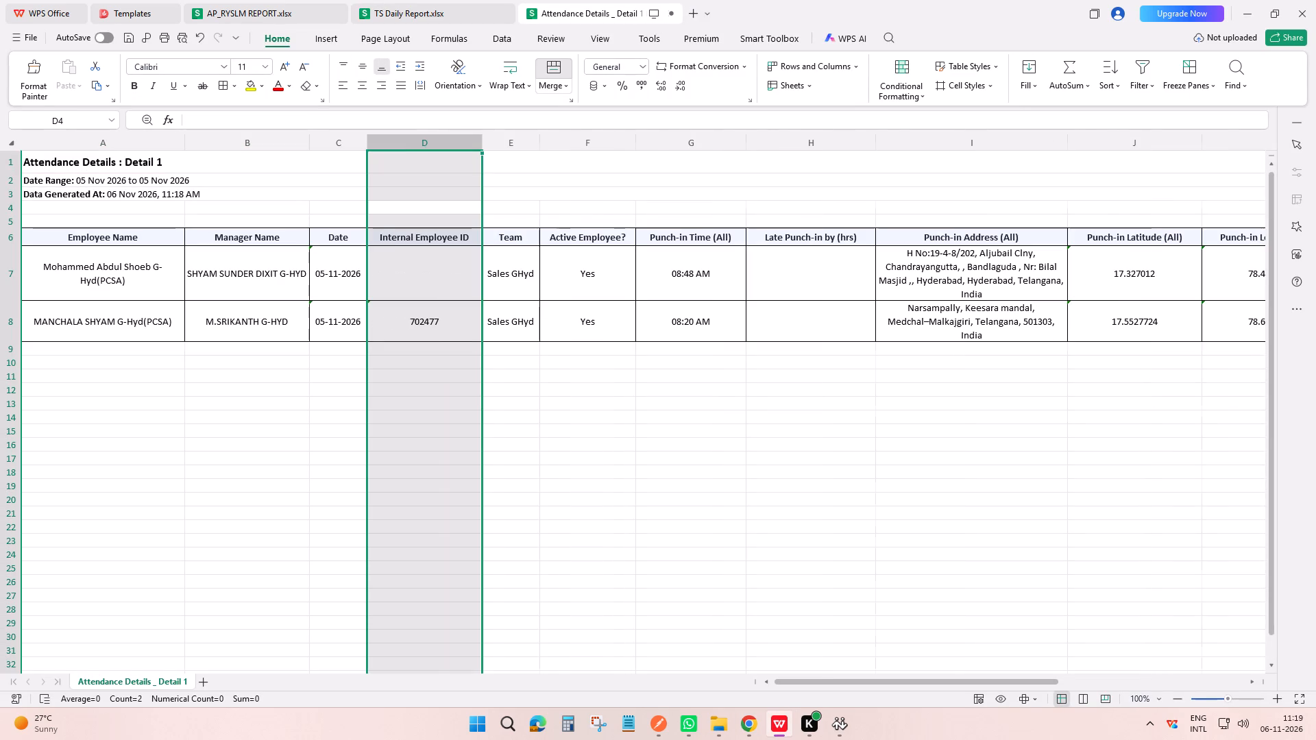
left_click(584, 142)
key("ctrl+minus")
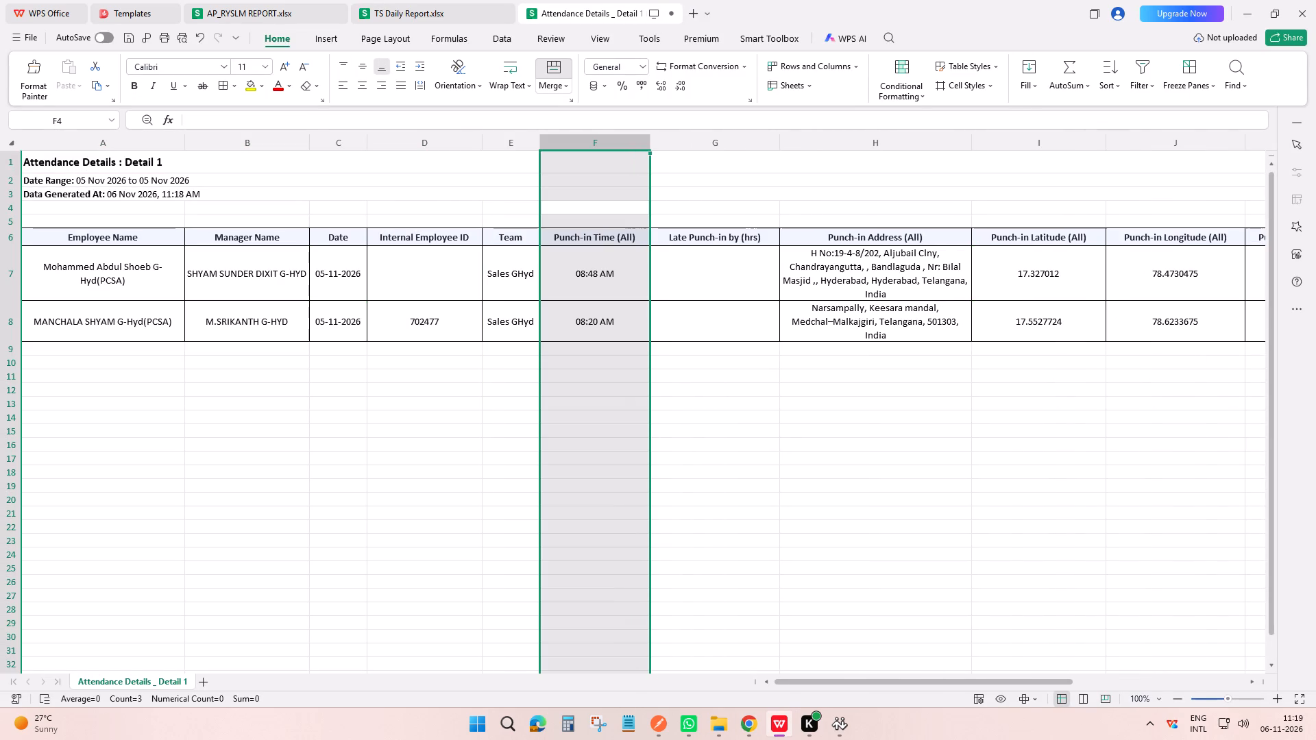
left_click(459, 132)
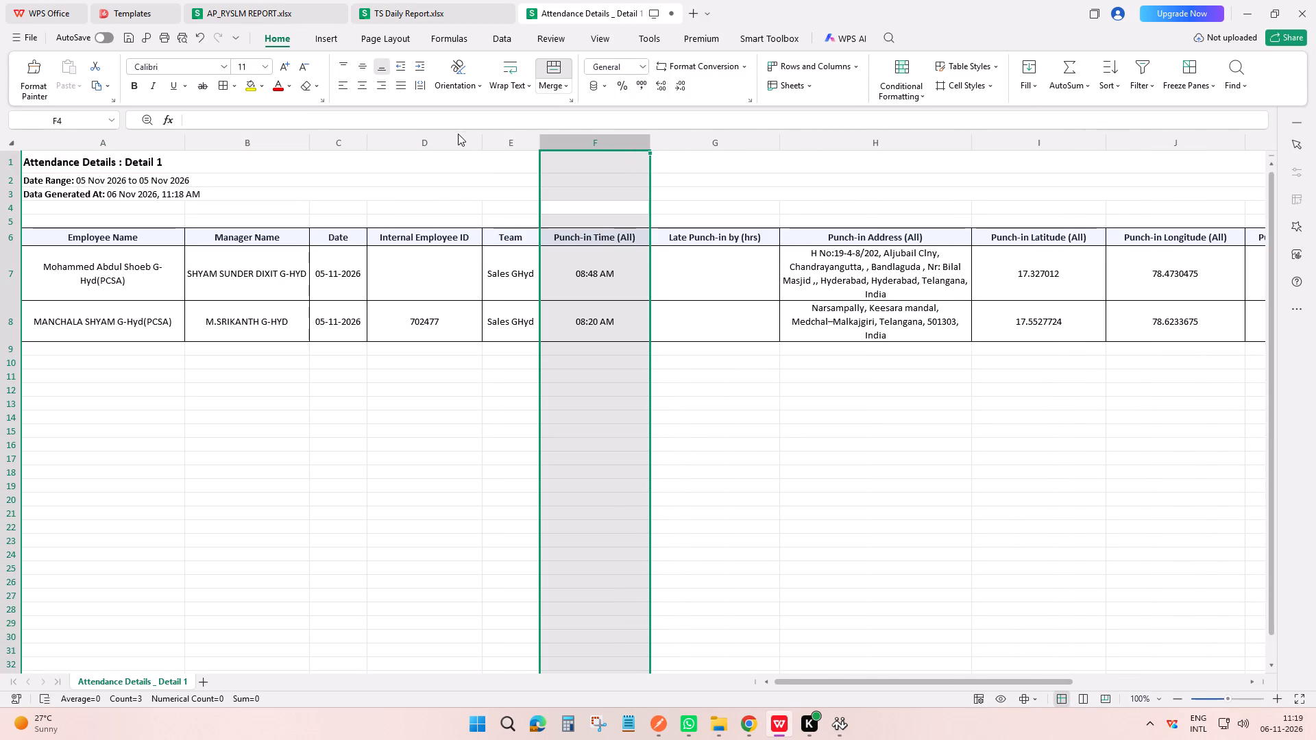
left_click(457, 134)
key("ctrl+minus")
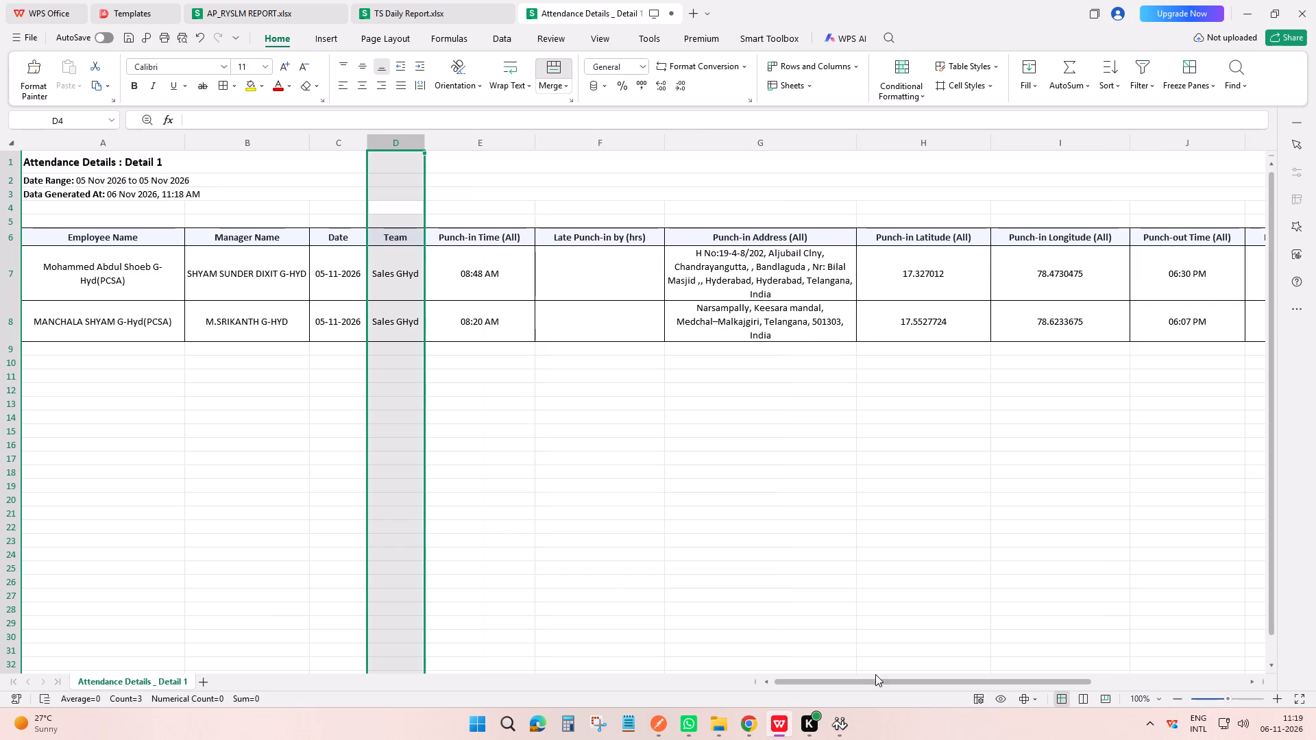
left_click_drag(879, 678, 454, 632)
scroll(304, 445, "up", 2)
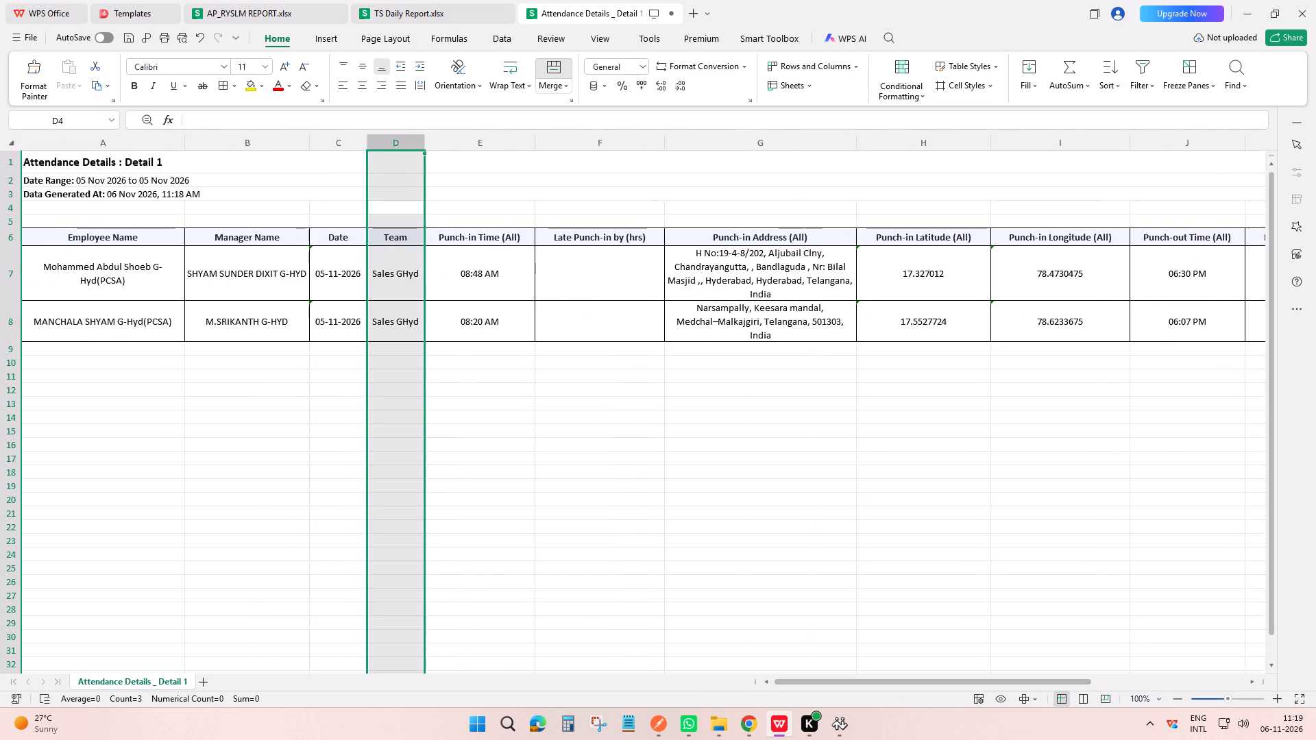
Return to Unolo in Chrome, download Location Details 1 from the LOCATION FINAL folder as Excel, and open the file.
key("alt+Tab")
left_click(199, 265)
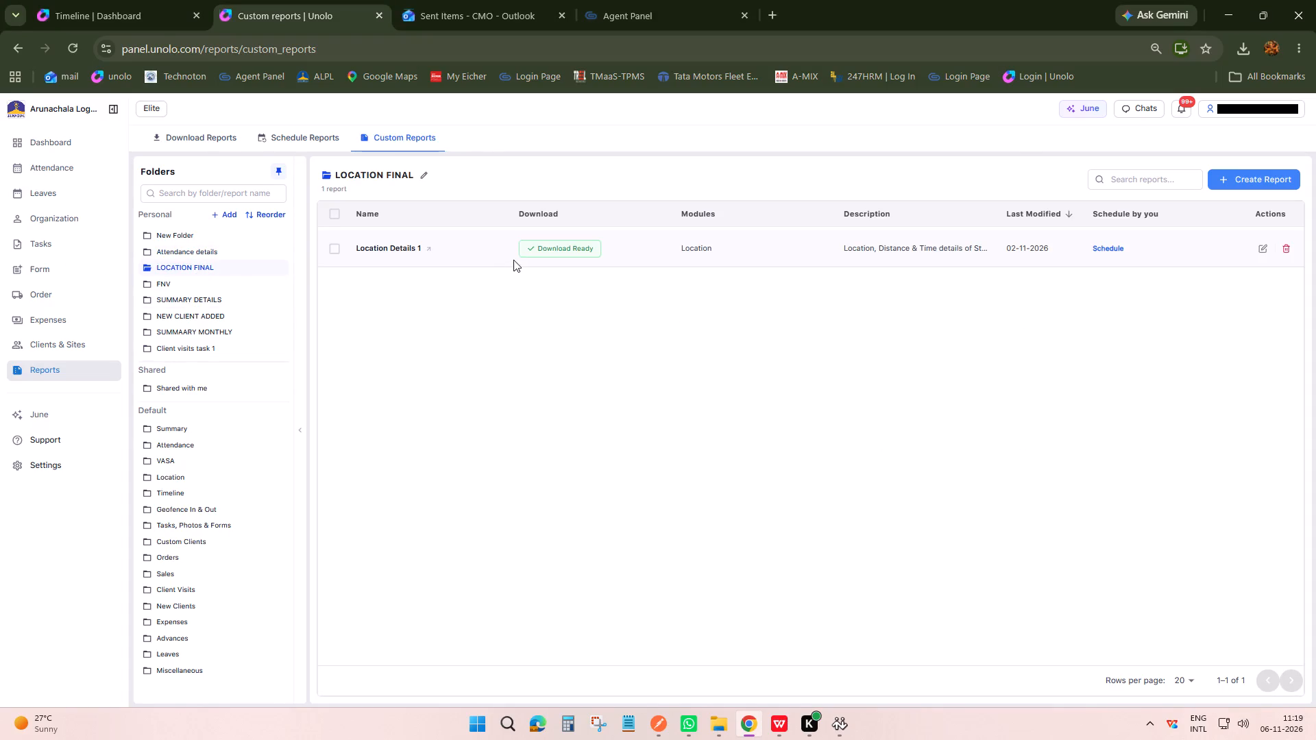
left_click(566, 246)
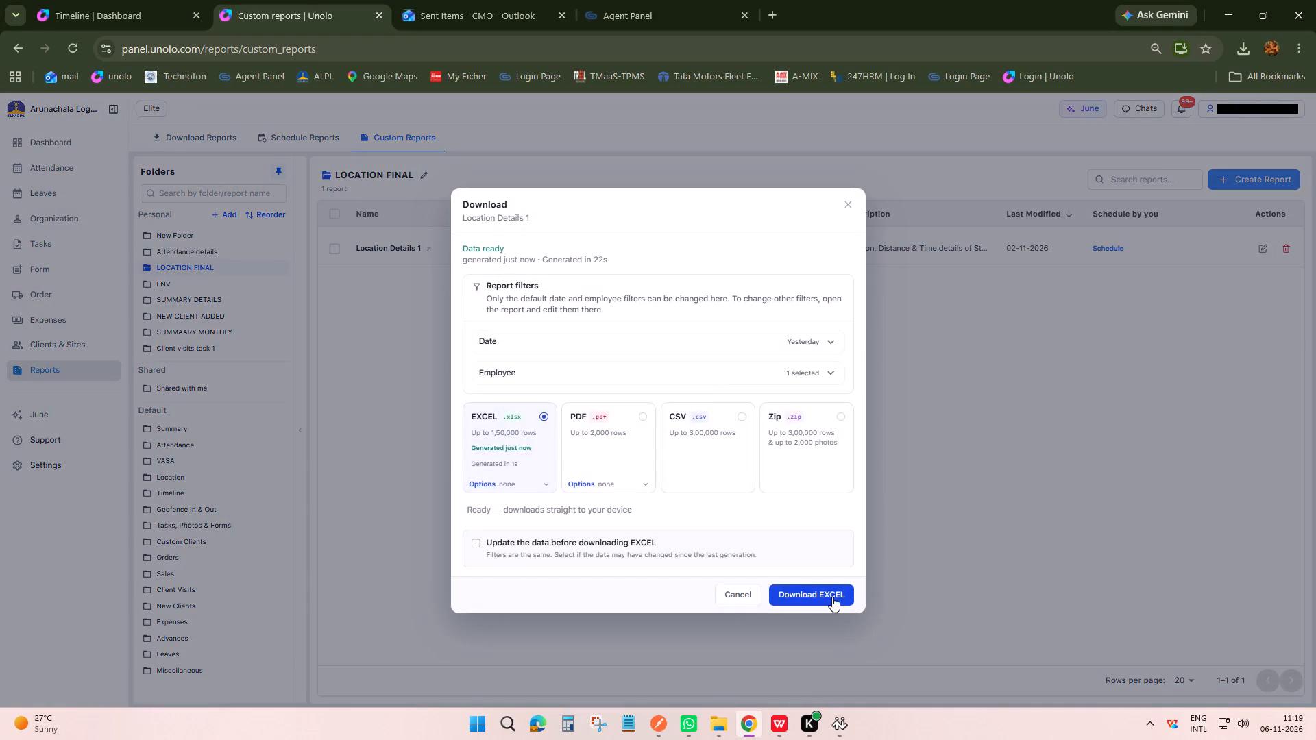
left_click(832, 597)
left_click(834, 486)
left_click(1231, 59)
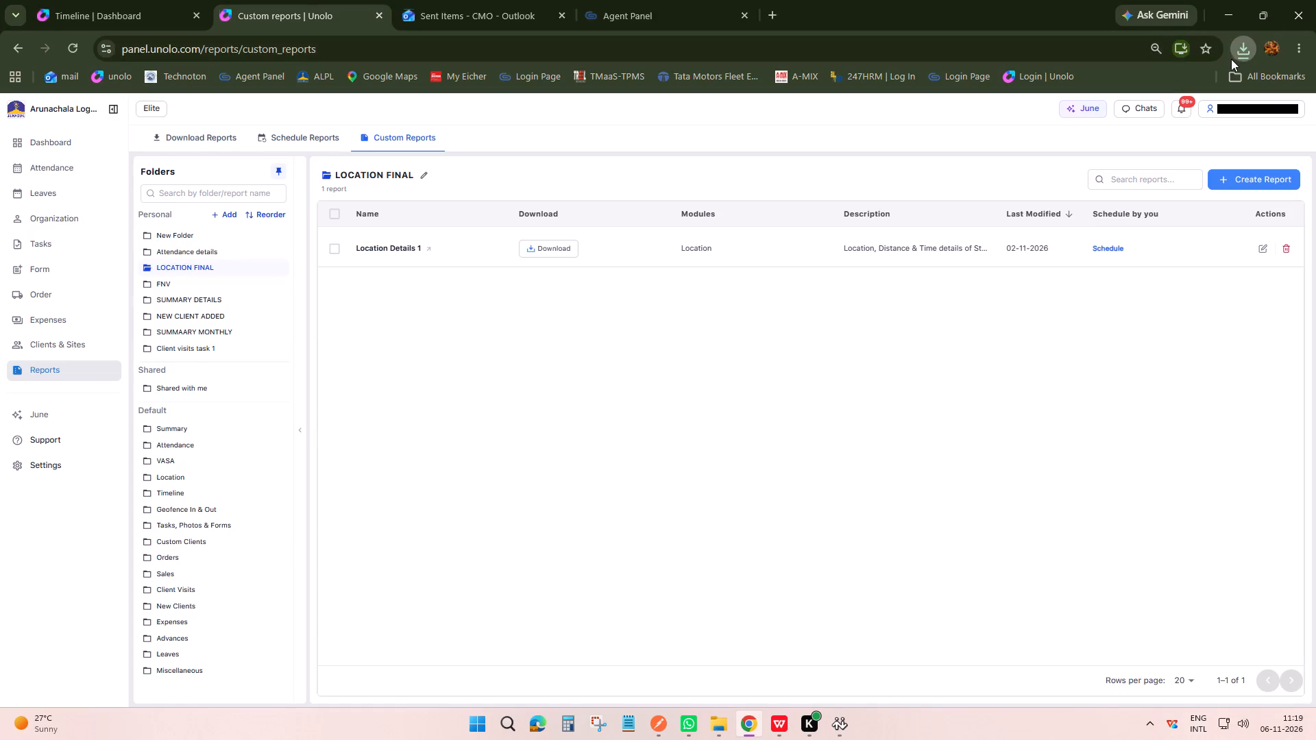
left_click(1080, 132)
Delete the Designation, Internal Employee ID and Employee Per Day Timeline Link columns from Location Details 1 and save the workbook.
scroll(704, 457, "up", 3)
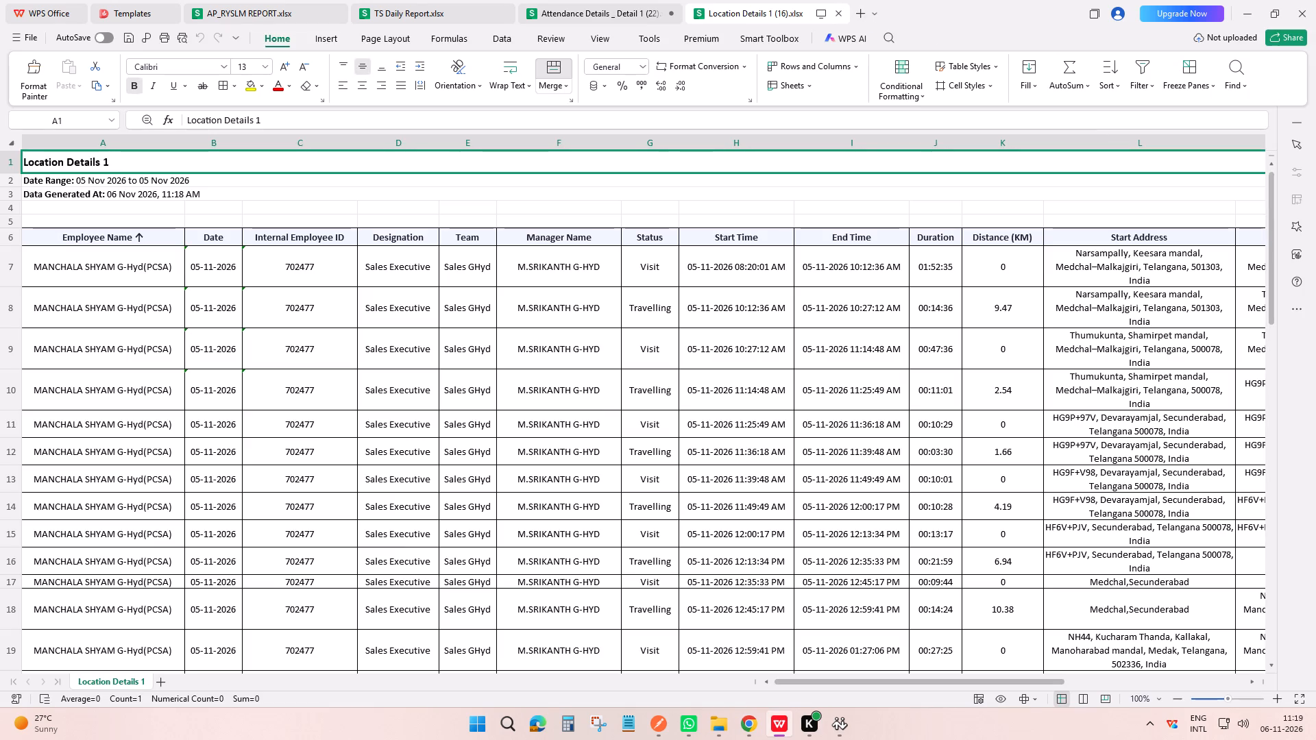
left_click(639, 410)
left_click(419, 144)
key("ctrl+minus")
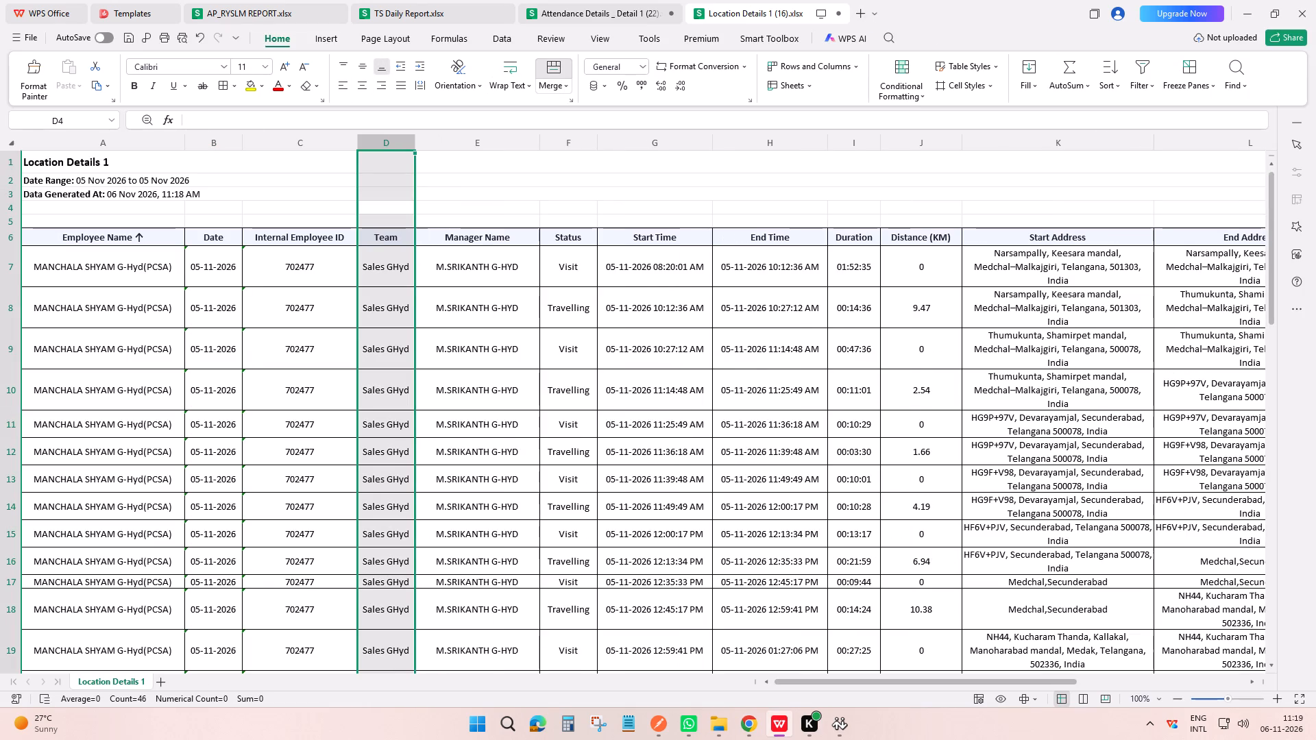
left_click(313, 145)
key("ctrl+minus")
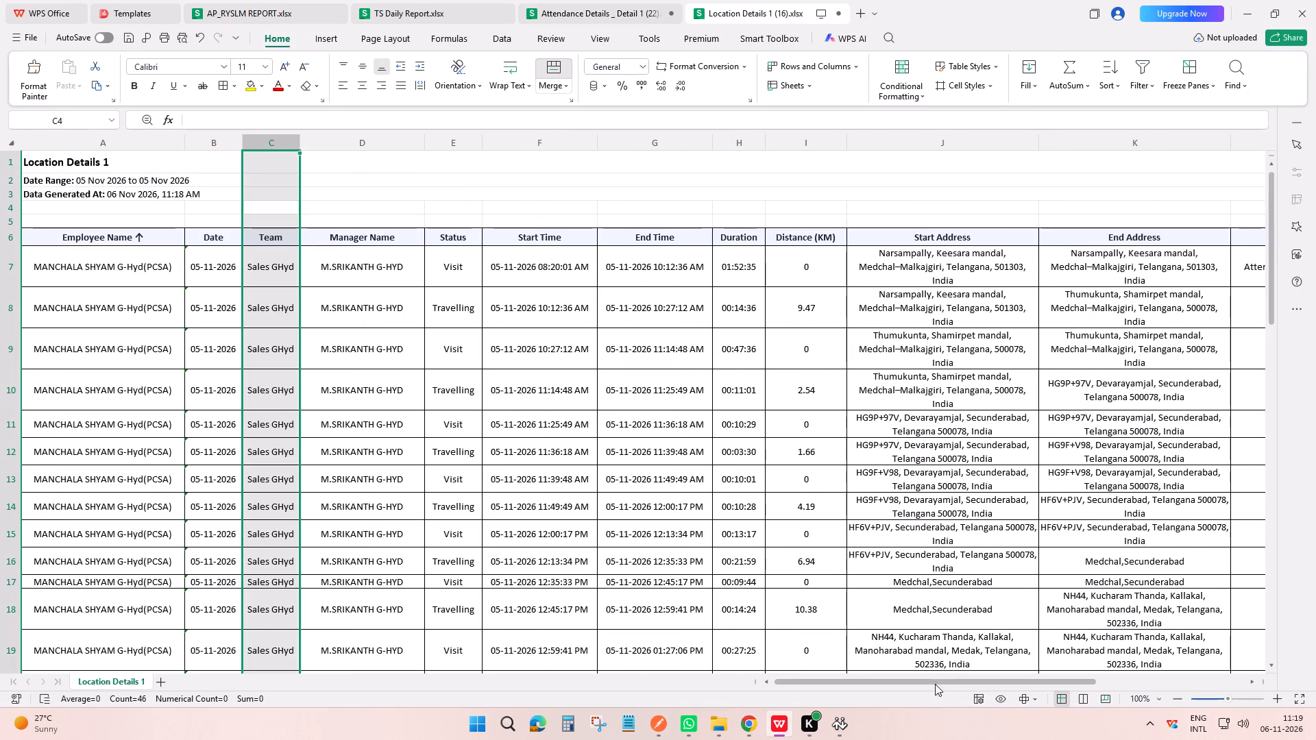
left_click_drag(935, 684, 1194, 632)
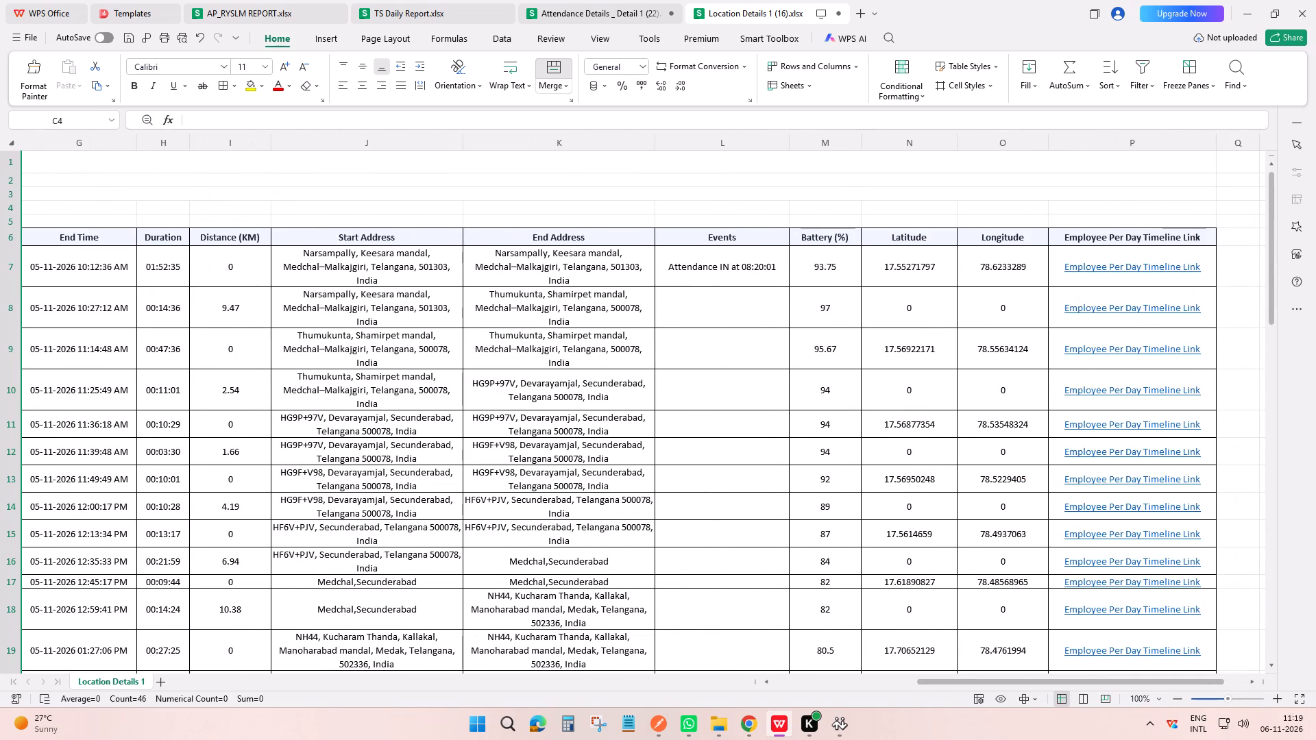
left_click(1137, 150)
key("ctrl+minus")
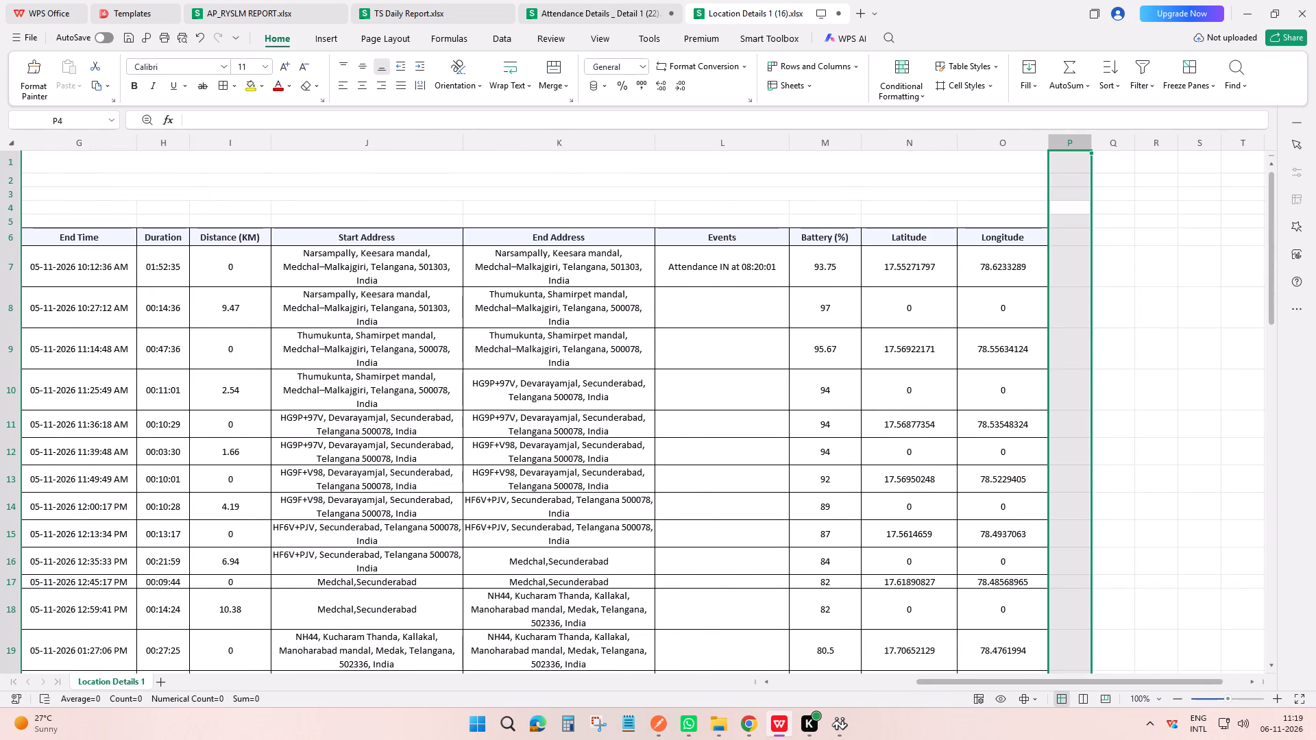
left_click_drag(1087, 676, 818, 664)
left_click_drag(977, 680, 470, 566)
scroll(419, 279, "up", 5)
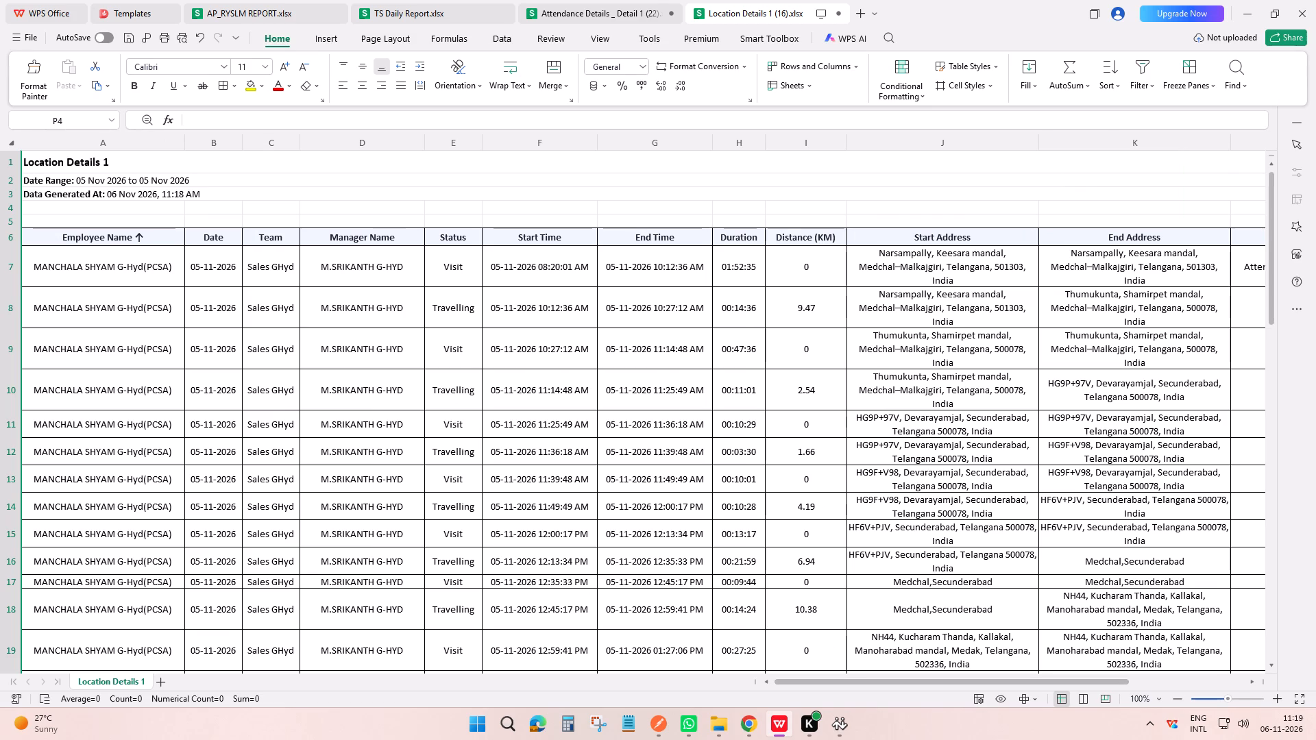
left_click(358, 216)
key("ctrl+s")
scroll(360, 216, "up", 3)
Back in Unolo, reselect only the Sales GHyd team for New Client Added - Report 1 and download it as Excel.
key("alt+Tab")
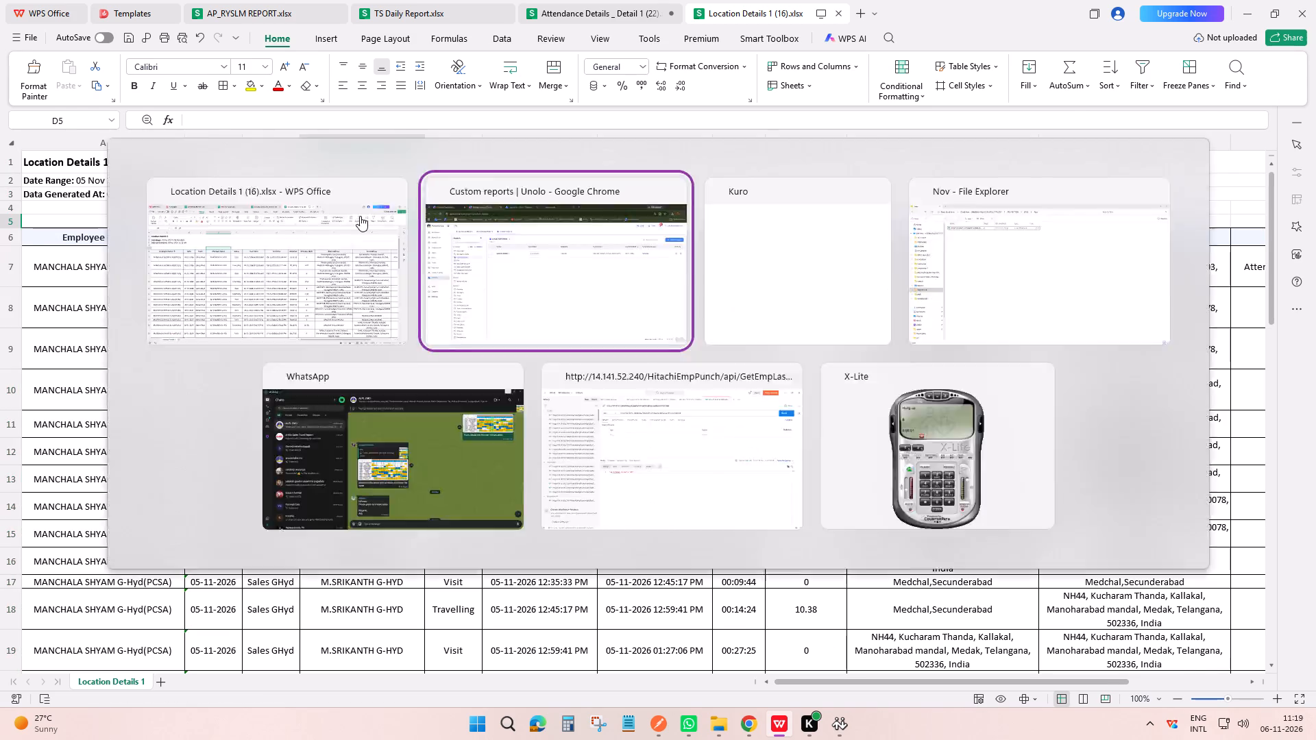
left_click(187, 313)
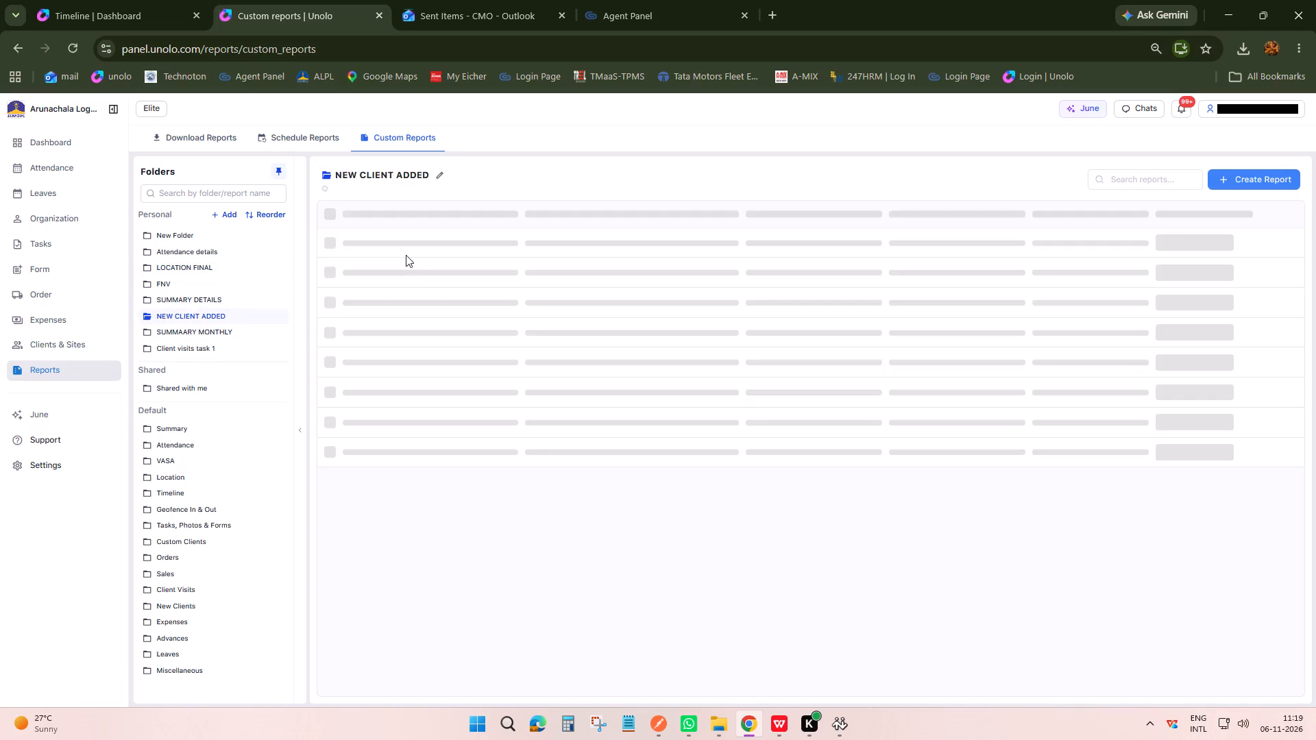
left_click(555, 241)
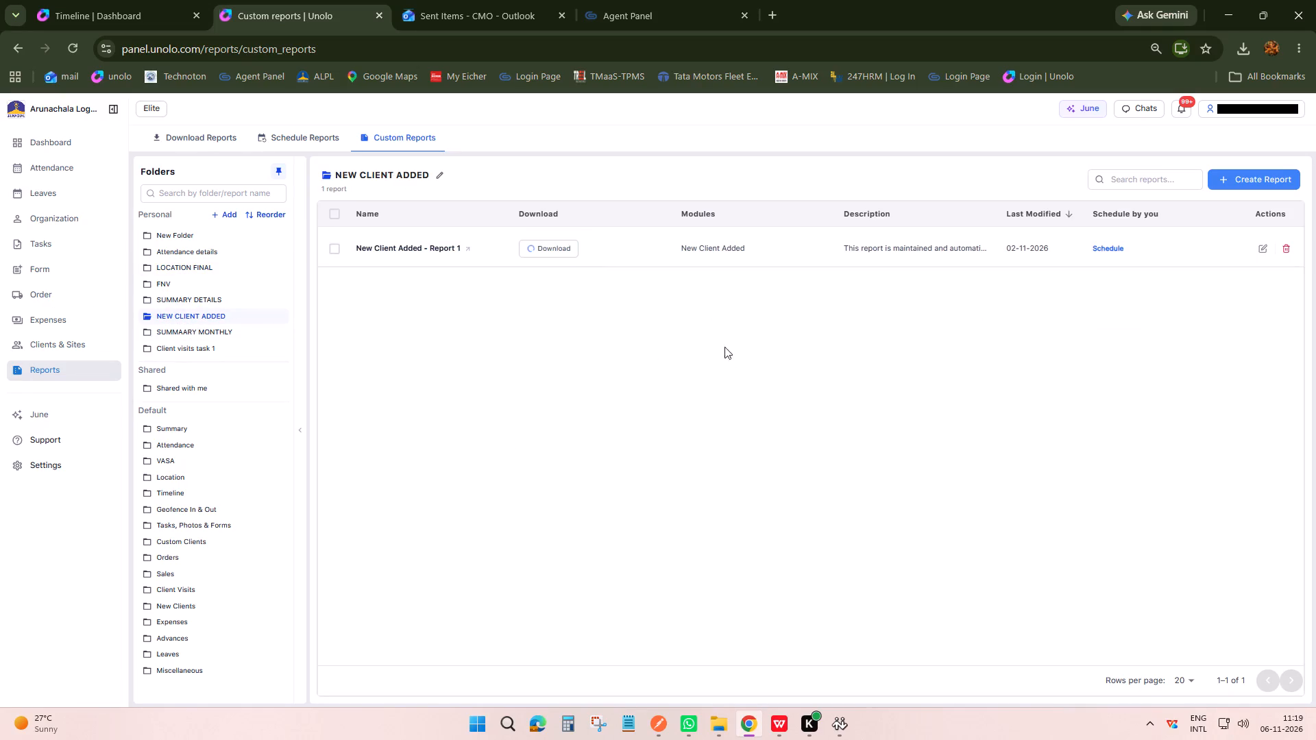
left_click(799, 367)
left_click(819, 399)
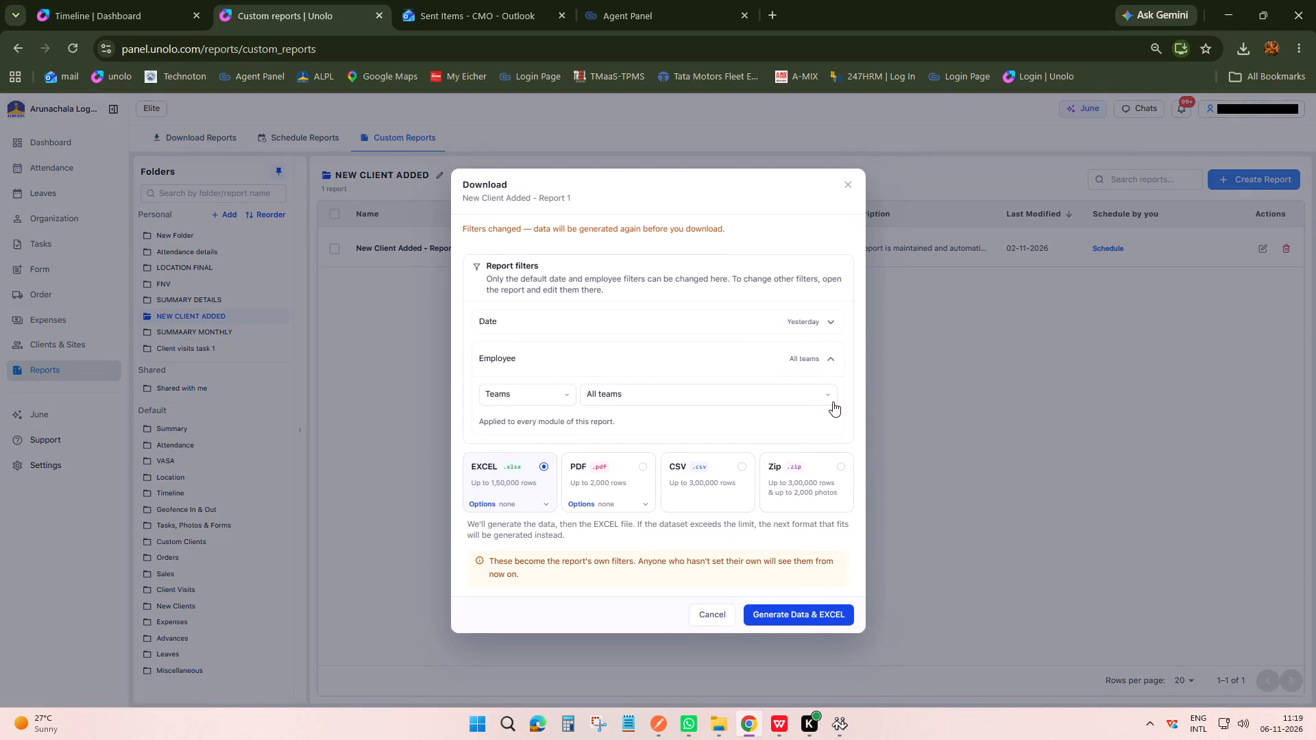
left_click(820, 398)
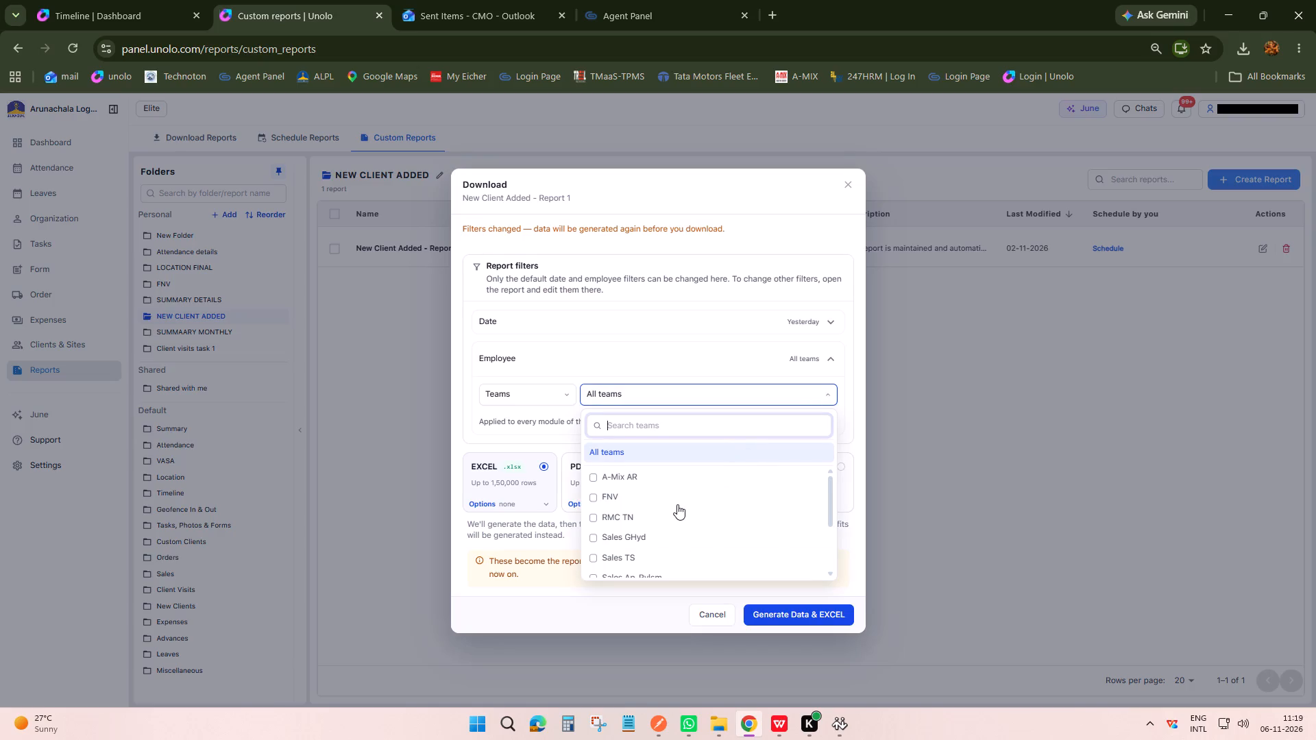
left_click(642, 532)
left_click(812, 634)
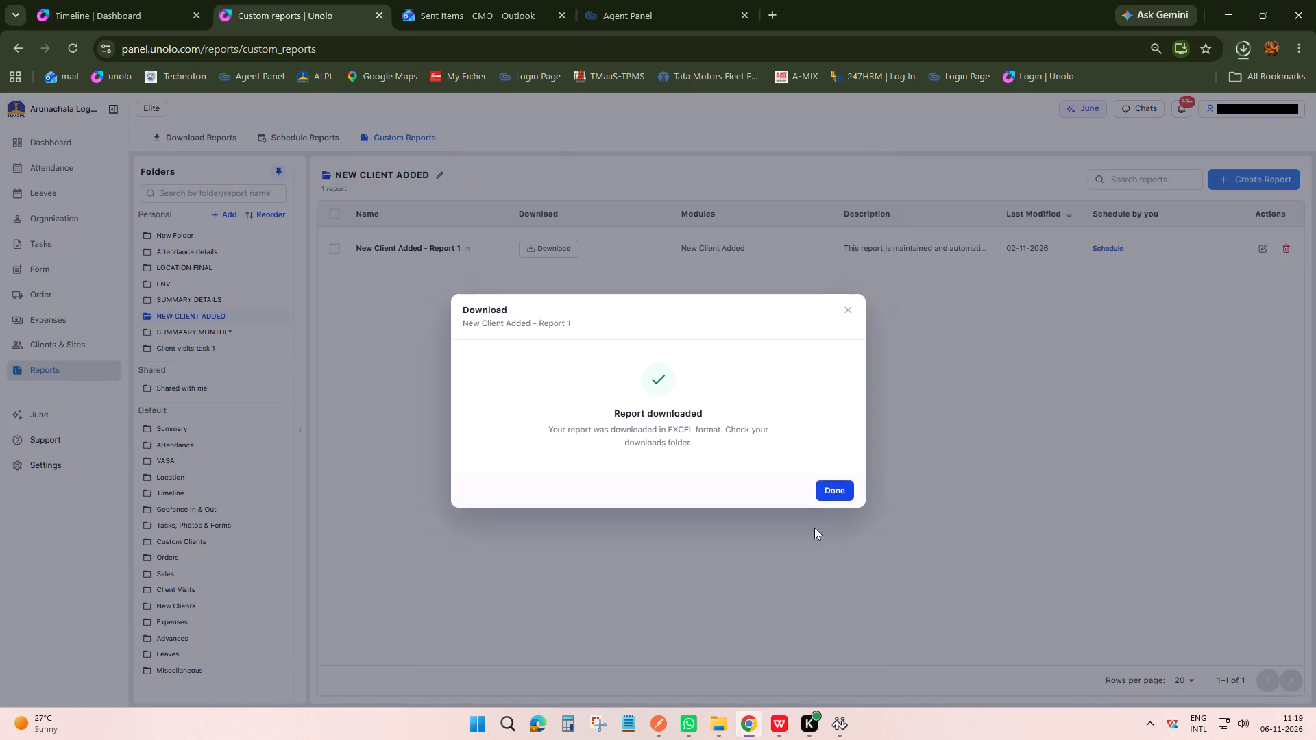
Open the downloaded New Client Added - Report 1 file to check it for client entries, and close it.
left_click(830, 492)
left_click(1248, 50)
left_click(1098, 117)
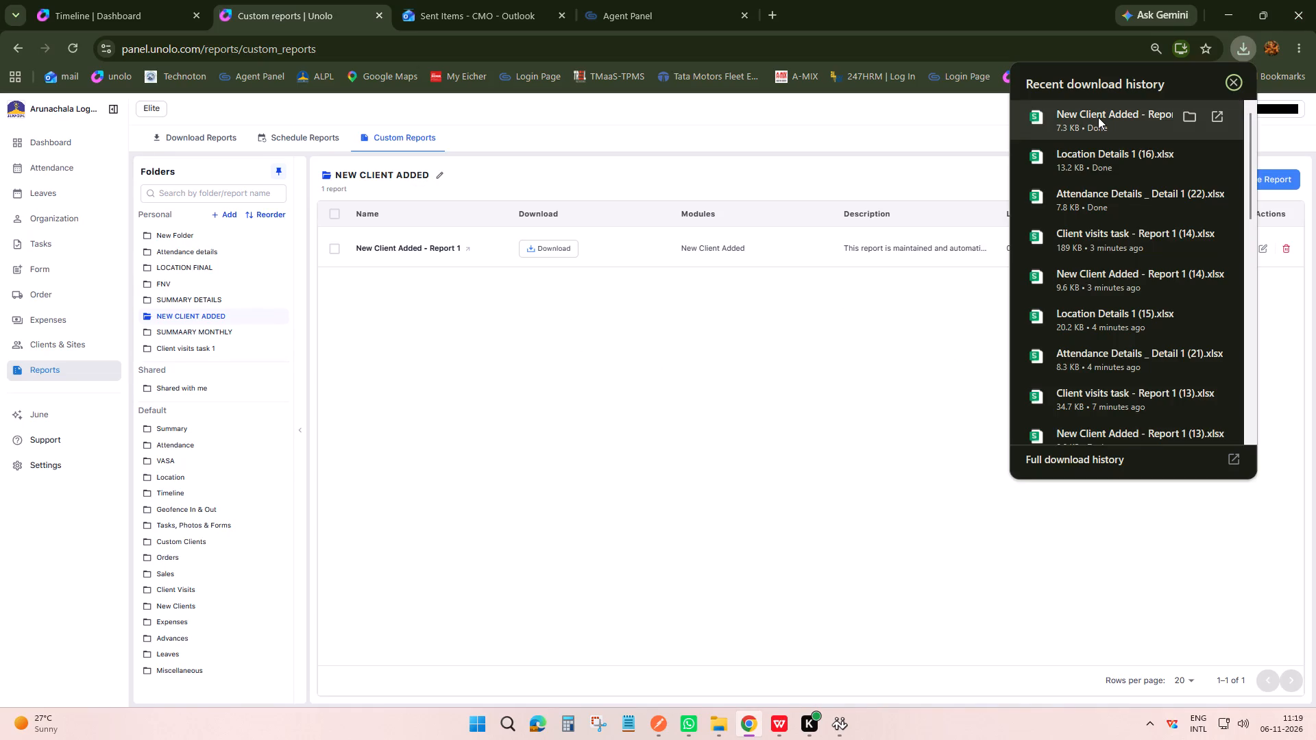
left_click(1098, 117)
scroll(666, 367, "up", 3)
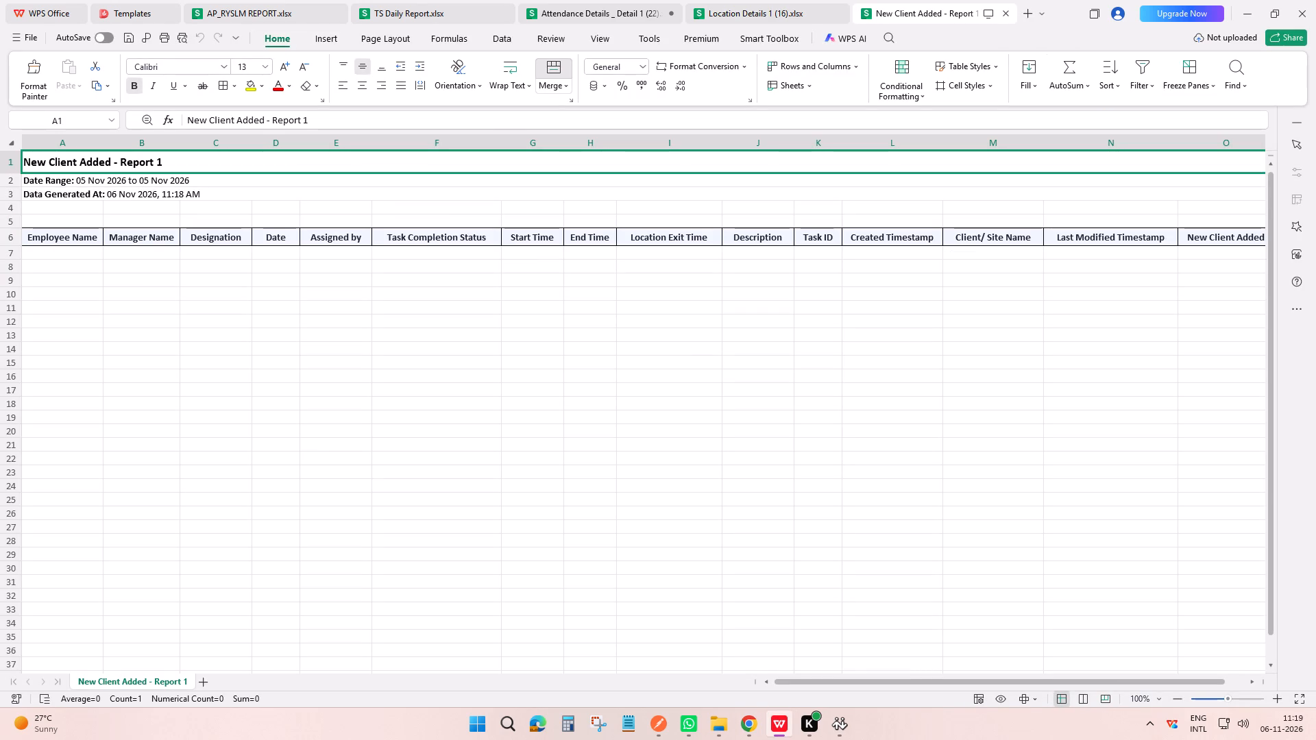
key("ctrl+w")
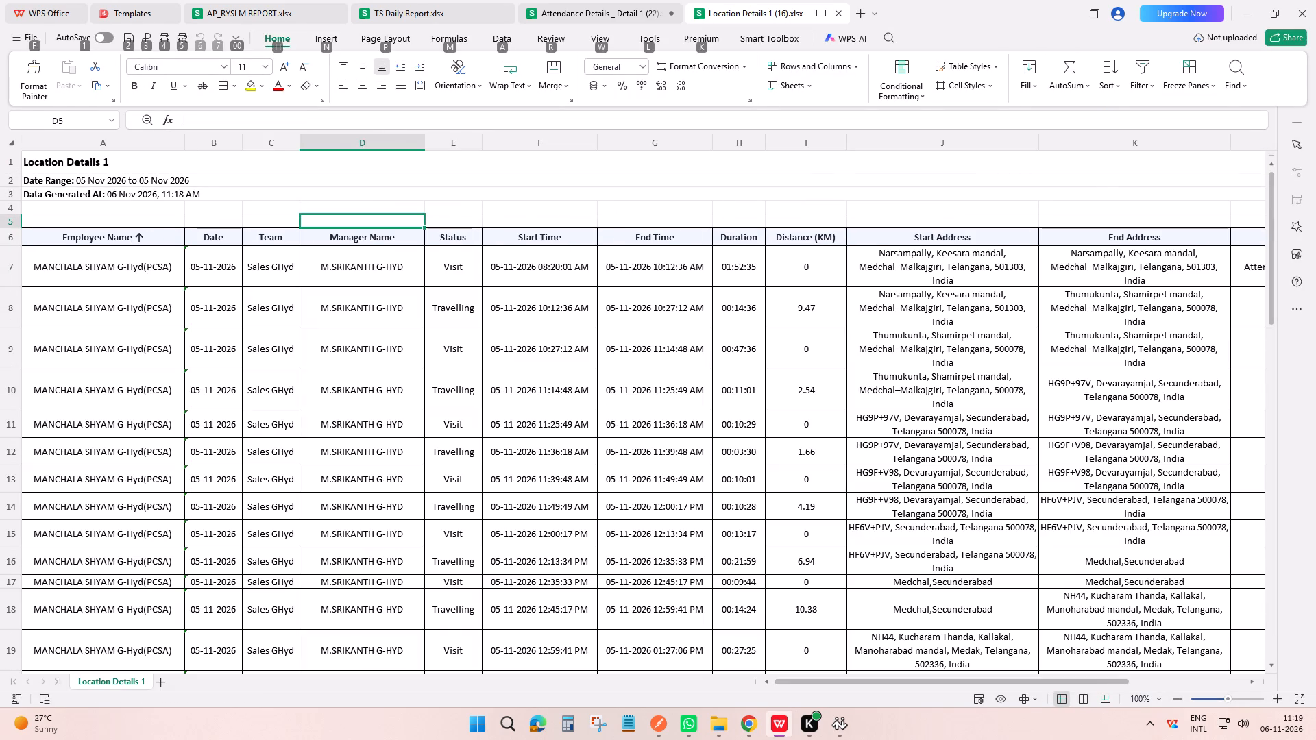
Return to Unolo in Chrome, download Client visits task - Report 1 from the Client visits task 1 folder as Excel, and open the file.
key("alt+Tab")
left_click(214, 347)
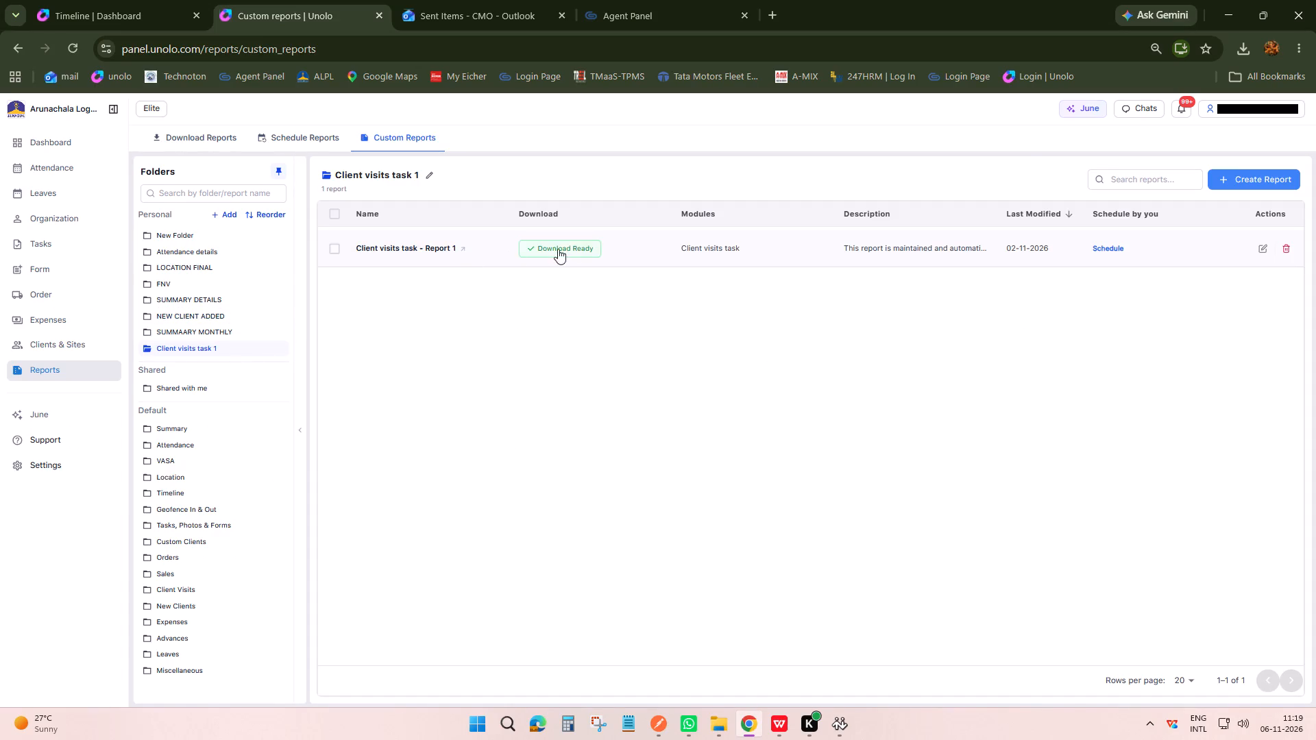
left_click(569, 245)
left_click(820, 599)
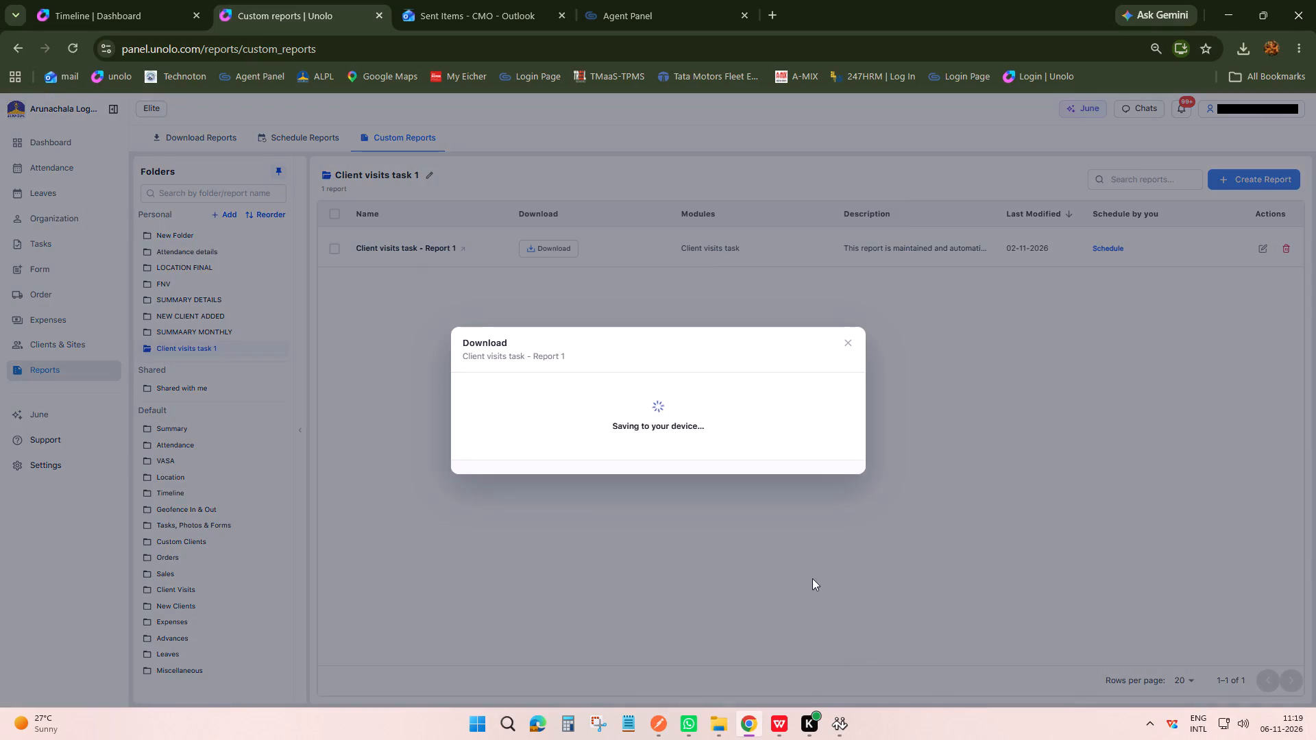
left_click(819, 497)
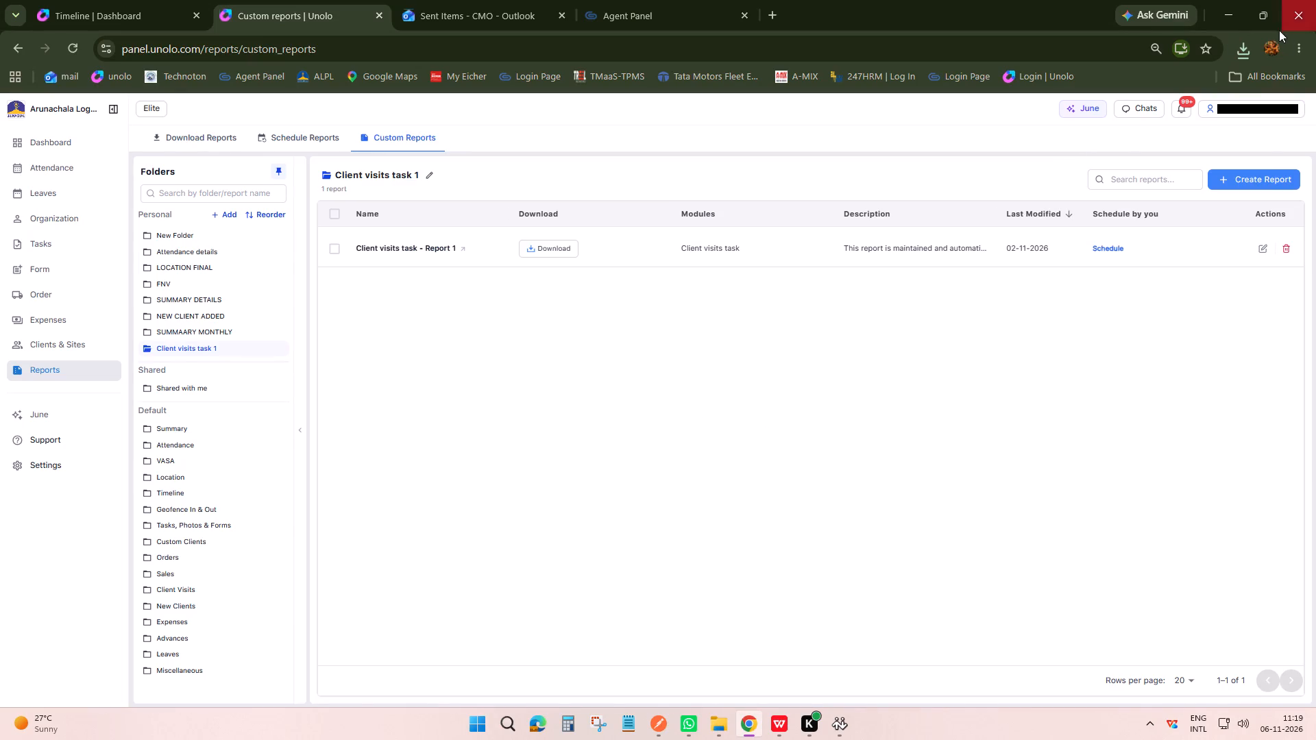
left_click(1242, 46)
left_click(1134, 122)
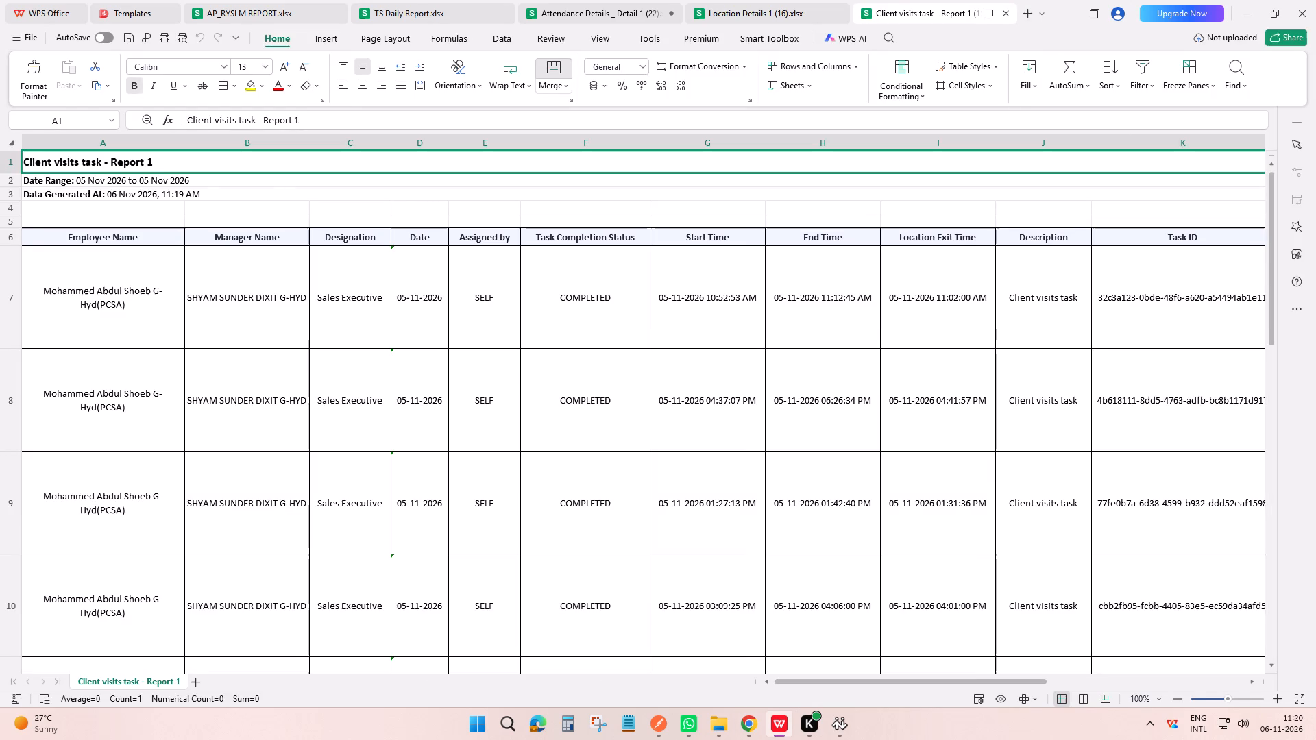
Delete the Designation, Assigned by, Task ID and Add Form columns from the Client visits task sheet.
left_click(372, 151)
left_click(372, 145)
key("ctrl+minus")
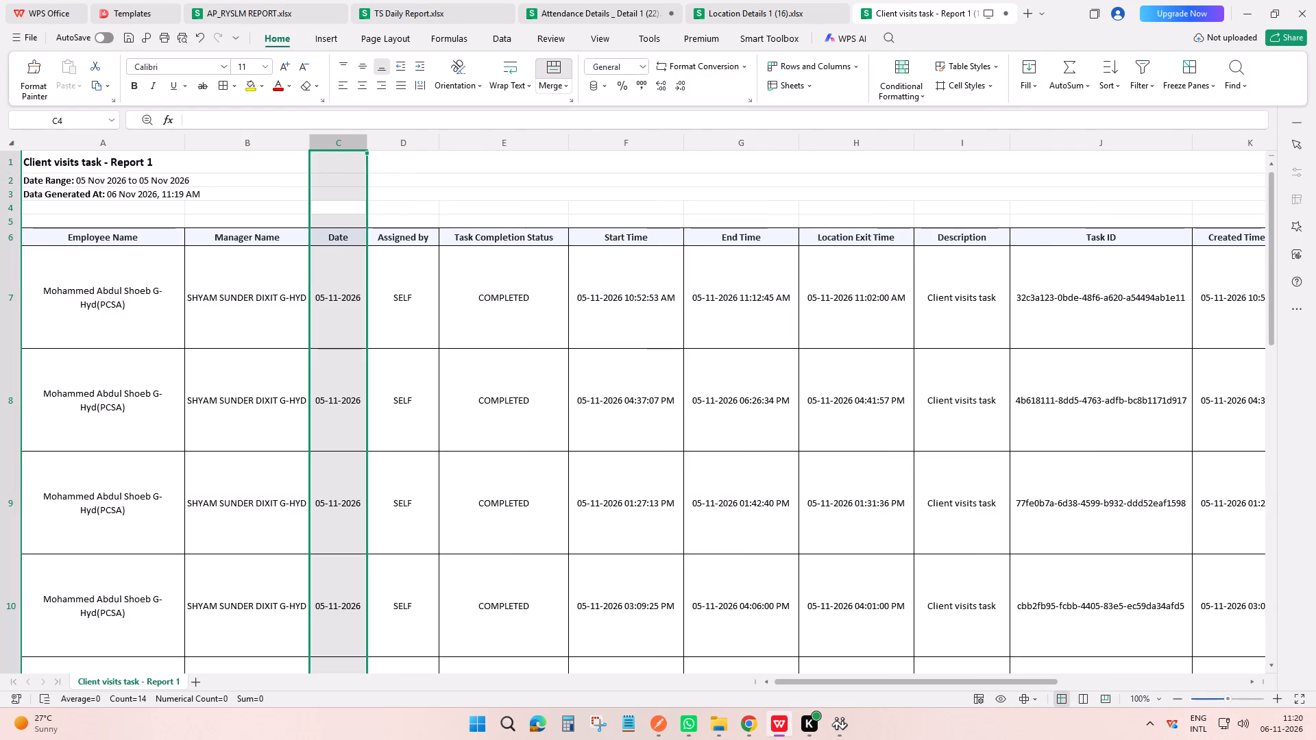
left_click(424, 149)
key("ctrl+minus")
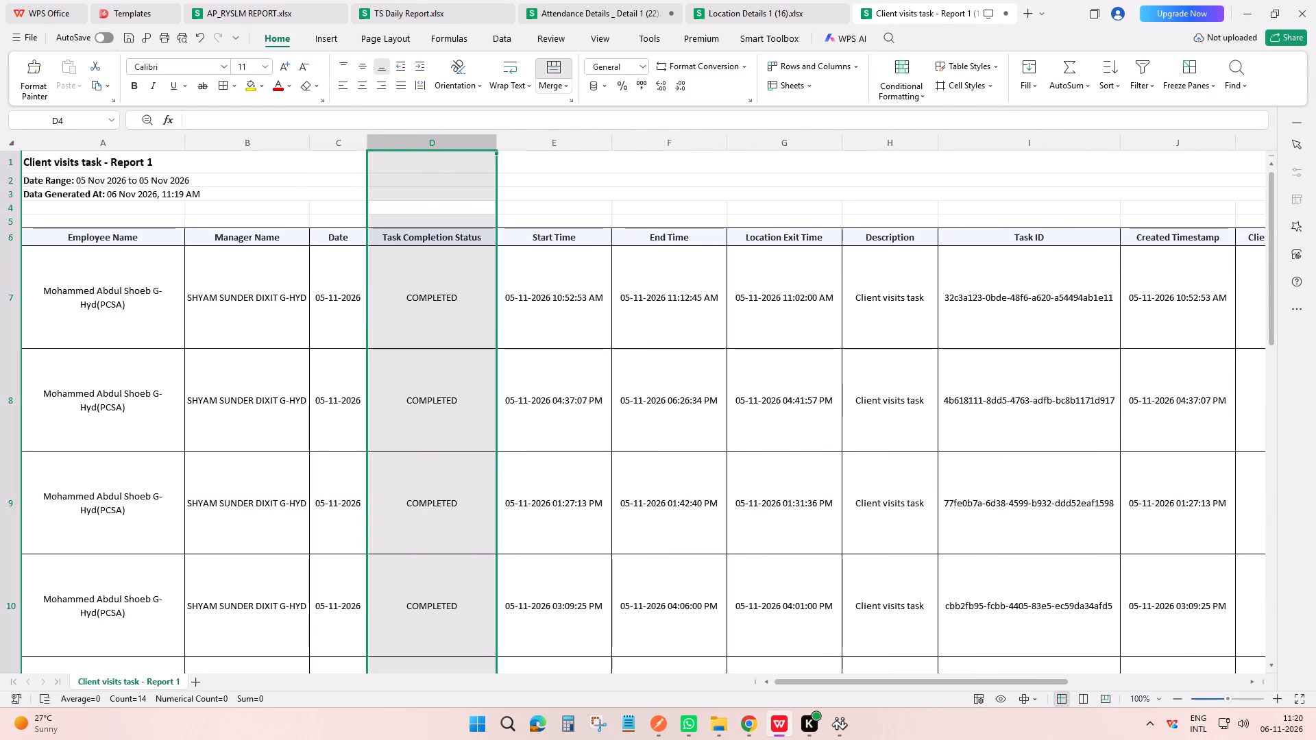
left_click(1035, 143)
key("ctrl+minus")
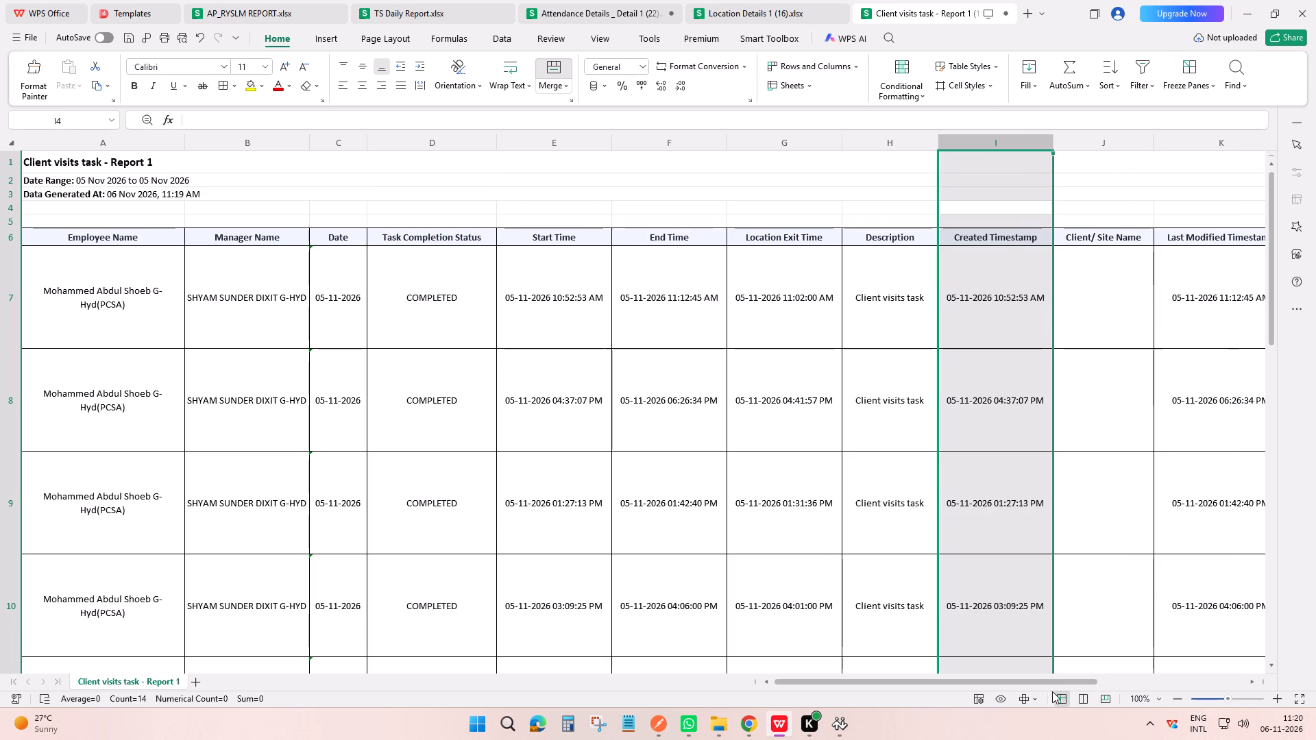
left_click_drag(1044, 684, 1315, 626)
left_click(1197, 147)
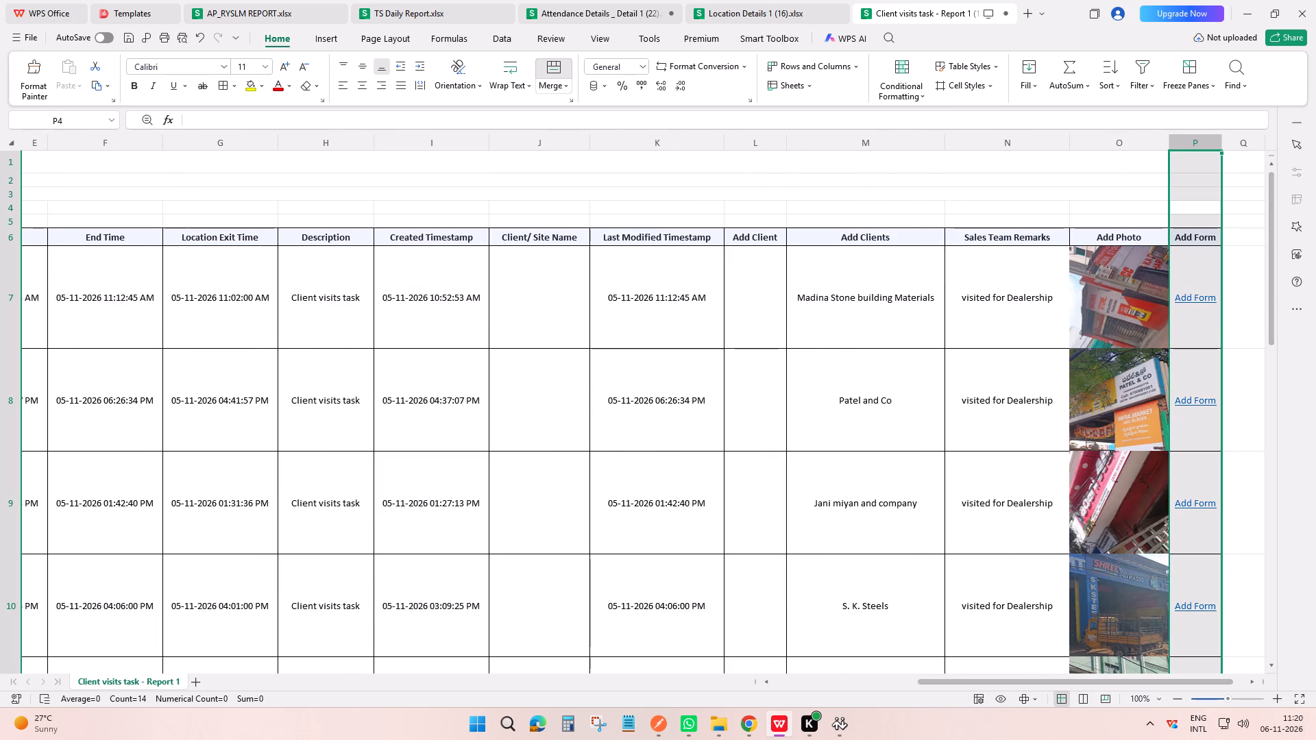
key("ctrl+minus")
Embed all pictures of the Add Photo column into their cells and save the Client visits task workbook.
right_click(1114, 307)
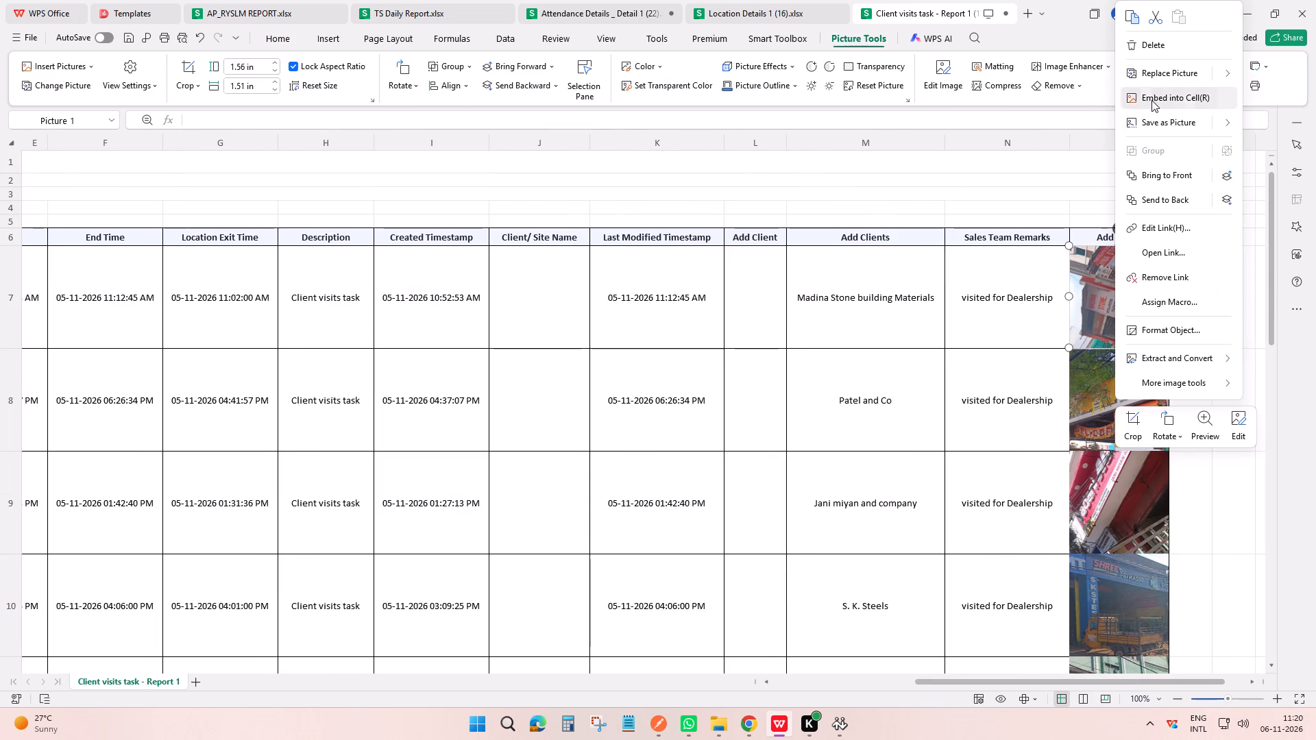
left_click(1151, 100)
right_click(1117, 326)
left_click(1160, 127)
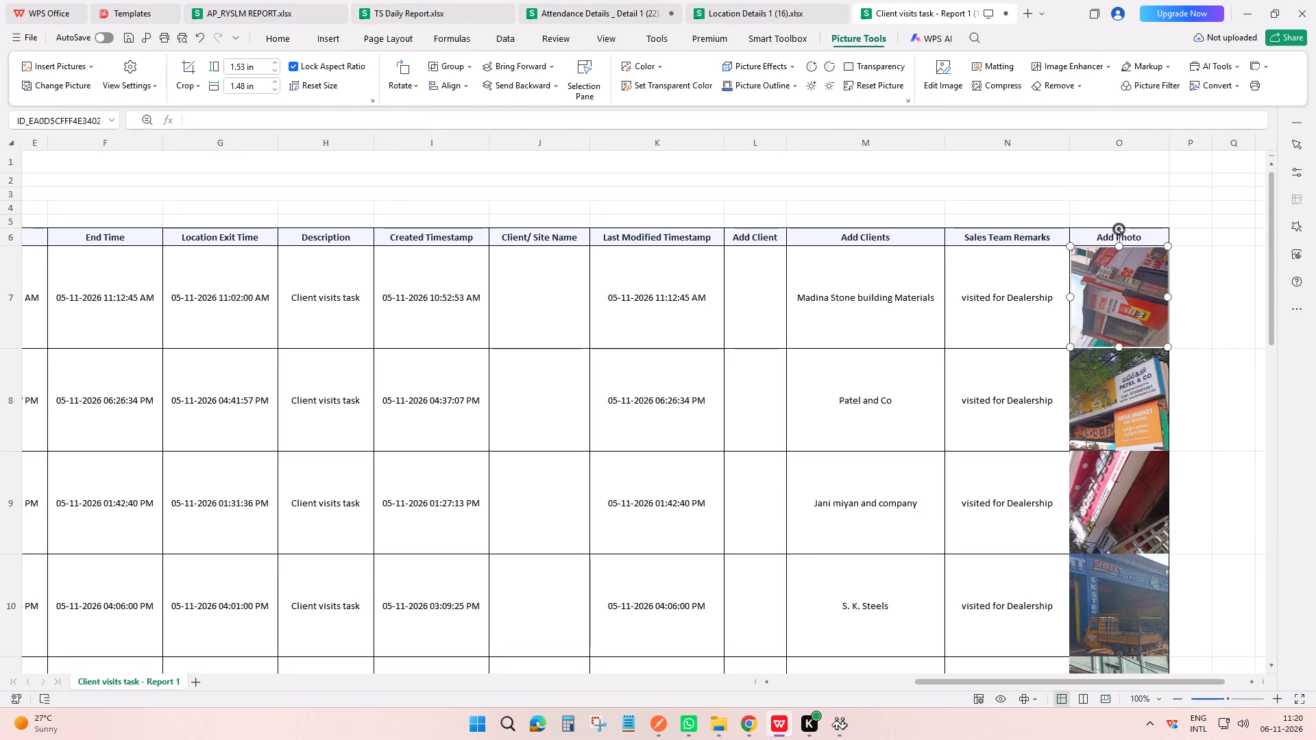
left_click(1202, 280)
left_click(1216, 324)
scroll(1068, 343, "down", 2)
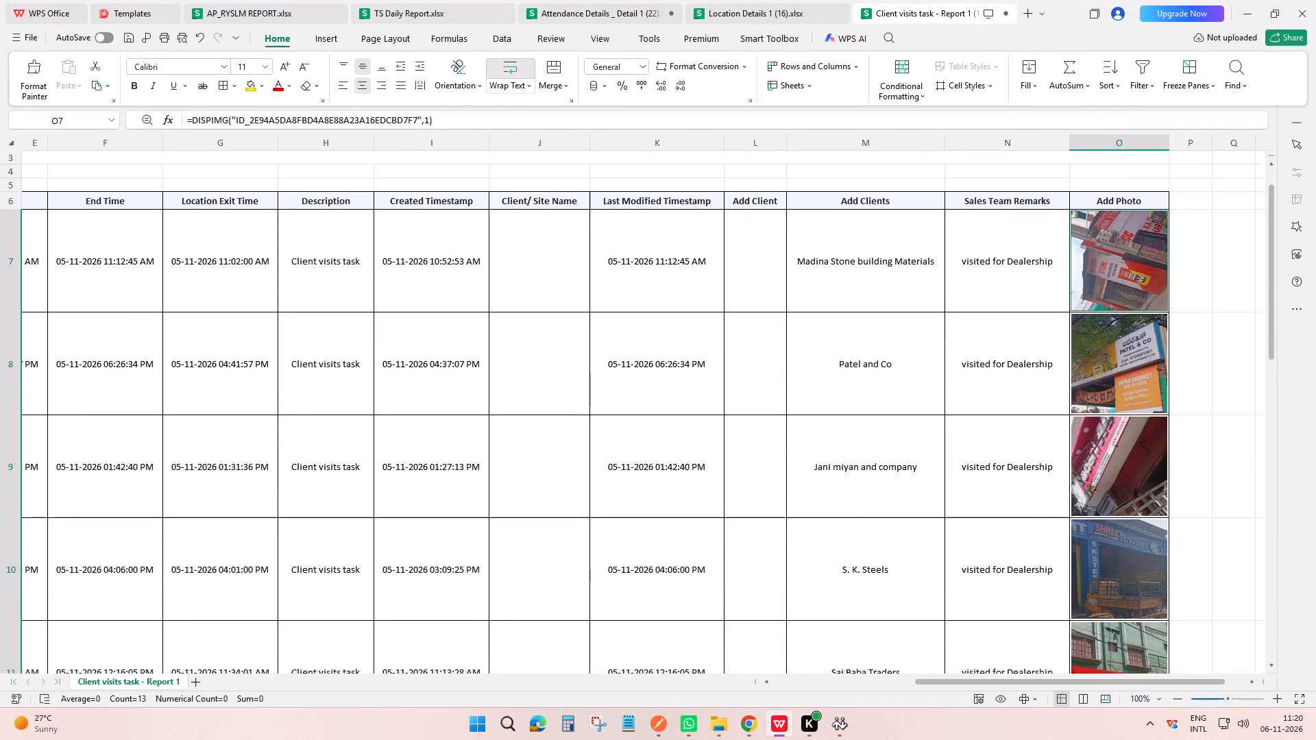
left_click_drag(1130, 682, 699, 650)
scroll(698, 486, "up", 4)
scroll(699, 338, "up", 2)
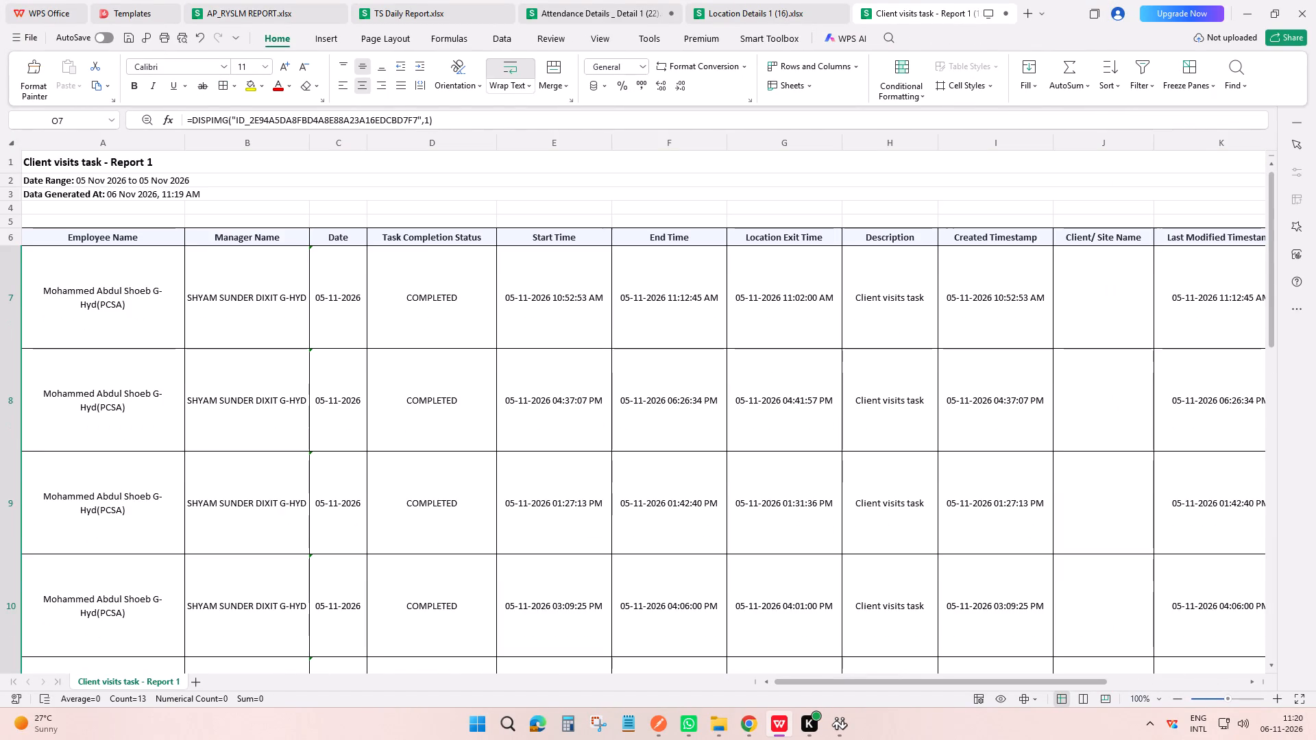
scroll(699, 338, "up", 2)
left_click(687, 298)
scroll(598, 416, "up", 4)
key("ctrl+s")
scroll(502, 449, "up", 4)
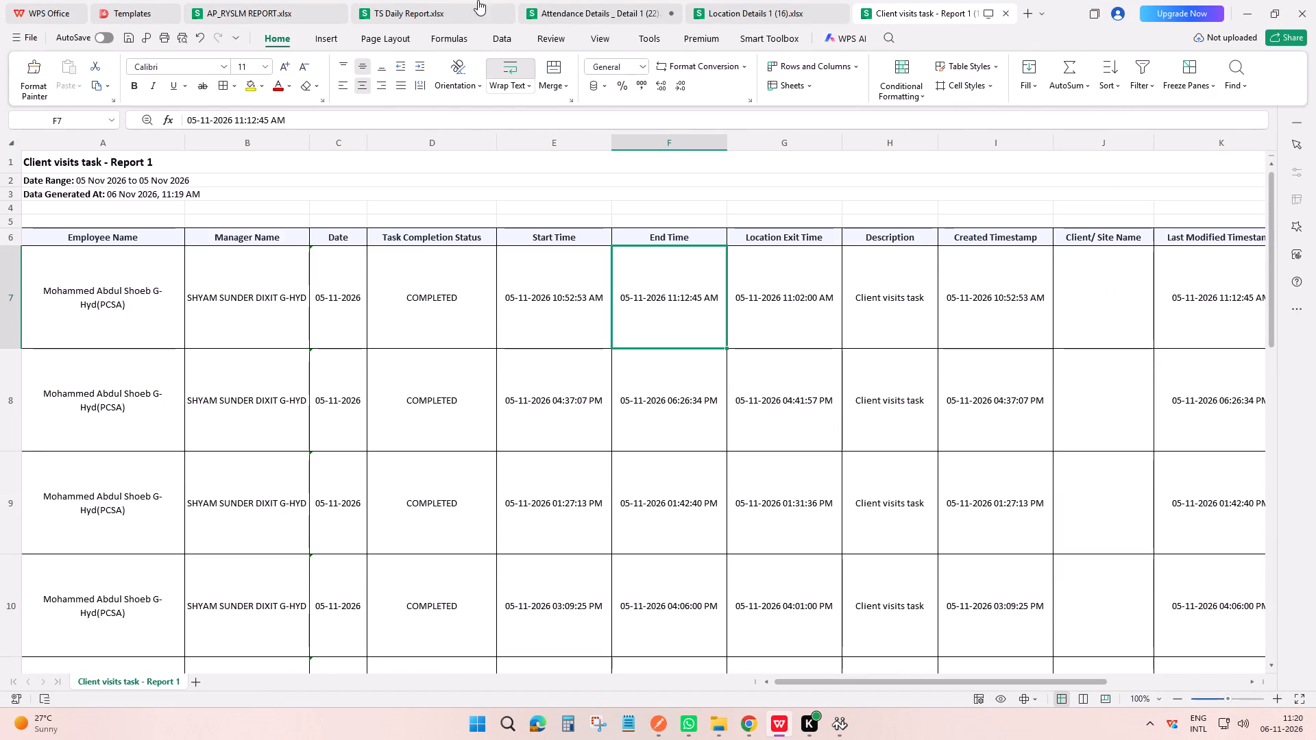
Add two blank sheets to the Attendance Details workbook.
left_click(585, 14)
left_click(212, 681)
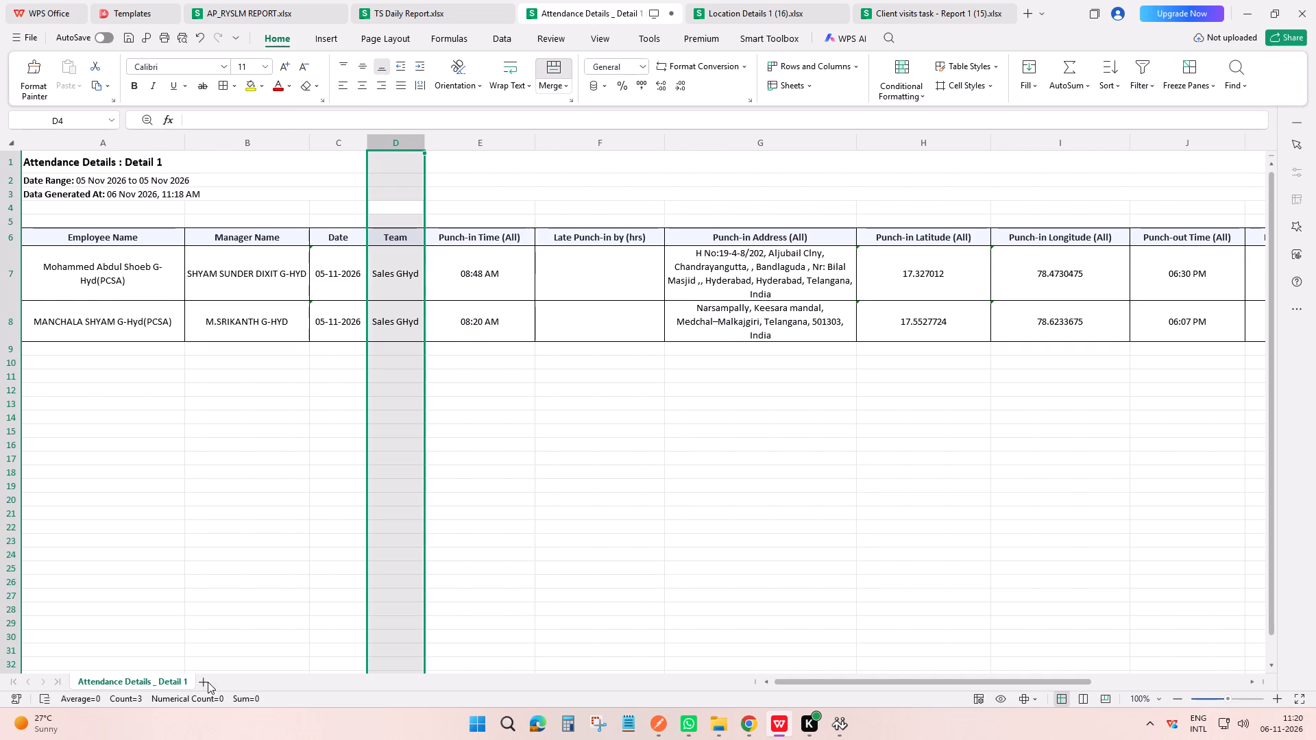
left_click(208, 682)
left_click(240, 687)
Copy the entire Location Details 1 sheet into Sheet1 of the Attendance Details workbook.
left_click(224, 679)
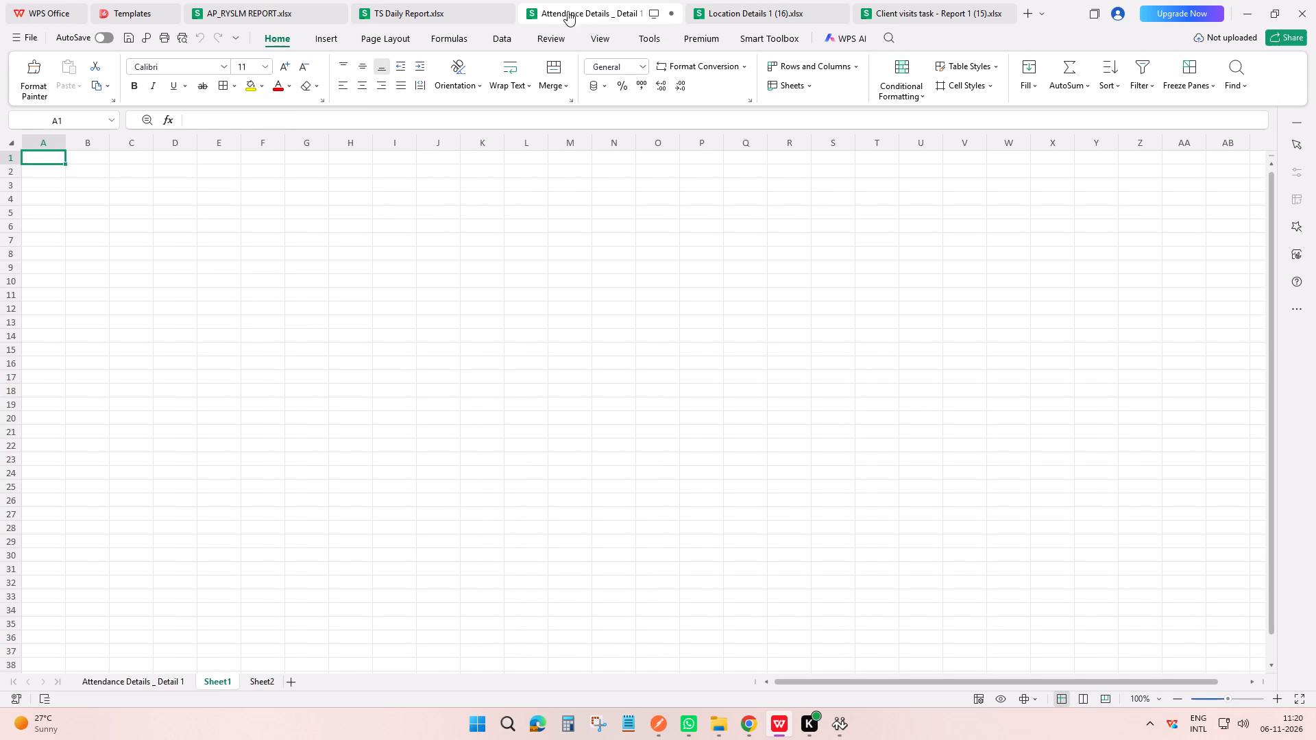
left_click(738, 0)
scroll(449, 273, "up", 3)
left_click(14, 147)
key("ctrl+c")
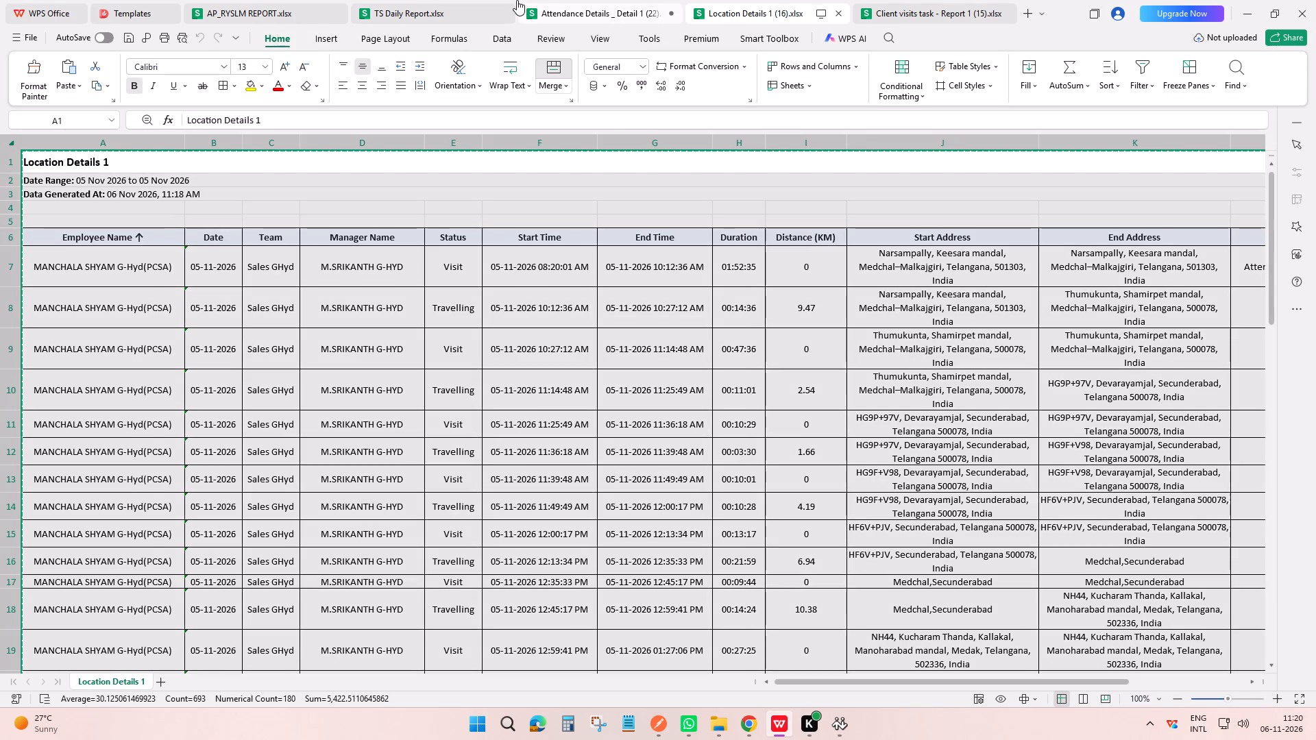
left_click(557, 0)
key("ctrl+v")
Copy the entire Client visits task - Report 1 sheet into Sheet2 of the Attendance Details workbook.
left_click(259, 683)
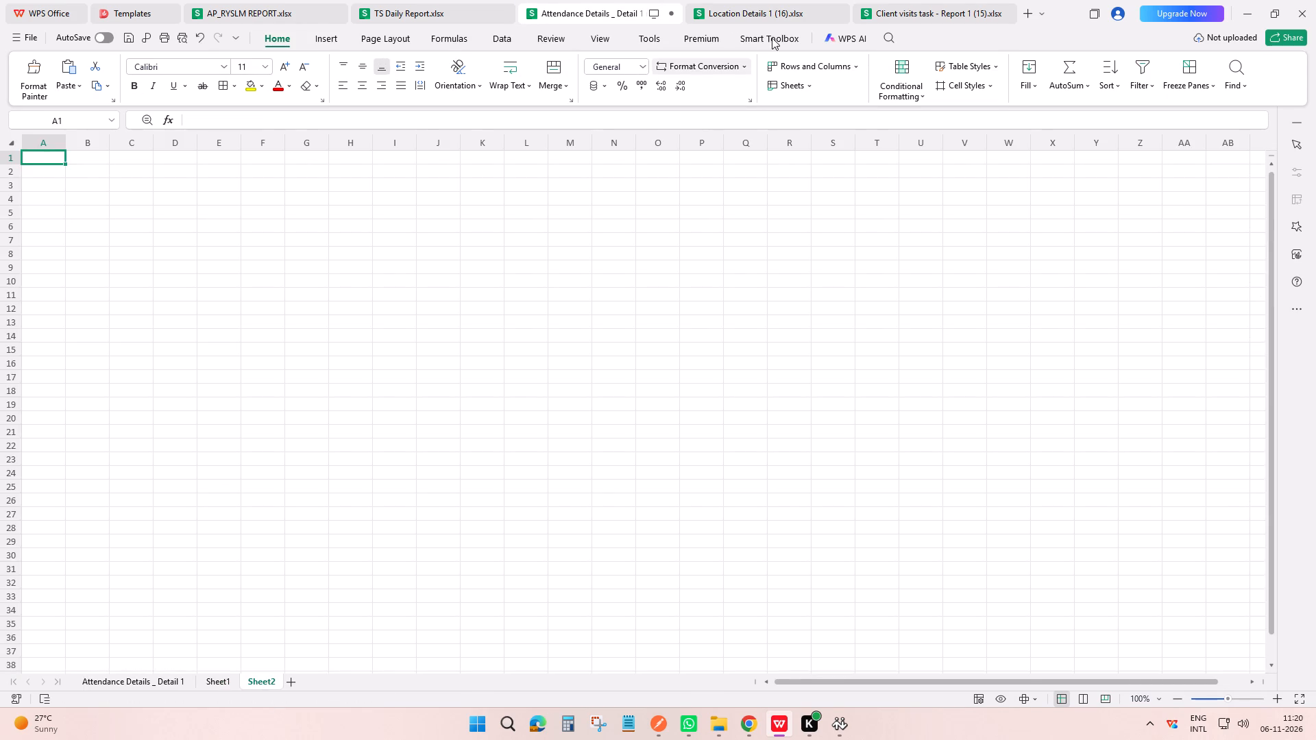
left_click(918, 0)
scroll(467, 296, "up", 3)
left_click(0, 141)
key("ctrl+c")
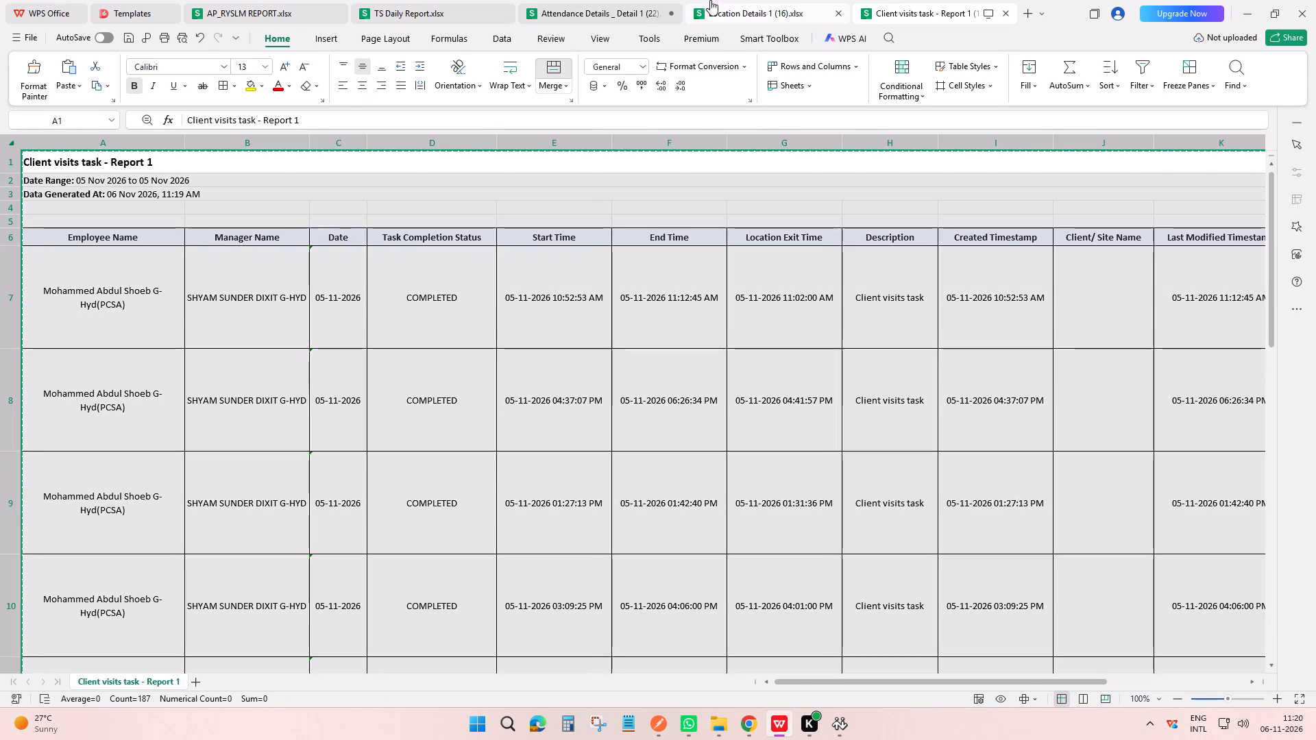
left_click(579, 7)
key("ctrl+v")
left_click(374, 478)
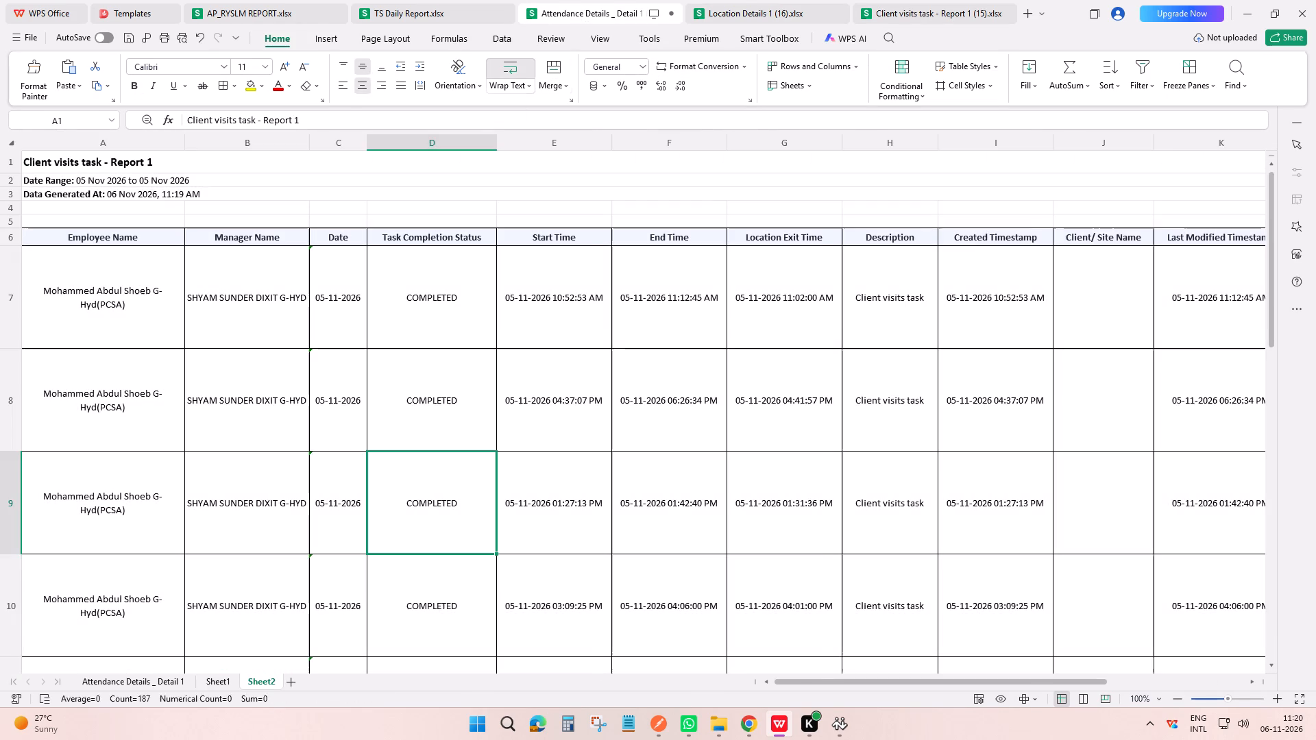
Rename Sheet2 with its report title, Client visits task - Report 1.
key("Escape")
left_click(230, 162)
key("ctrl+c")
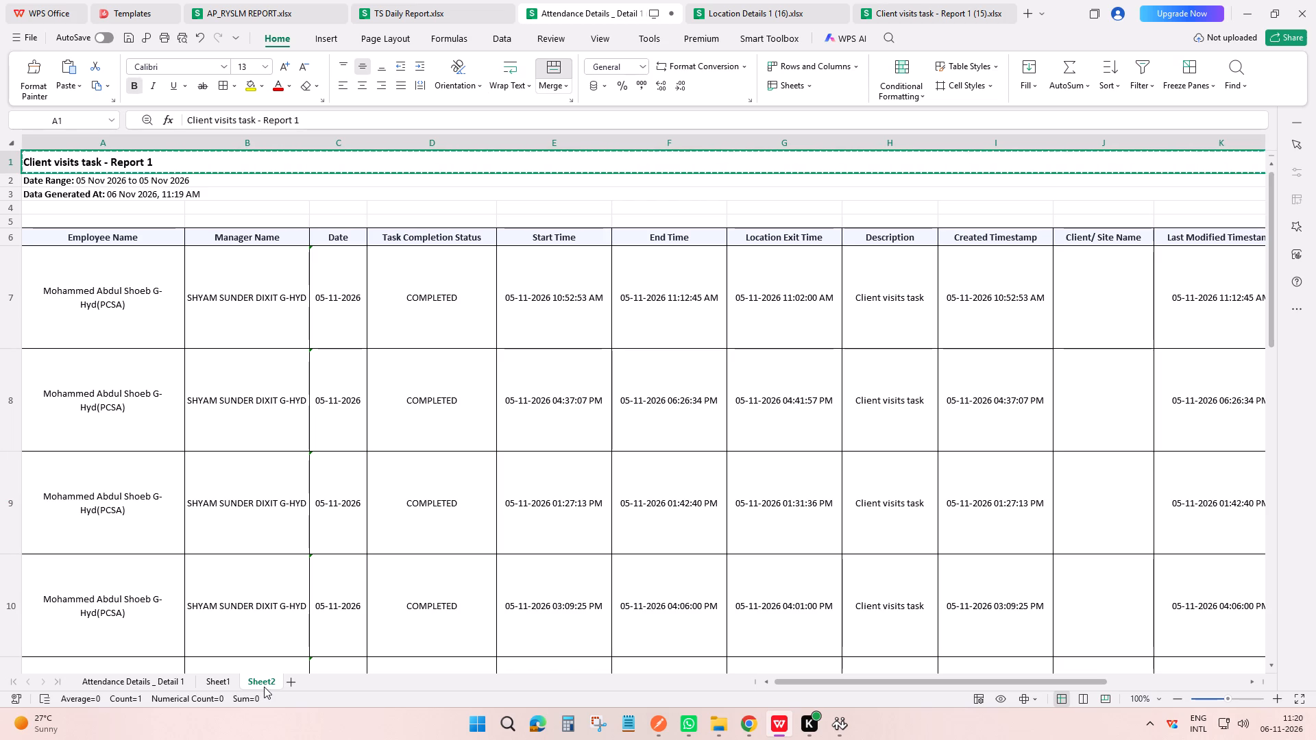
double_click(264, 687)
key("ctrl+v")
left_click(230, 675, "ctrl")
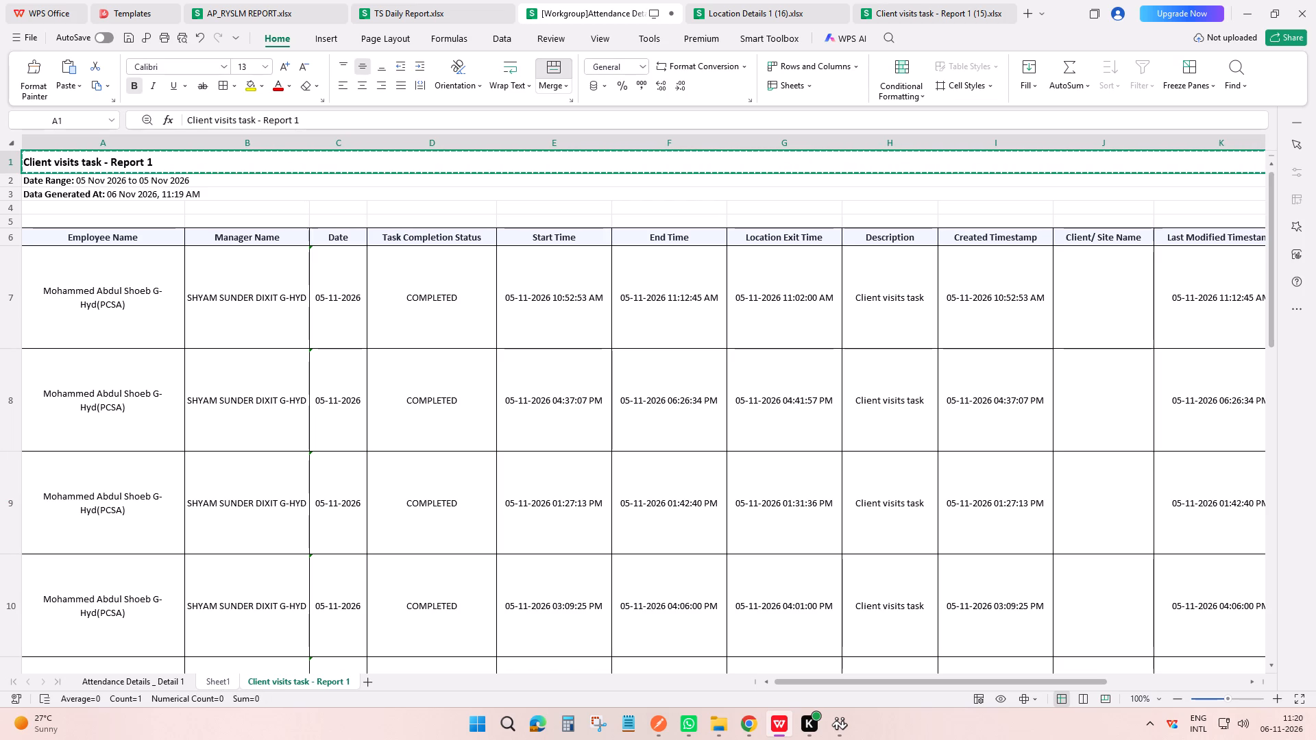
Rename Sheet1 with its report title, Location Details 1.
left_click(222, 678)
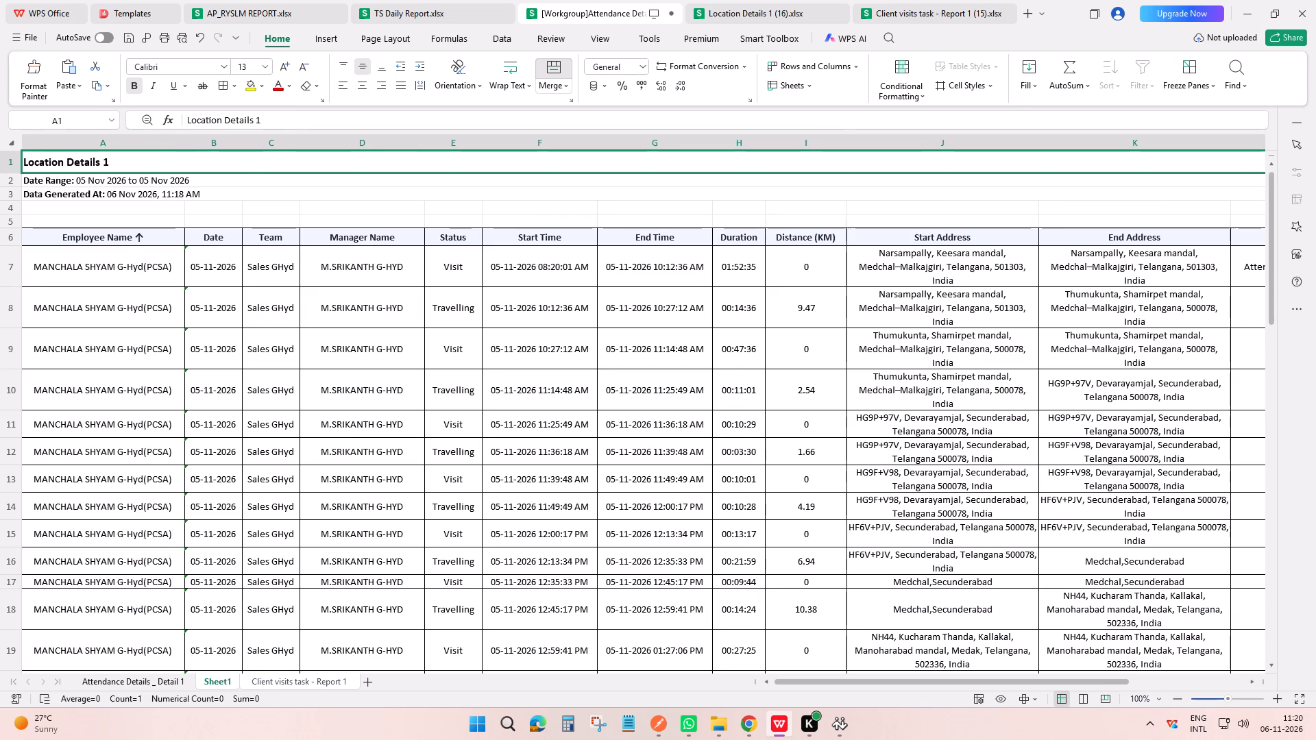
left_click(158, 162)
key("ctrl+c")
double_click(215, 679)
key("ctrl+v")
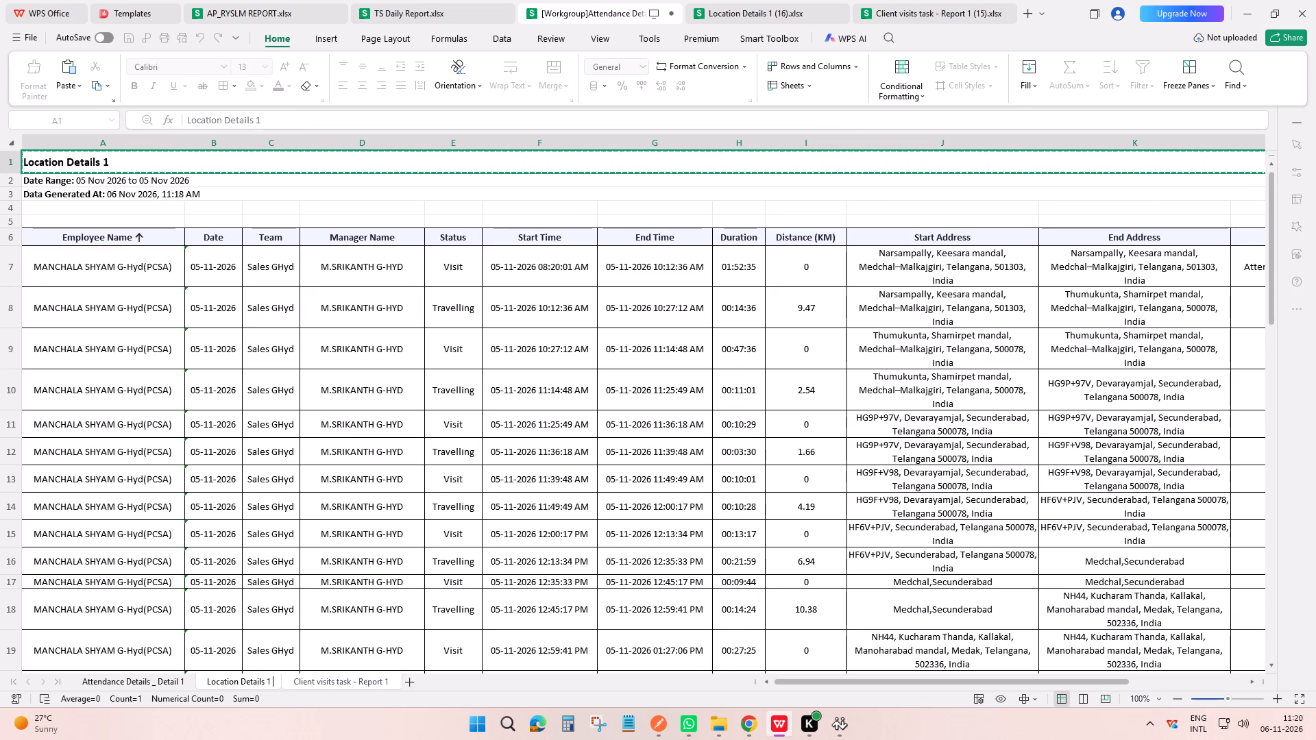
key("Return")
left_click(365, 567)
scroll(365, 567, "up", 3)
With the Attendance Details sheet in front, save the combined workbook as G_HYD Report.xlsx in the Desktop report folder, replacing the existing file.
left_click(342, 682)
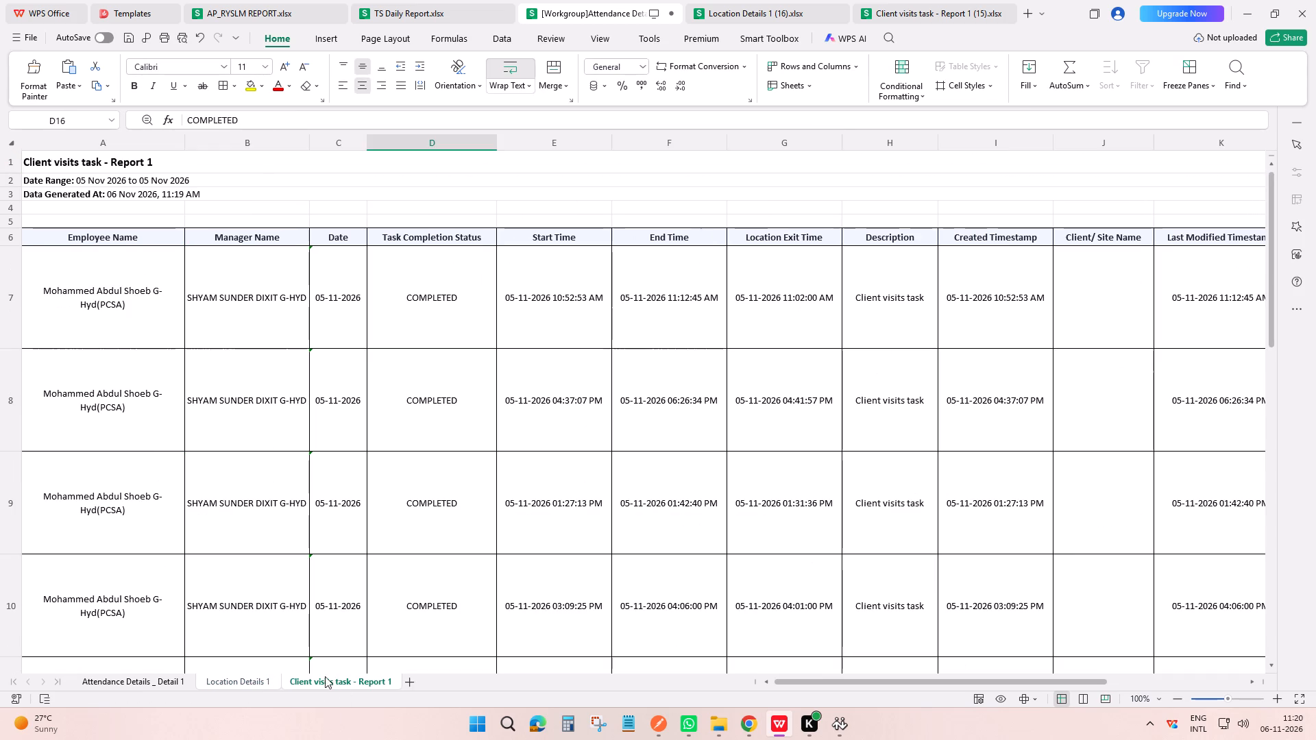
left_click(121, 682)
scroll(312, 424, "up", 5)
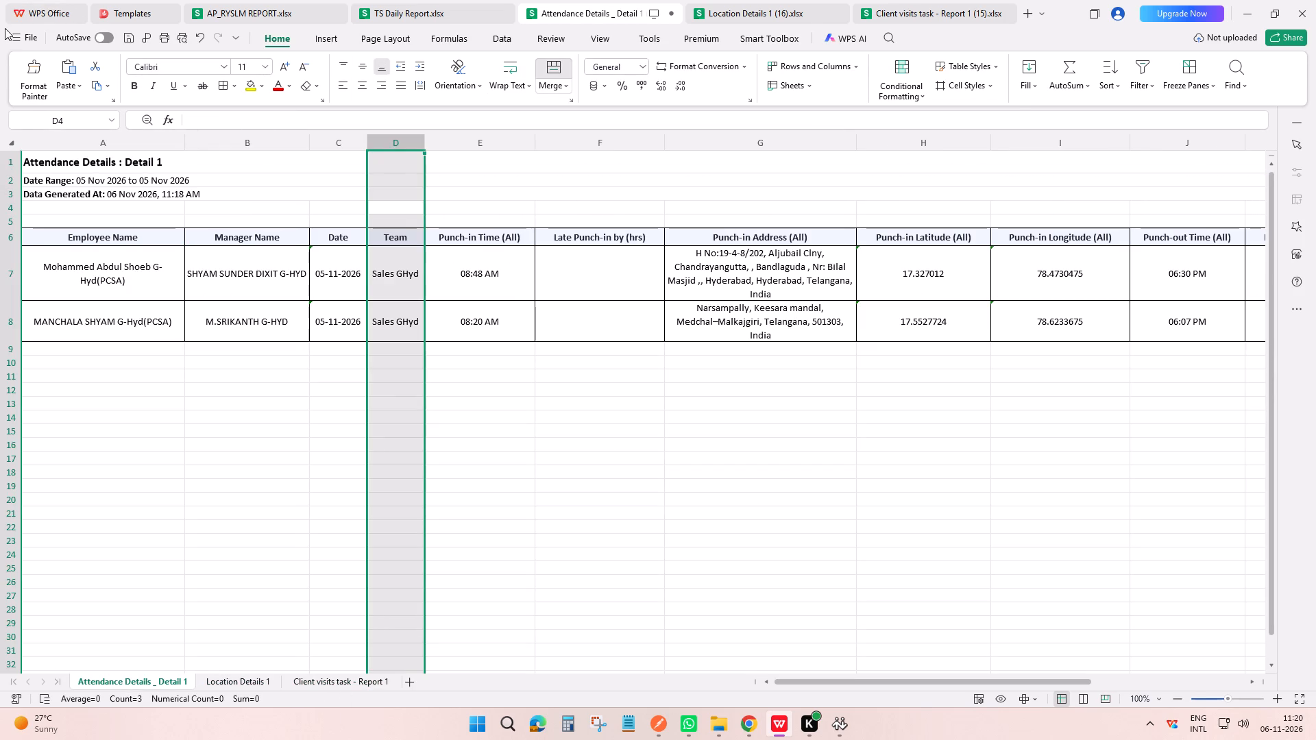
left_click(5, 28)
left_click(30, 50)
left_click(28, 37)
left_click(62, 171)
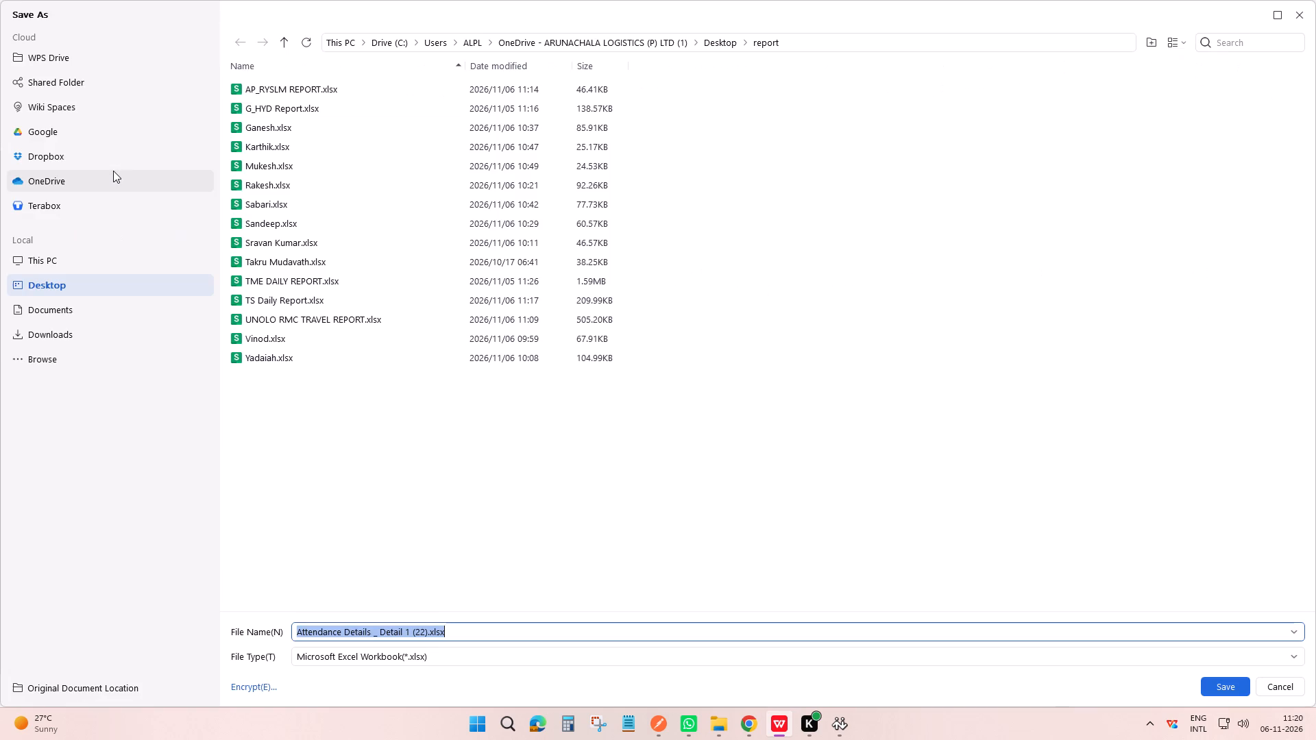
key("BackSpace")
key("shift+g")
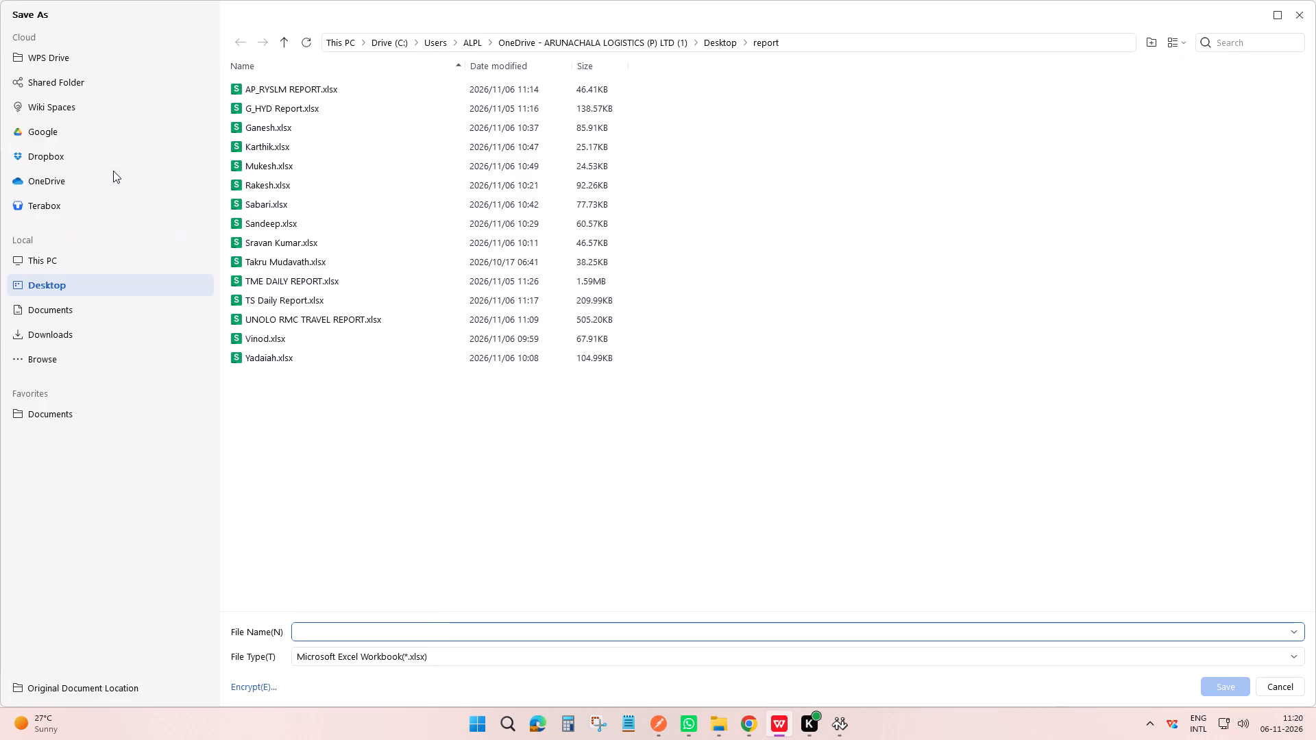
key("Down")
key("Return")
key("Return")
key("Return")
Close the Location Details 1 and Client visits task - Report 1 source workbooks.
scroll(286, 217, "up", 3)
left_click(648, 385)
left_click(716, 0)
key("ctrl+w")
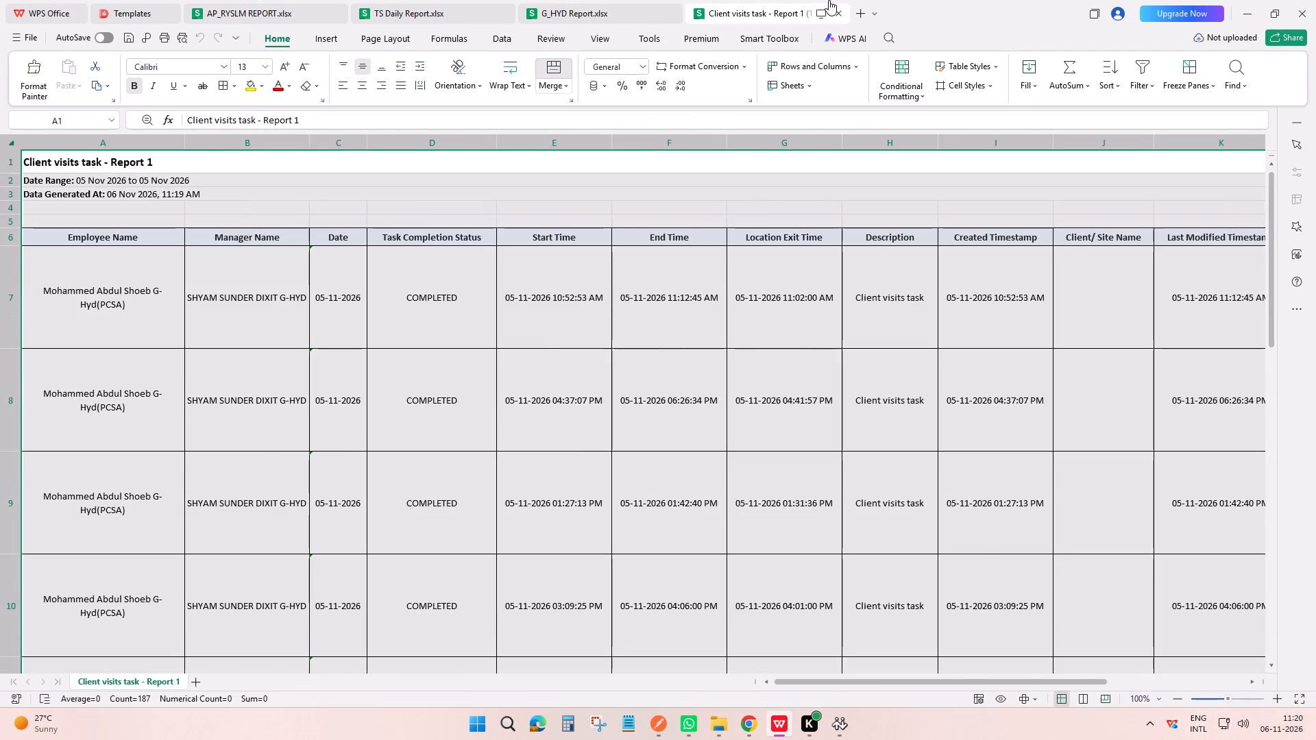
key("ctrl+w")
In the browser, generate the Attendance Details : Detail 1 Excel report for the TECHNO MARKETING ENGINEER TN, KN, TS and AP teams only.
key("alt+Tab")
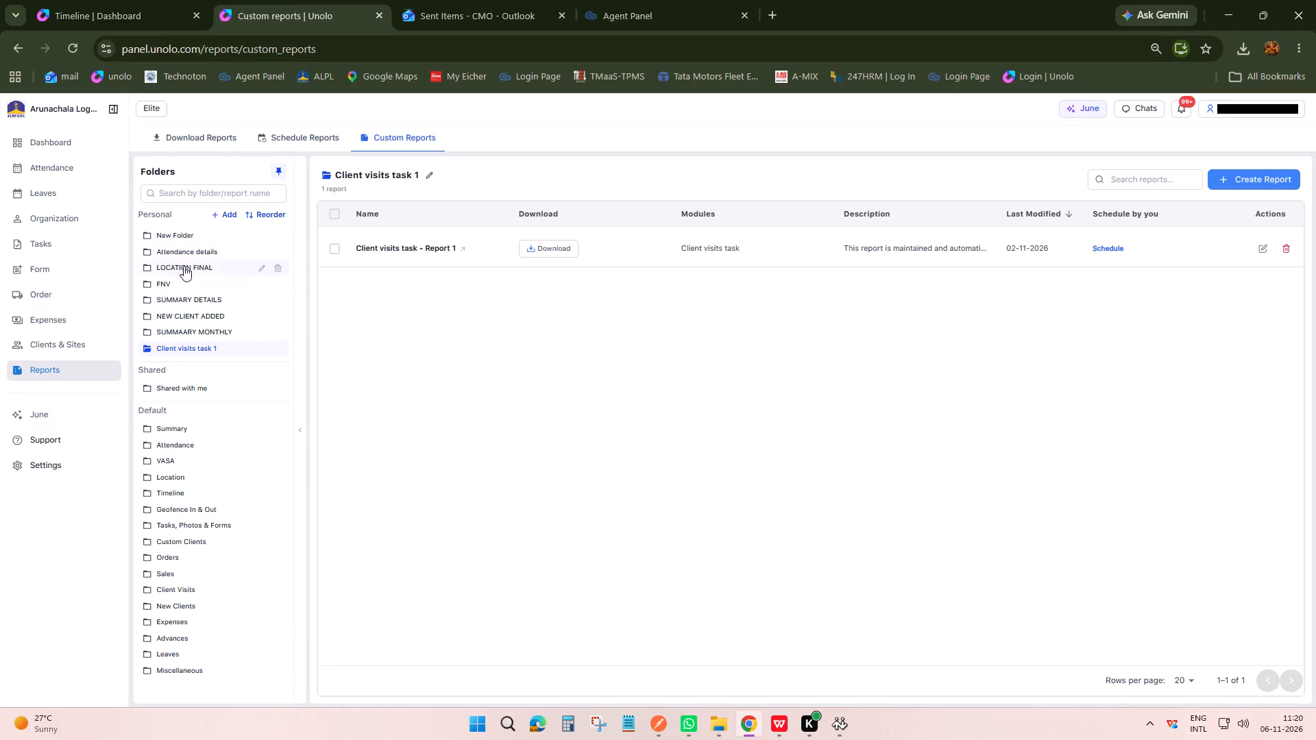
left_click(178, 254)
left_click(548, 254)
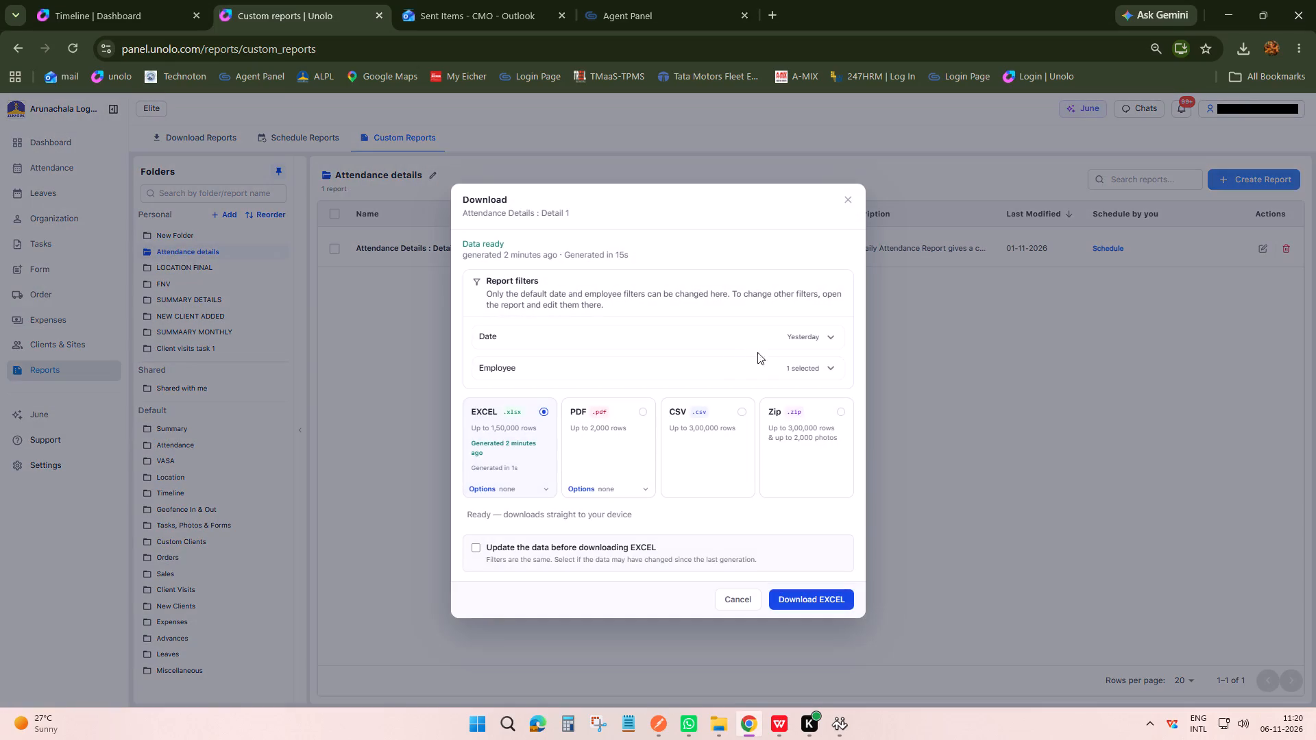
left_click(855, 367)
left_click(823, 367)
left_click(826, 391)
left_click(821, 384)
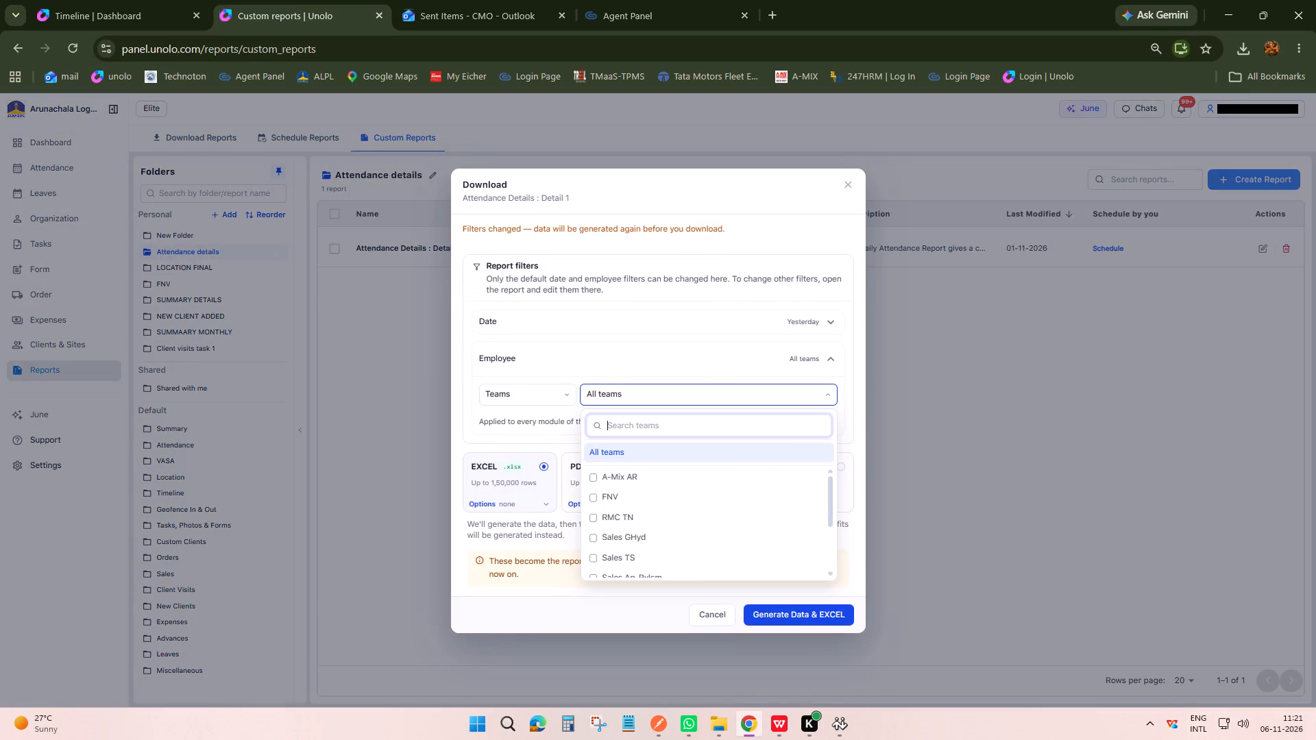
scroll(754, 459, "down", 4)
left_click(698, 506)
left_click(703, 523)
left_click(701, 544)
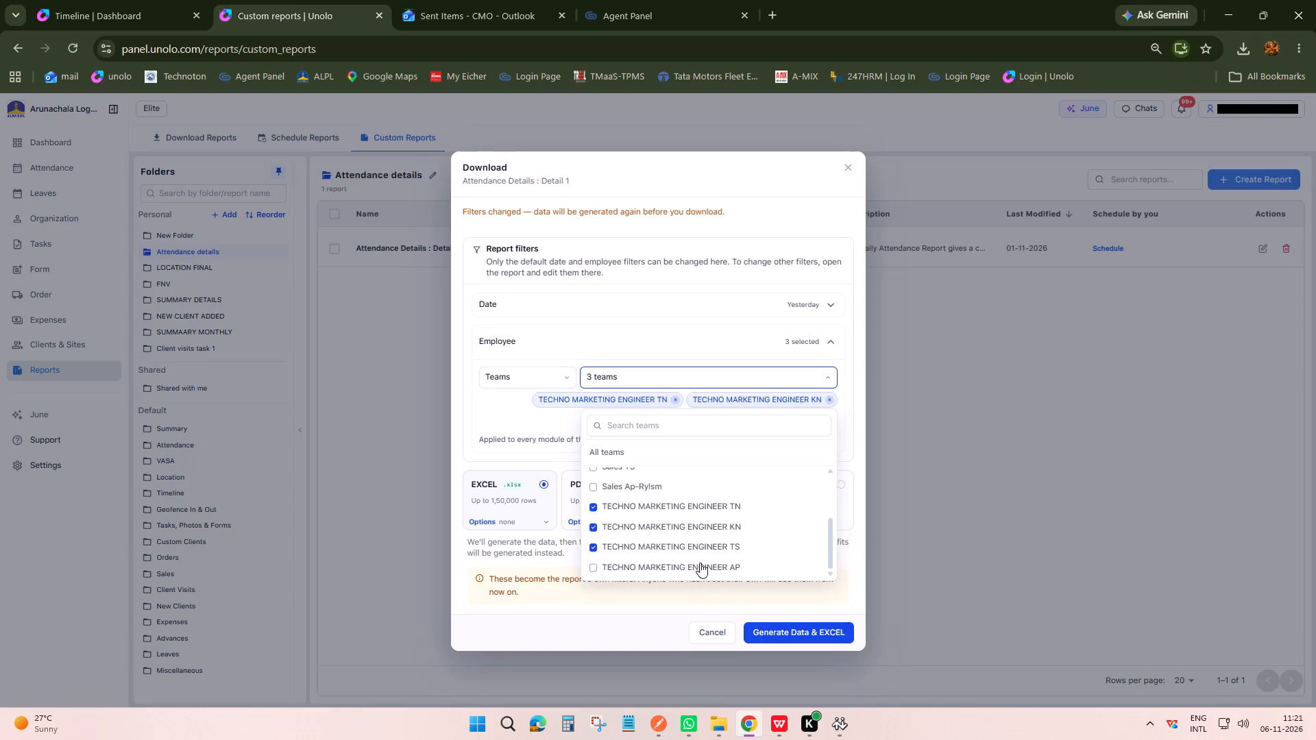
left_click(700, 563)
left_click(778, 633)
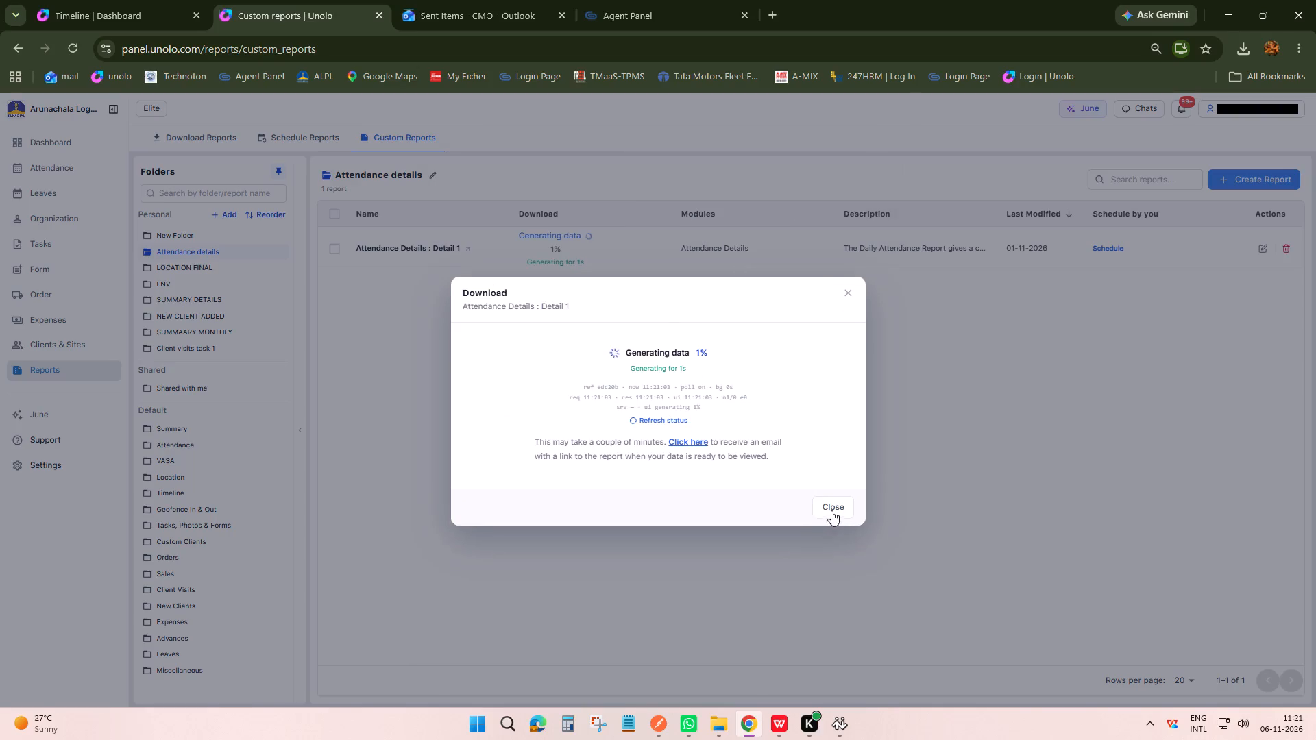
left_click(831, 510)
Generate the Location Details 1 Excel report from LOCATION FINAL for only the TECHNO MARKETING ENGINEER TN, KN, TS and AP teams.
left_click(223, 273)
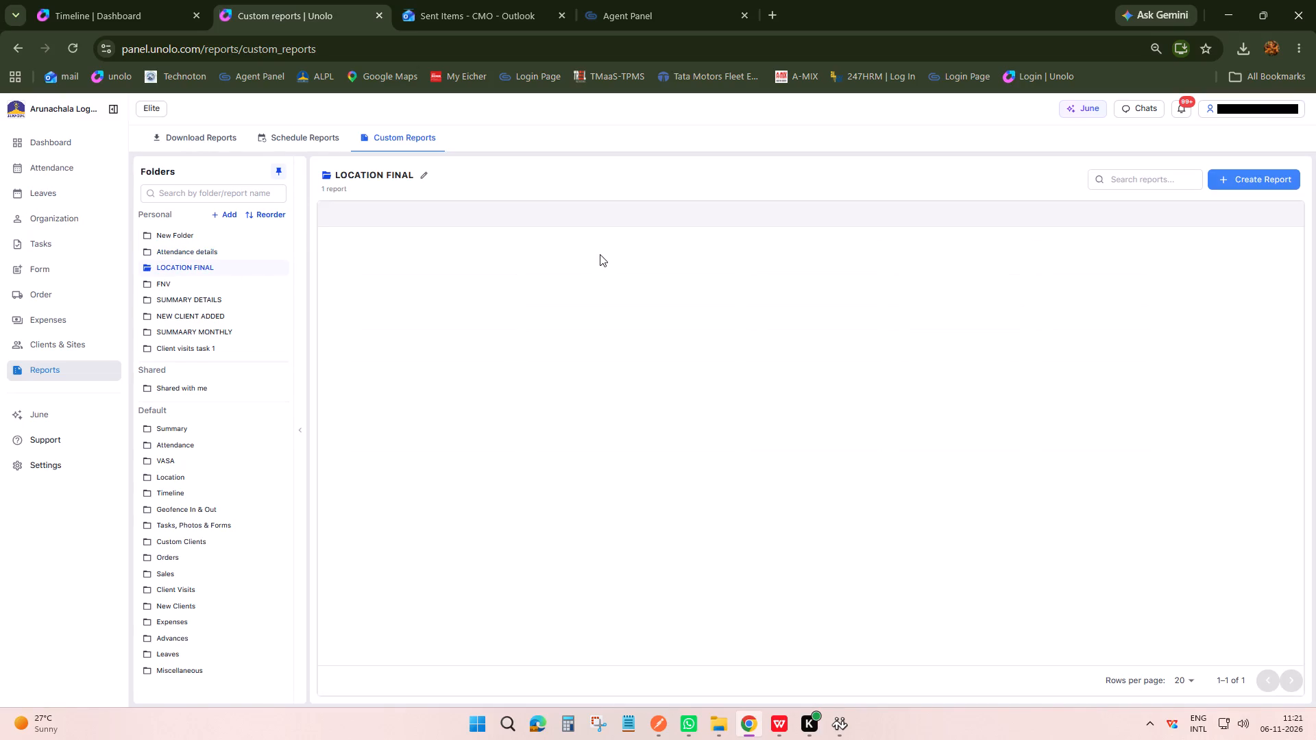
left_click(556, 245)
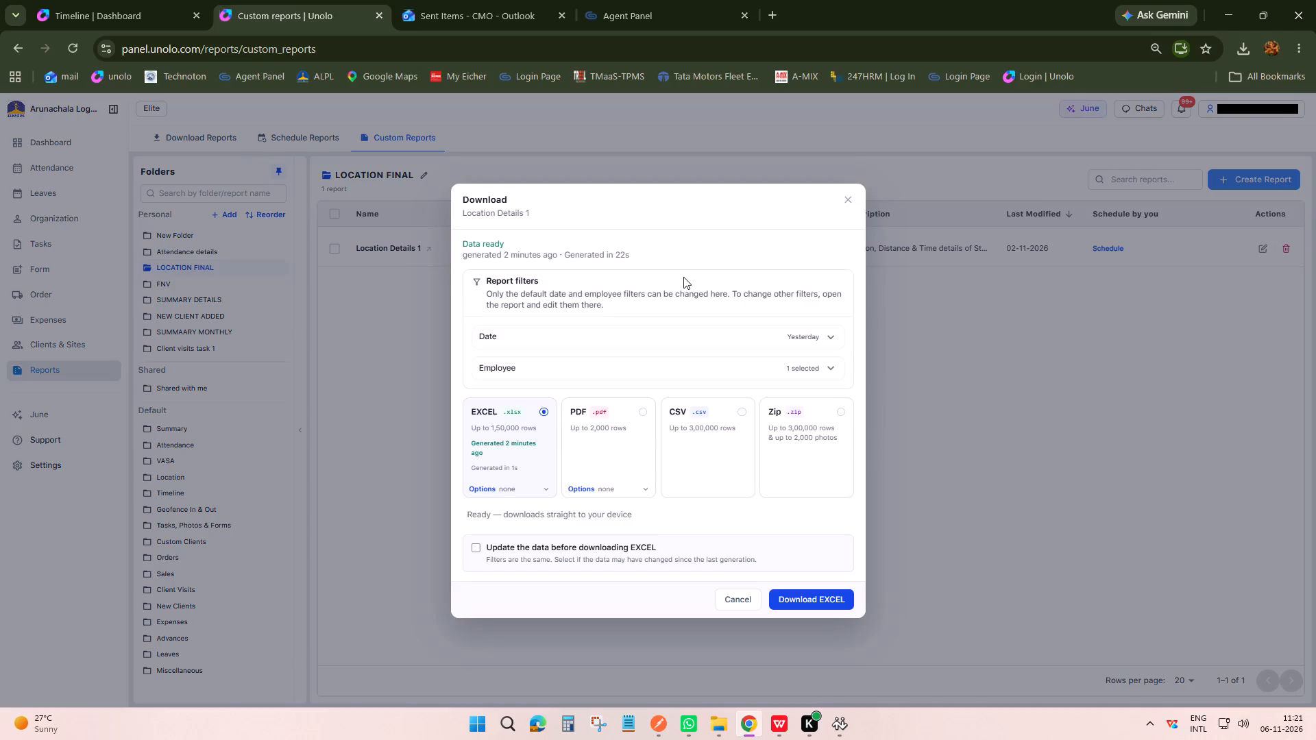
left_click(827, 373)
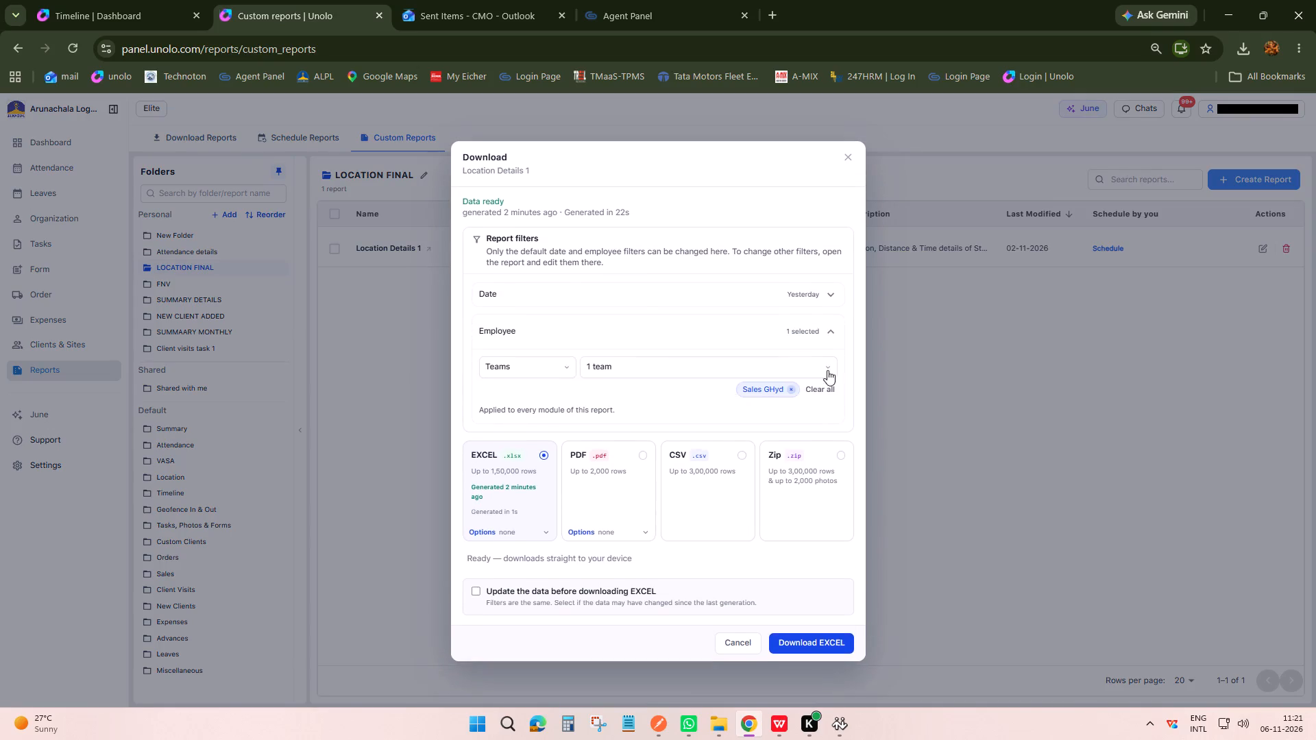
left_click(831, 392)
left_click(830, 391)
scroll(770, 479, "down", 4)
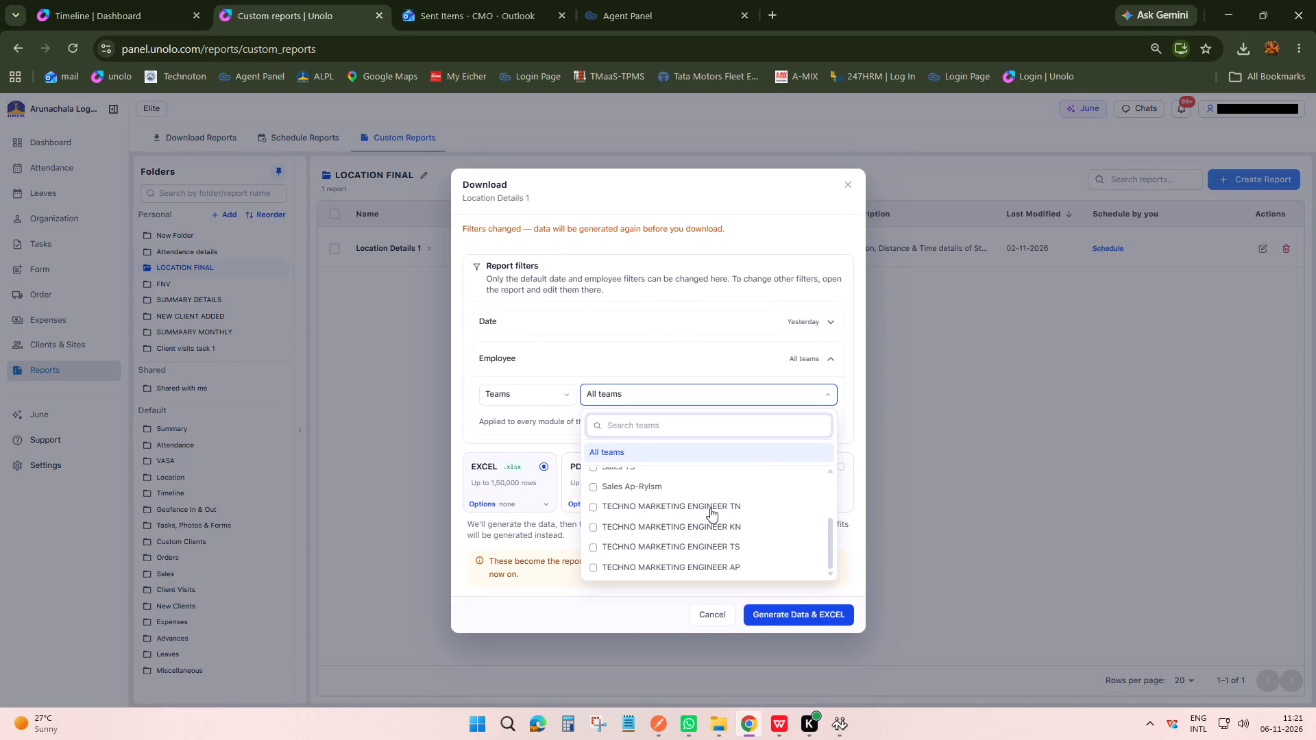
left_click(710, 508)
left_click(704, 526)
left_click(694, 544)
left_click(686, 567)
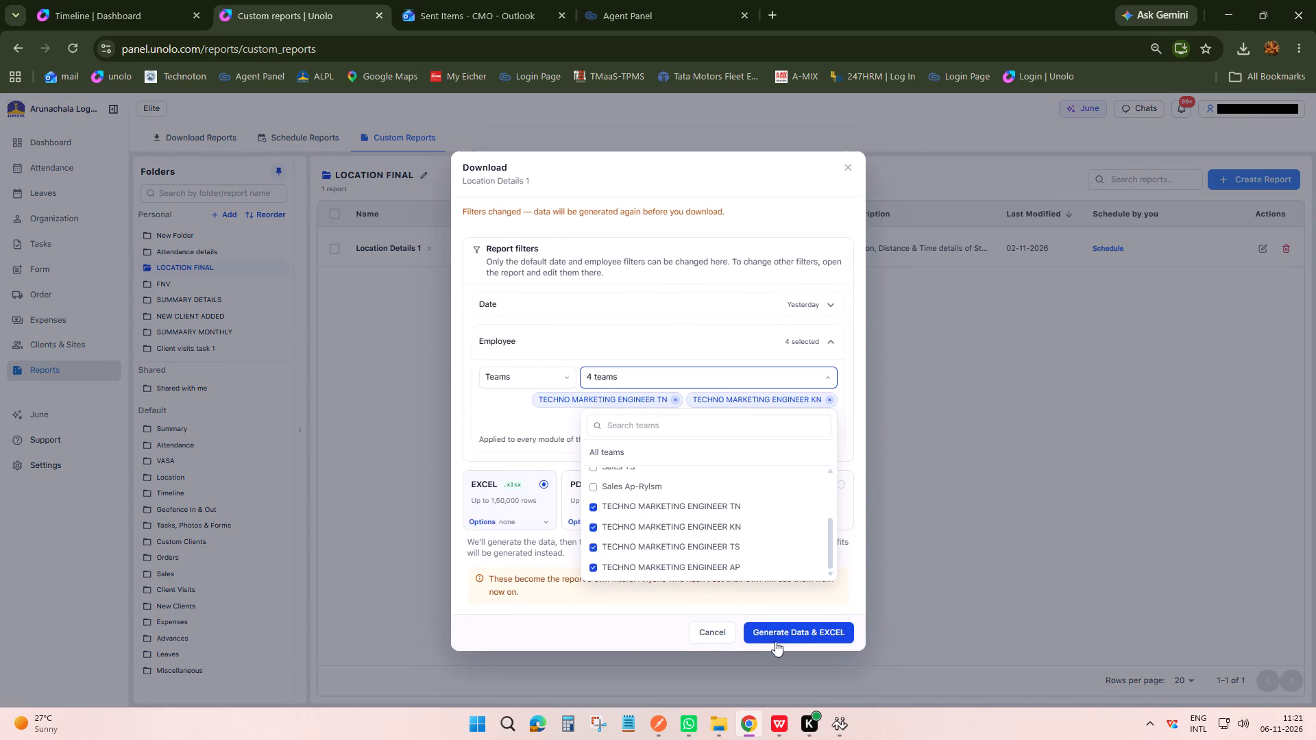
left_click(799, 634)
left_click(834, 514)
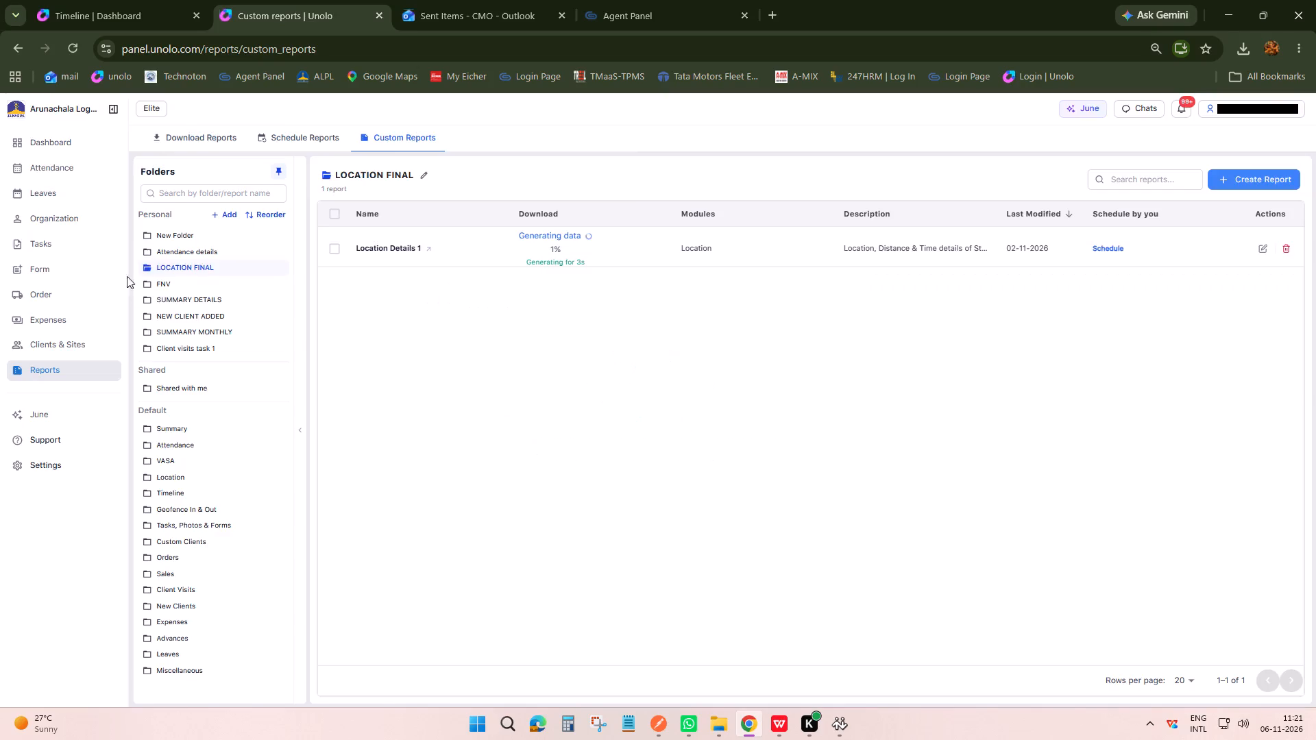
Generate the Client visits task - Report 1 Excel report for only the TECHNO MARKETING ENGINEER TN, KN, TS and AP teams.
left_click(185, 343)
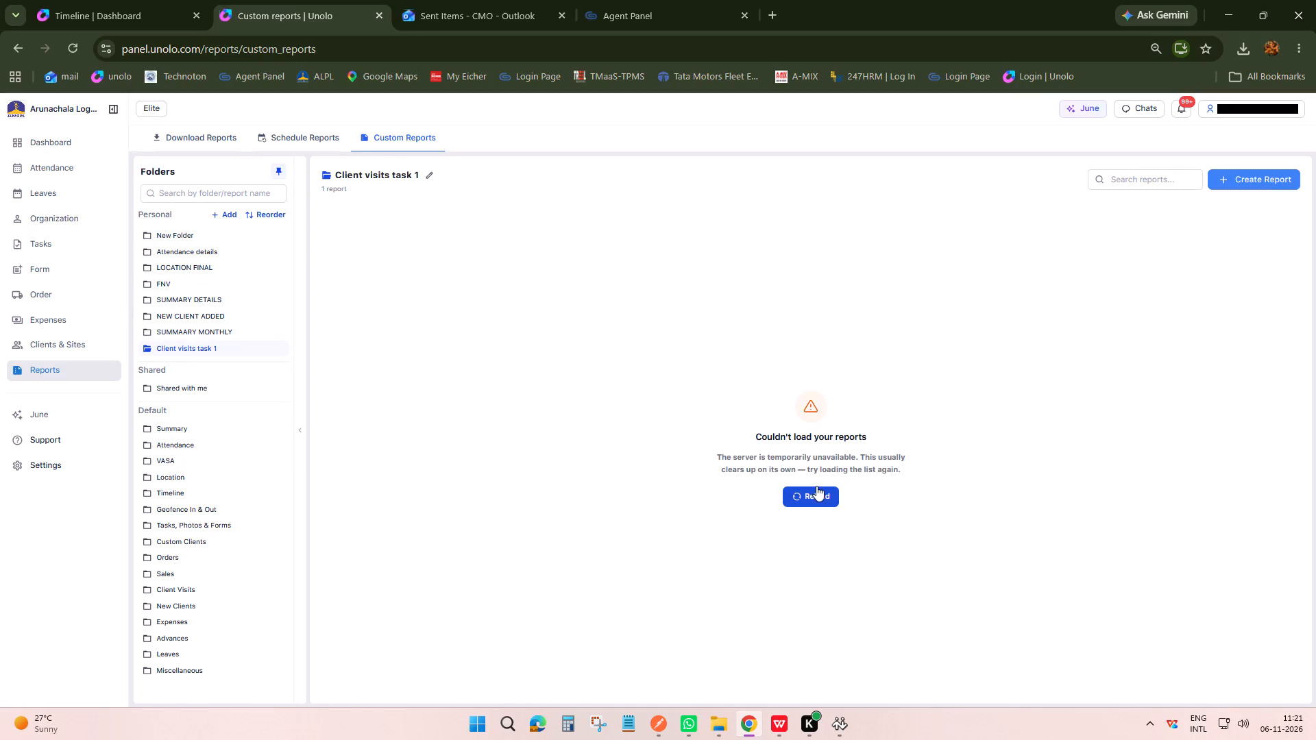
left_click(816, 486)
left_click(814, 495)
left_click(533, 249)
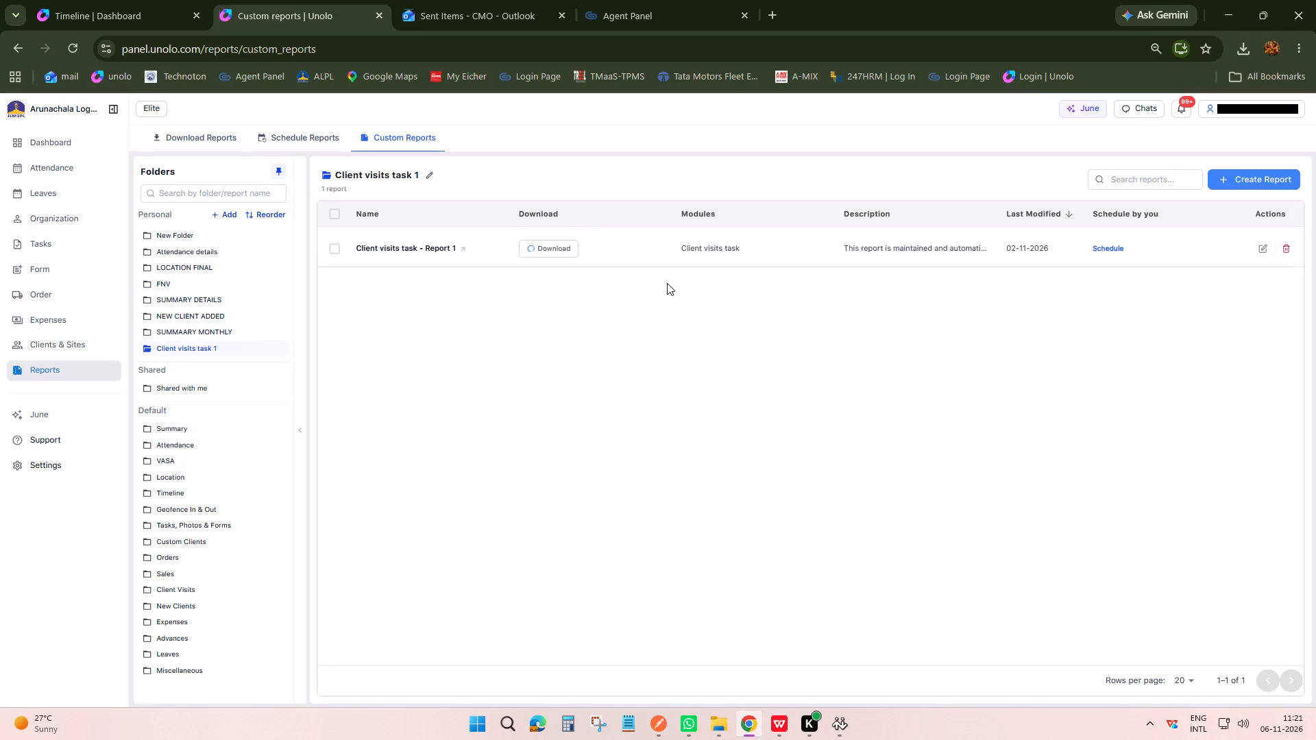
left_click(799, 360)
left_click(833, 392)
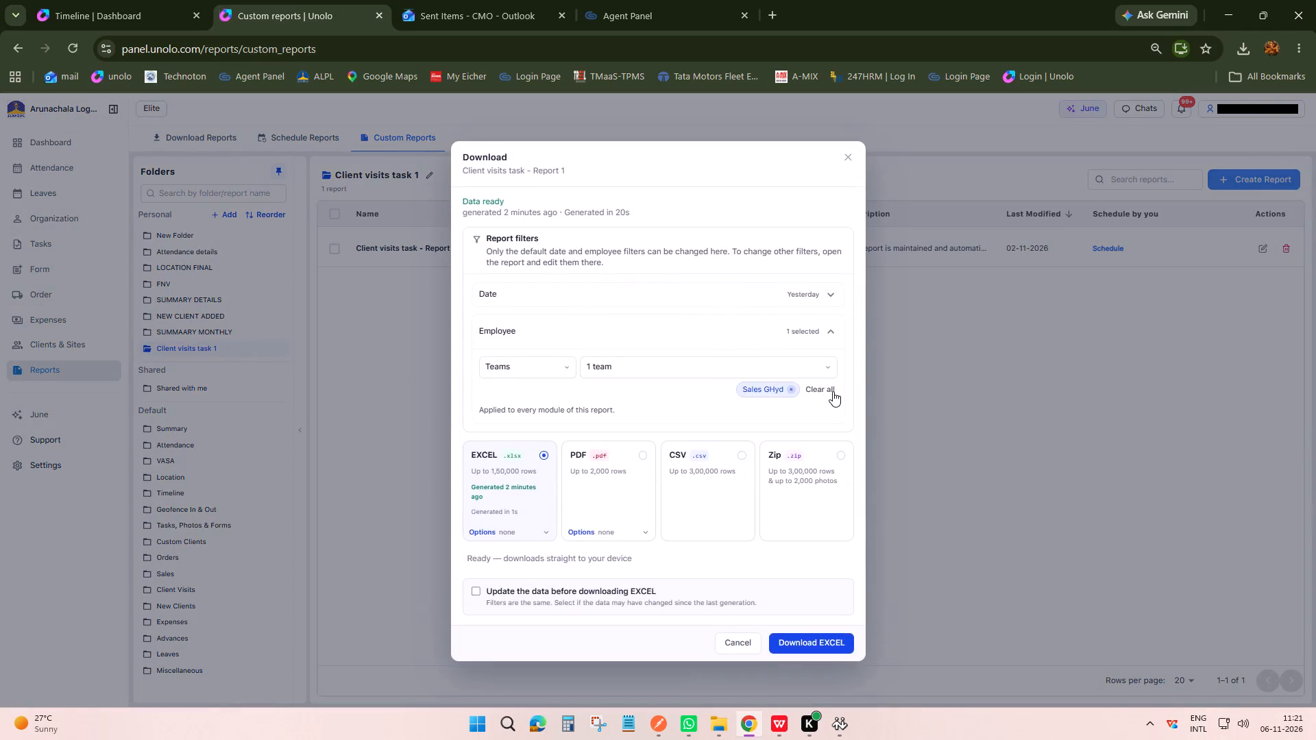
left_click(827, 391)
scroll(794, 465, "down", 5)
left_click(707, 509)
left_click(705, 525)
left_click(700, 538)
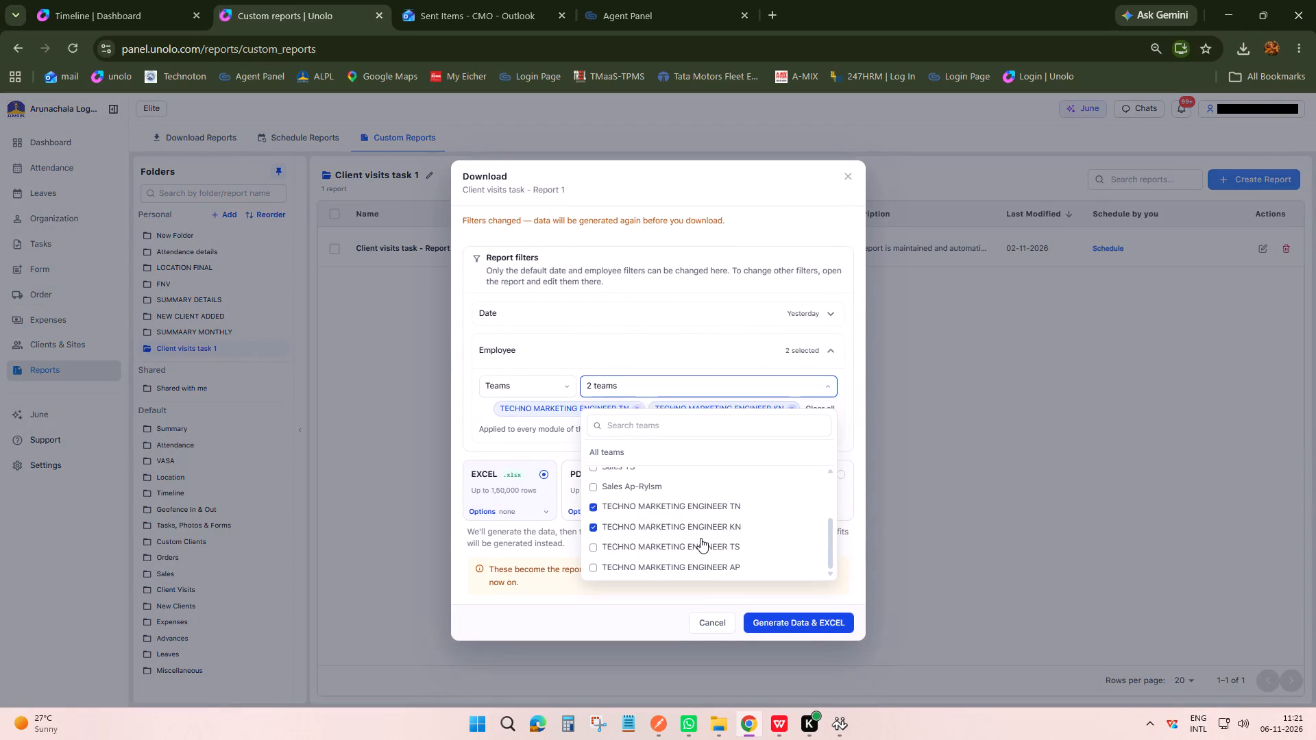
left_click(696, 559)
scroll(733, 578, "down", 2)
scroll(733, 578, "up", 3)
left_click(781, 619)
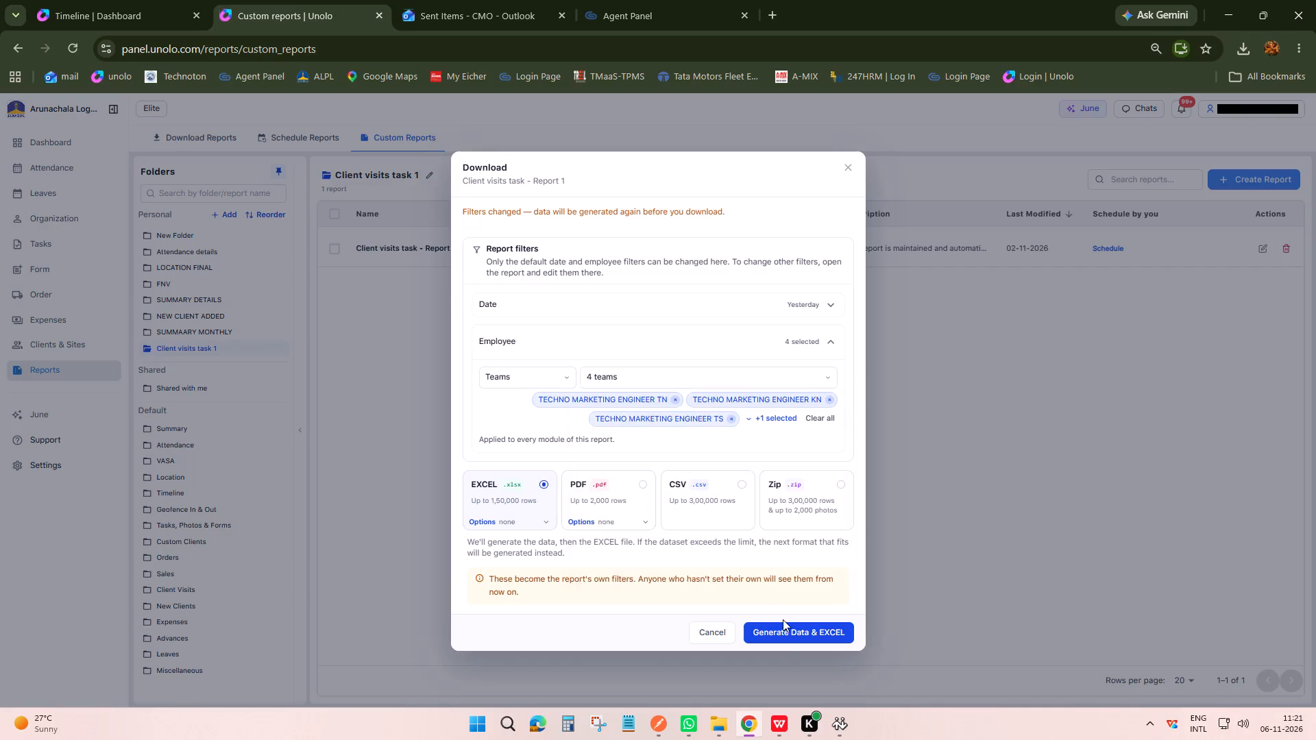
left_click(786, 632)
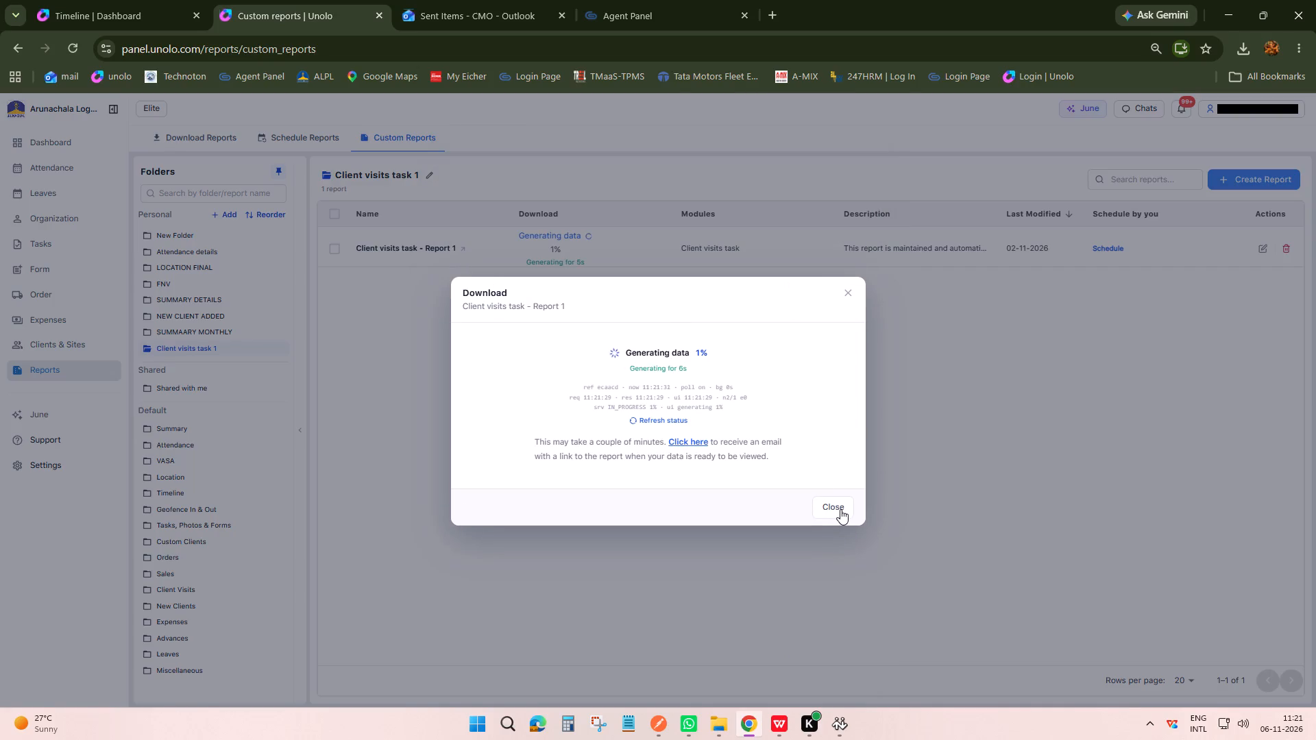
left_click(840, 509)
left_click(855, 467)
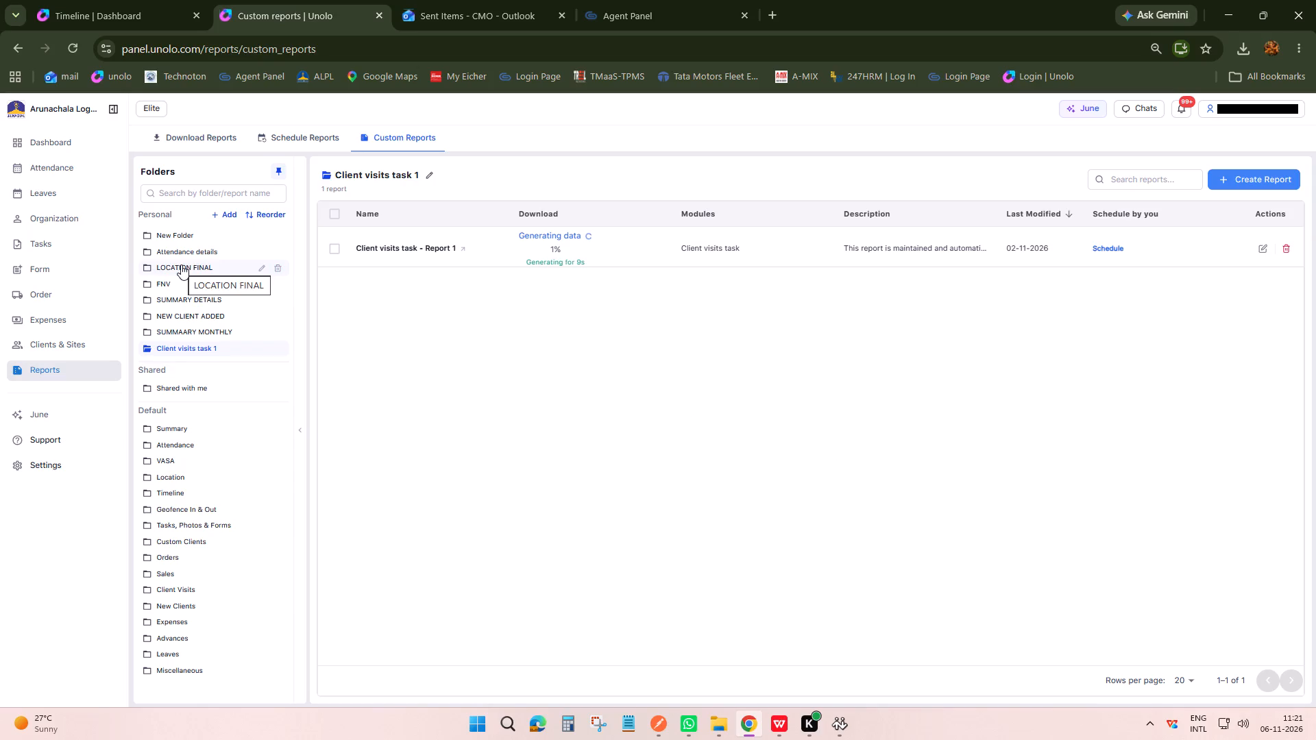
Download the generated Attendance Details : Detail 1 report as Excel and open the file in WPS Office.
left_click(197, 251)
left_click(548, 243)
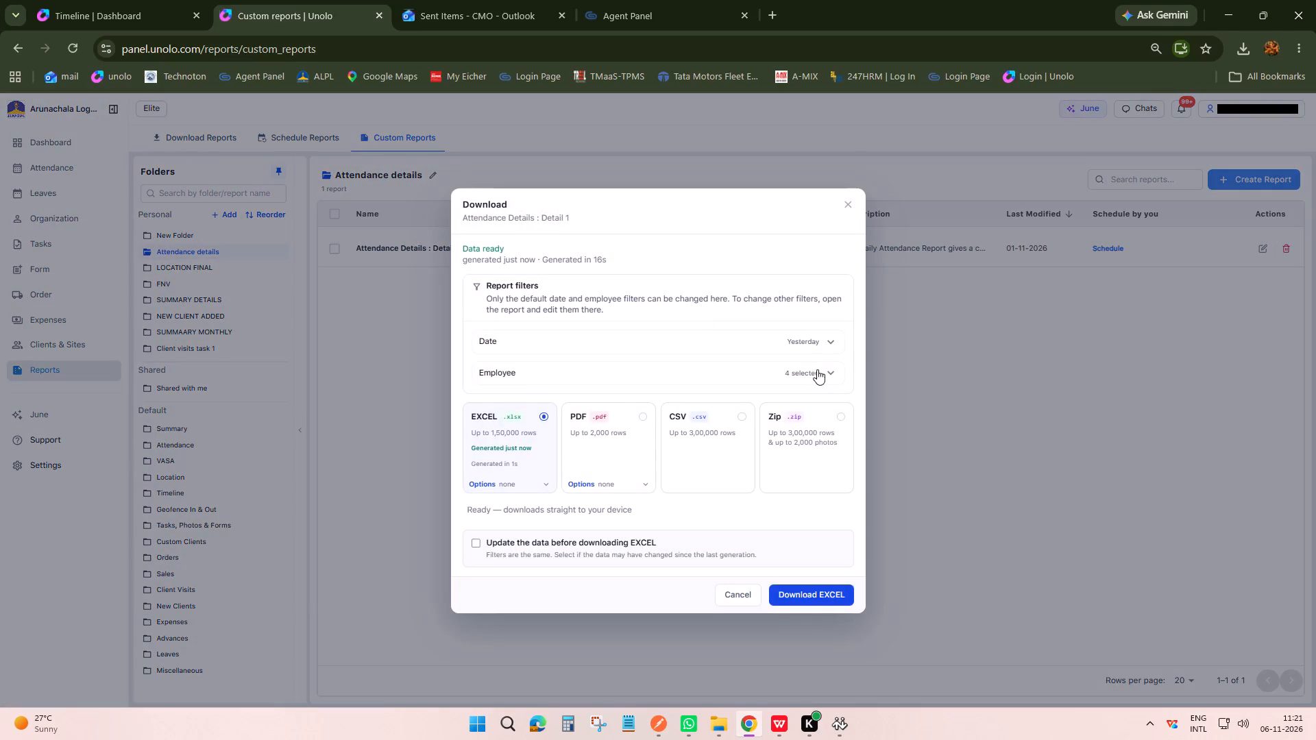
left_click(818, 600)
left_click(837, 482)
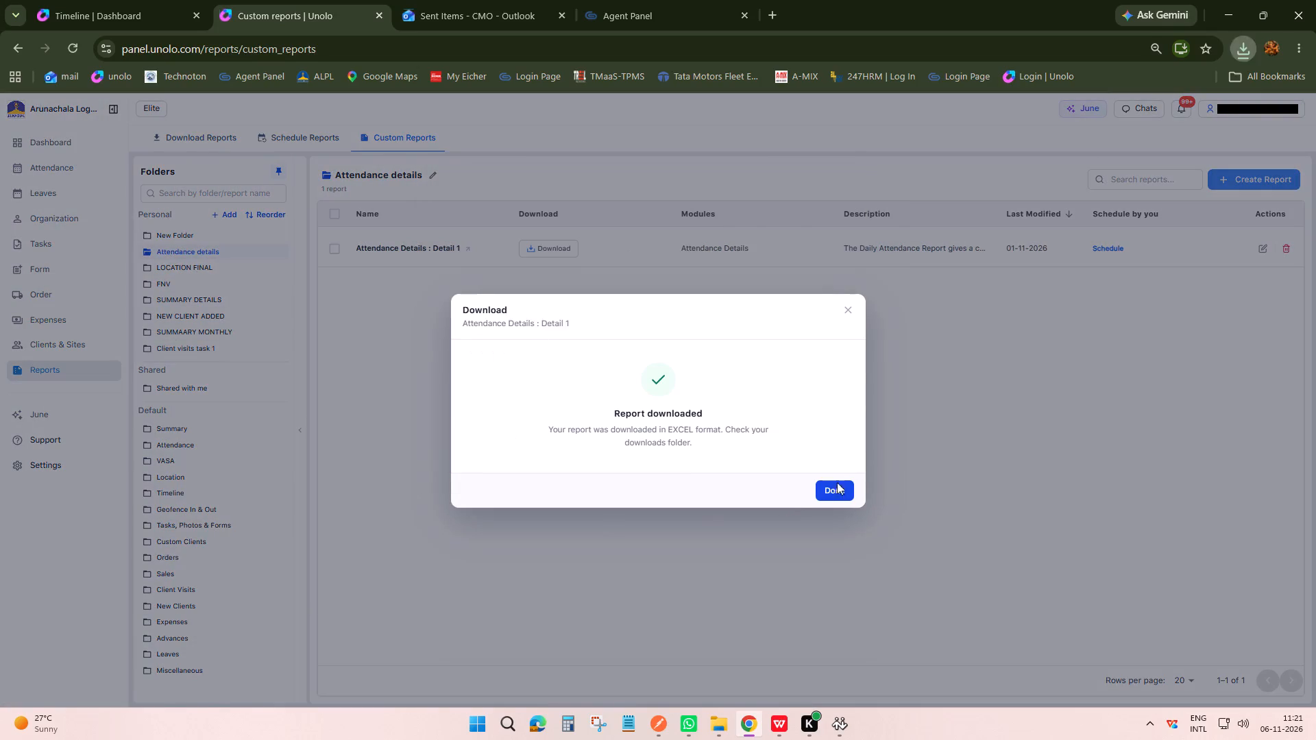
left_click(1248, 49)
left_click(1110, 108)
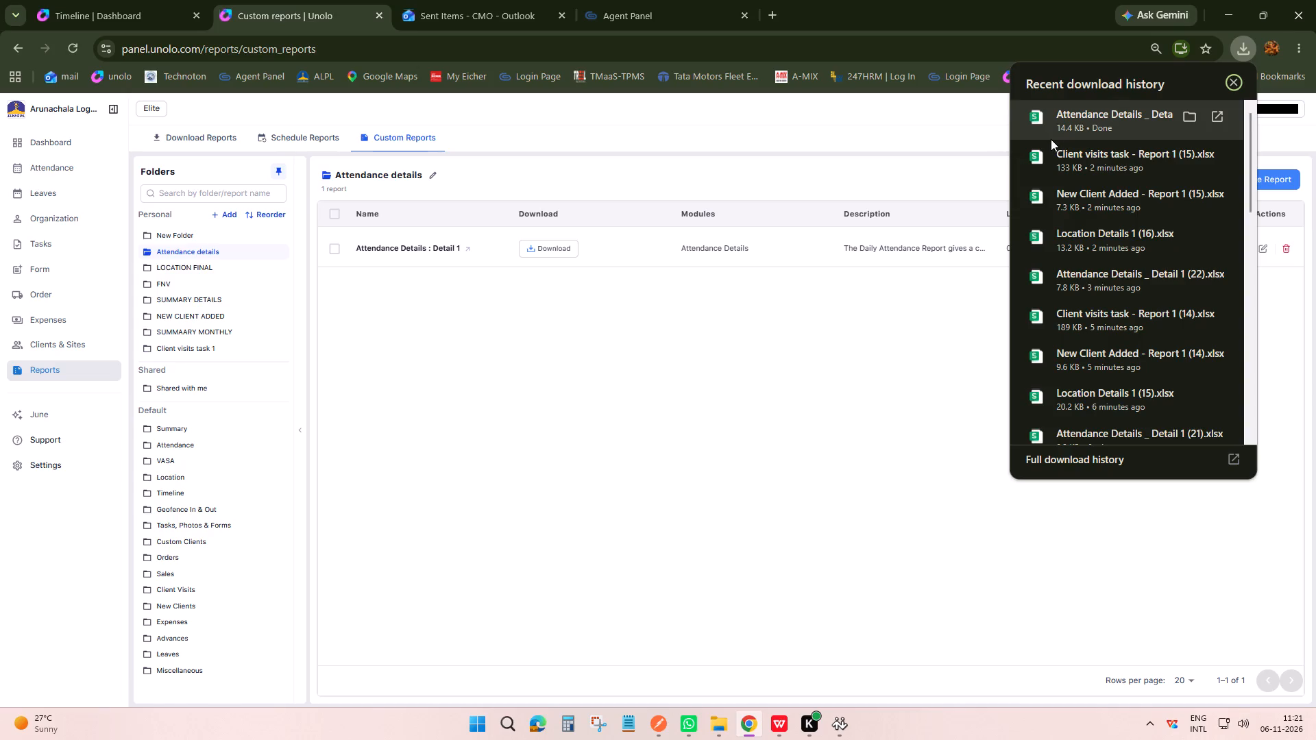
left_click(1079, 123)
Delete the Designation and Internal Employee ID columns from the attendance sheet and save the workbook.
scroll(666, 323, "up", 3)
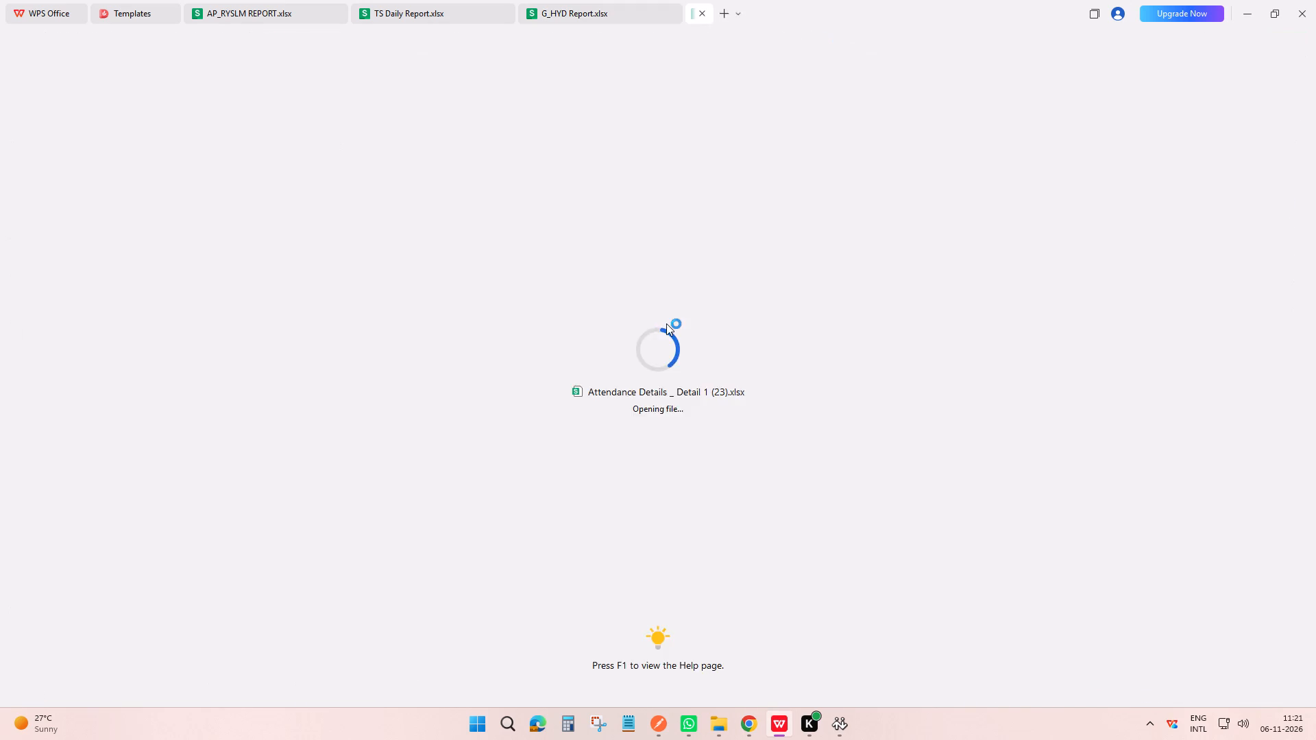
scroll(666, 323, "up", 1)
left_click(633, 329)
left_click_drag(543, 148, 626, 147)
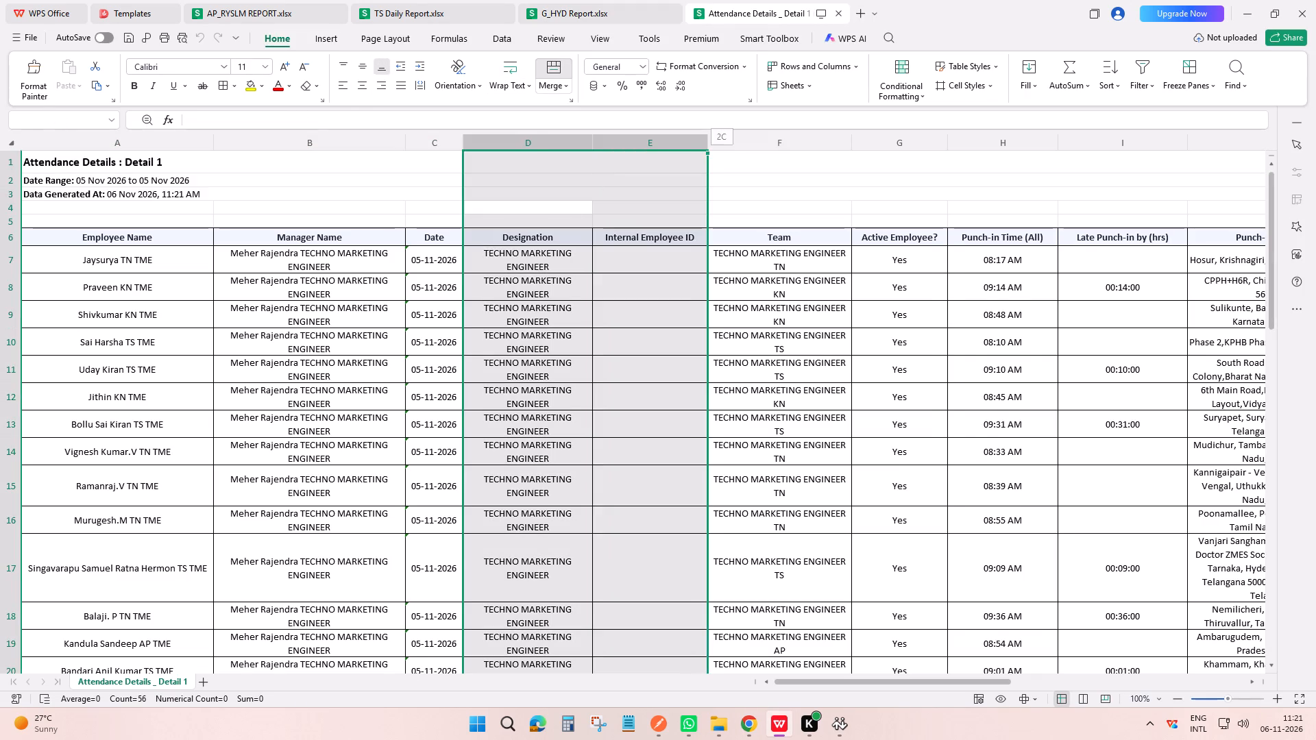
key("ctrl+minus")
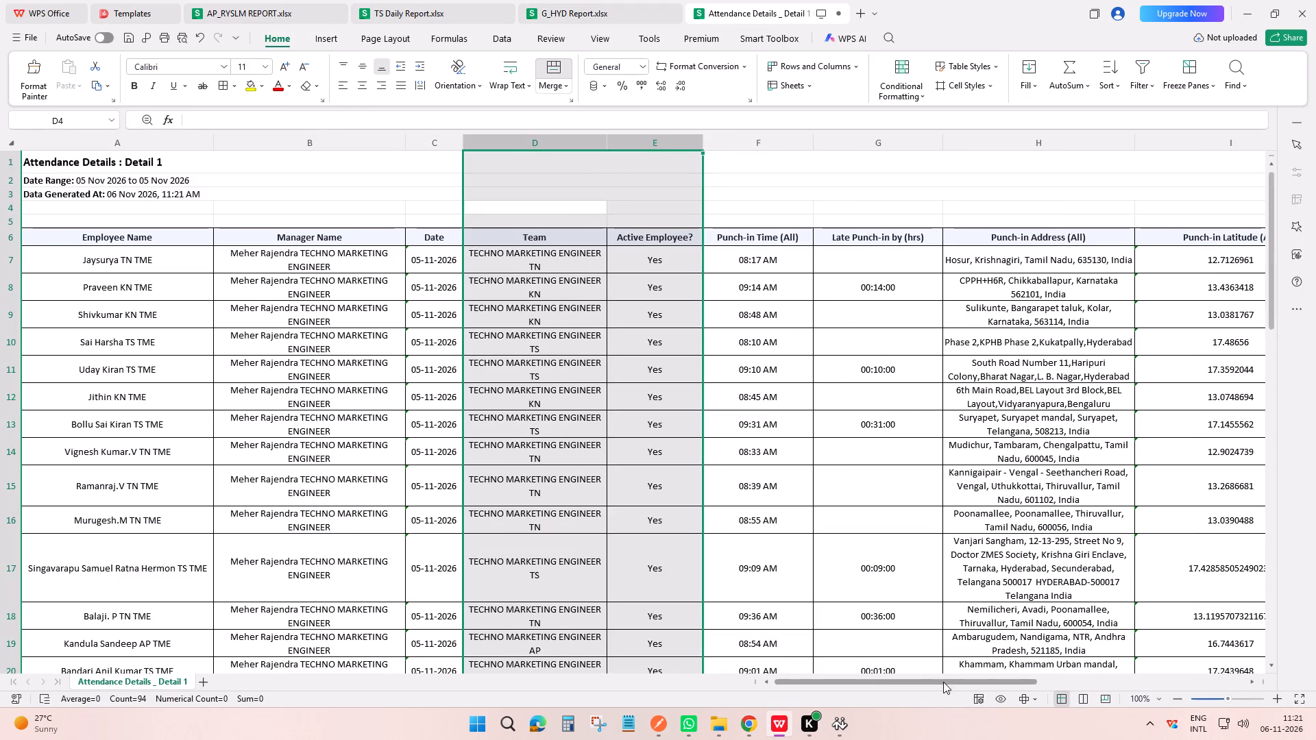
left_click_drag(938, 681, 589, 638)
scroll(280, 363, "up", 3)
left_click(370, 212)
scroll(343, 270, "up", 3)
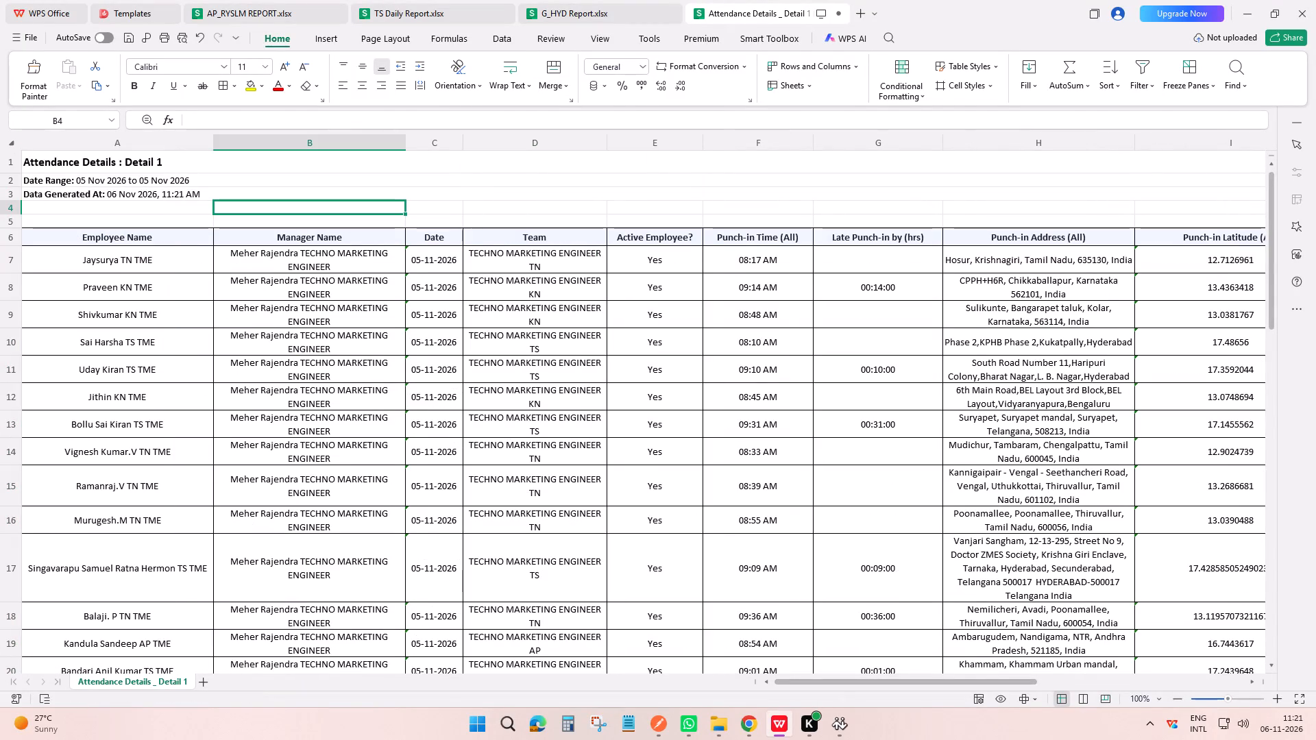
key("ctrl+s")
key("ctrl+s")
key("ctrl+s")
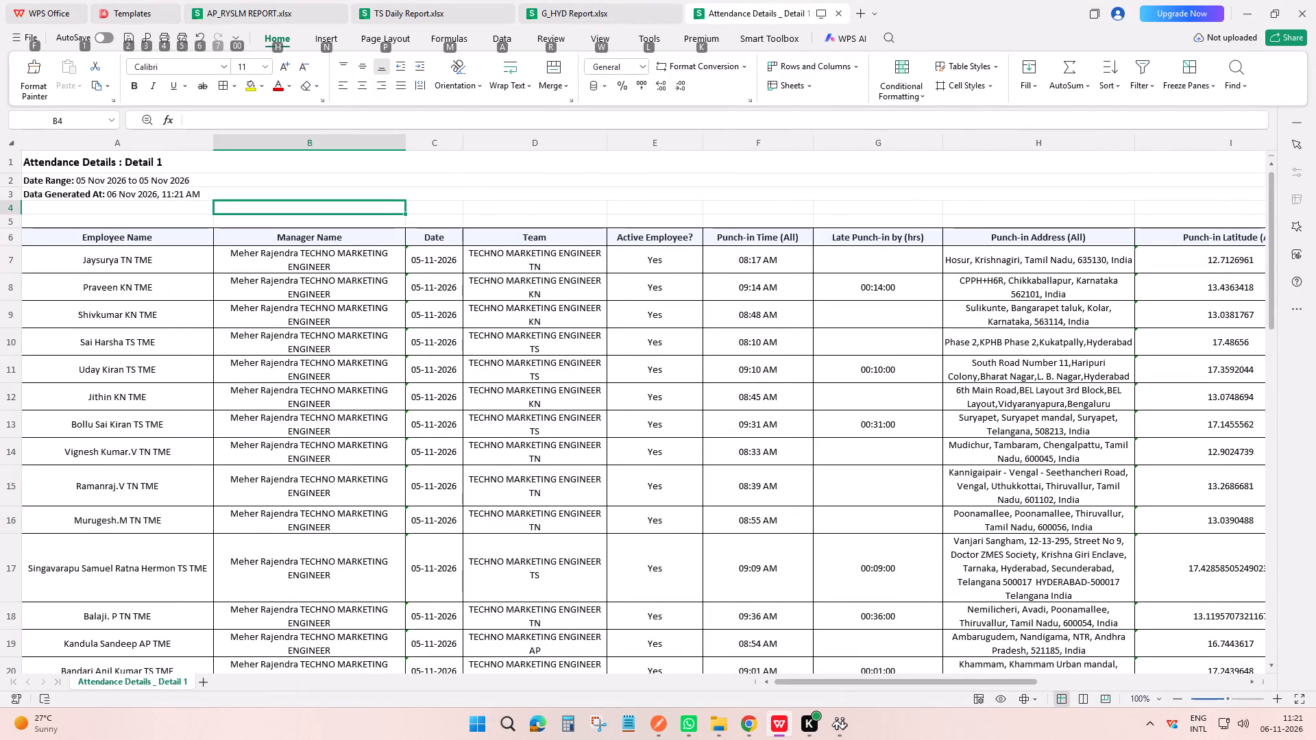
Delete the Active Employee? column from the attendance sheet.
left_click(653, 138)
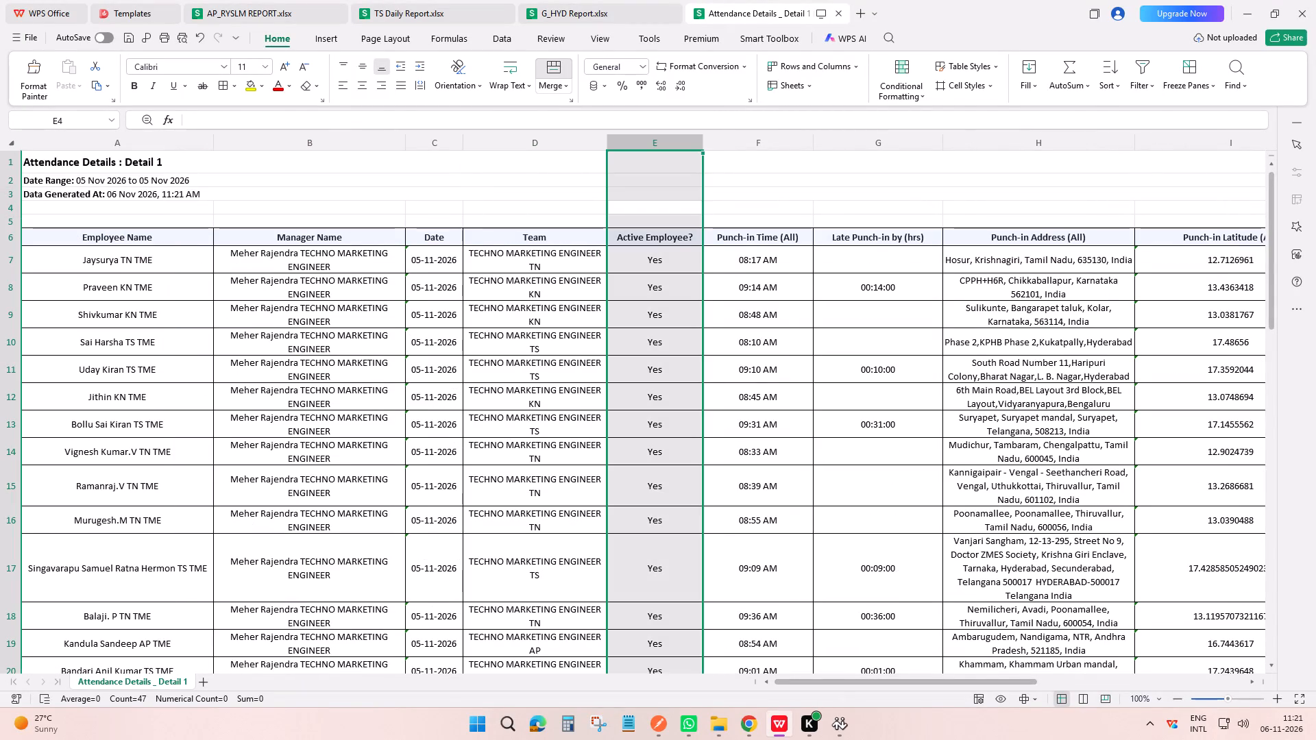
key("ctrl+minus")
Return to the browser, download the generated Location Details 1 report as Excel and open the file in WPS Office.
key("alt+Tab")
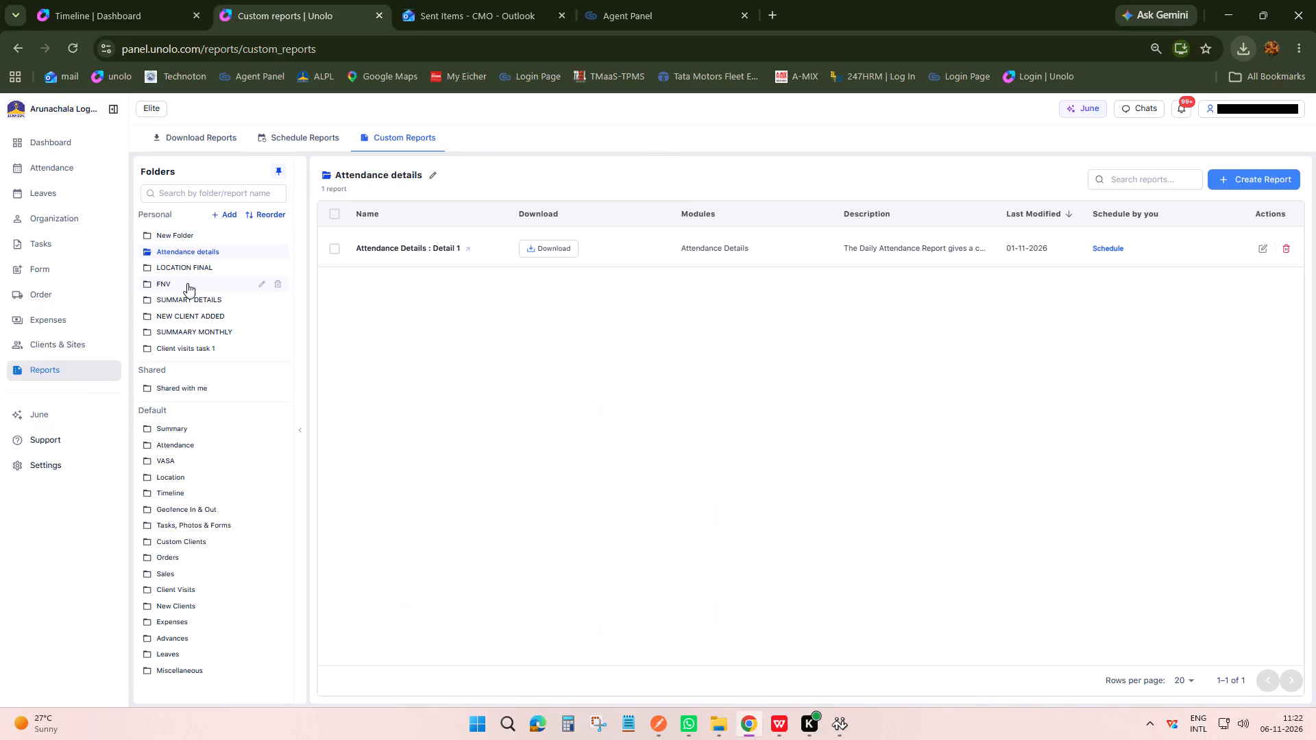
left_click(189, 266)
left_click(563, 245)
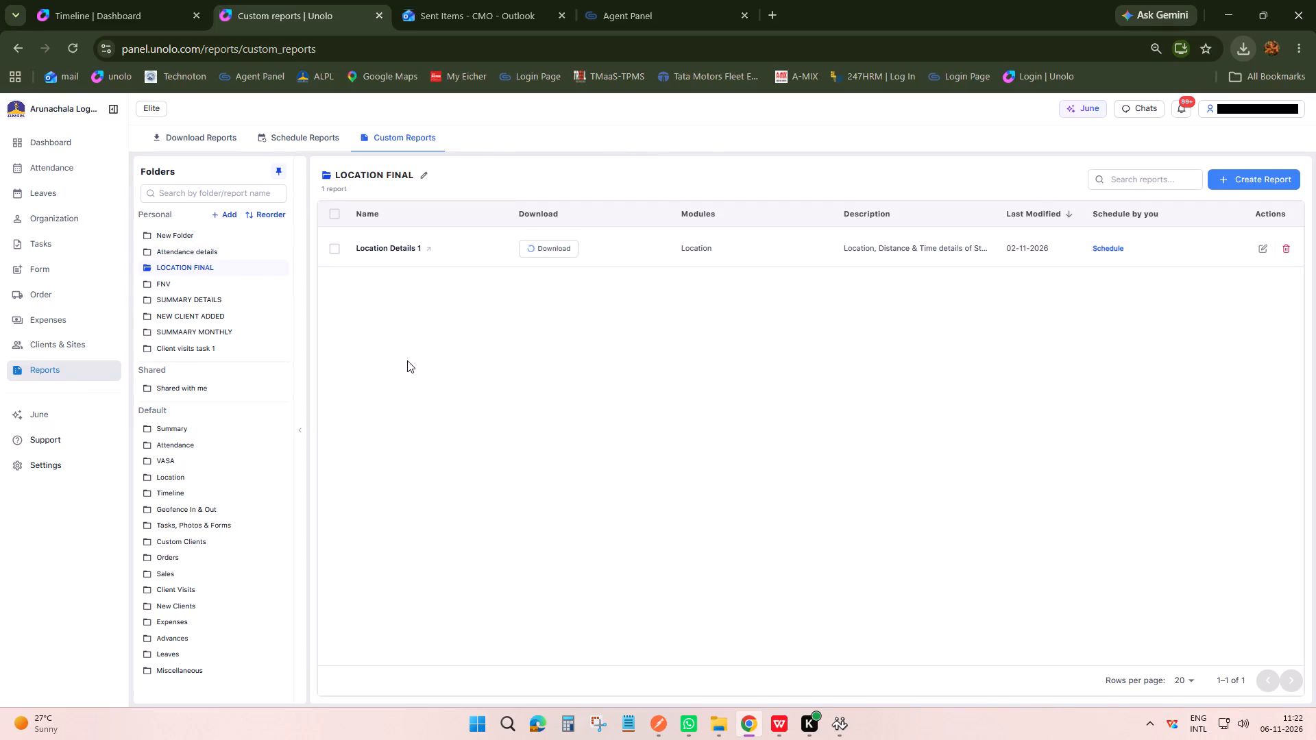
left_click(815, 589)
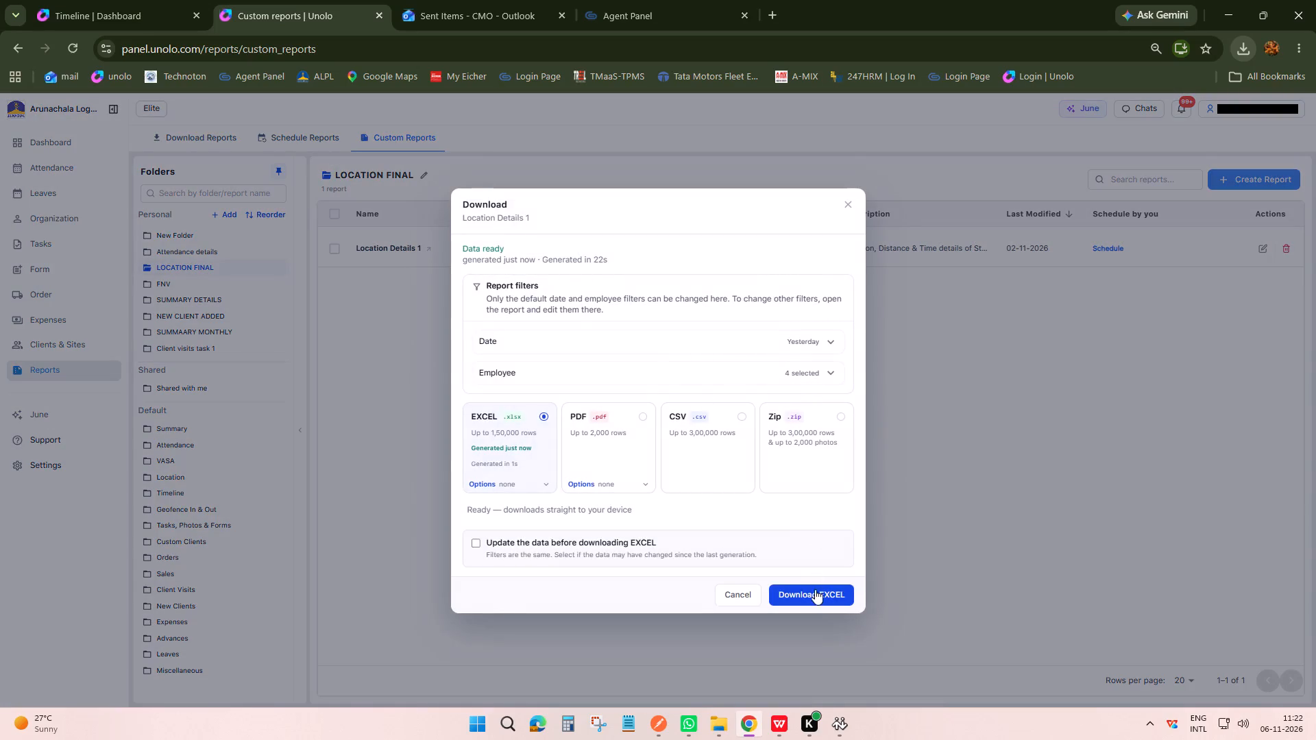
left_click(844, 495)
left_click(1244, 53)
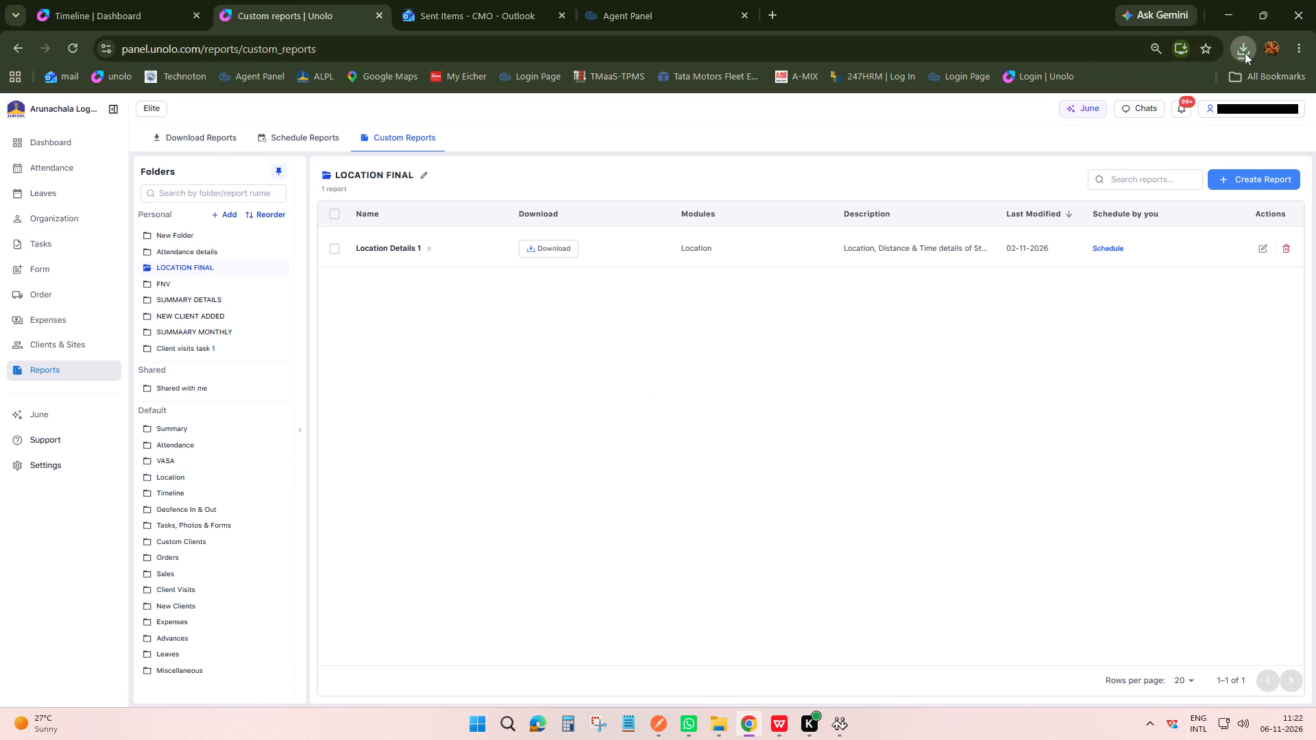
left_click(1151, 121)
left_click(1136, 125)
Delete the Internal Employee ID and Designation columns from the Location Details 1 sheet.
scroll(672, 410, "up", 4)
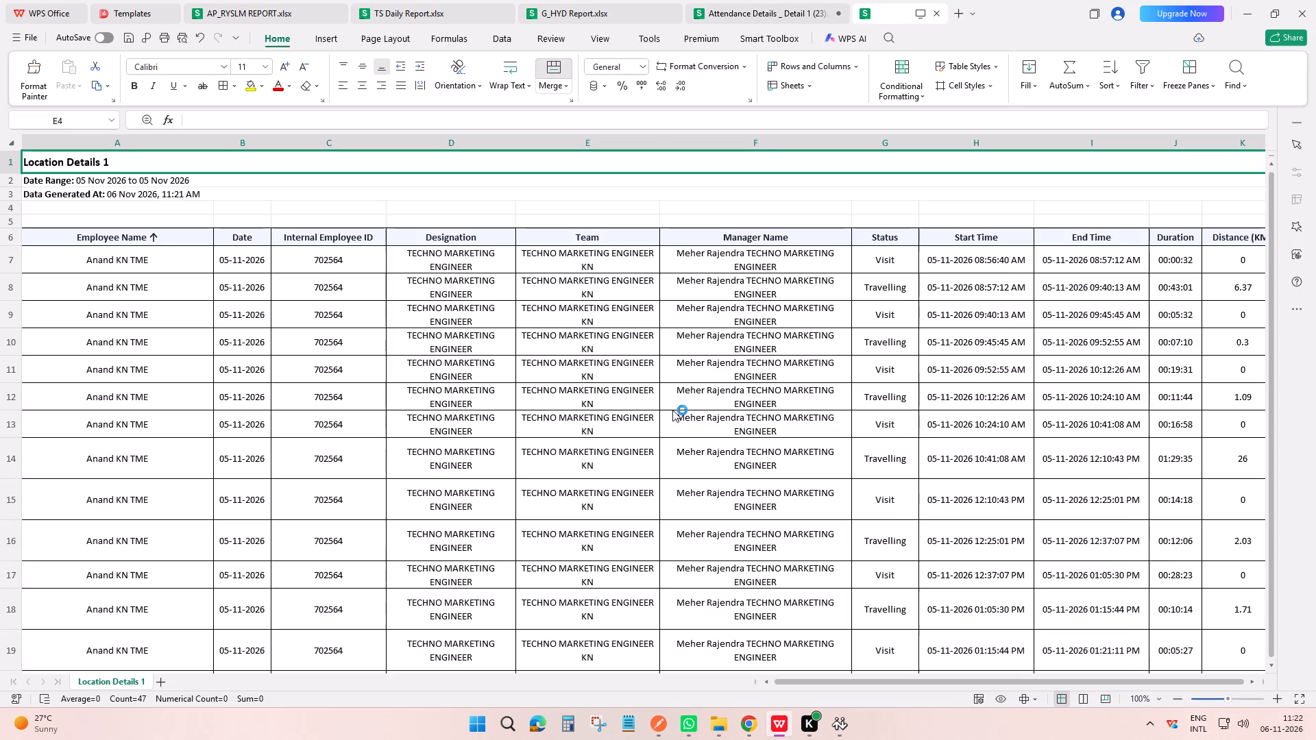
left_click(663, 406)
left_click_drag(350, 147, 422, 148)
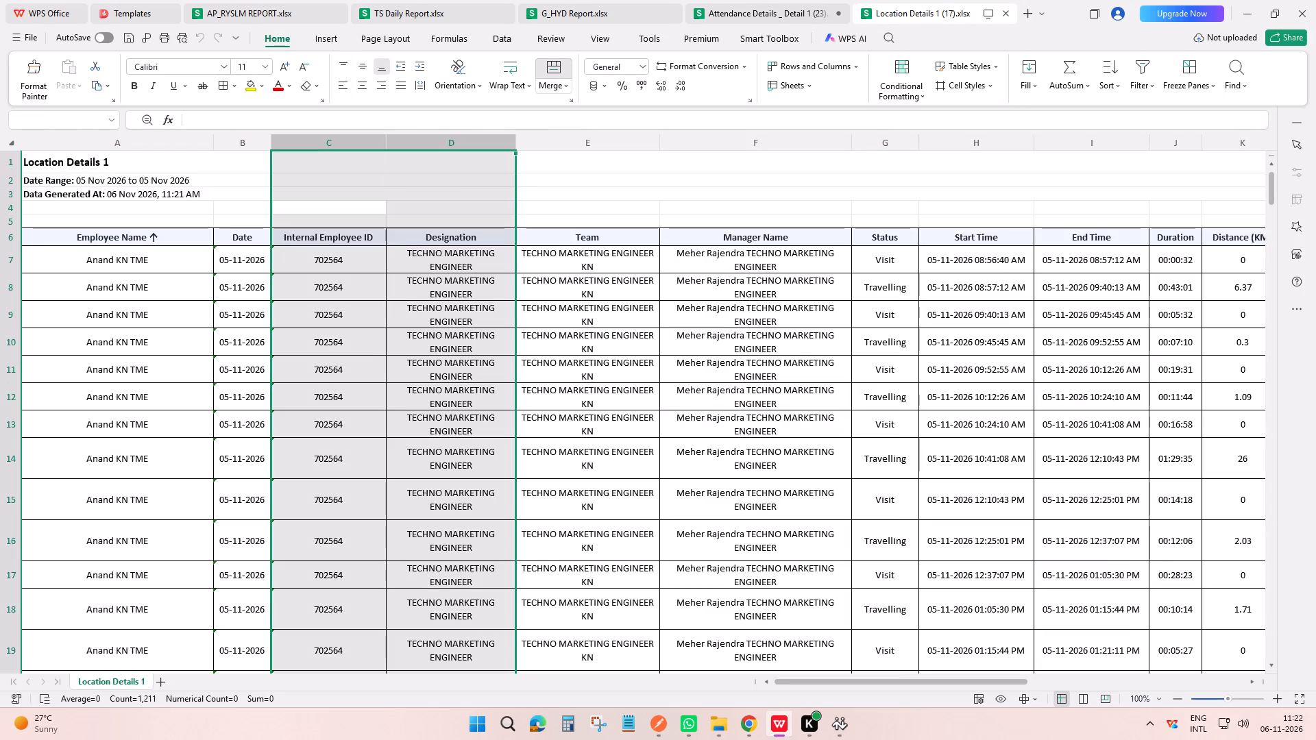
key("ctrl+minus")
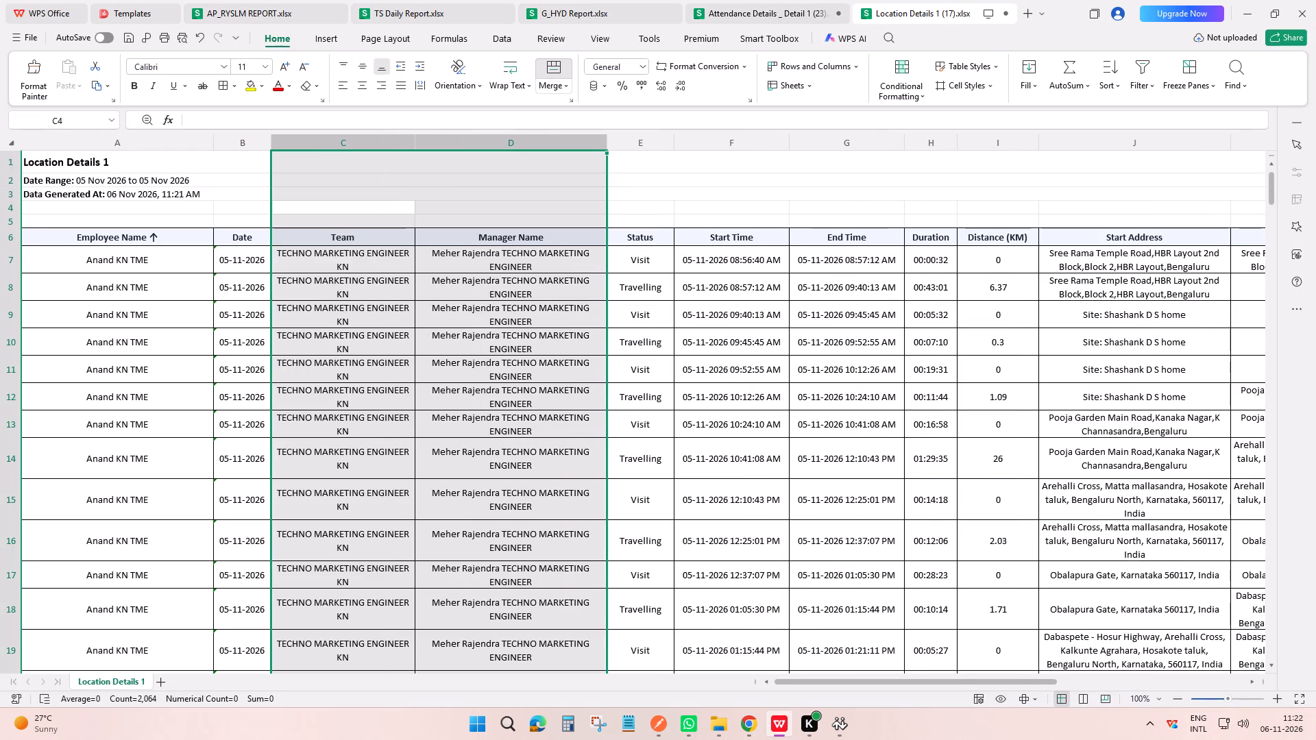
left_click_drag(960, 678, 1182, 658)
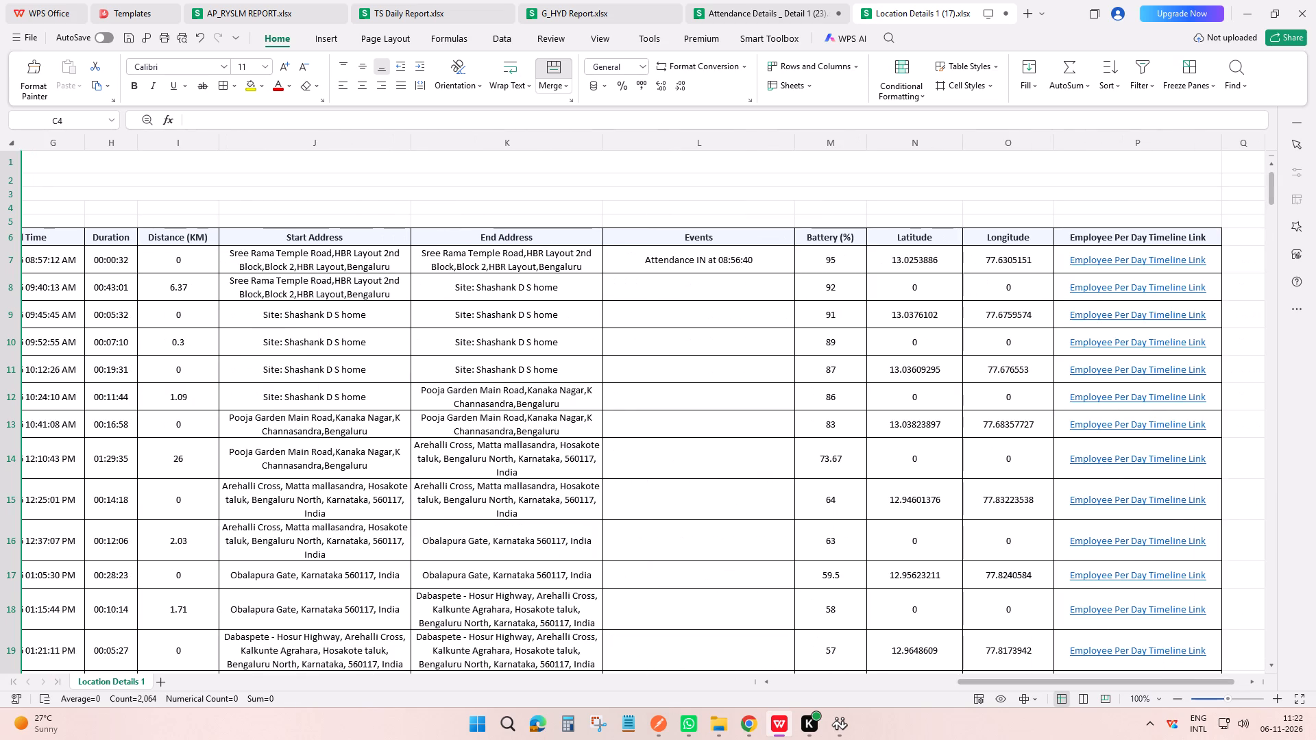
Delete the Battery (%) and Employee Per Day Timeline Link columns from the Location Details 1 sheet and save the workbook.
left_click(827, 144)
key("ctrl+minus")
left_click(1062, 156)
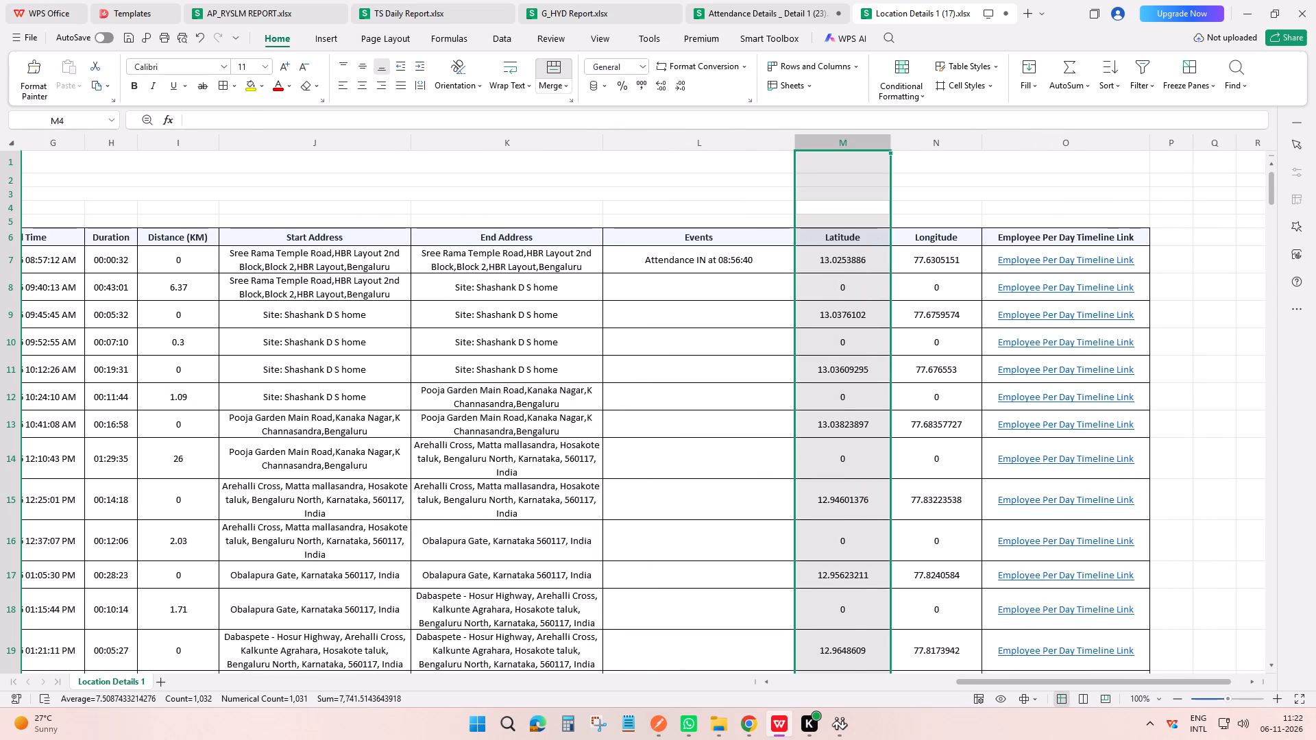
left_click(1071, 145)
key("ctrl+minus")
key("ctrl+plus")
left_click_drag(1006, 685, 826, 667)
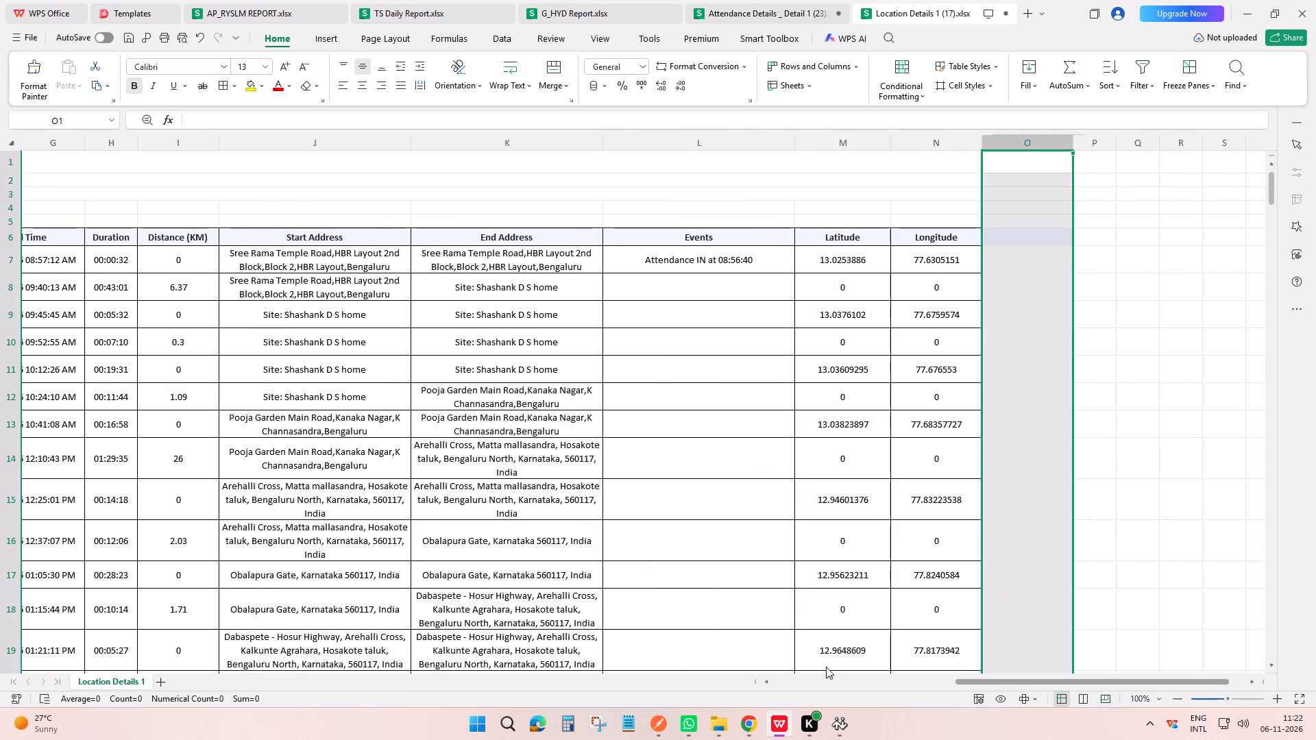
left_click_drag(826, 667, 487, 619)
scroll(415, 446, "up", 5)
key("ctrl+s")
key("ctrl+s")
Switch to the browser, download the generated Client visits task - Report 1 as Excel and open the file in WPS Office.
key("alt+Tab")
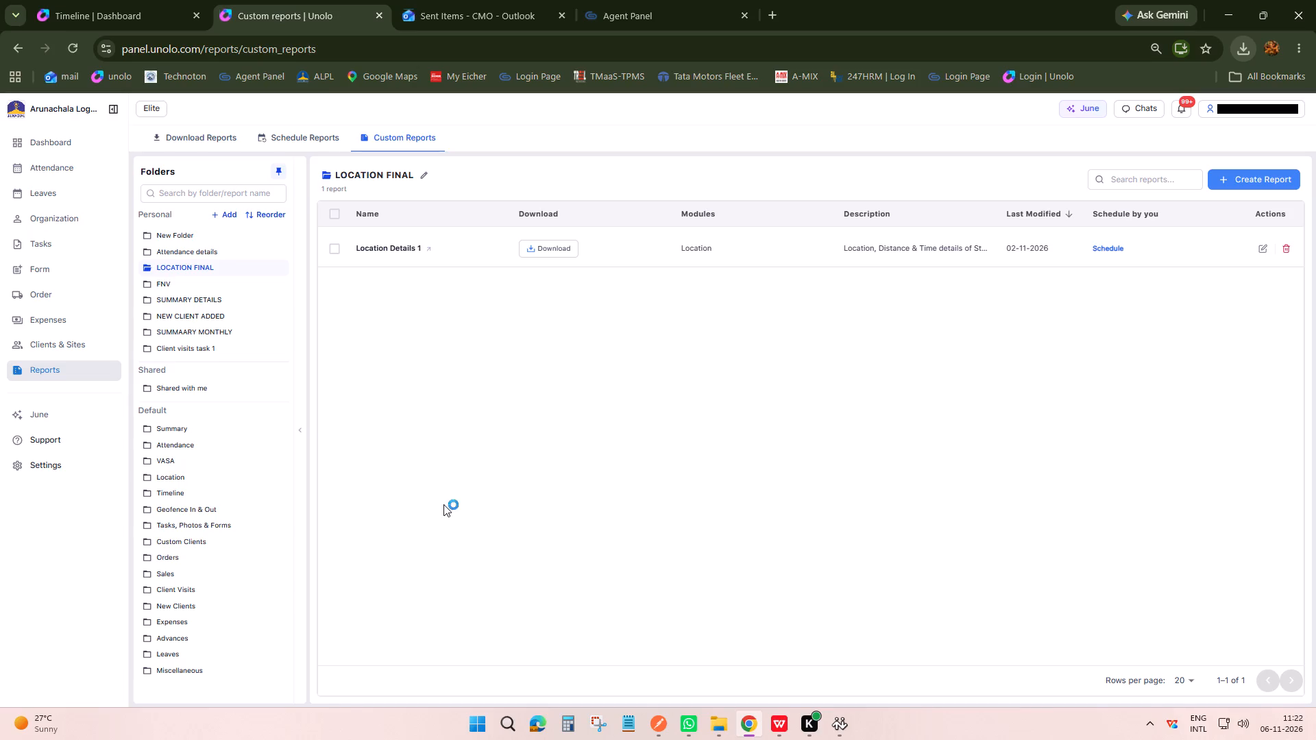
left_click(186, 341)
left_click(560, 242)
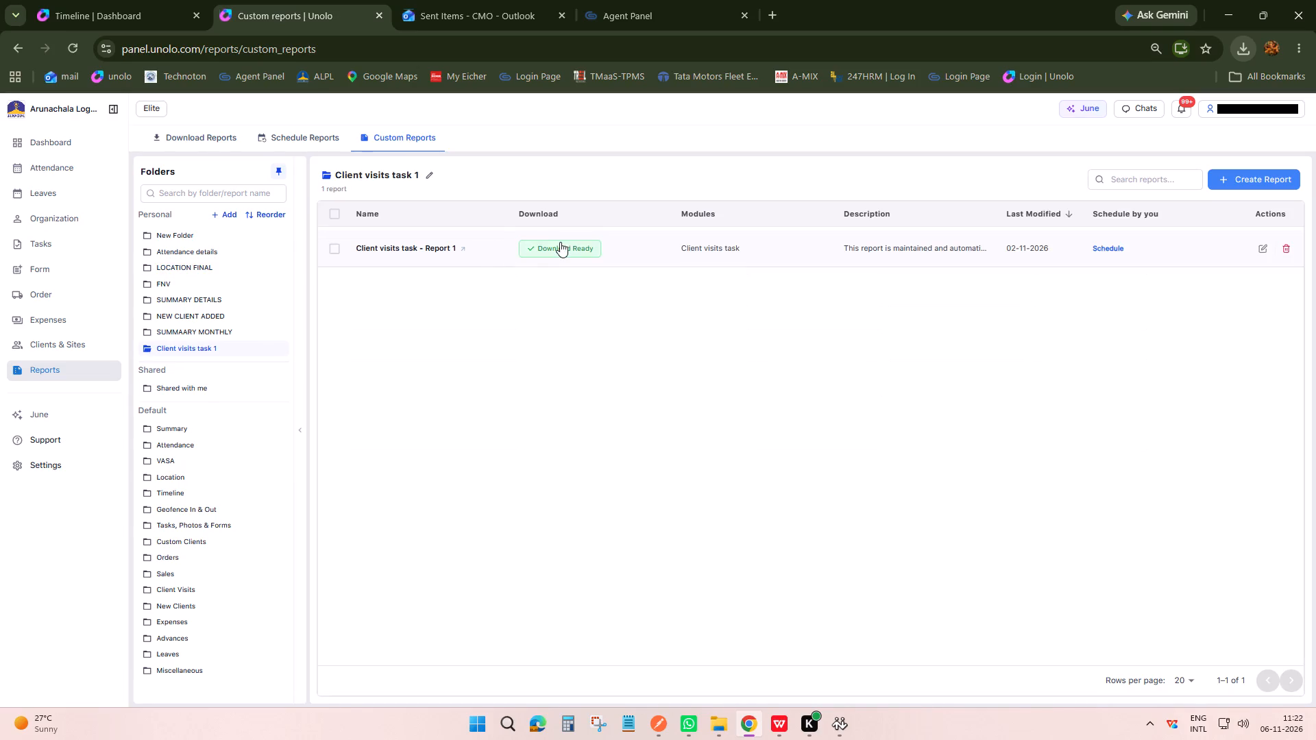
left_click(820, 369)
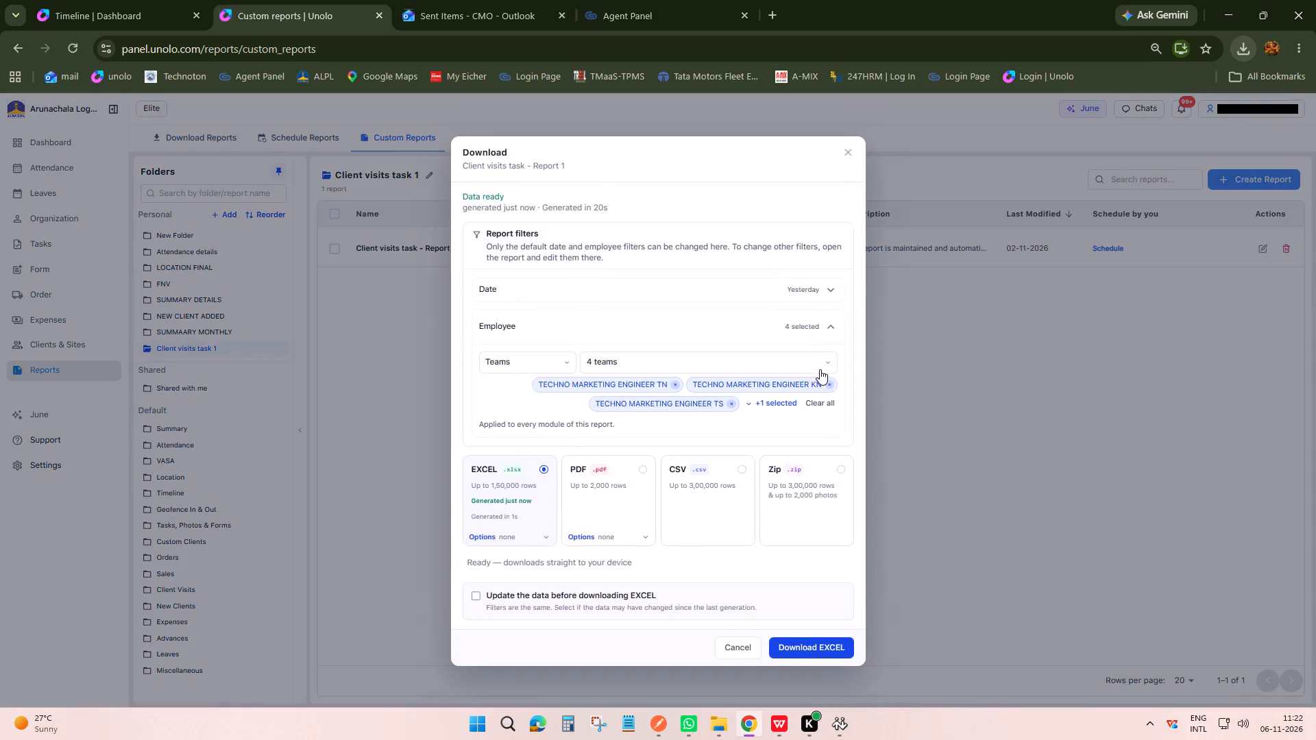
left_click(800, 637)
left_click(800, 643)
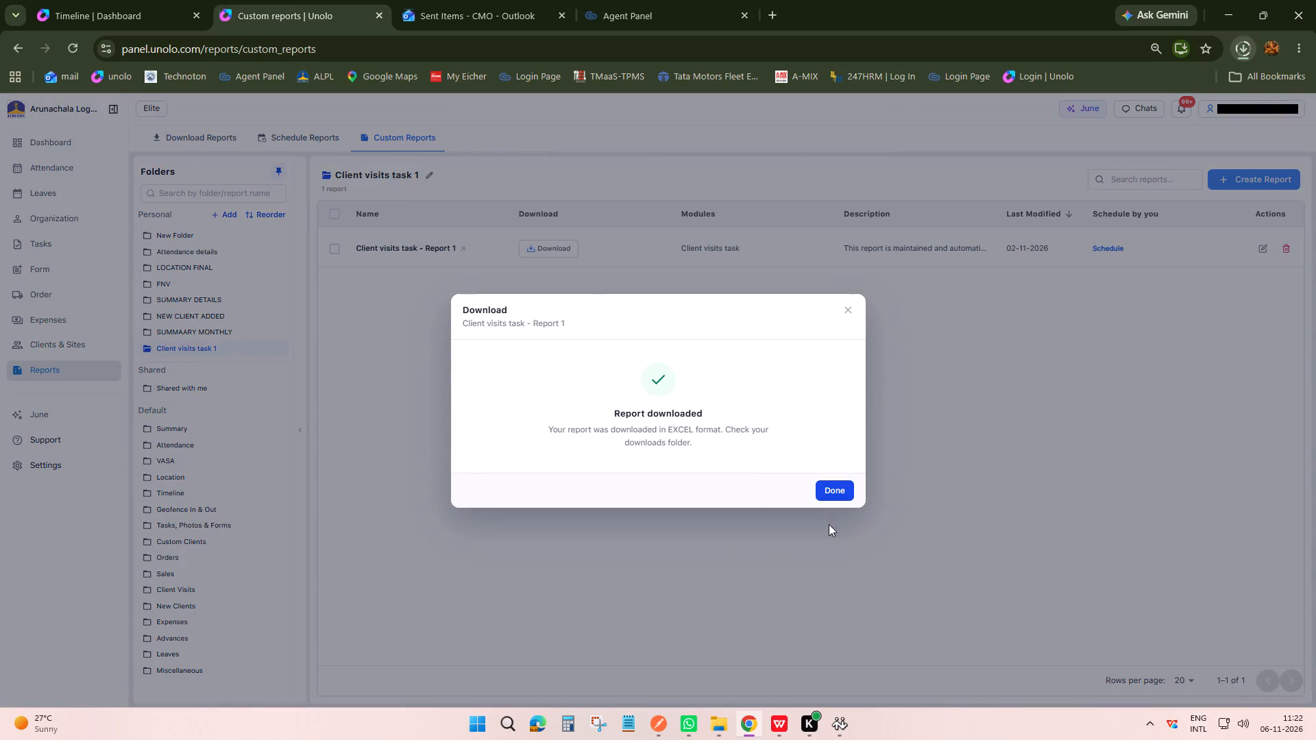
left_click(828, 490)
left_click(1239, 53)
left_click(1131, 115)
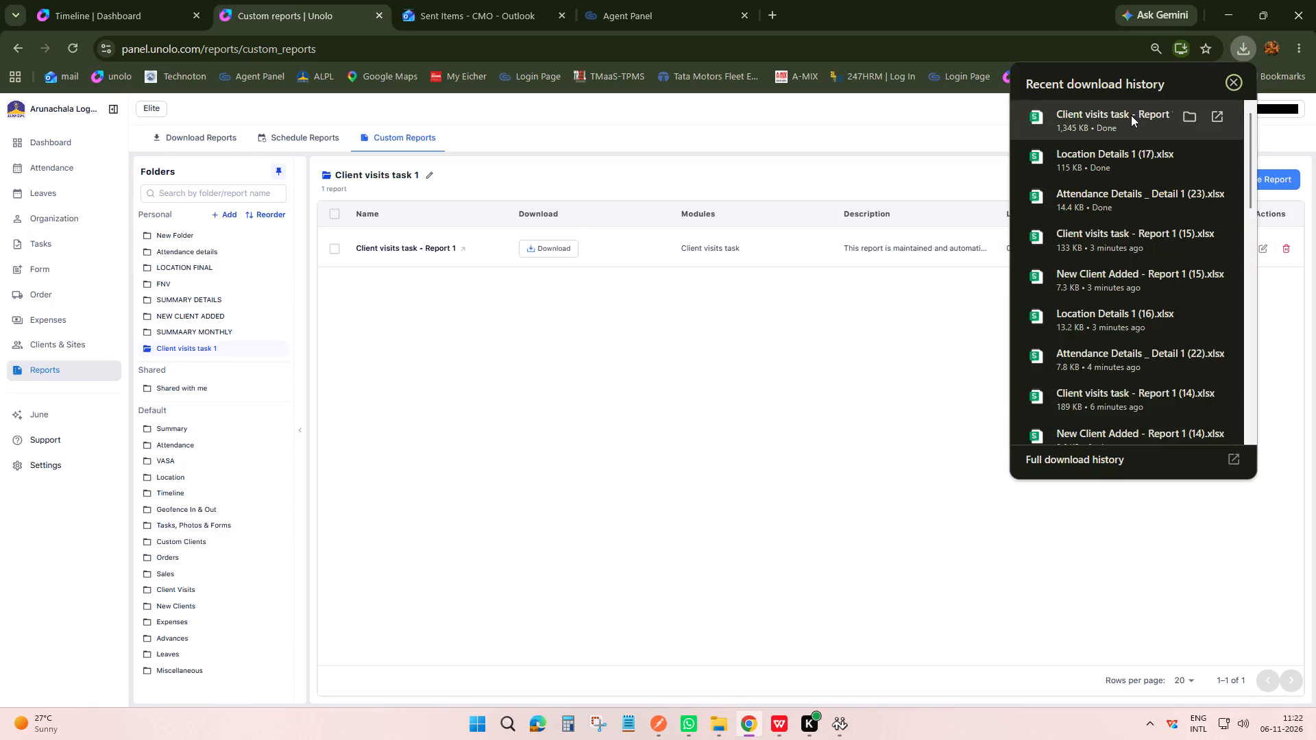
left_click(1124, 121)
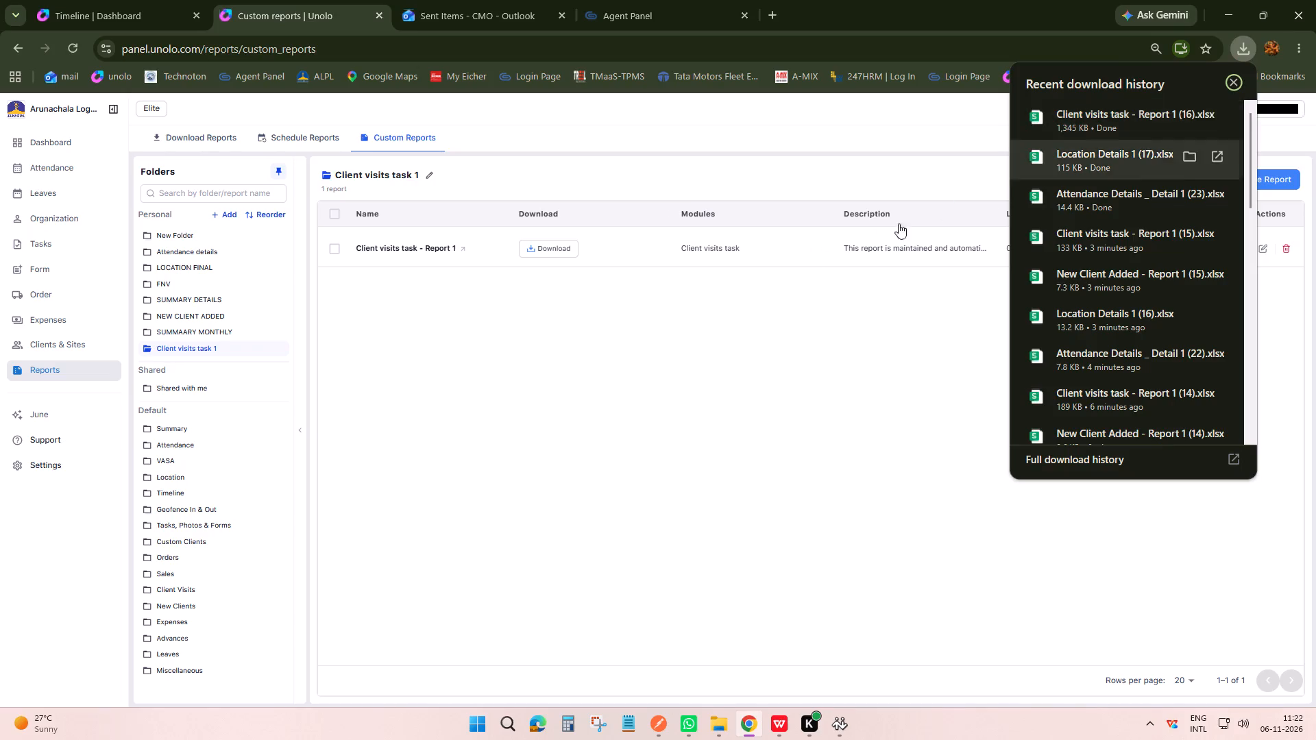
Delete the Assigned by and Designation columns from the Client visits task - Report 1 sheet.
scroll(775, 276, "up", 7)
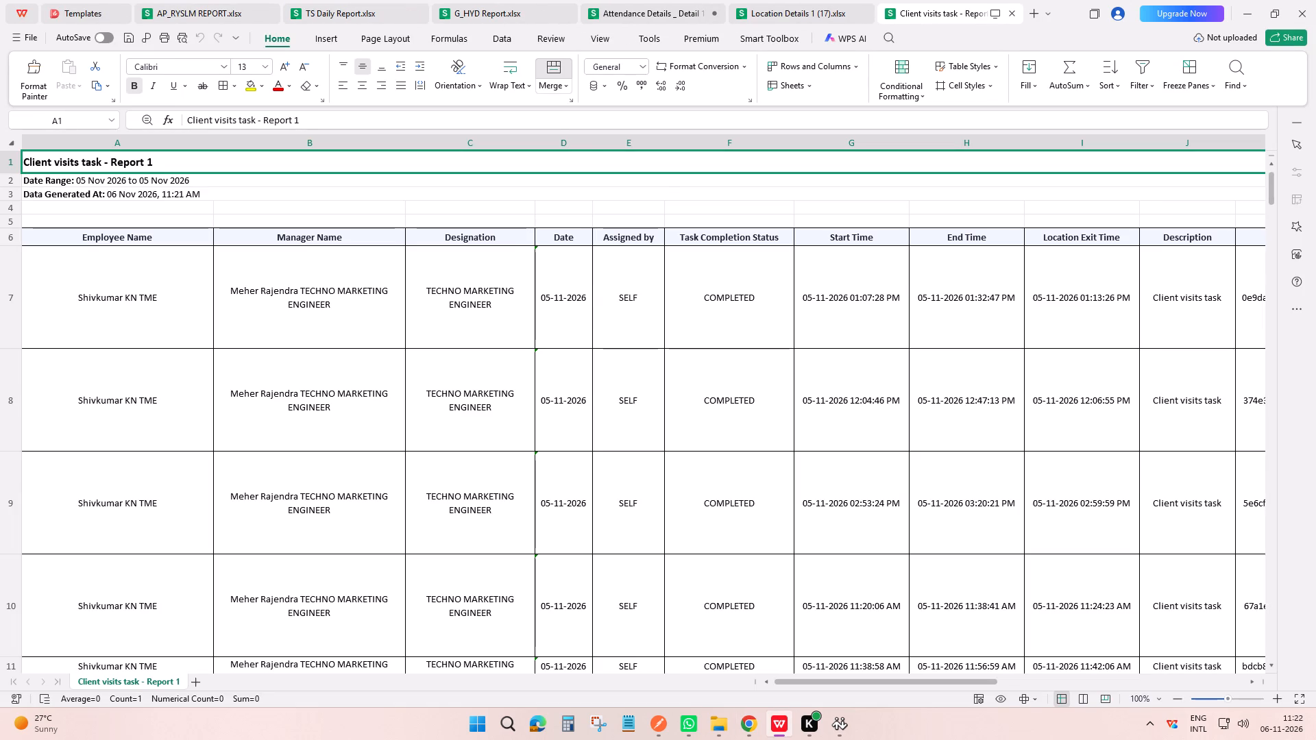
left_click(630, 148)
key("ctrl+minus")
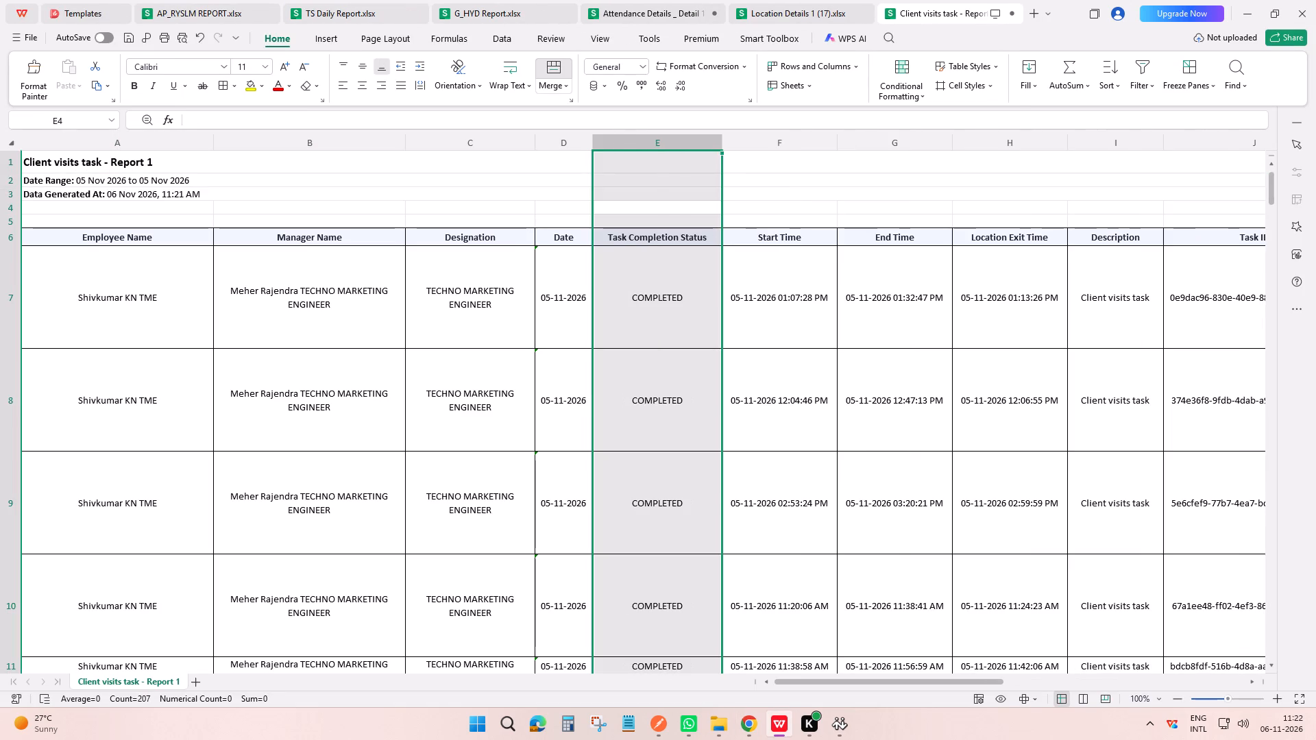
left_click(500, 140)
key("ctrl+minus")
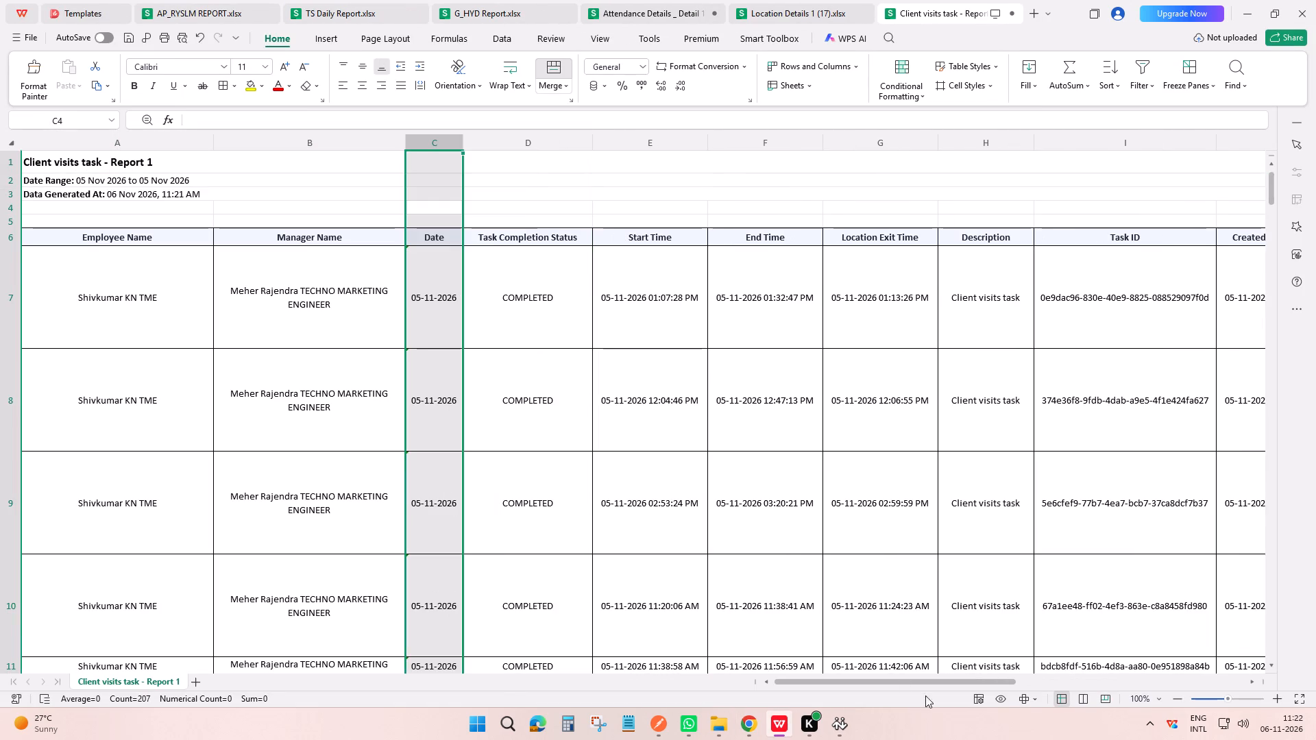
Delete the Task ID and Add Form columns from the Client visits task - Report 1 sheet.
left_click(898, 673)
left_click_drag(903, 681, 954, 676)
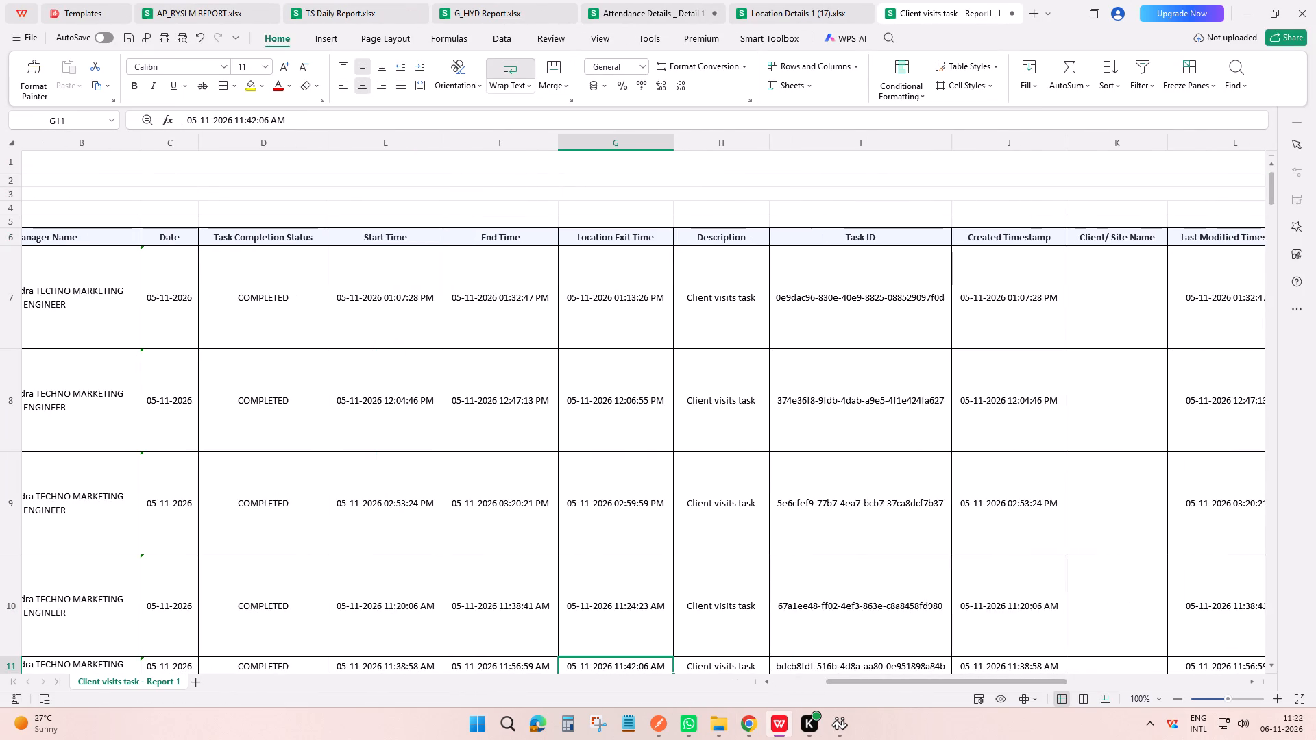
left_click(872, 146)
key("ctrl+minus")
left_click_drag(984, 678, 1286, 605)
left_click(1202, 151)
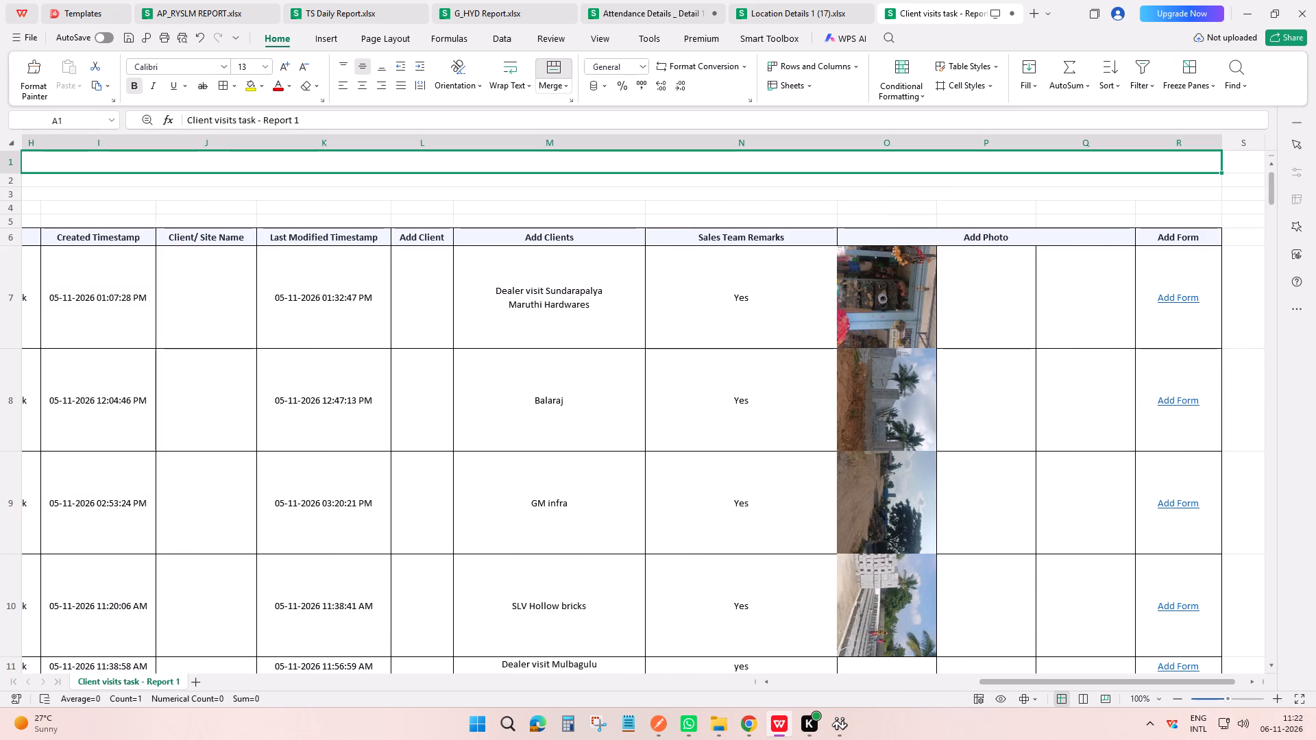
left_click(1178, 142)
key("ctrl+minus")
Place the first Add Photo picture over the cells and embed all images into their nearest cells.
right_click(892, 311)
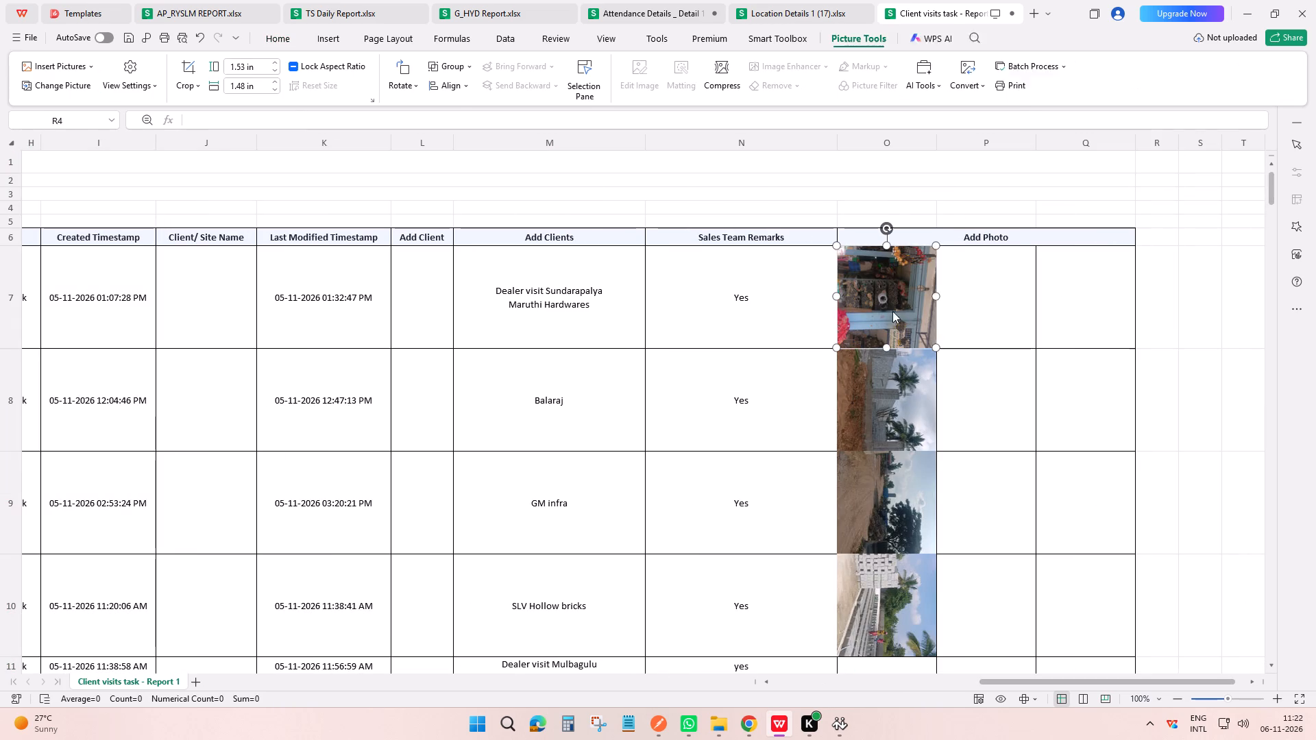
left_click(942, 107)
right_click(890, 290)
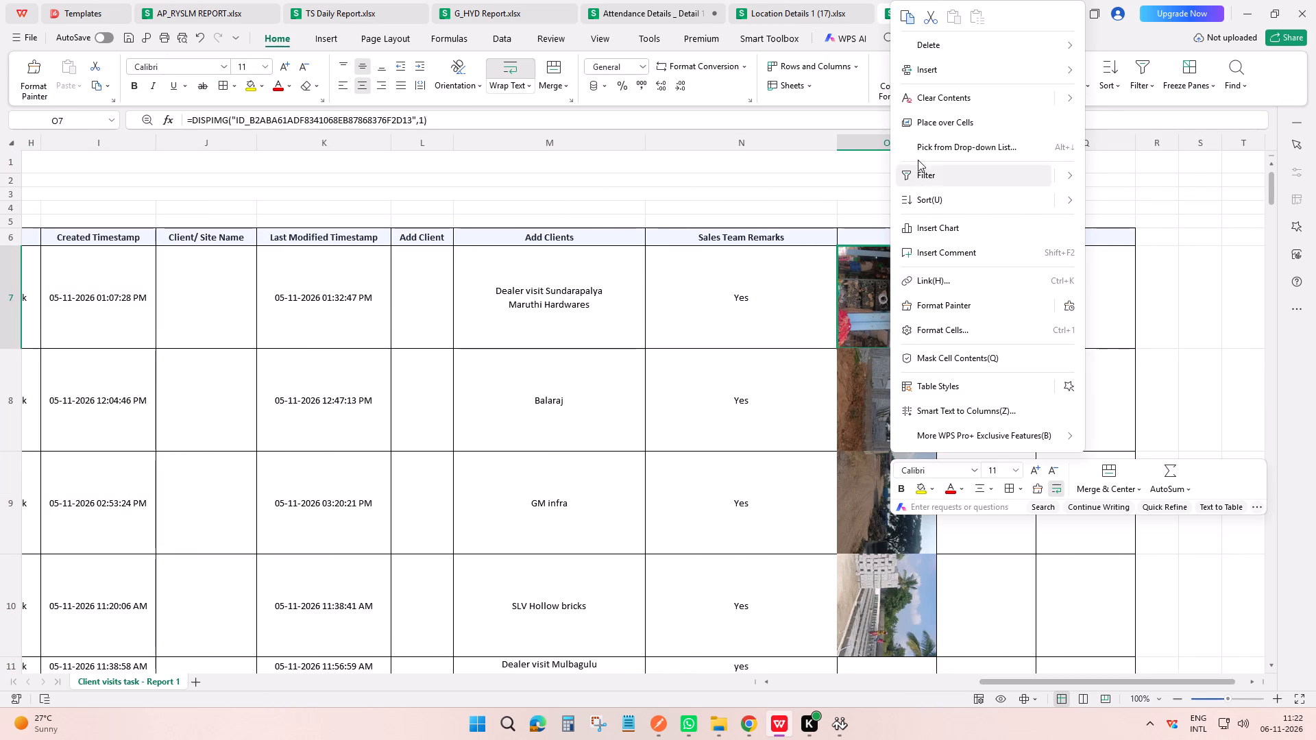
left_click(942, 118)
left_click(962, 272)
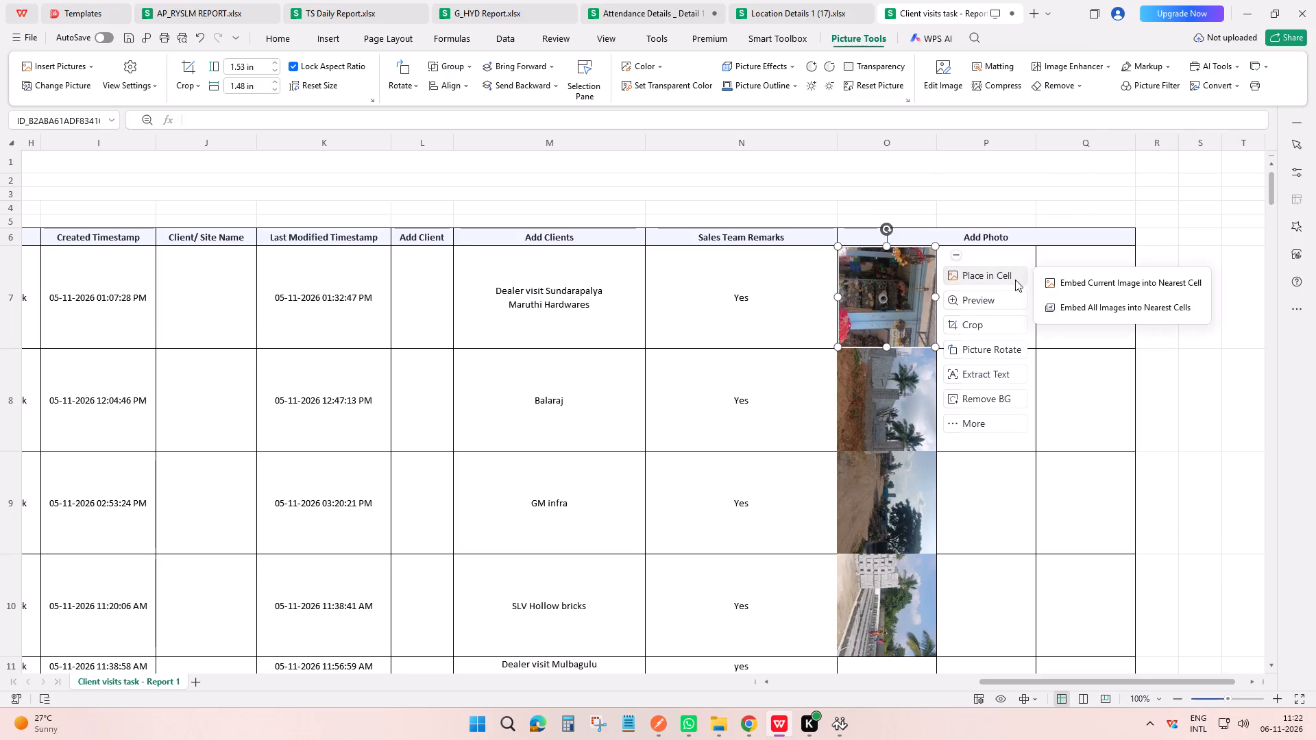
left_click(1062, 301)
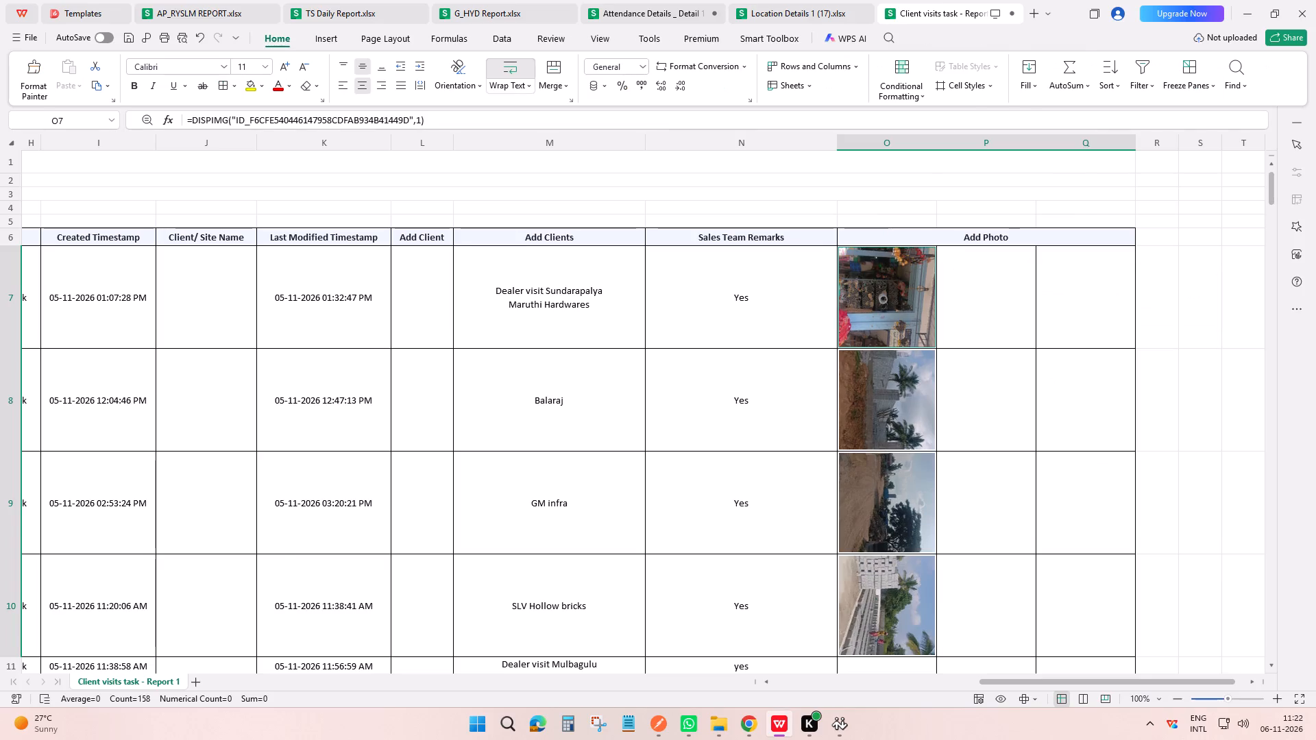
scroll(992, 393, "down", 4)
scroll(992, 396, "up", 4)
left_click_drag(1132, 676, 614, 657)
scroll(676, 458, "up", 5)
scroll(590, 385, "up", 3)
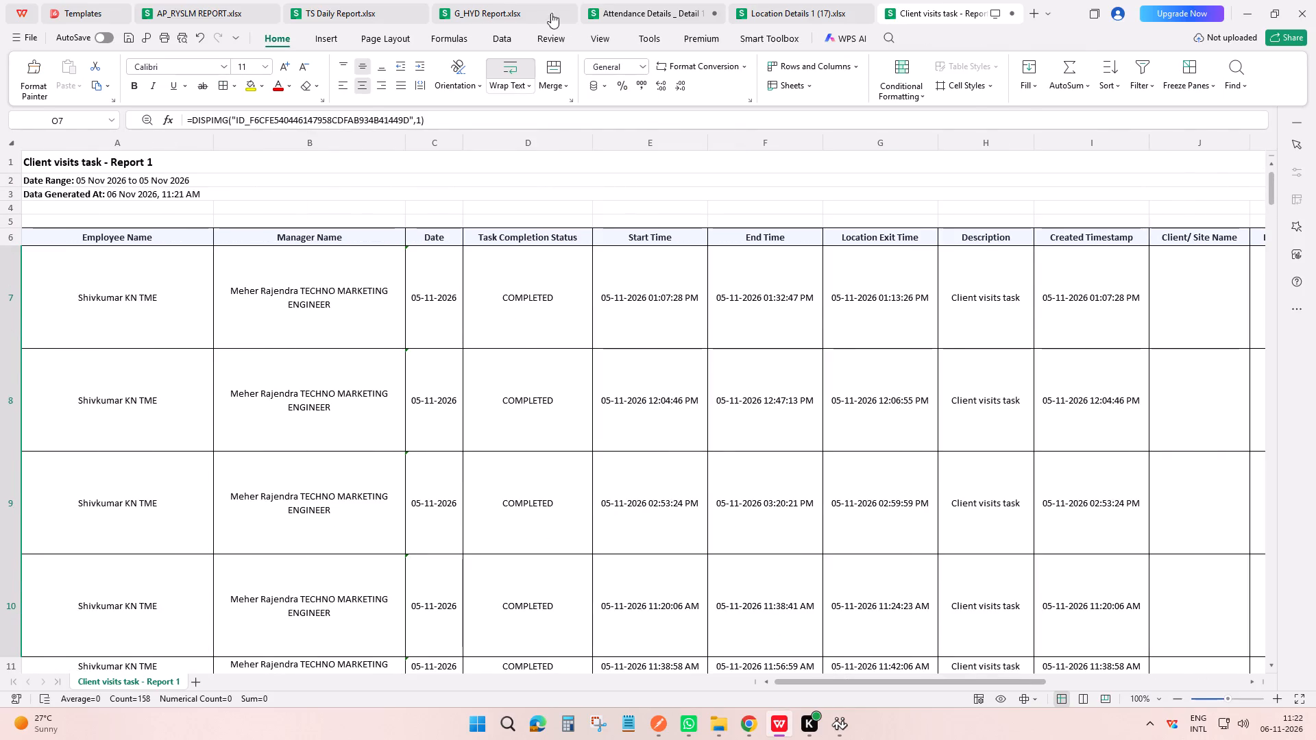
Add two blank sheets, Sheet1 and Sheet2, to the attendance workbook.
left_click(623, 20)
scroll(487, 365, "up", 3)
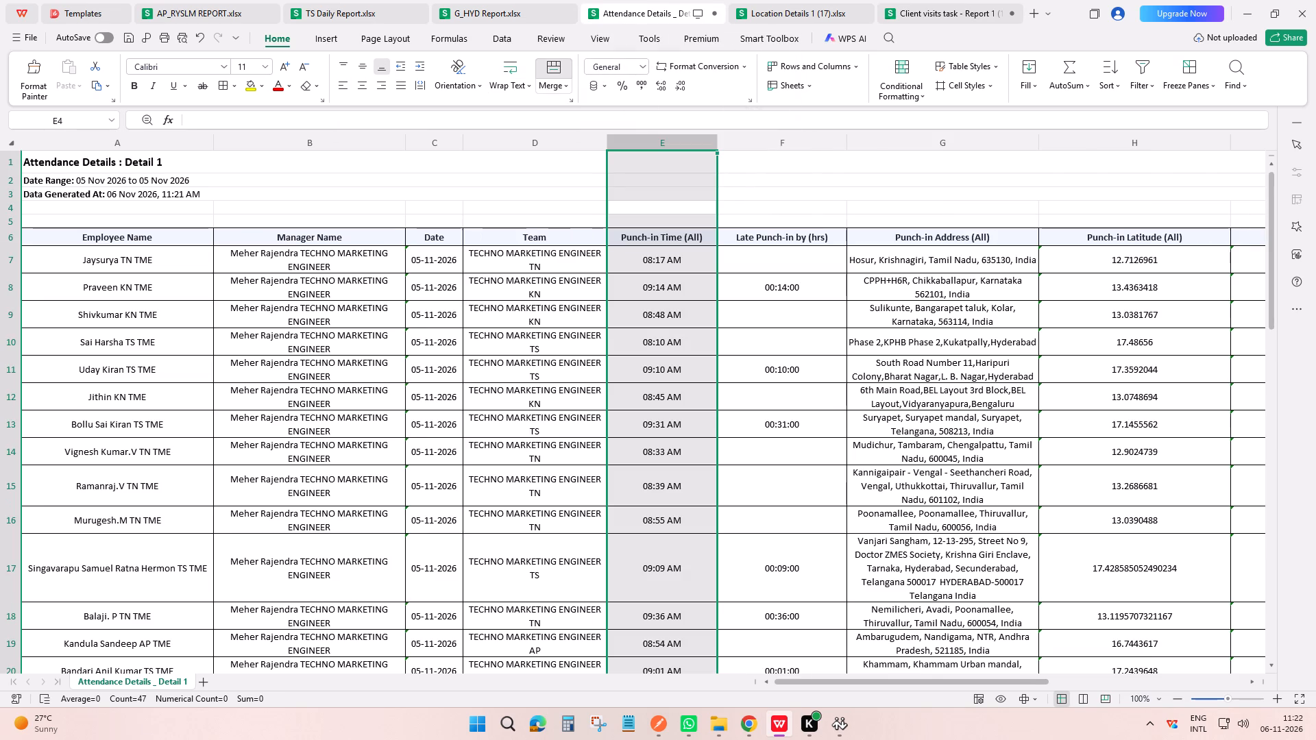
left_click(203, 687)
left_click(247, 680)
left_click(229, 682)
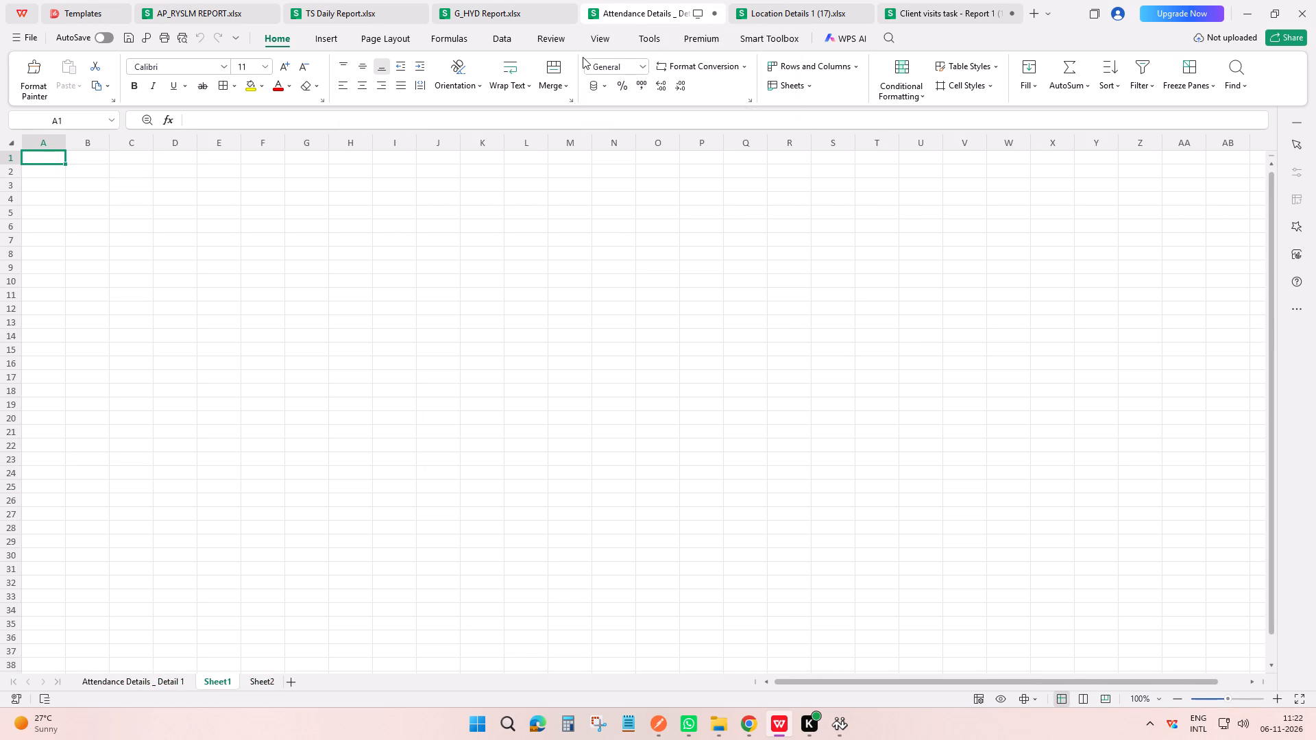
Copy the entire Location Details 1 sheet into Sheet1 of the attendance workbook.
left_click(739, 13)
scroll(535, 164, "up", 4)
left_click(9, 143)
key("ctrl+c")
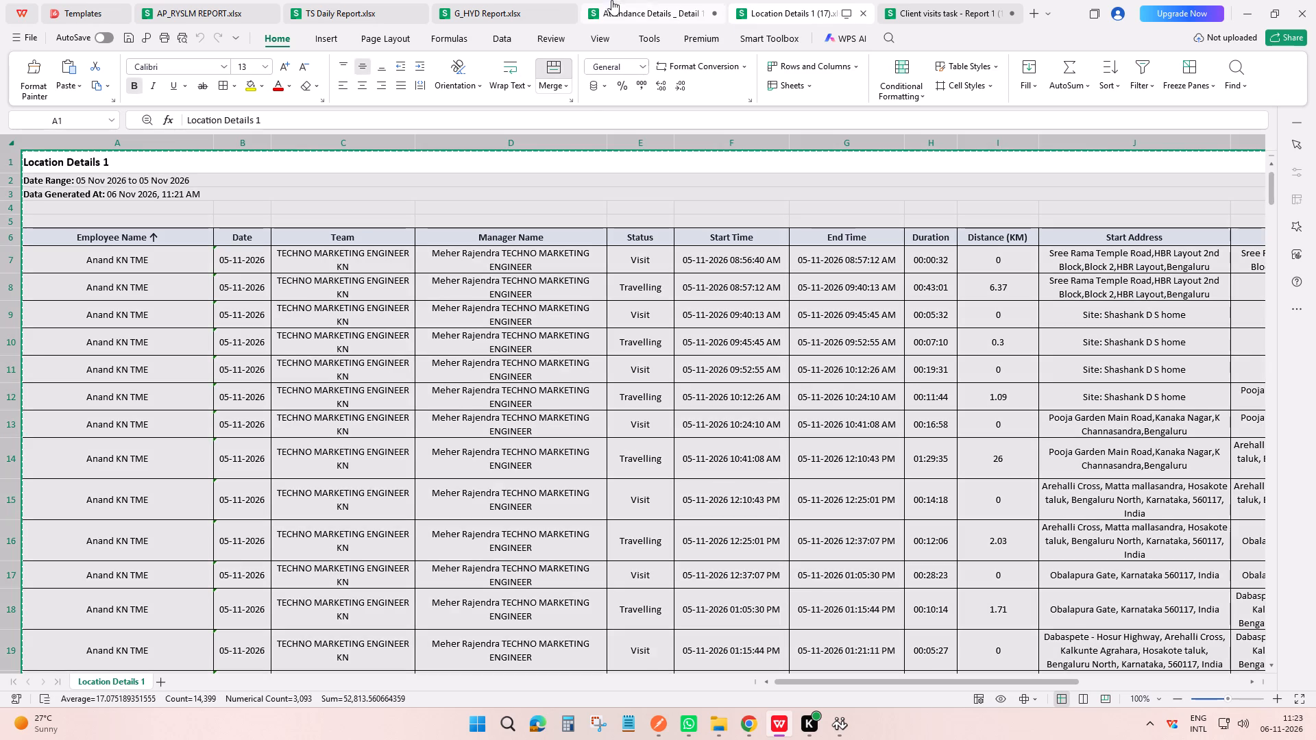
left_click(642, 0)
key("ctrl+v")
Try to transfer the entire Client visits task - Report 1 sheet into Sheet2 of the attendance workbook.
left_click(253, 682)
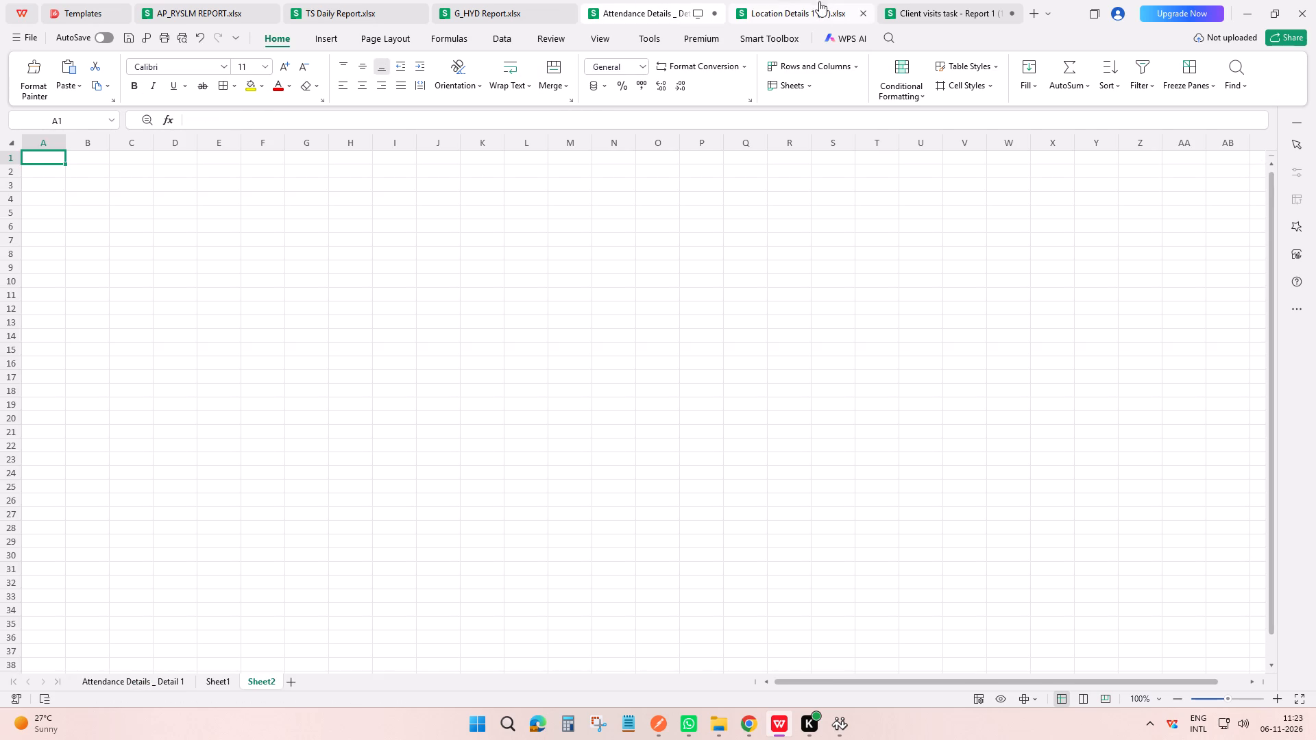
left_click(954, 17)
scroll(380, 341, "up", 3)
left_click(8, 139)
key("ctrl+v")
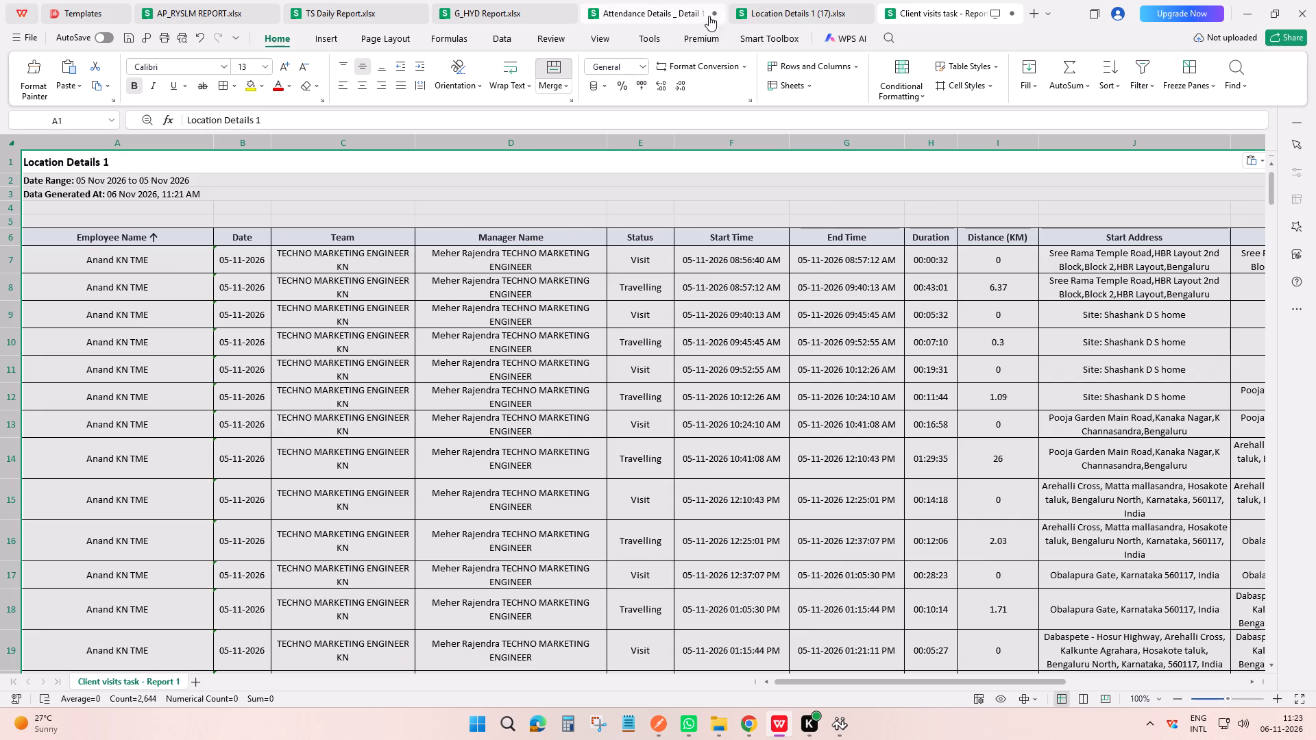
left_click(572, 0)
left_click(670, 5)
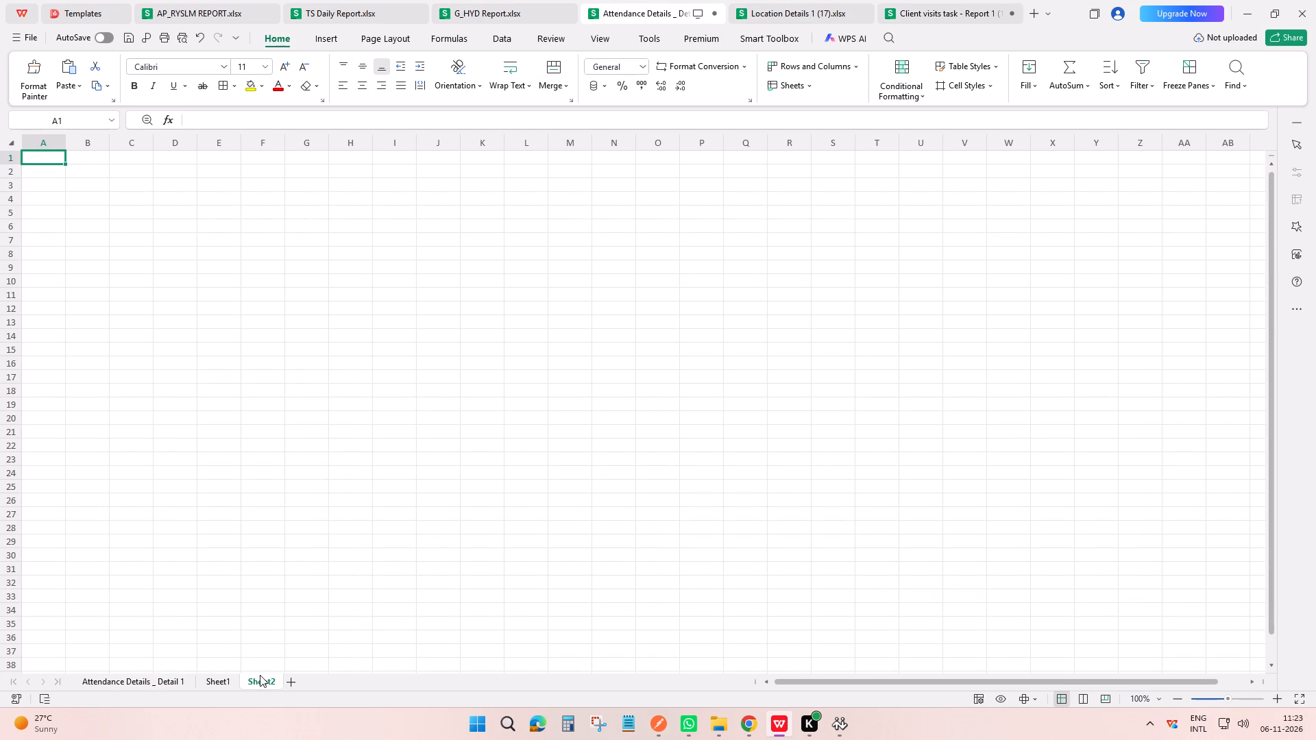
left_click(234, 680)
left_click(246, 680)
key("ctrl+v")
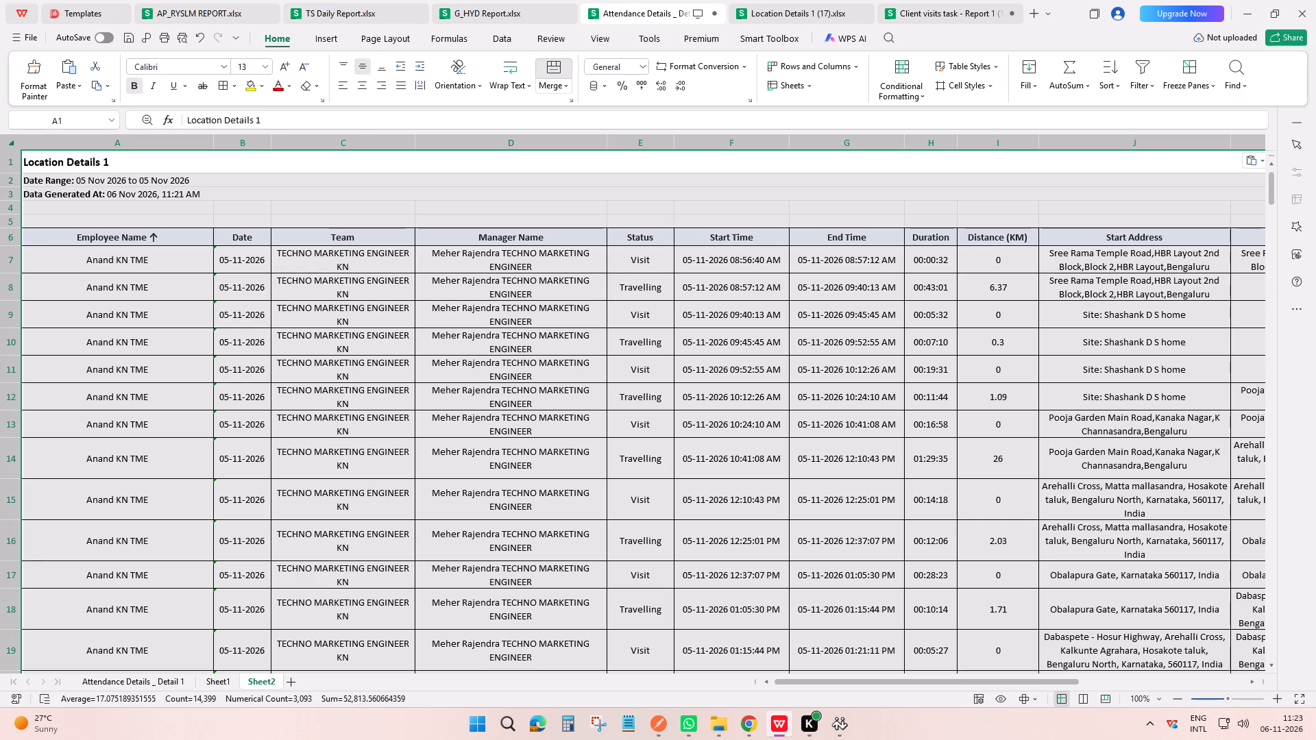
left_click(484, 189)
key("Escape")
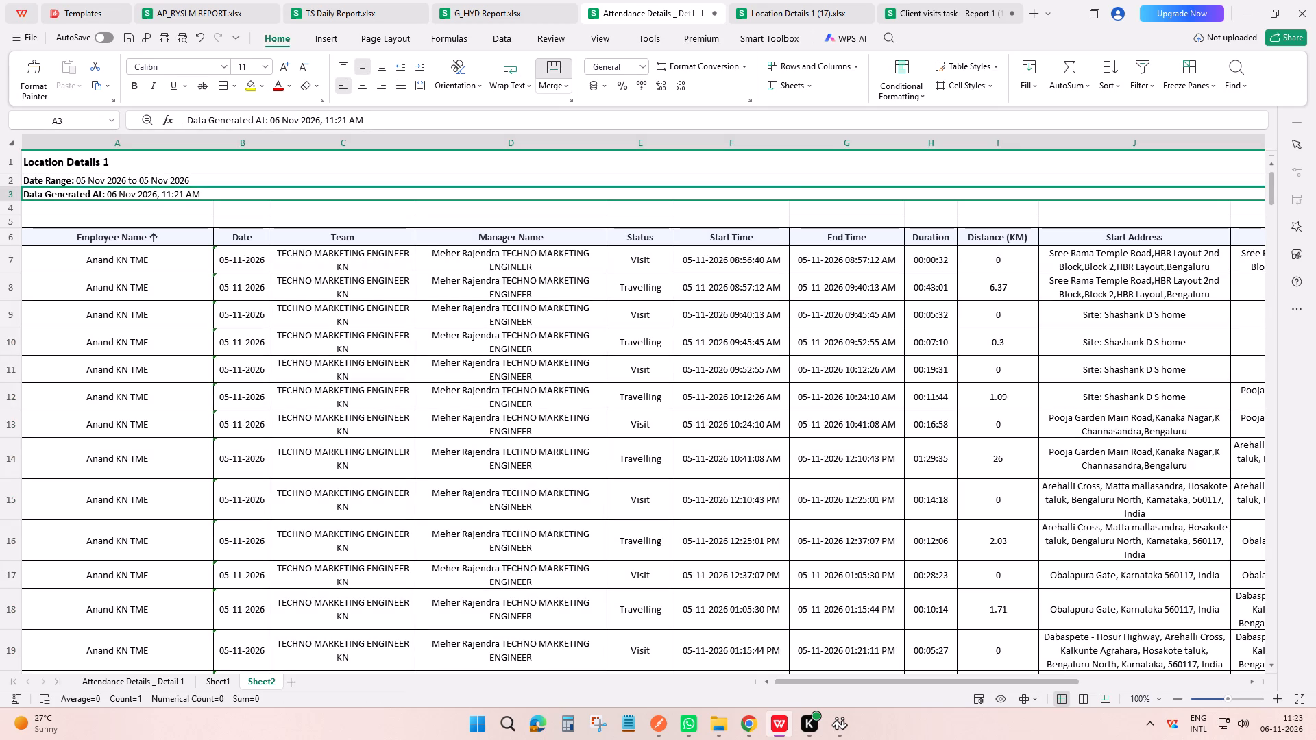
Rename Sheet2 with the title copied from its first row, Location Details 1.
left_click(172, 160)
key("ctrl+c")
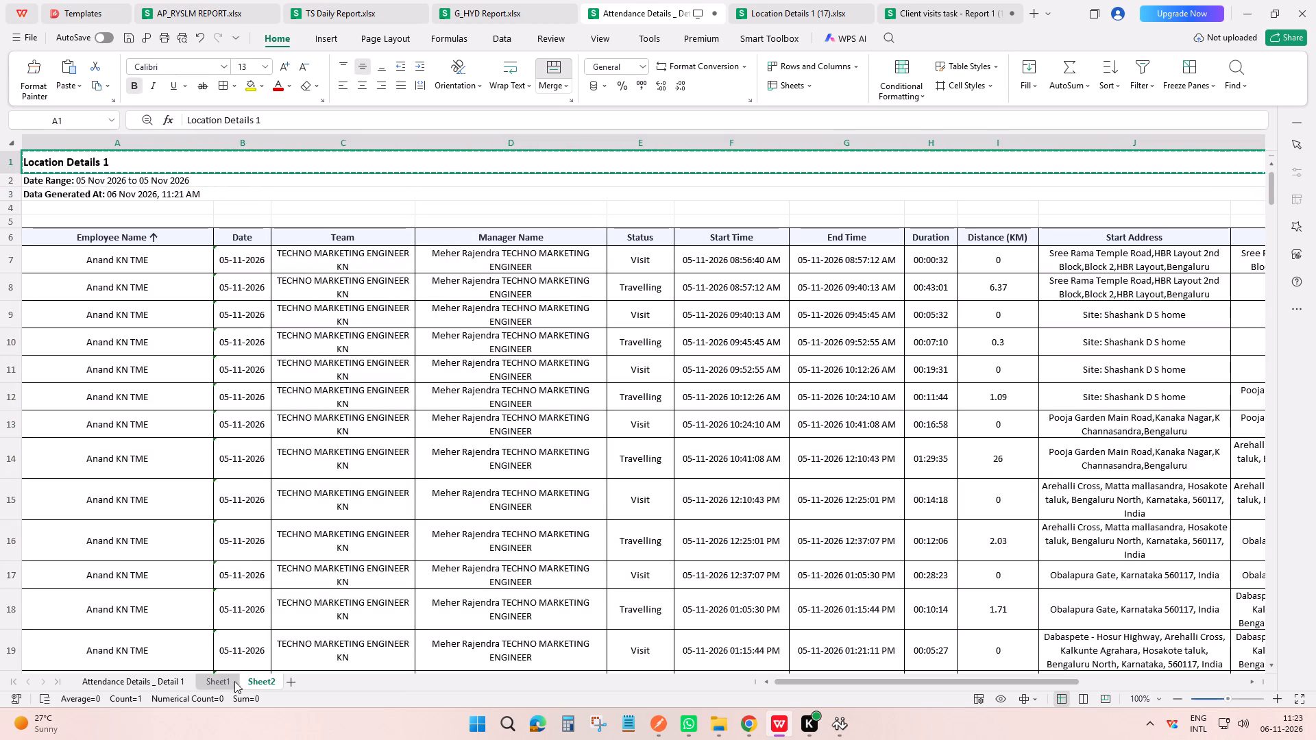
double_click(254, 678)
key("ctrl+v")
key("Return")
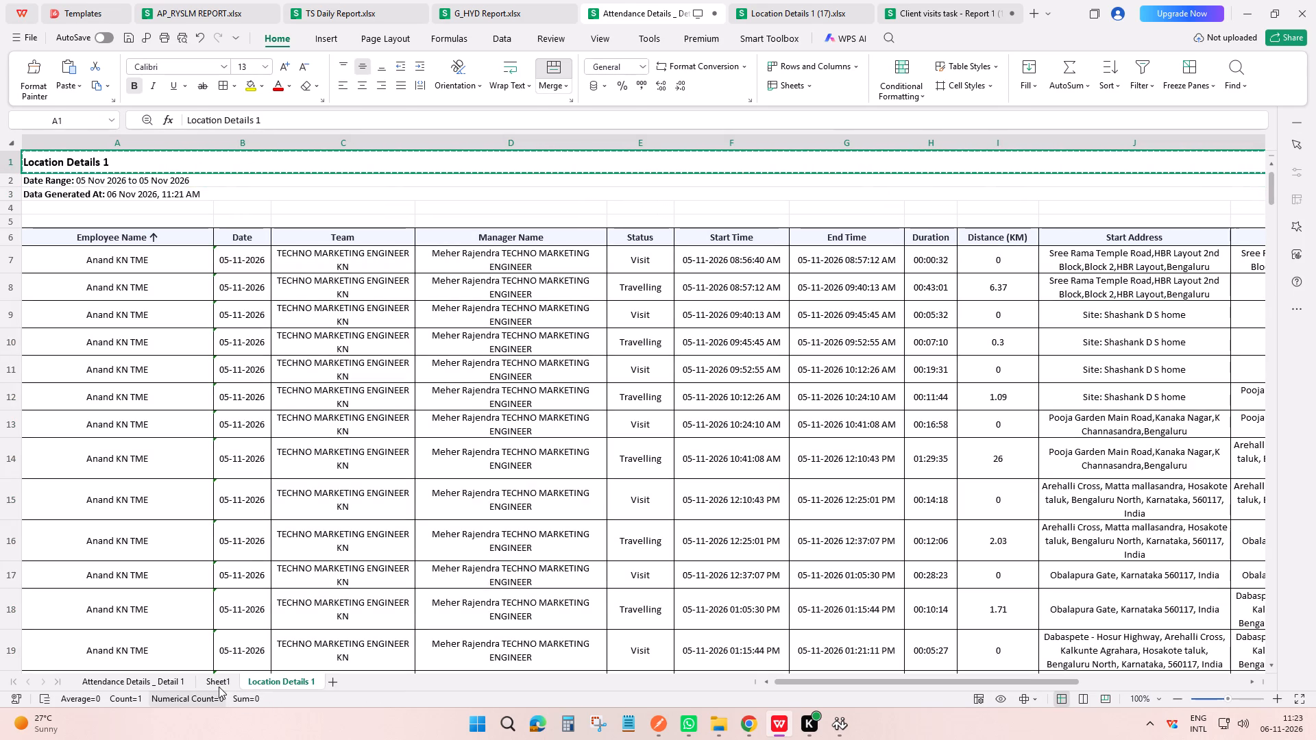
Rename Sheet1 as Location Details, using its copied title without the trailing number.
left_click(219, 687)
left_click(175, 169)
key("ctrl+c")
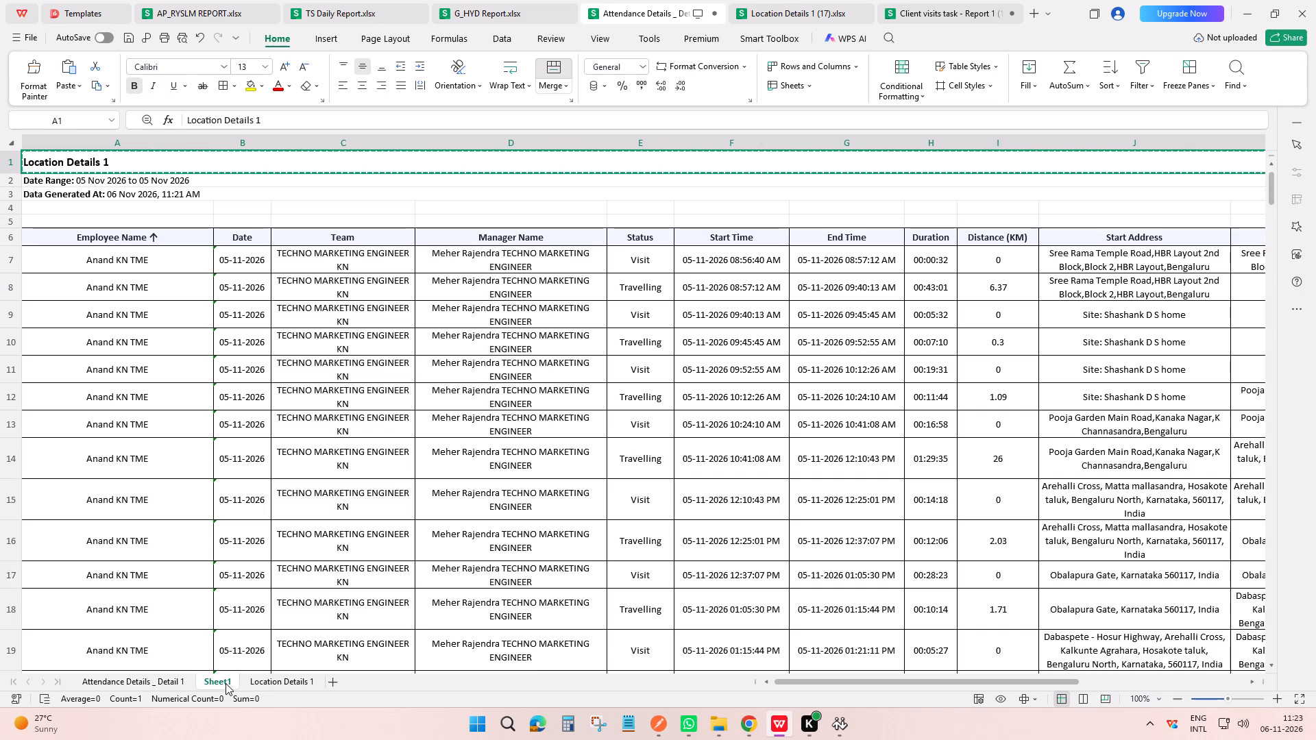
double_click(225, 683)
key("ctrl+v")
key("BackSpace")
key("BackSpace")
key("Return")
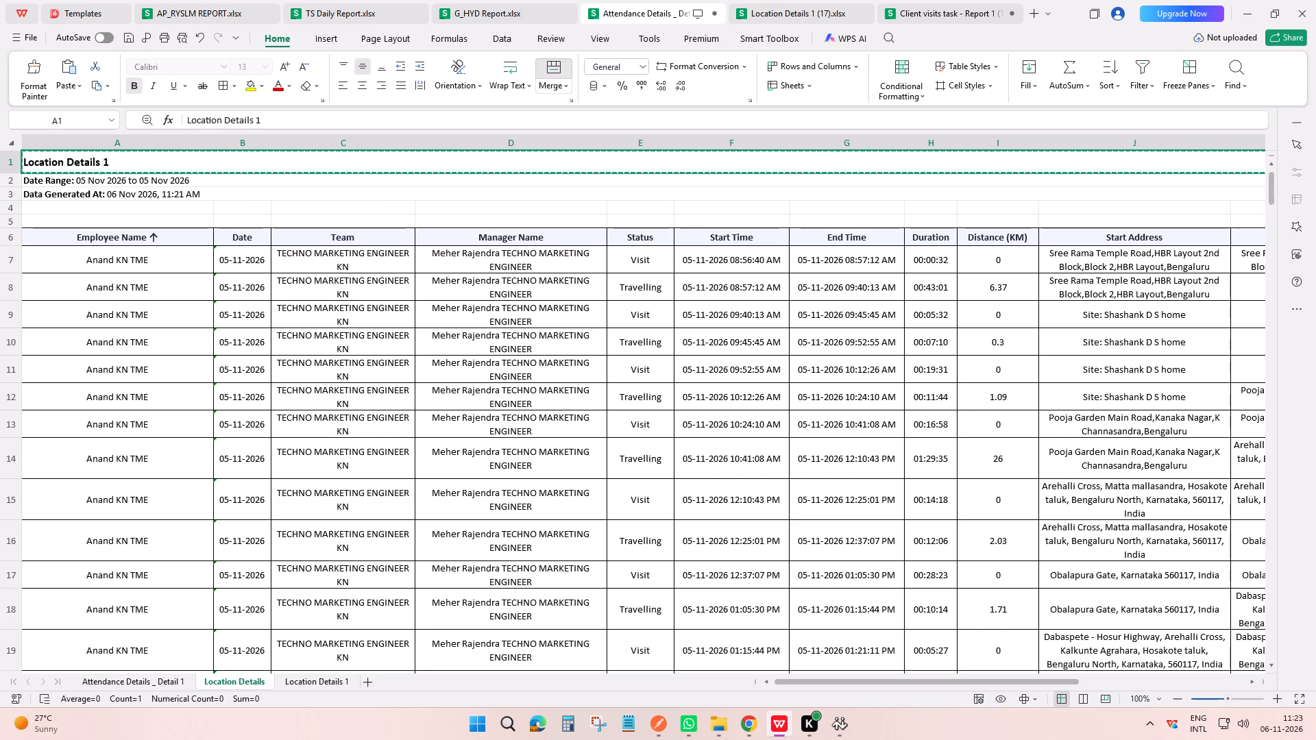
Compare the attendance workbook's Location Details 1 sheet with the contents of the Client visits task and Location Details 1 workbooks.
left_click(369, 228)
left_click(326, 678)
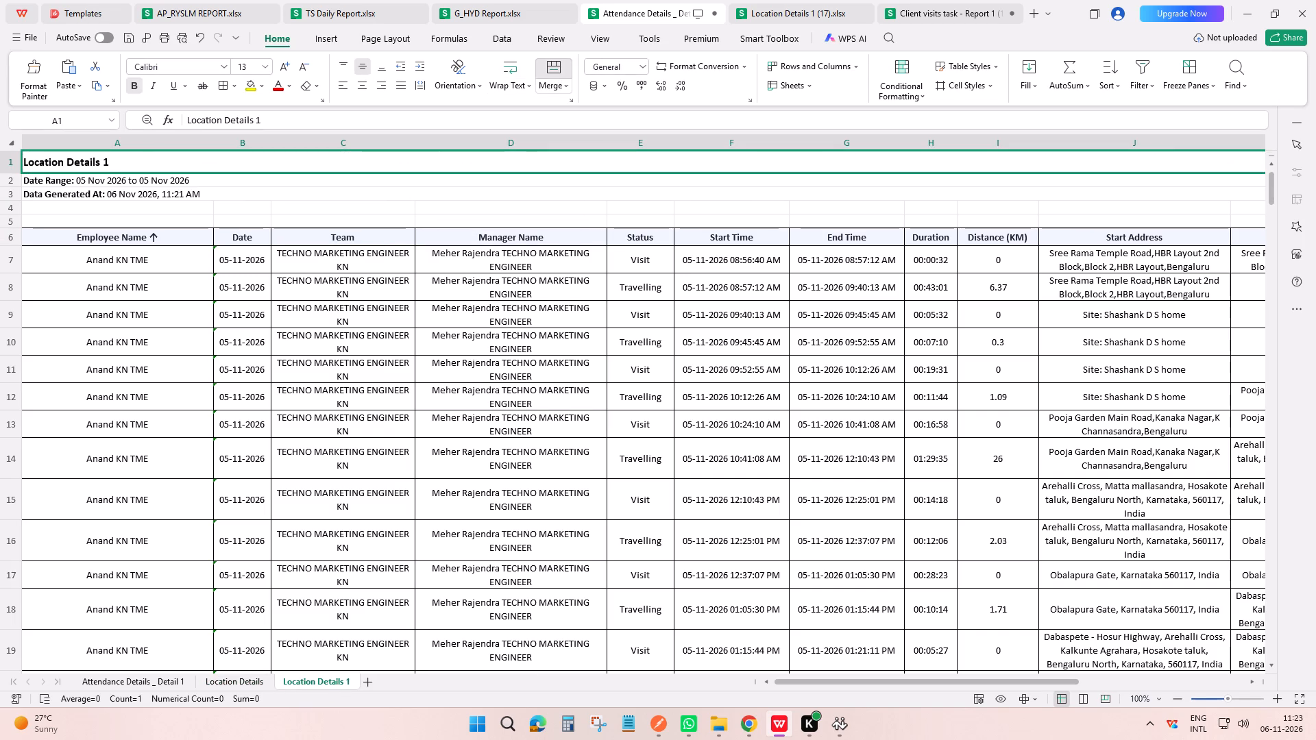
scroll(328, 394, "up", 2)
left_click(380, 179)
scroll(382, 305, "up", 3)
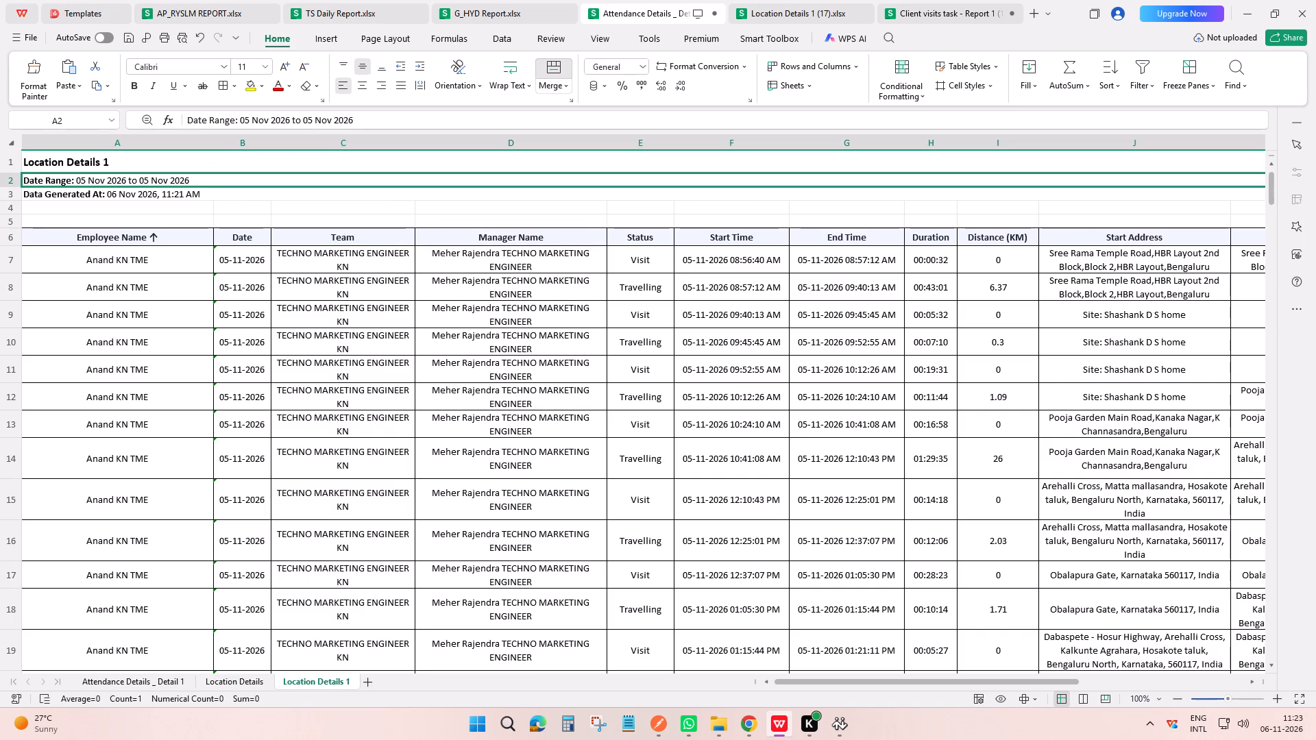
left_click(945, 7)
scroll(740, 288, "up", 4)
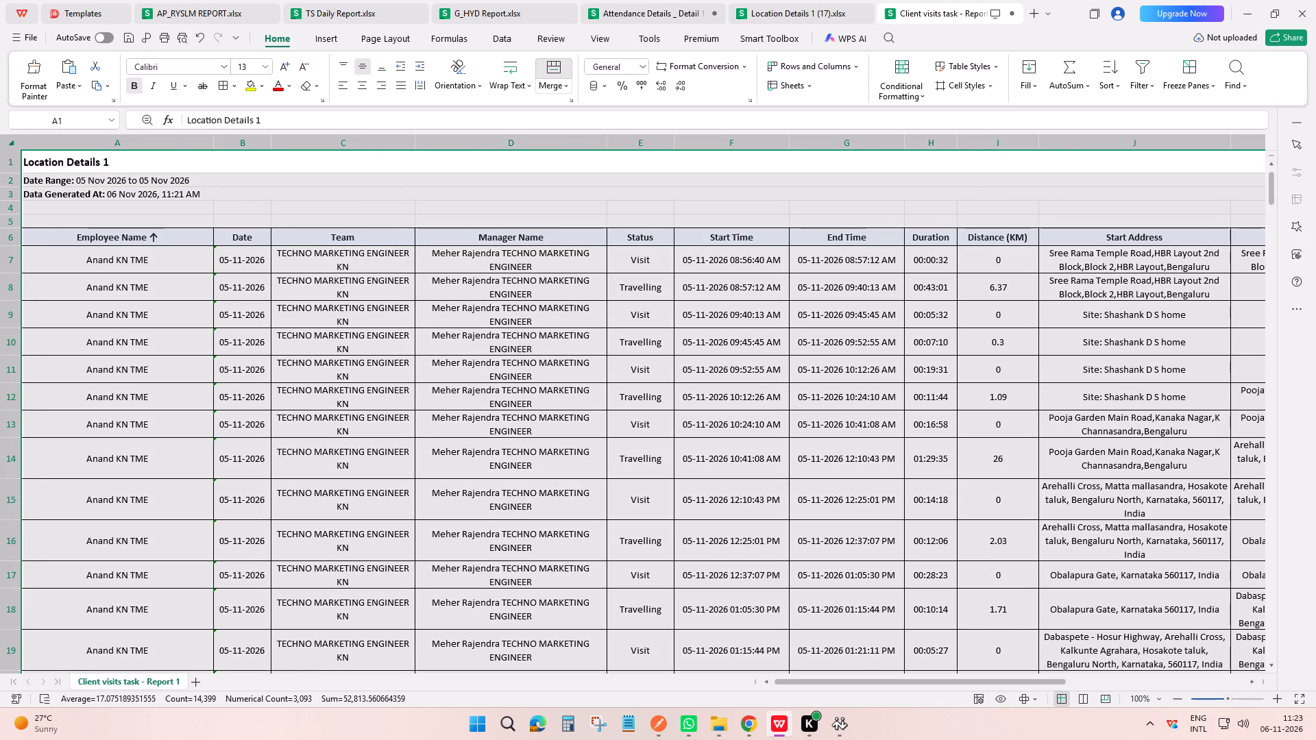
key("ctrl+c")
left_click(803, 0)
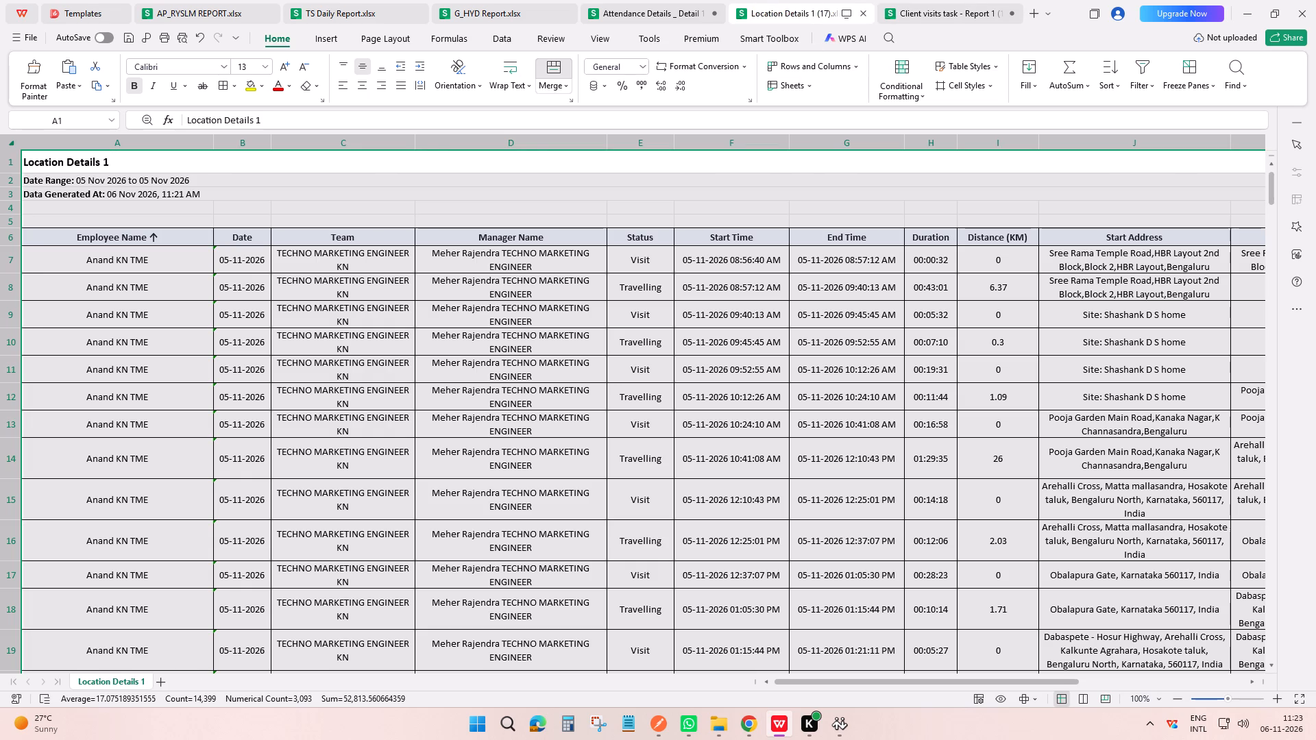
left_click(922, 0)
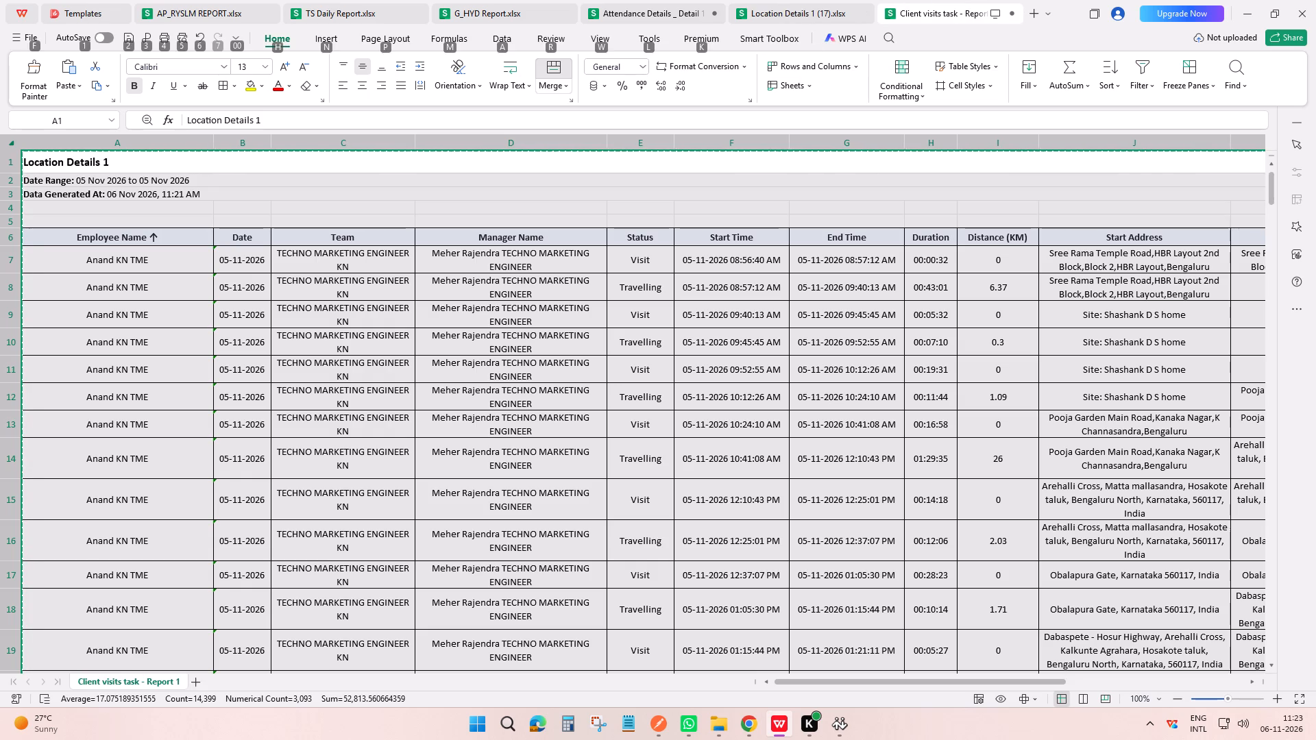
key("alt+Tab")
key("alt+Tab")
left_click(866, 184)
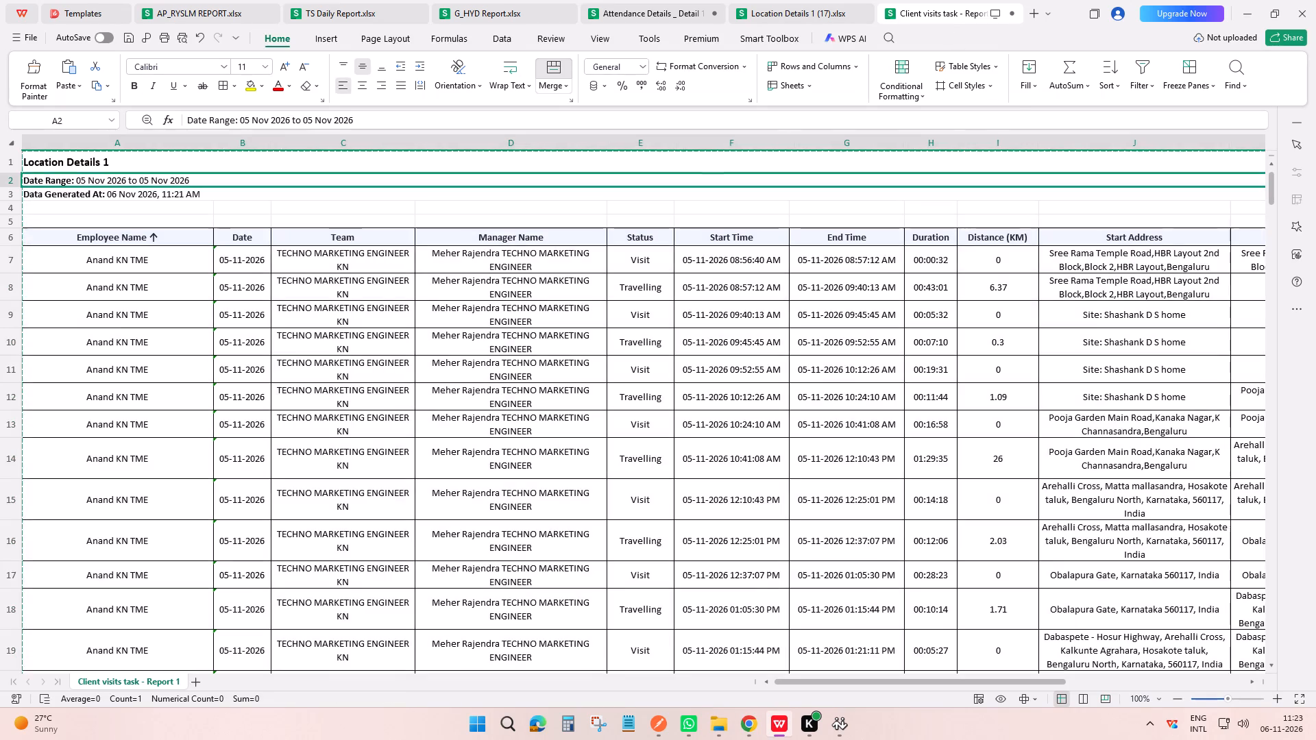
key("Escape")
left_click_drag(920, 685, 1215, 658)
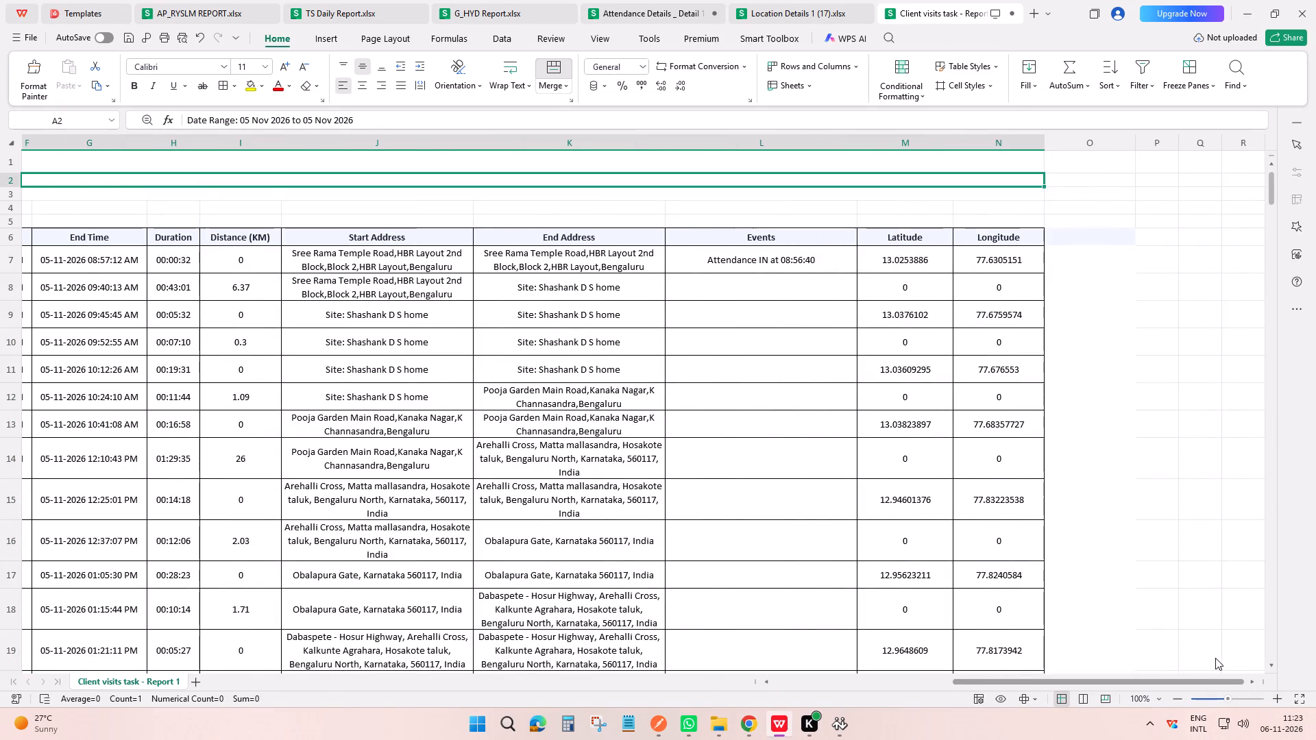
left_click_drag(1215, 658, 398, 656)
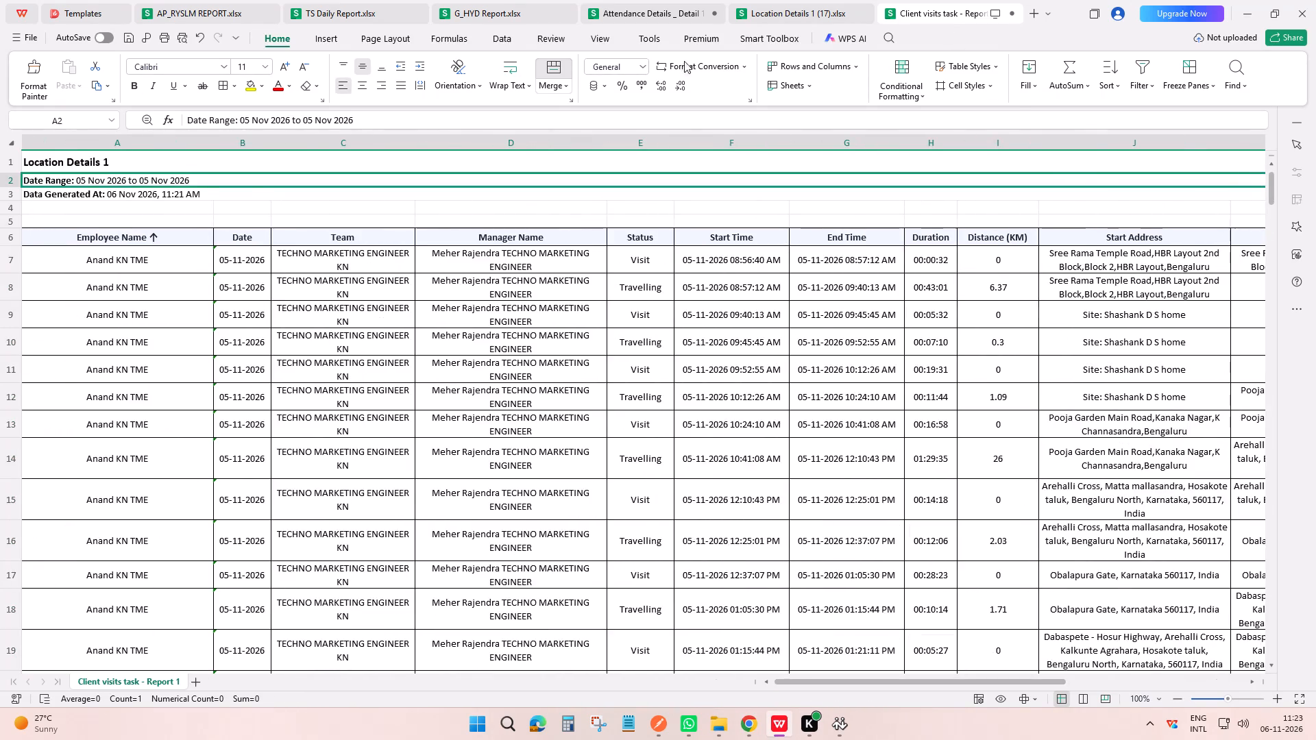
left_click(797, 0)
scroll(648, 415, "up", 3)
left_click_drag(866, 681, 1074, 665)
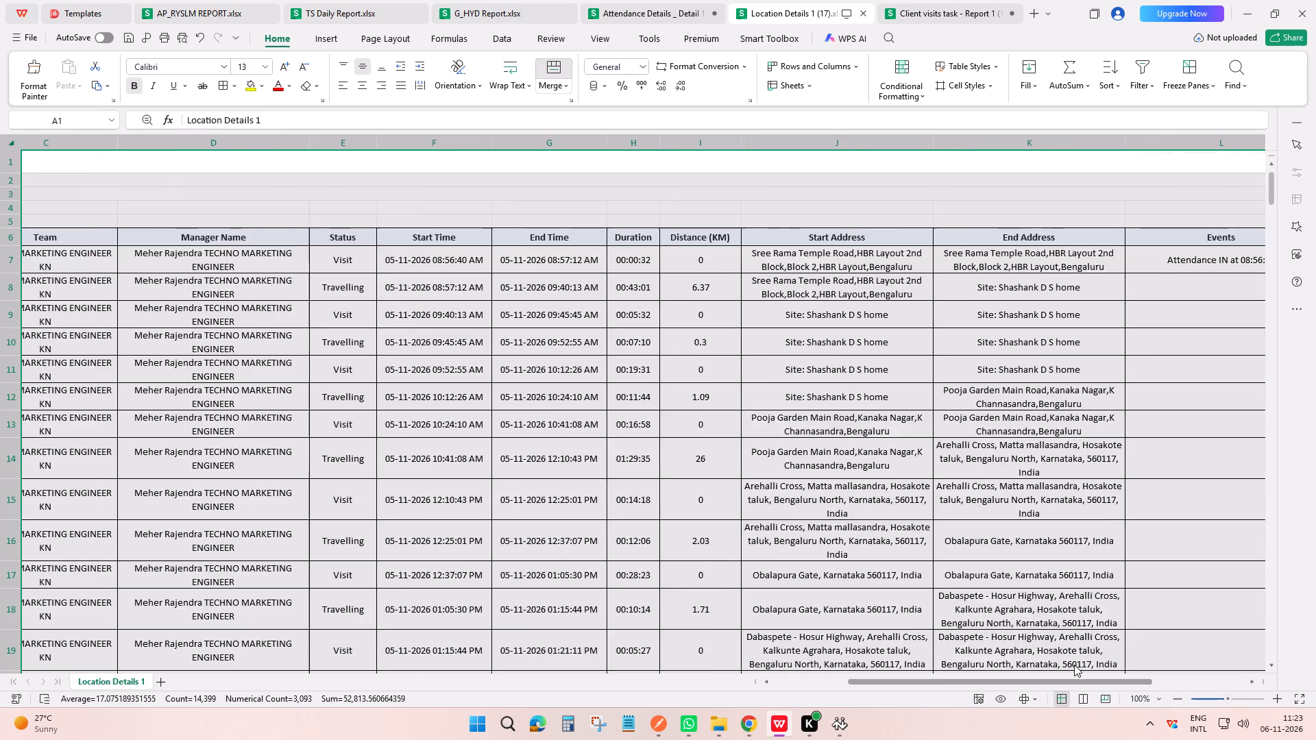
left_click_drag(1074, 665, 528, 633)
Undo the location data pastes in the attendance workbook's Location Details 1 sheet and in the Client visits task workbook.
key("ctrl+z")
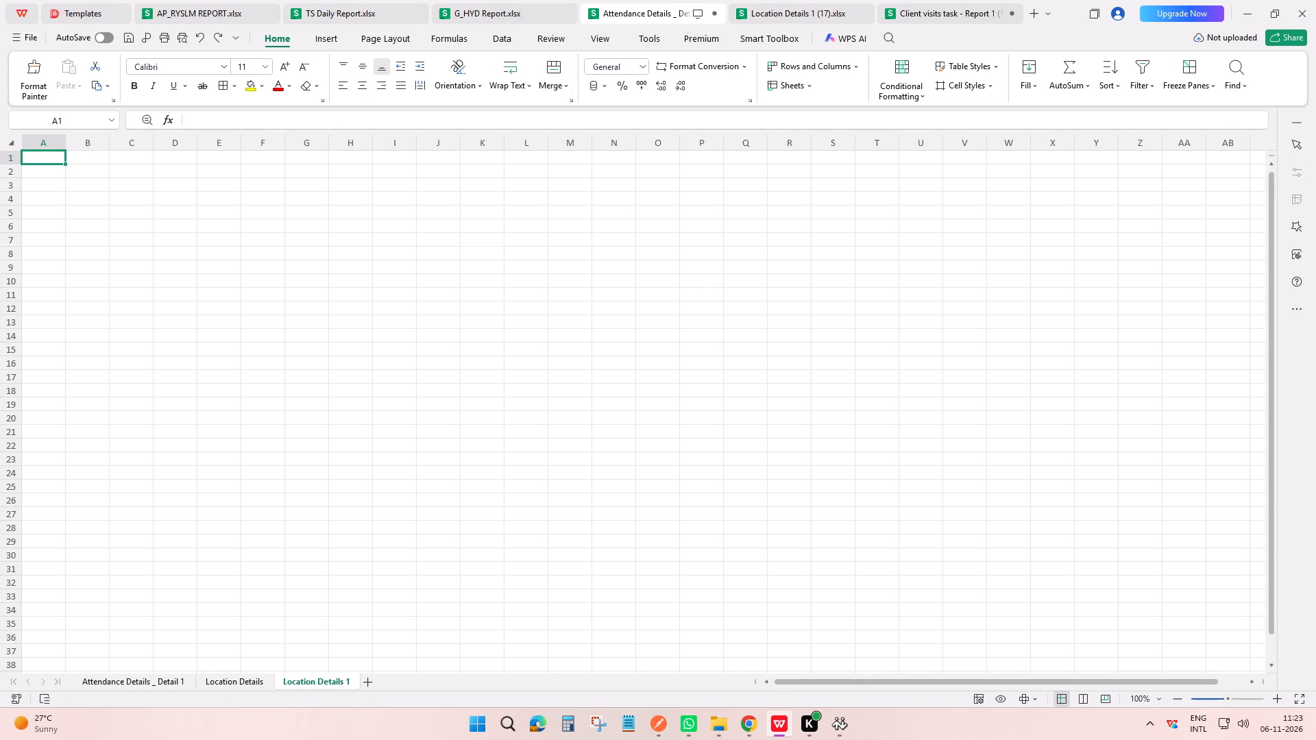
key("ctrl+z")
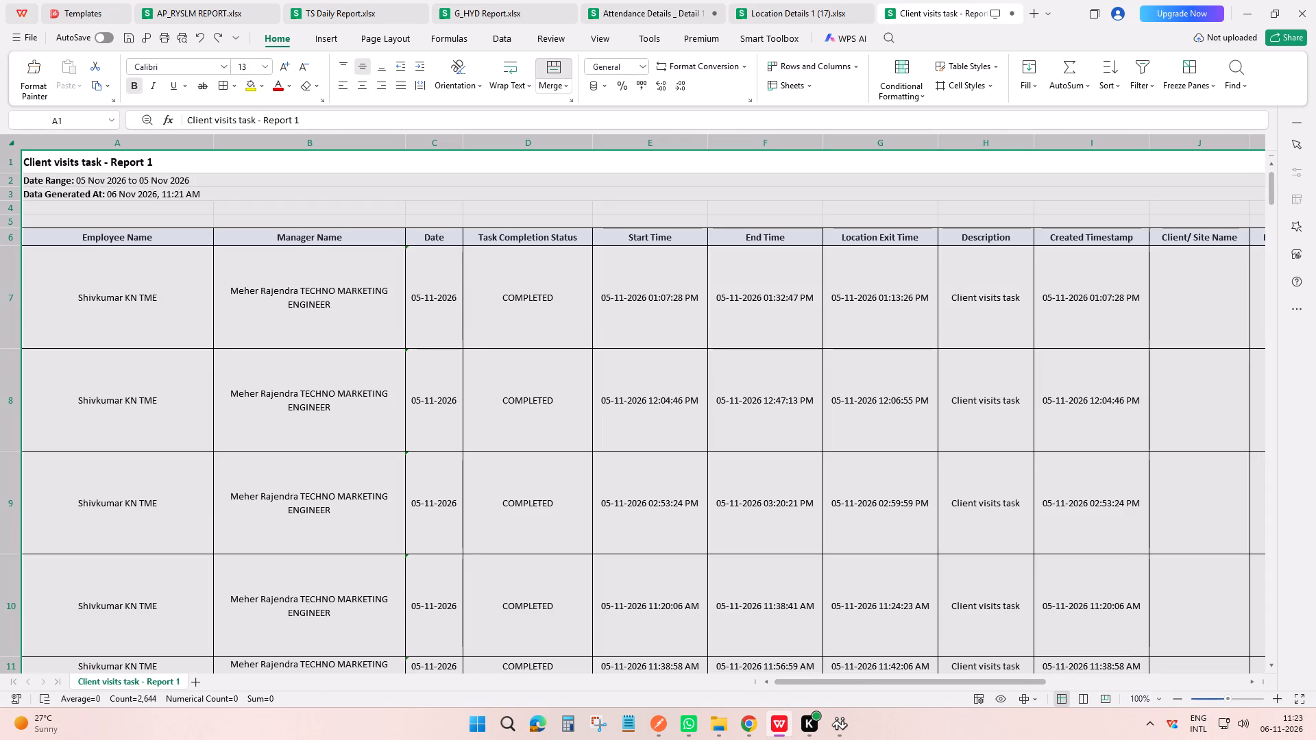
scroll(925, 374, "up", 4)
left_click(938, 306)
key("Escape")
scroll(938, 306, "up", 4)
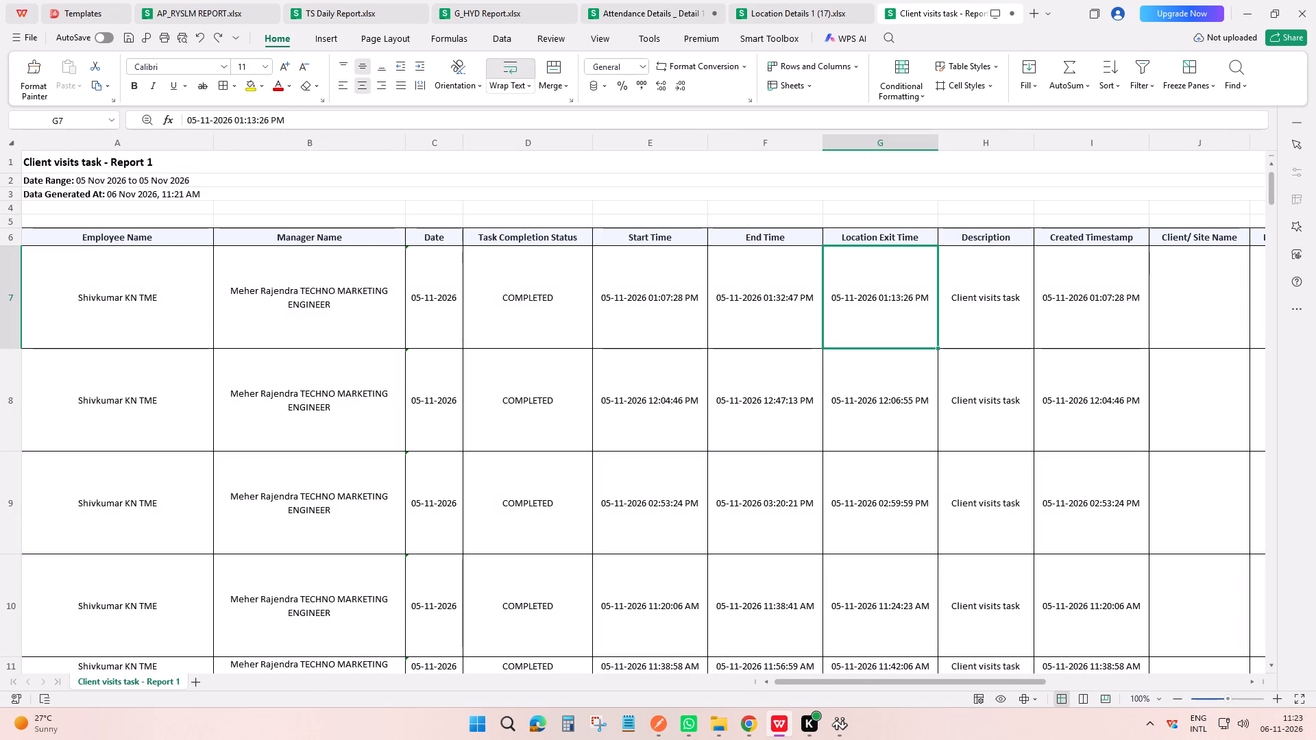
Copy the entire Client visits task - Report 1 sheet into the attendance workbook's empty Location Details 1 sheet.
left_click(5, 153)
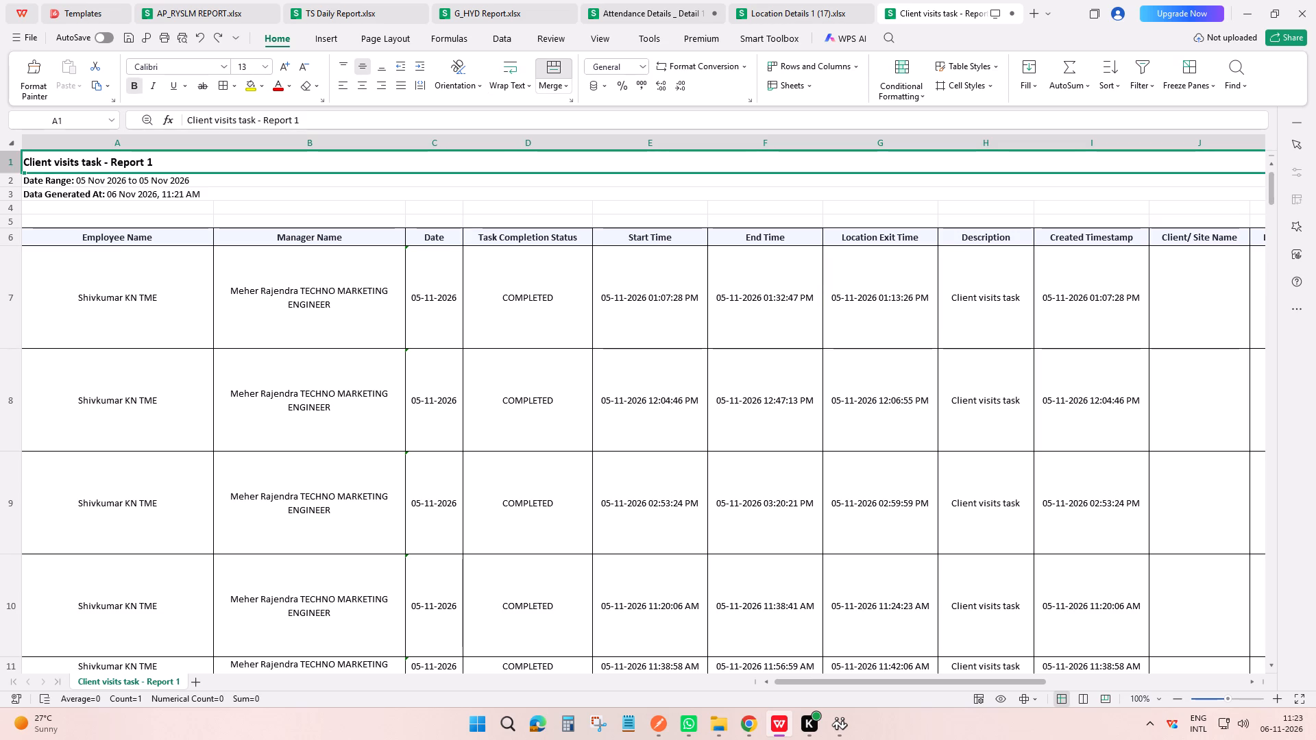
left_click(13, 143)
key("ctrl+c")
left_click(690, 3)
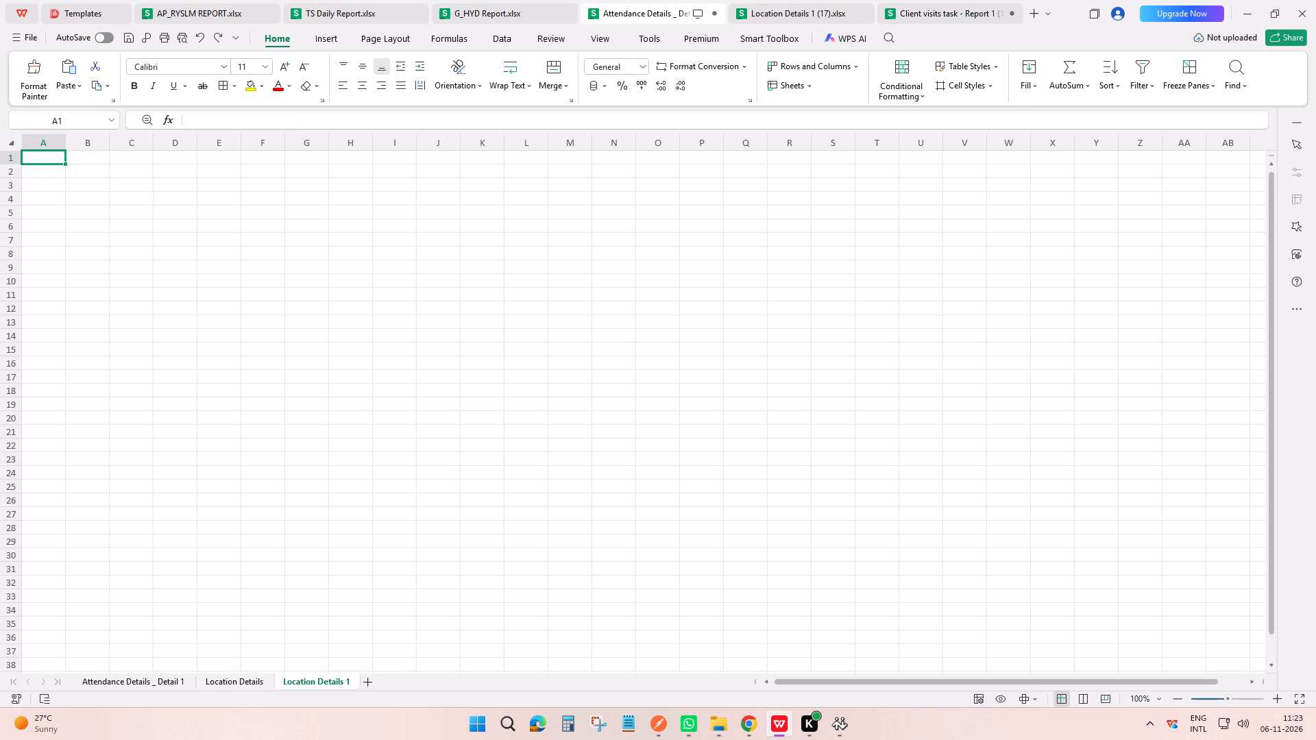
key("ctrl+v")
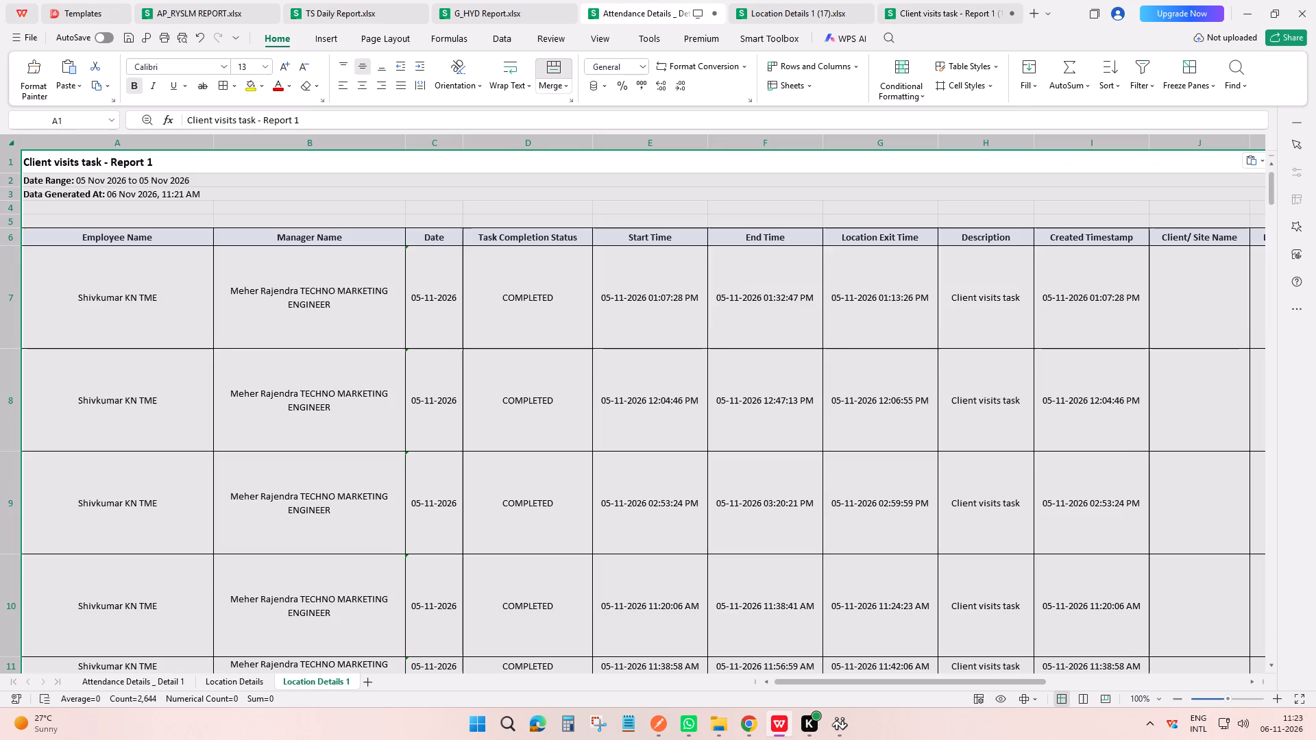
Rename the Location Details 1 sheet with the title copied from its first row, Client visits task - Report 1.
left_click(280, 169)
key("ctrl+c")
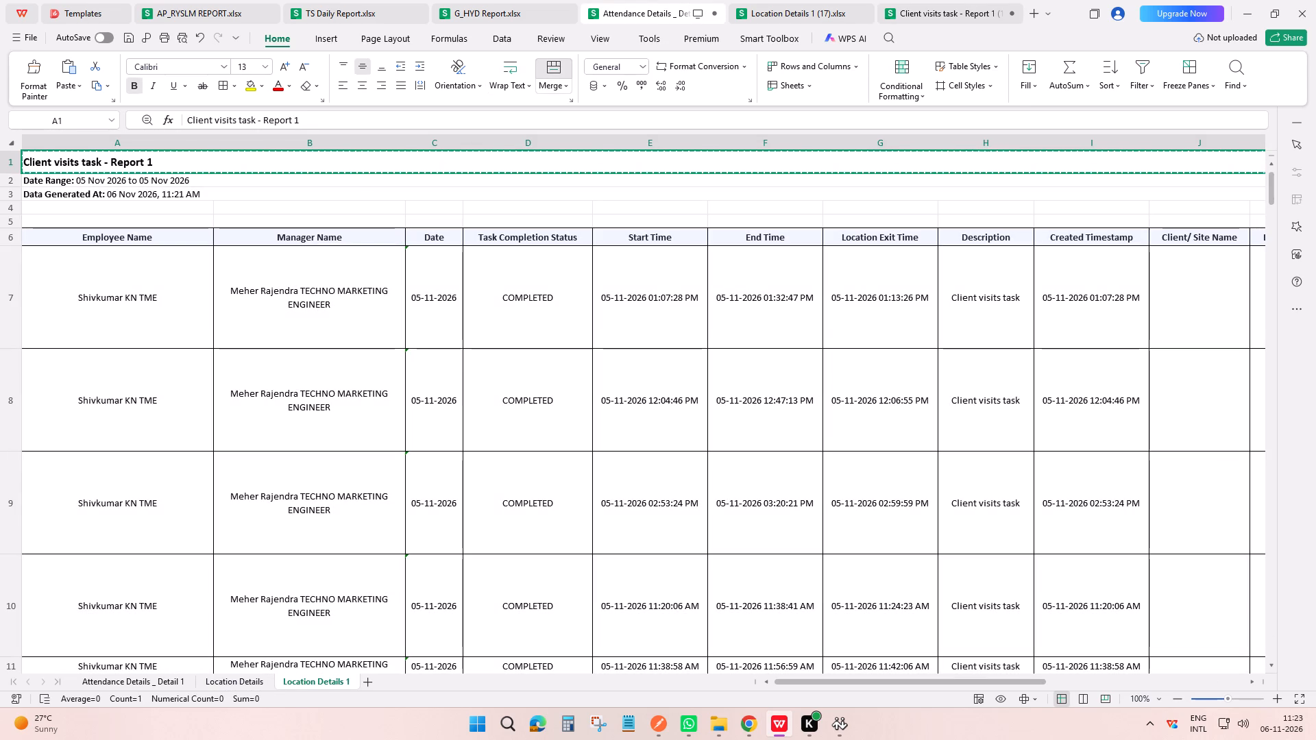
double_click(336, 680)
key("ctrl+v")
left_click(239, 688)
Review the Location Details and Attendance Details _ Detail 1 sheets of the combined workbook.
scroll(343, 321, "up", 3)
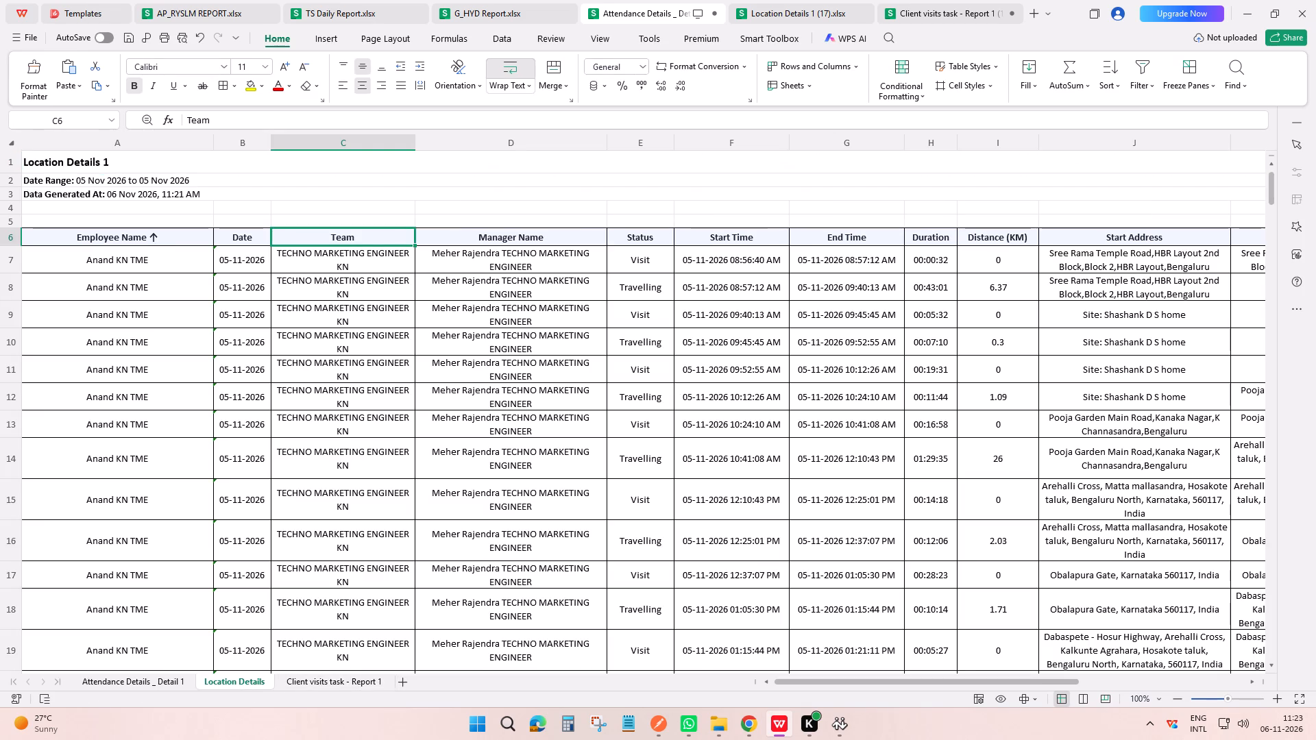
left_click(445, 162)
scroll(426, 496, "up", 4)
left_click(167, 682)
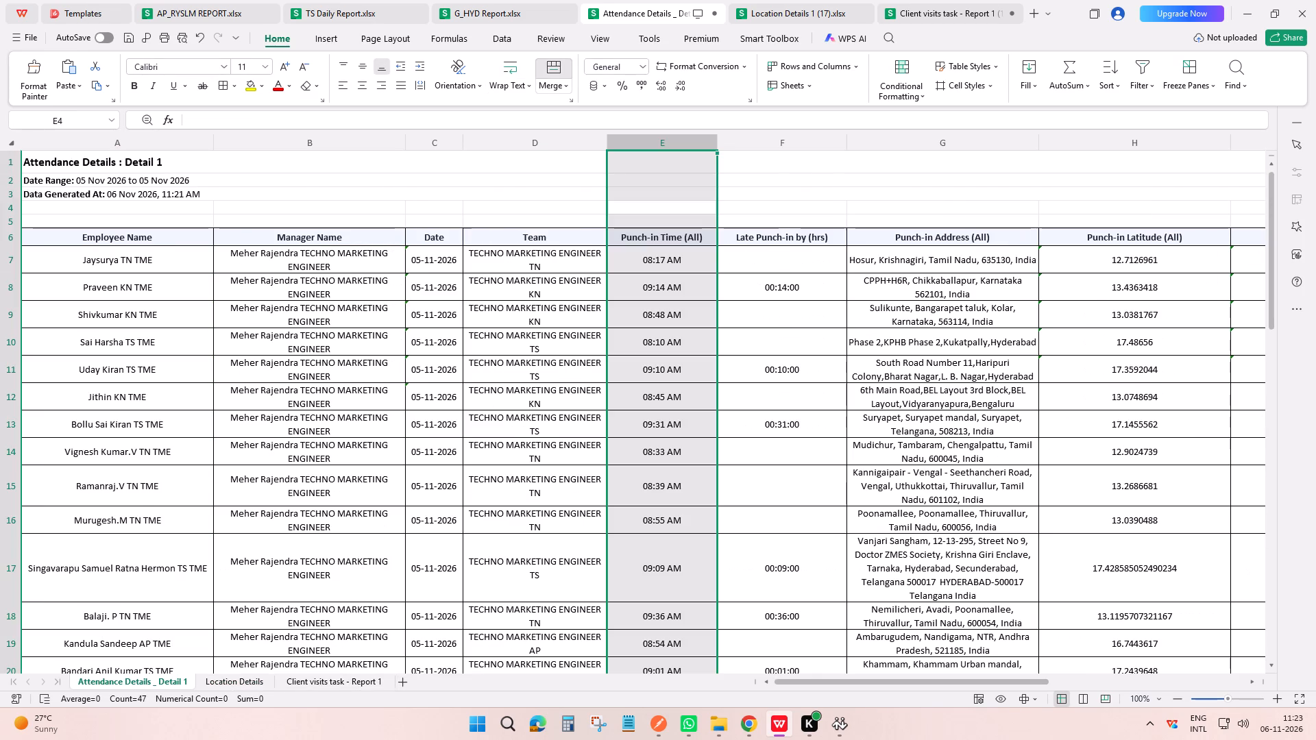
scroll(390, 461, "up", 3)
left_click(608, 210)
key("Escape")
scroll(578, 237, "up", 3)
left_click(534, 204)
scroll(488, 360, "up", 4)
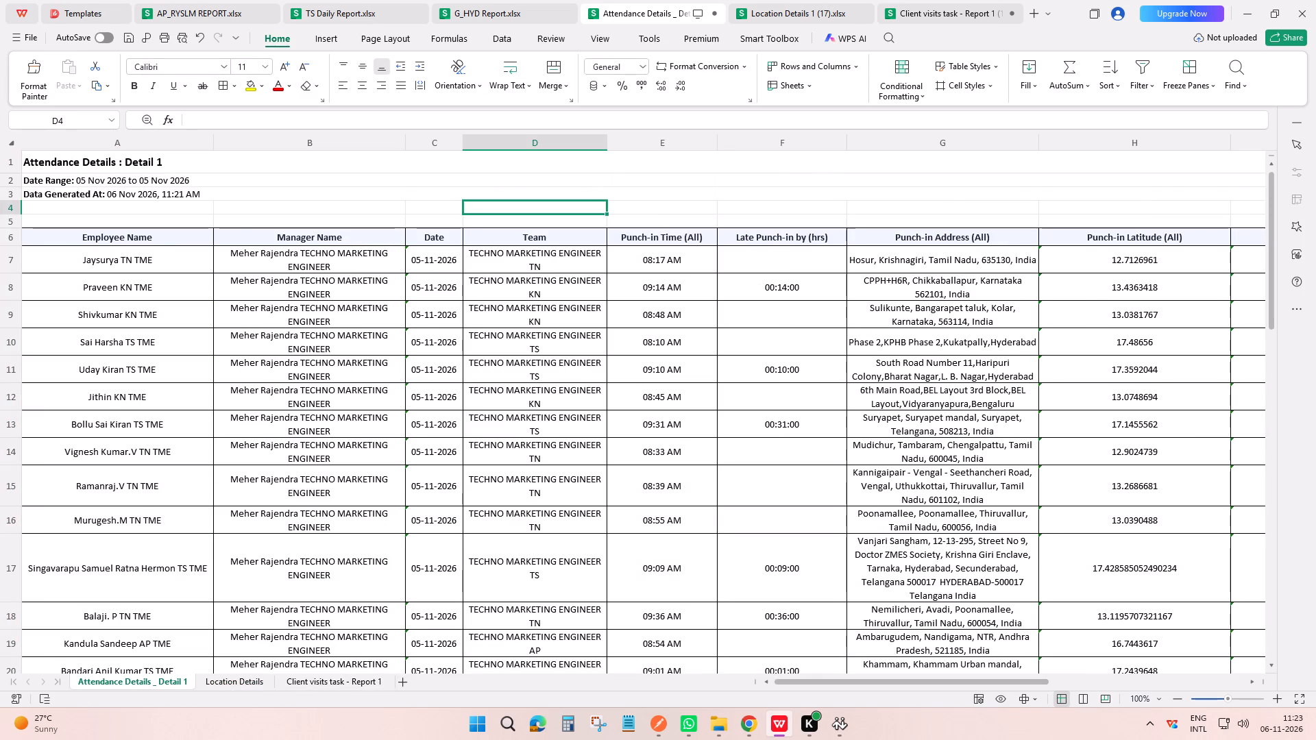
left_click(33, 42)
left_click(62, 150)
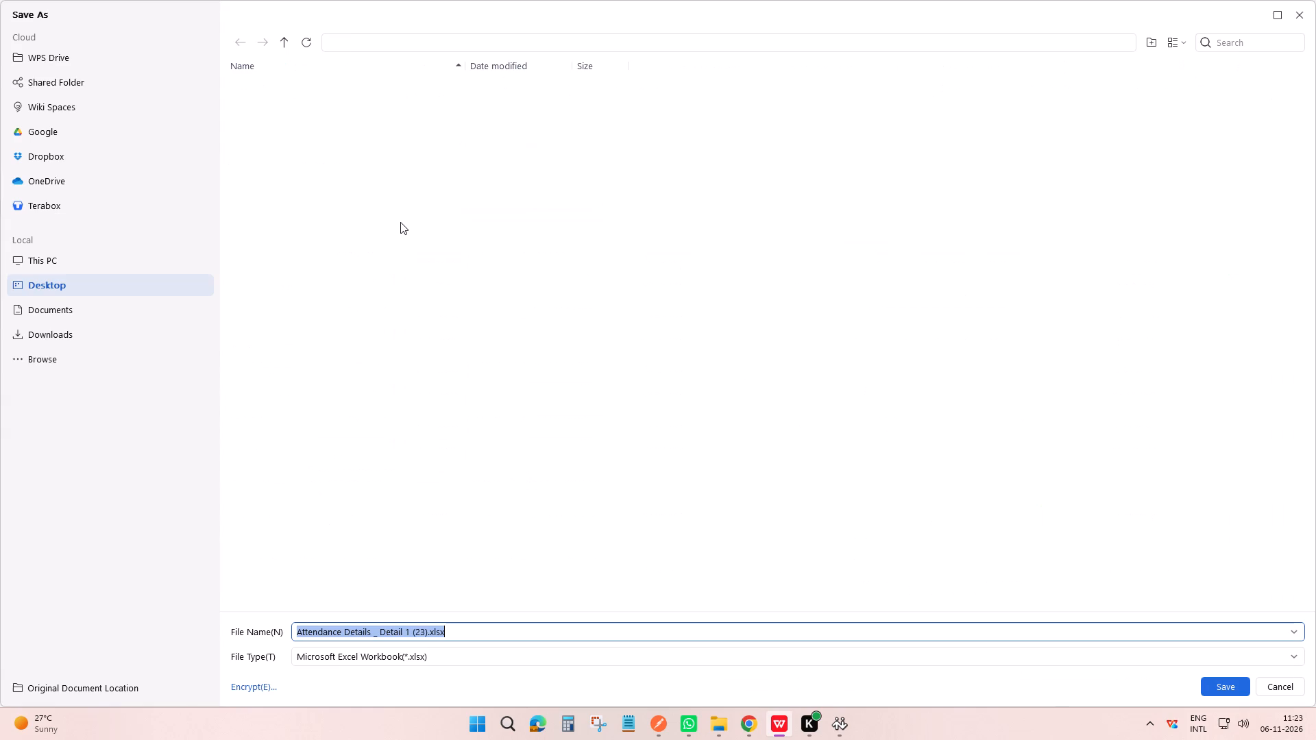
key("BackSpace")
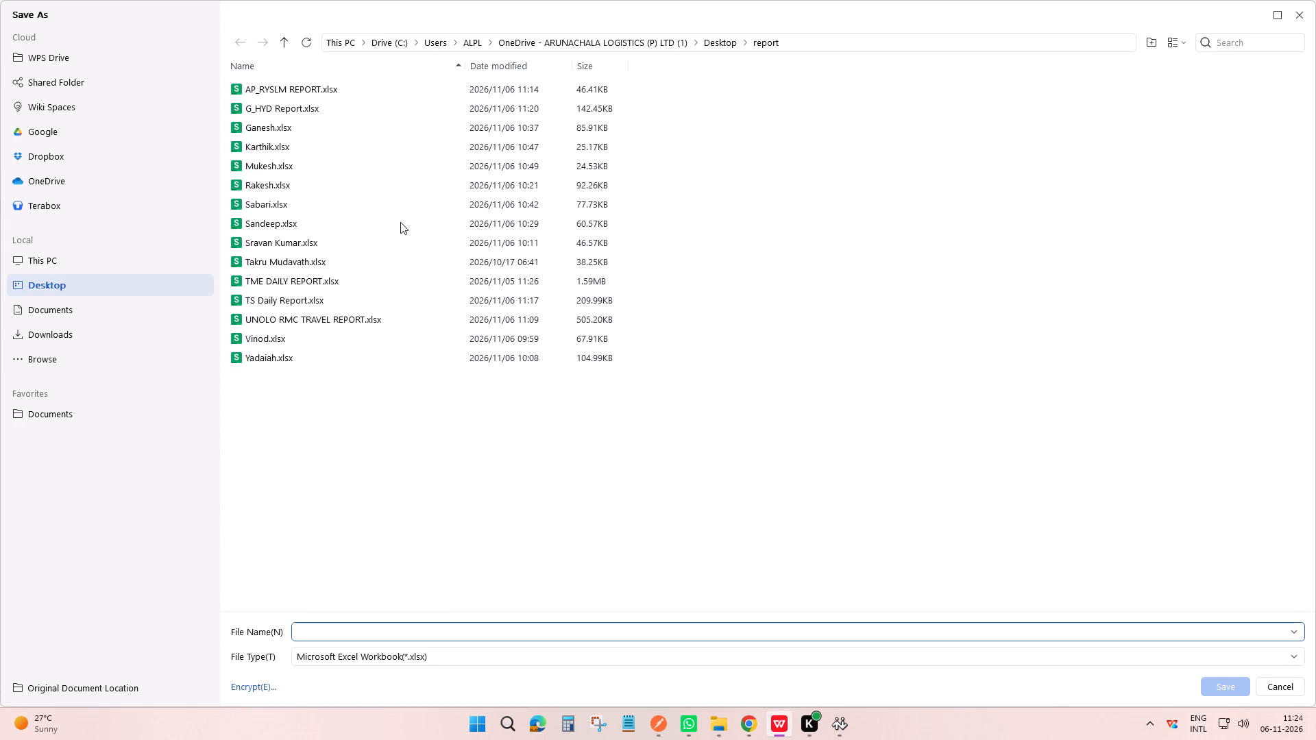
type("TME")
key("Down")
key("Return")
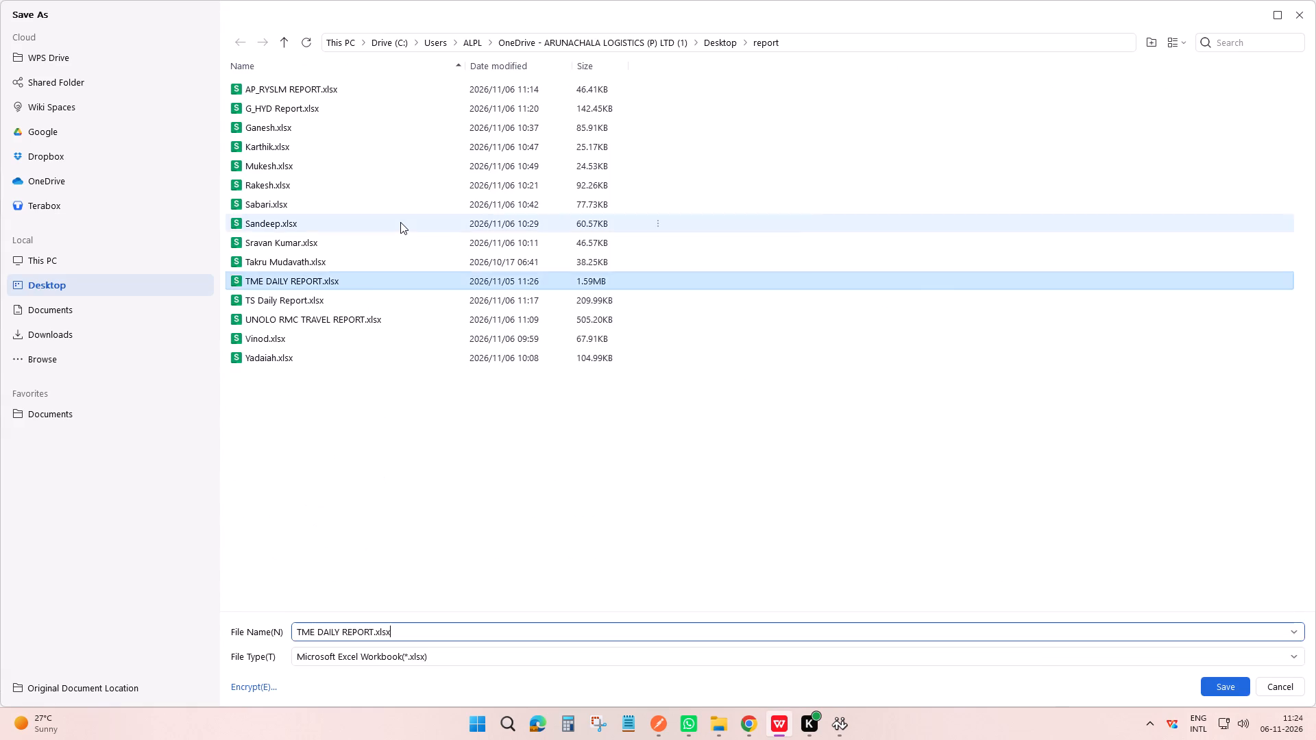
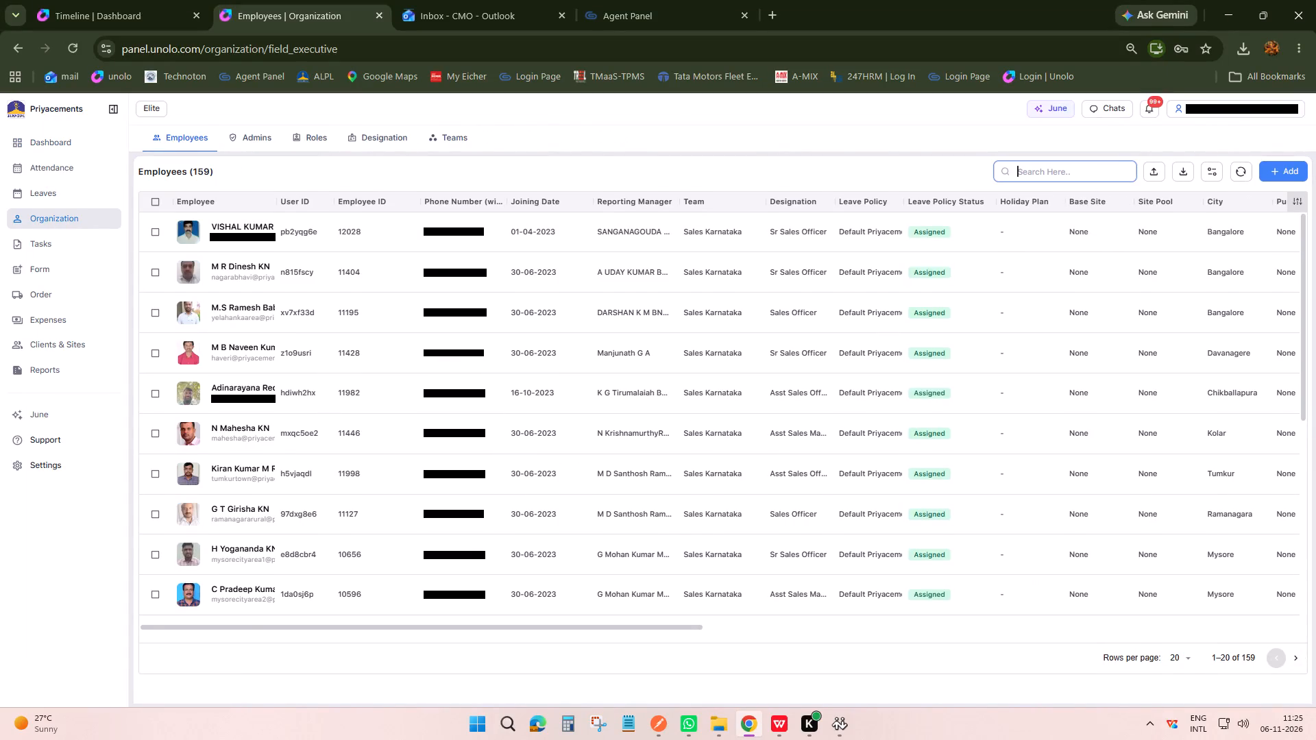
Search the employees for venka and open the Sales AP Sales Officer's record to view its basic details.
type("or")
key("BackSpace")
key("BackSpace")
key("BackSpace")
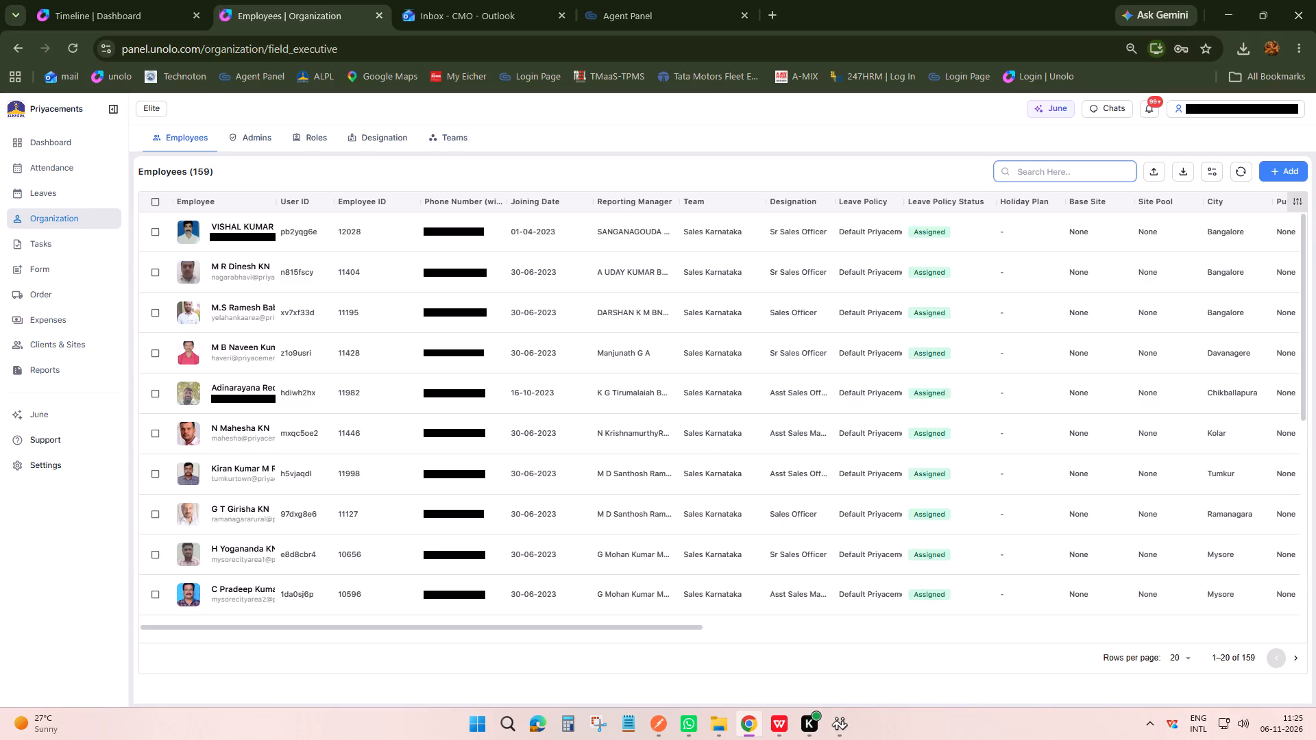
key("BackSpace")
Search the Priyacements organization's employee list for employees matching "venka".
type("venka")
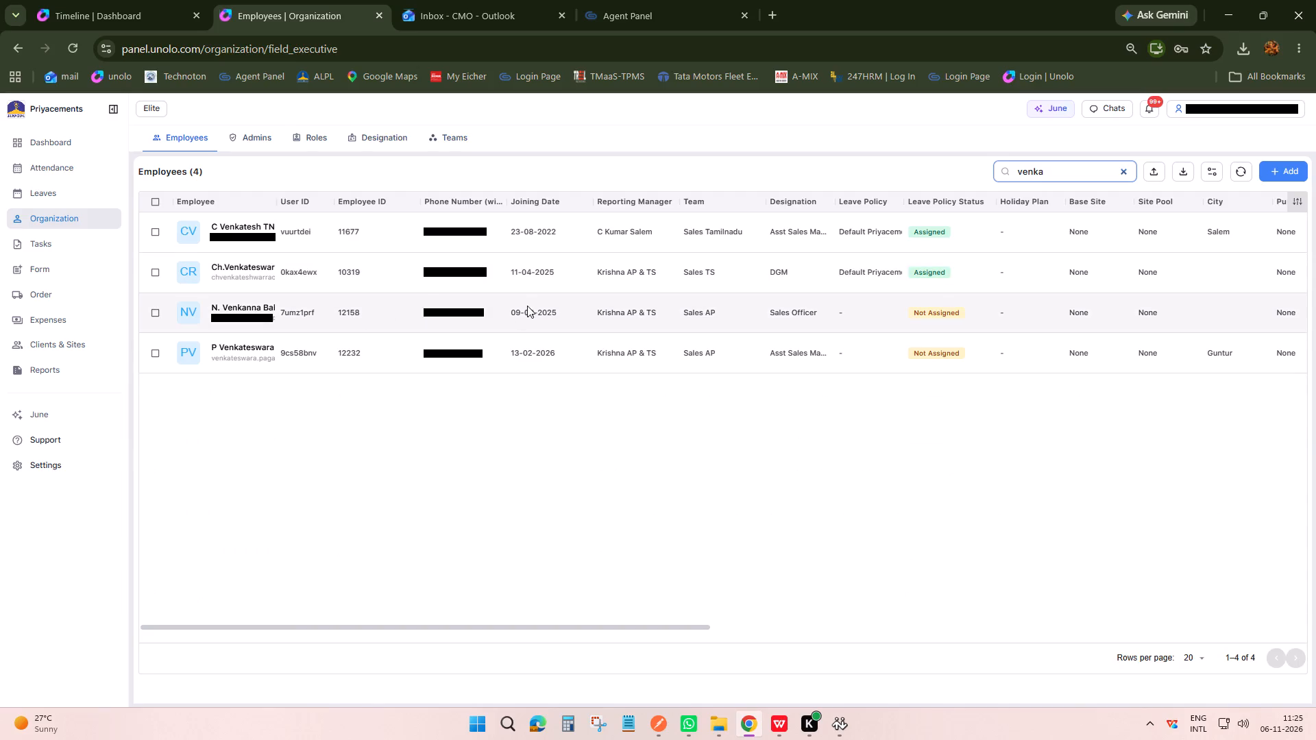
left_click(622, 311)
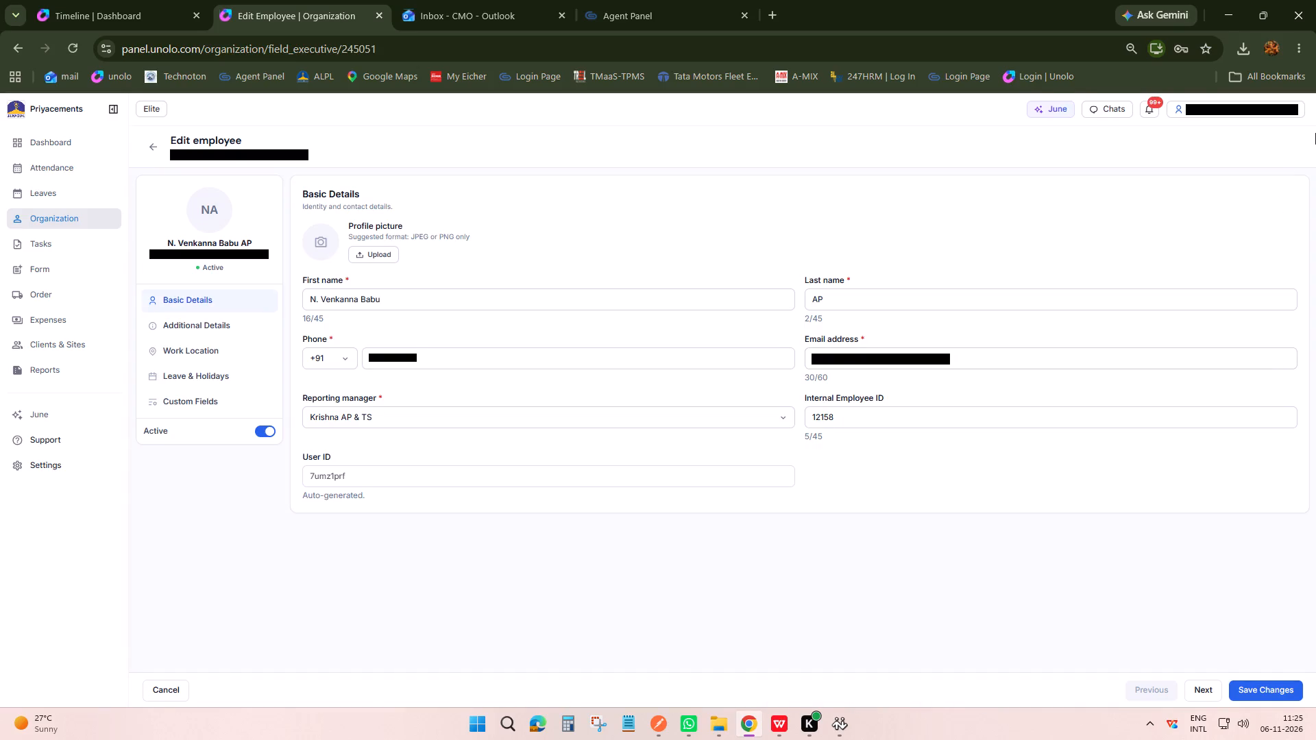
left_click(158, 147)
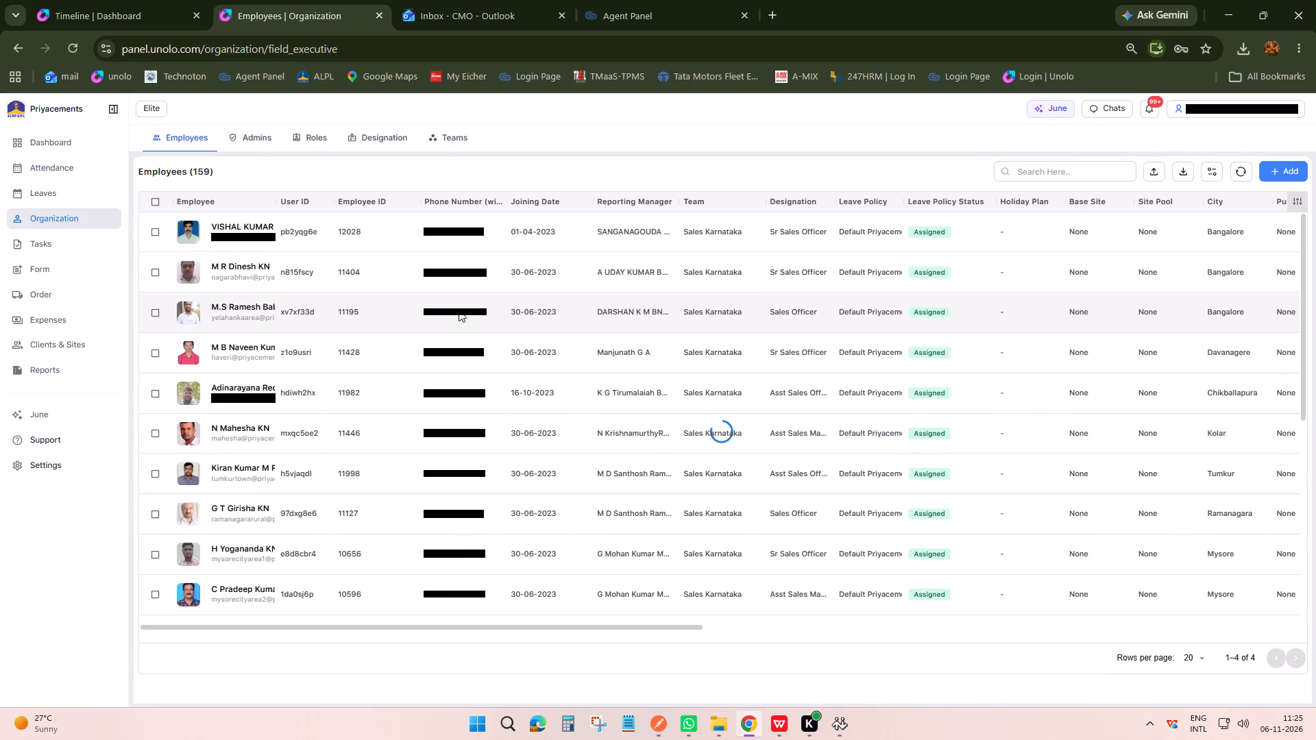
left_click(1066, 175)
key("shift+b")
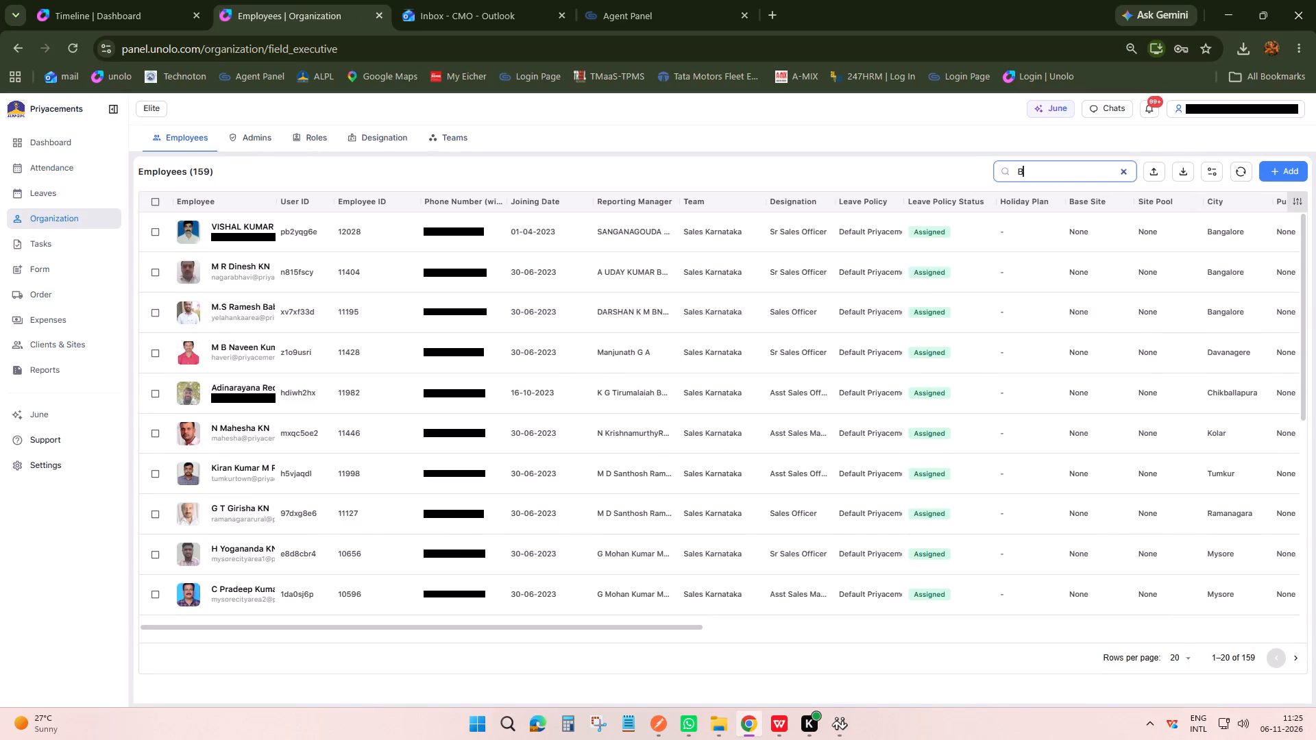
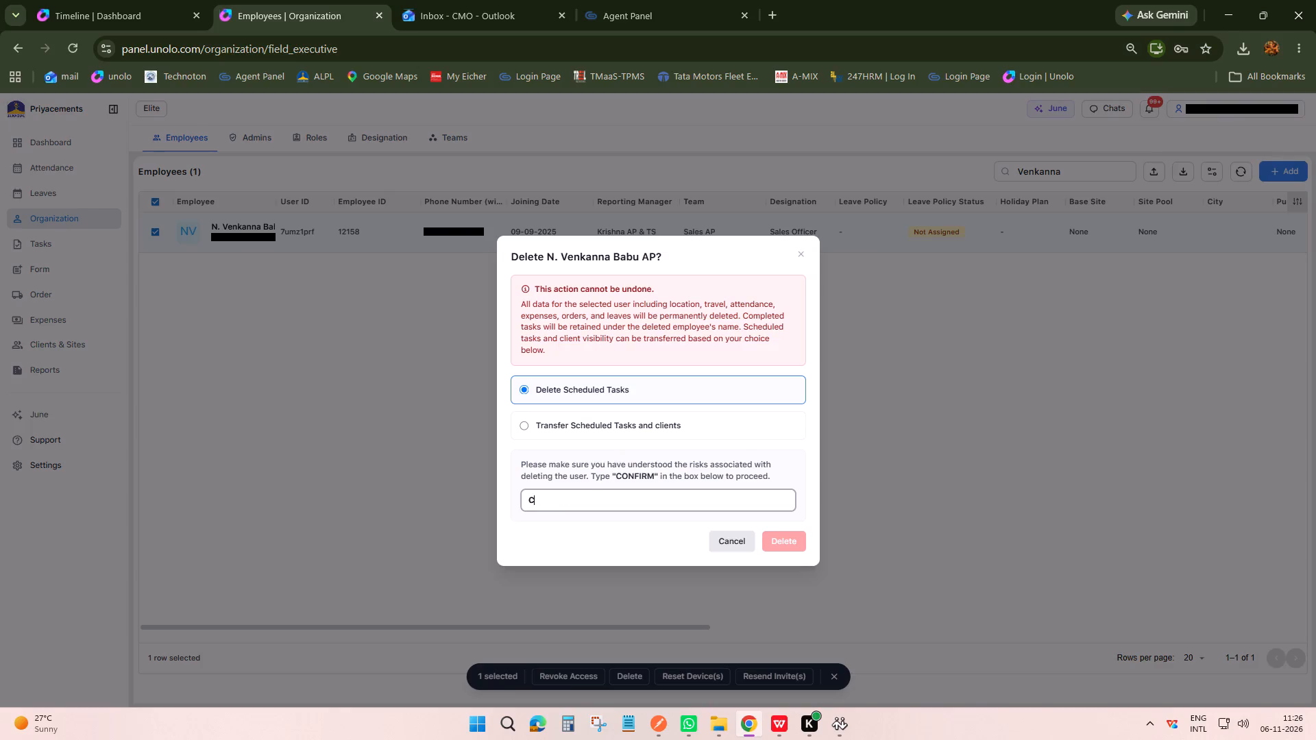
Delete the selected Sales Officer of the Sales AP team along with the scheduled tasks, entering CONFIRM as the confirmation text.
type("o")
key("BackSpace")
key("BackSpace")
type("CONFIR")
key("m")
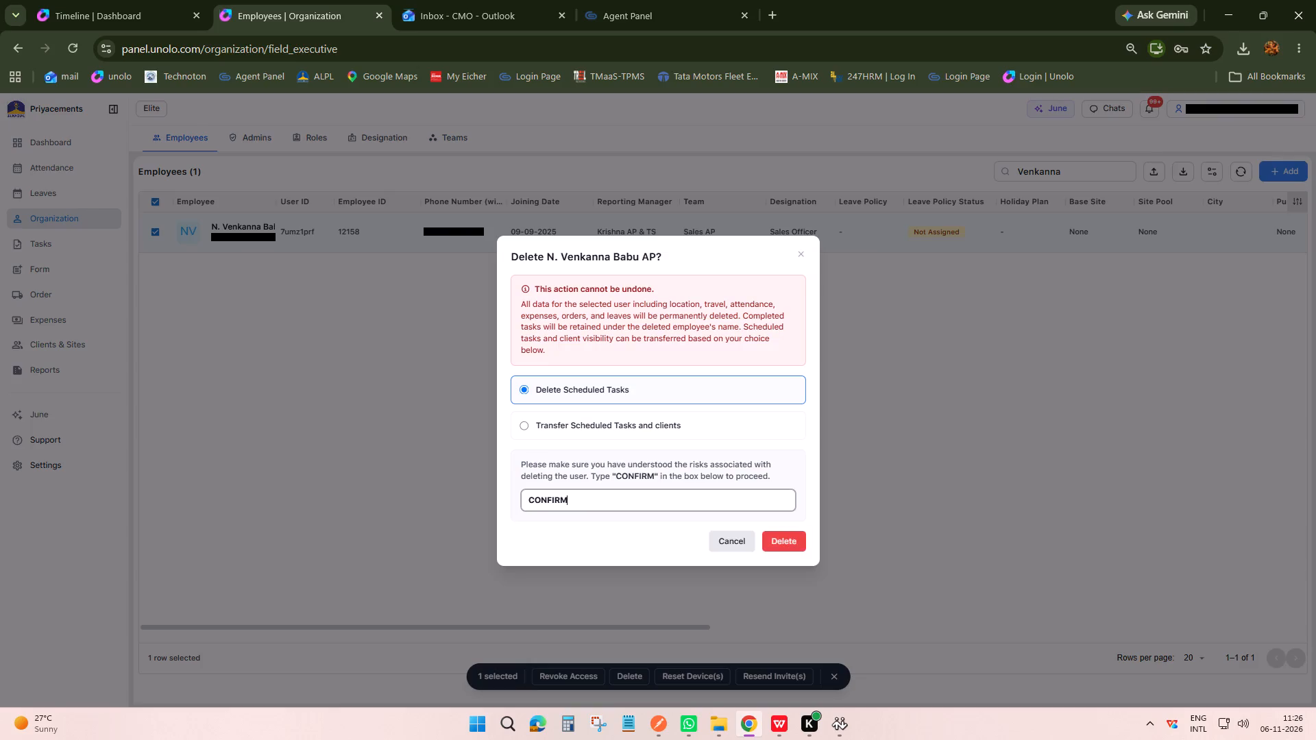
left_click(788, 543)
scroll(747, 491, "up", 3)
left_click(715, 466)
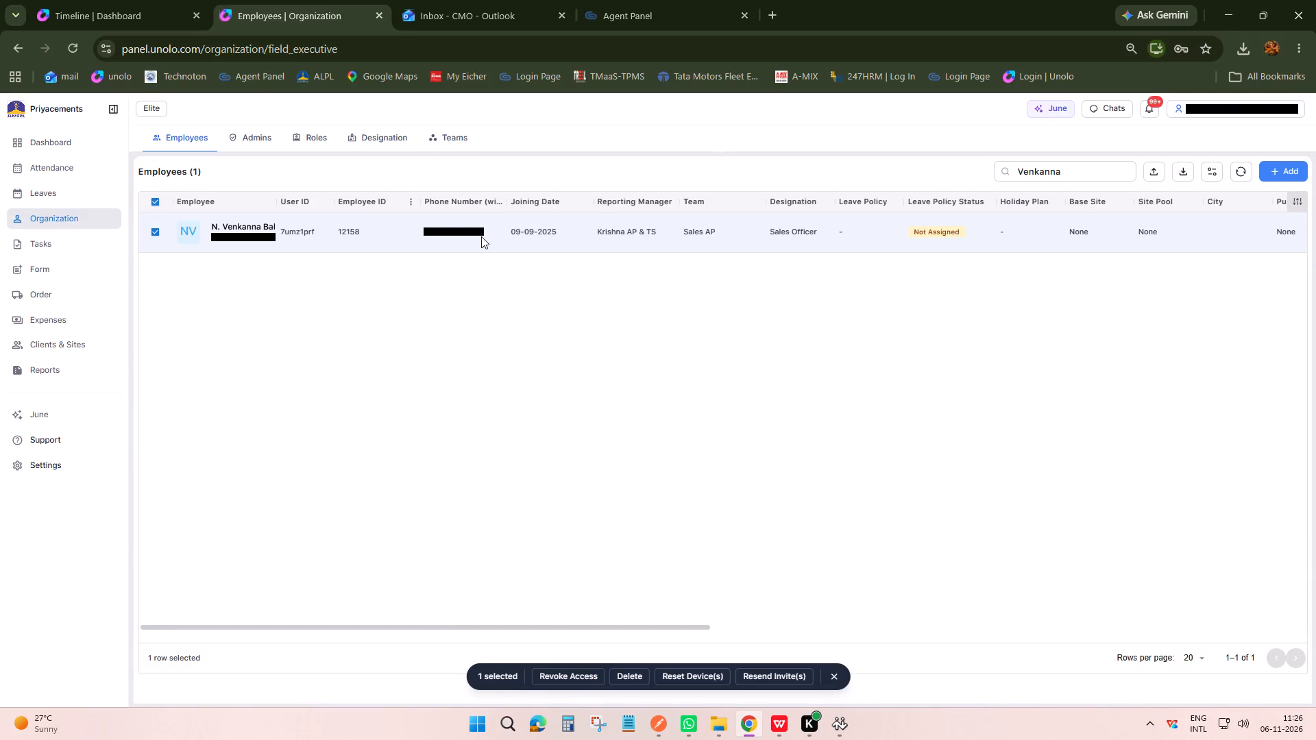
Open the same employee's edit page from the list and reload it to check the record.
left_click_drag(484, 234, 437, 234)
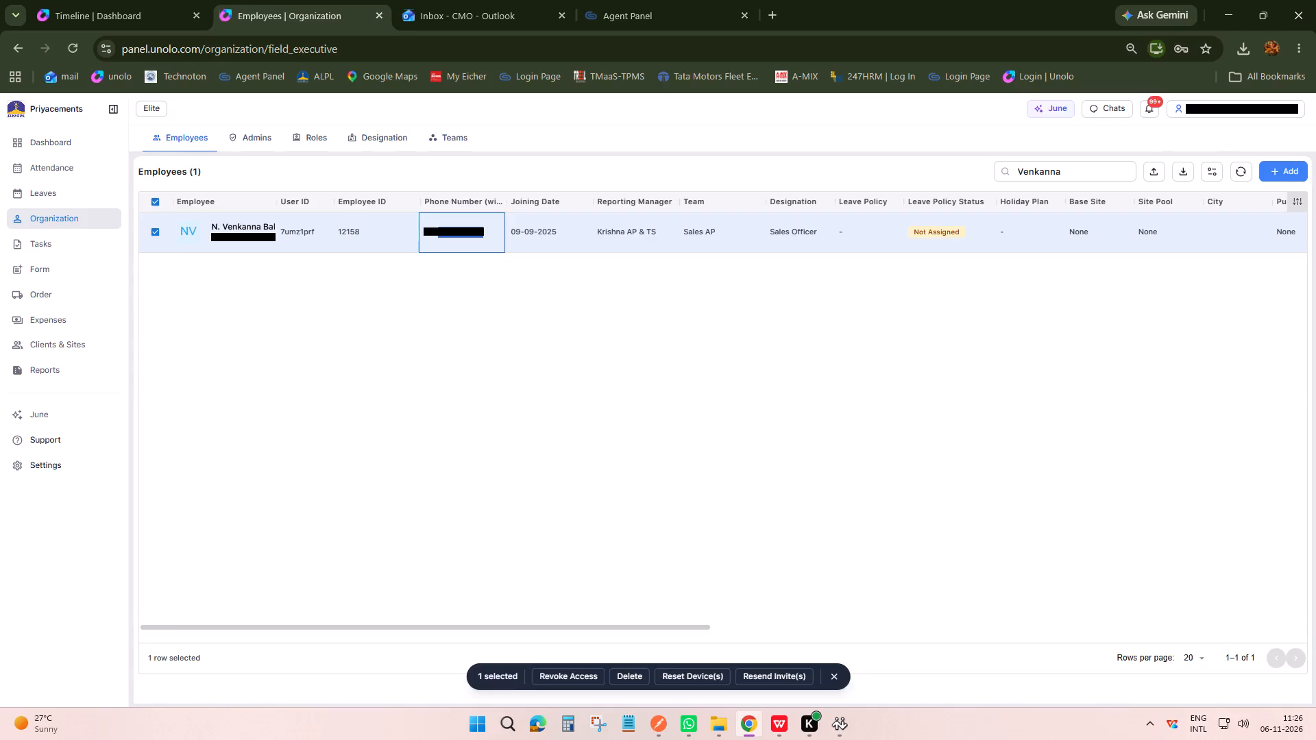
left_click_drag(437, 234, 437, 234)
scroll(649, 367, "up", 6)
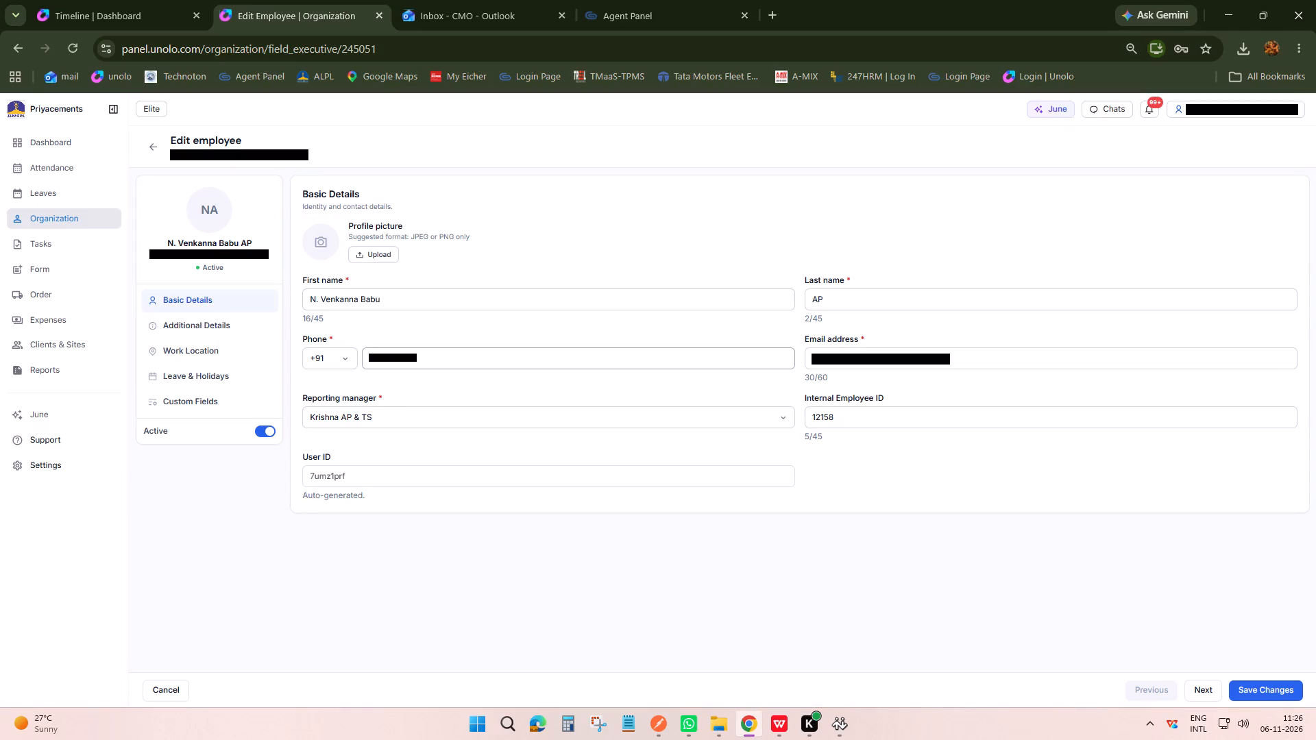
left_click(616, 254)
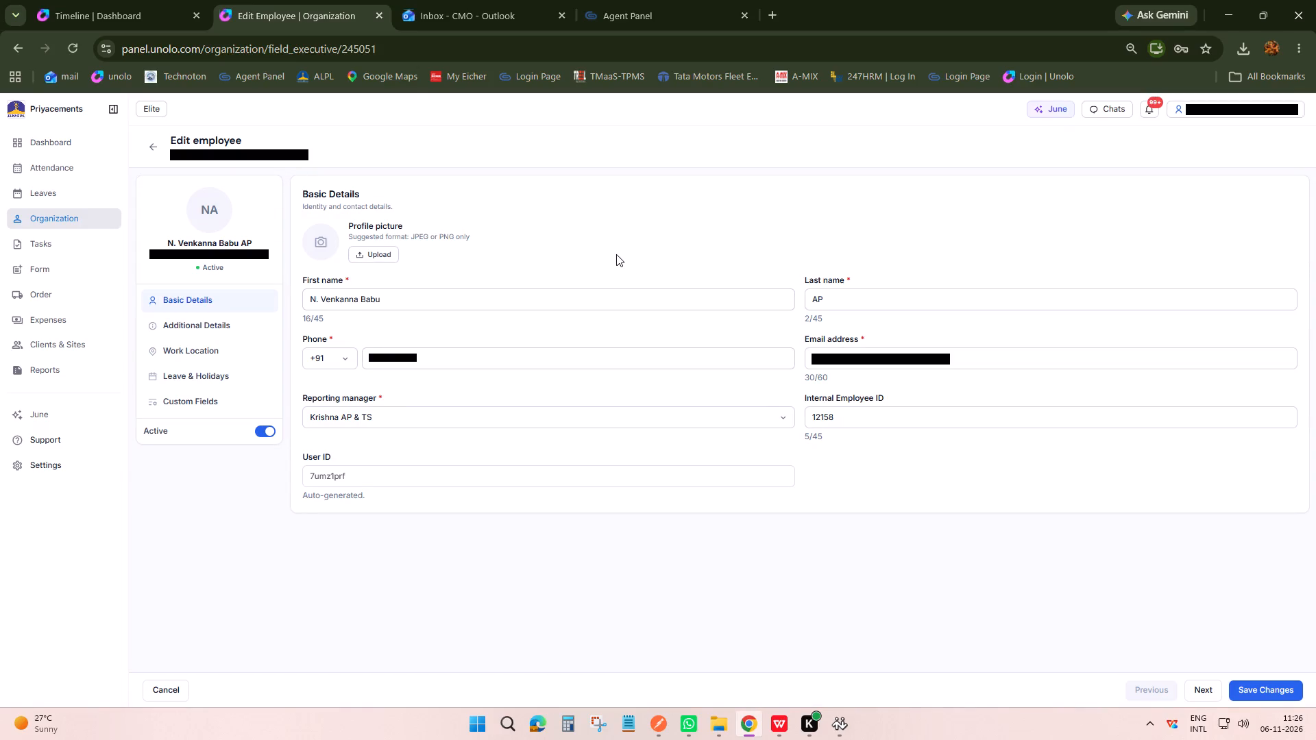
left_click(65, 45)
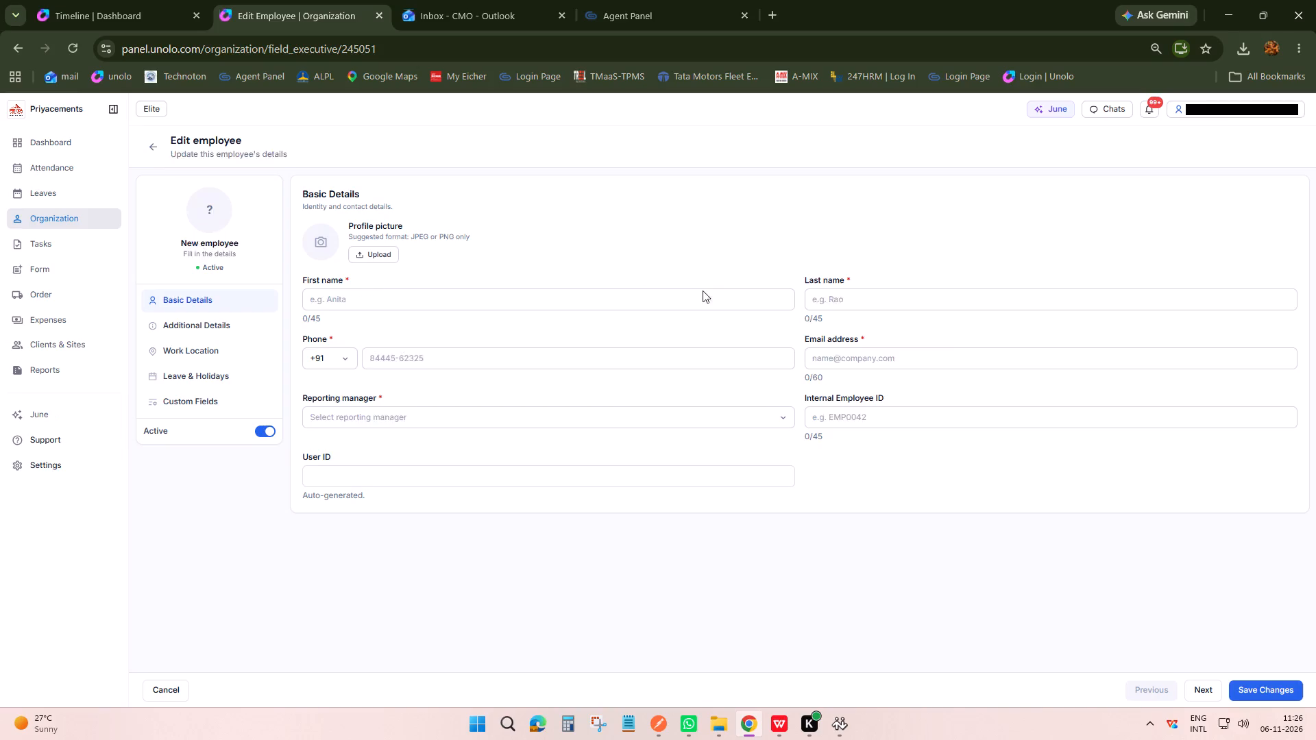
left_click(148, 149)
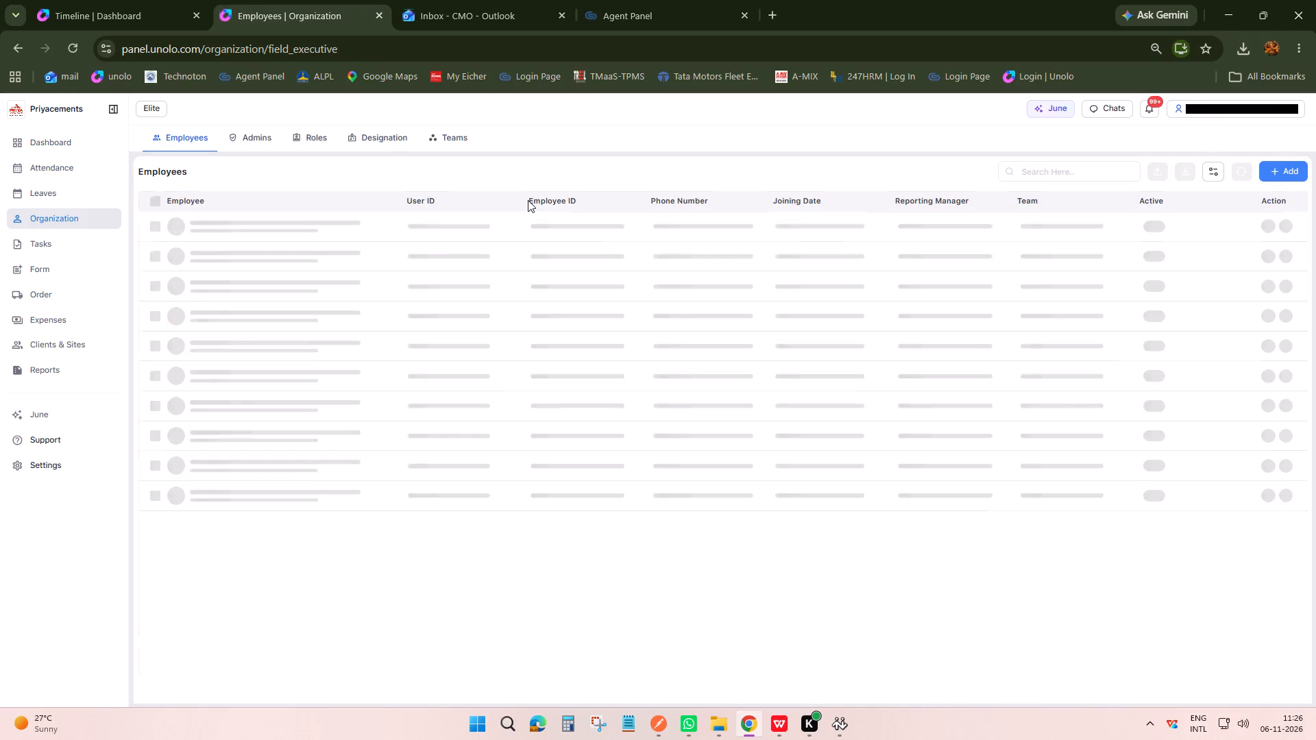
left_click(1066, 166)
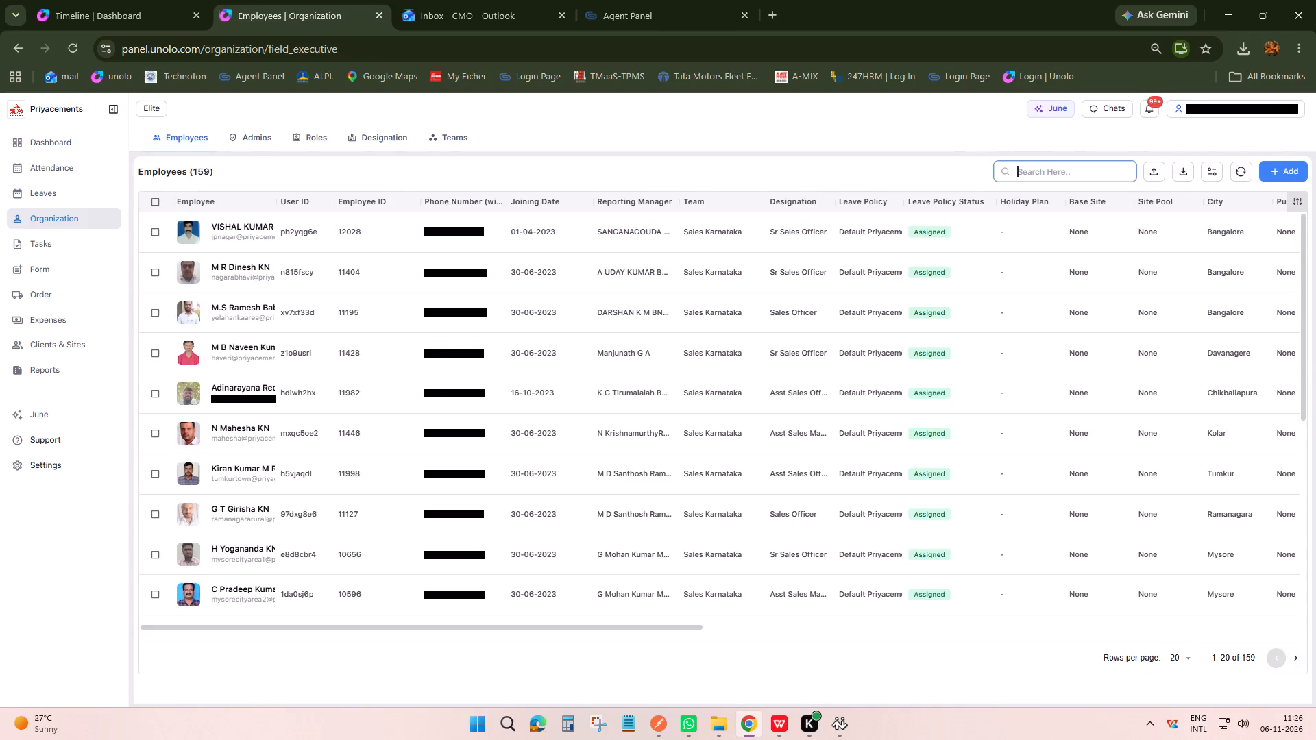
type("n vENK")
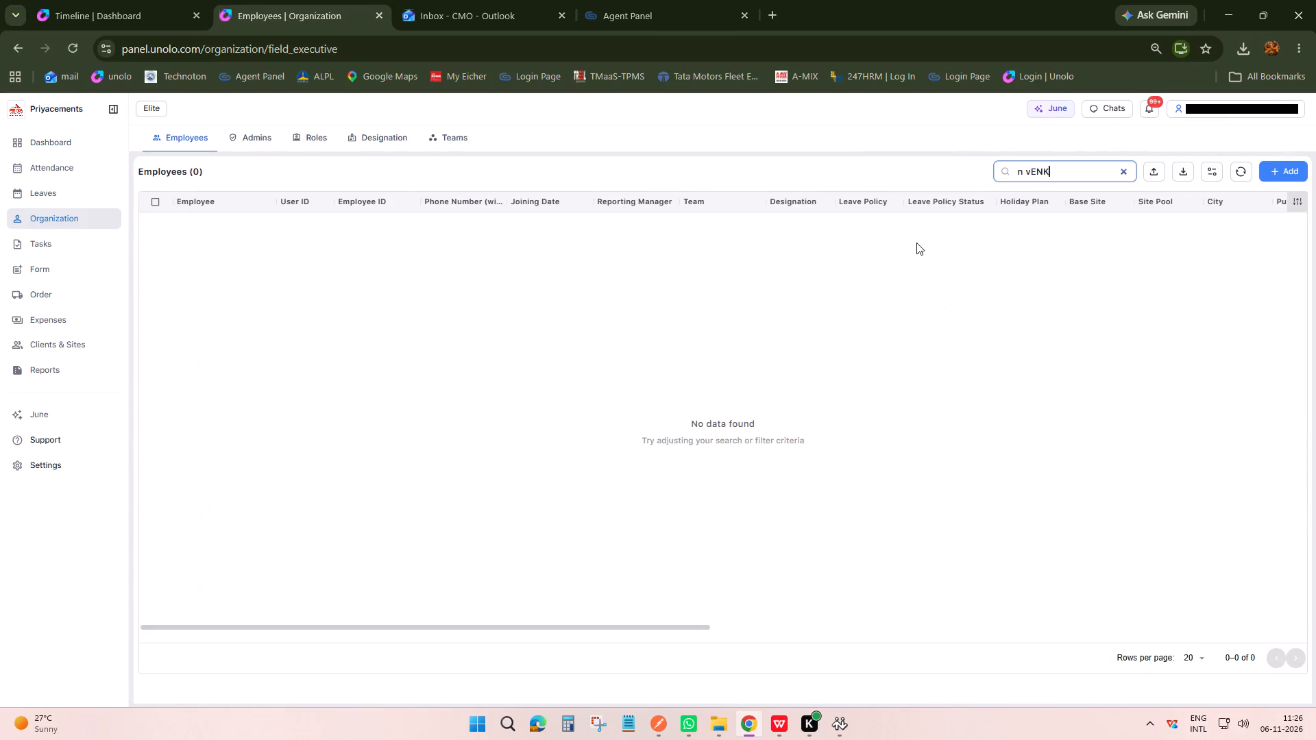
key("BackSpace")
key("BackSpace")
key("BackSpace")
key("BackSpace")
key("BackSpace")
key("BackSpace")
key("BackSpace")
key("BackSpace")
key("BackSpace")
key("BackSpace")
key("BackSpace")
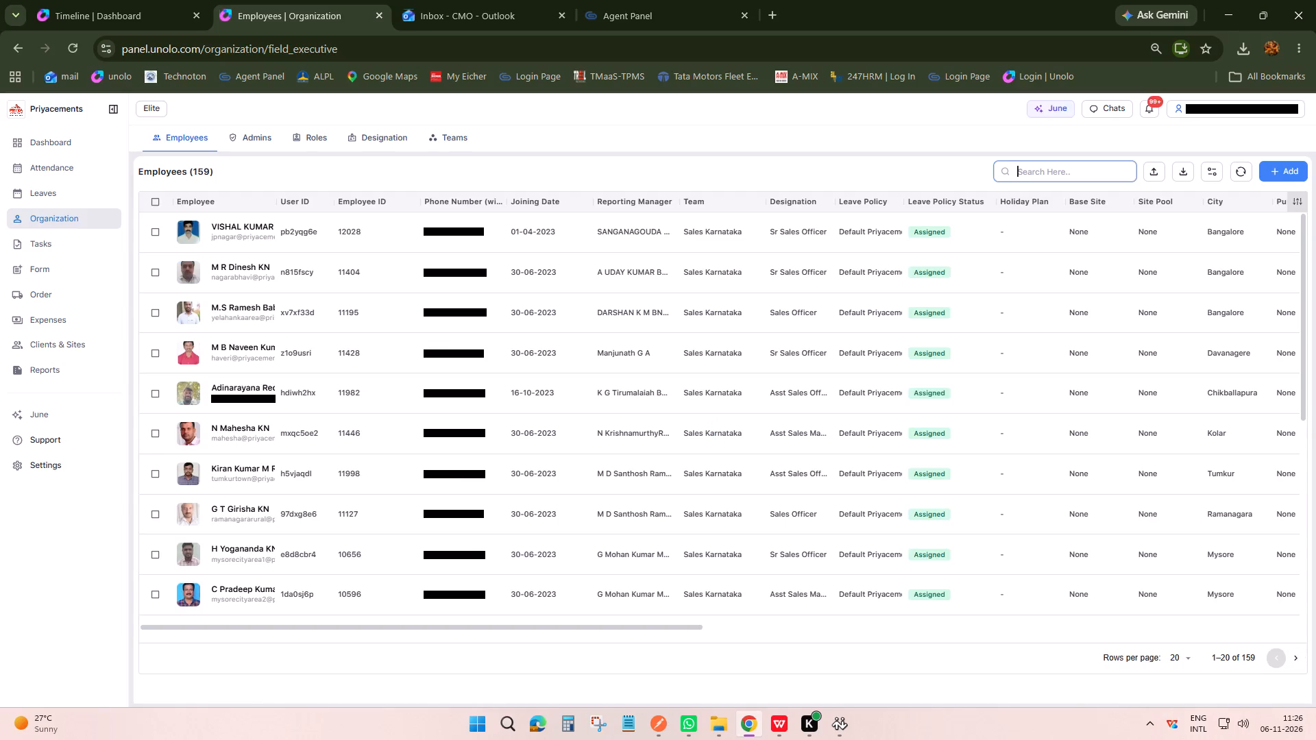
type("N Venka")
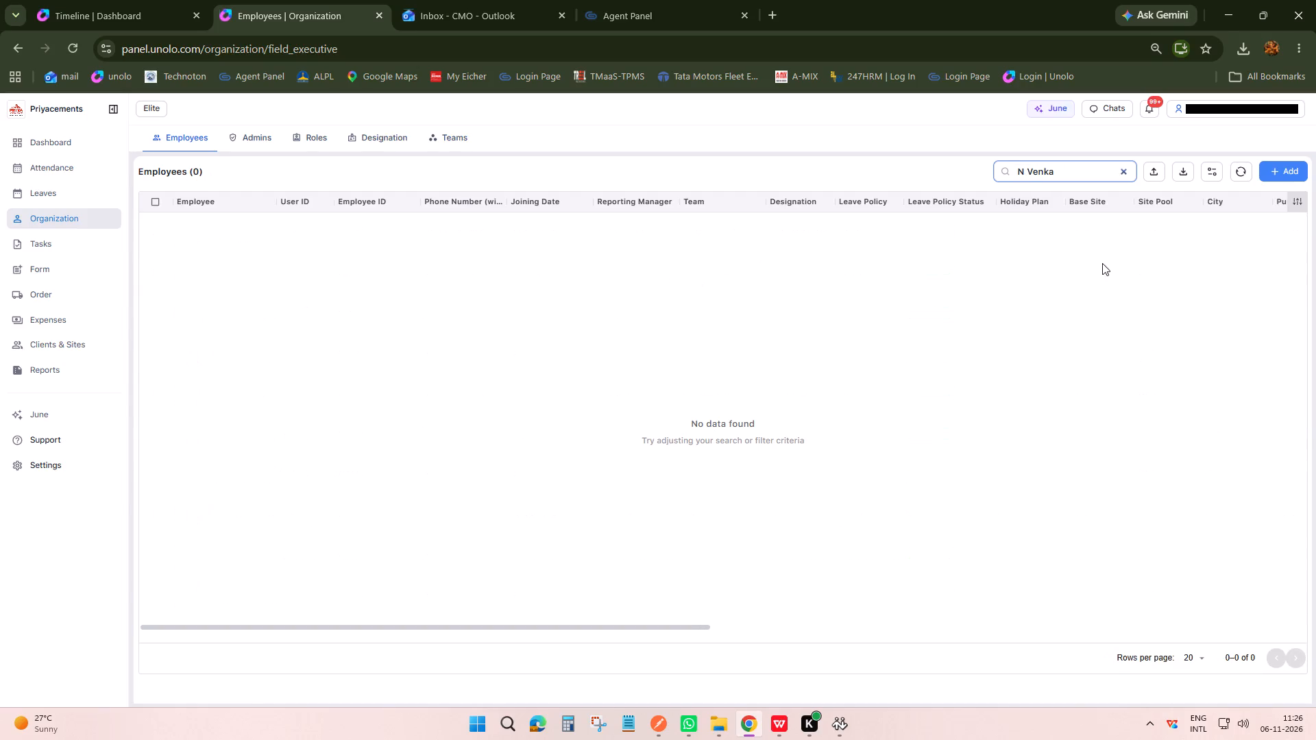
Search the Priyacements employee list again using only Venka to check for the deleted employee, and clear the search.
left_click(1075, 172)
key("BackSpace")
key("BackSpace")
key("BackSpace")
key("BackSpace")
key("BackSpace")
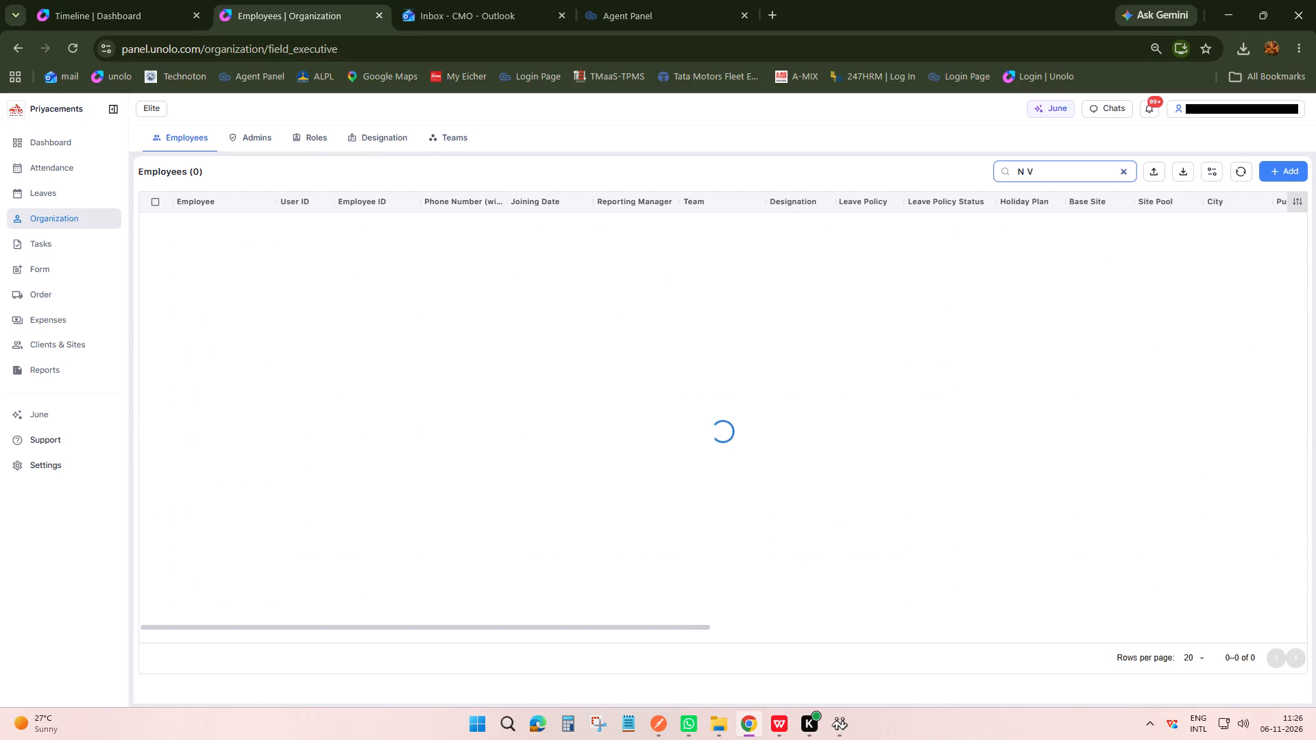
key("BackSpace")
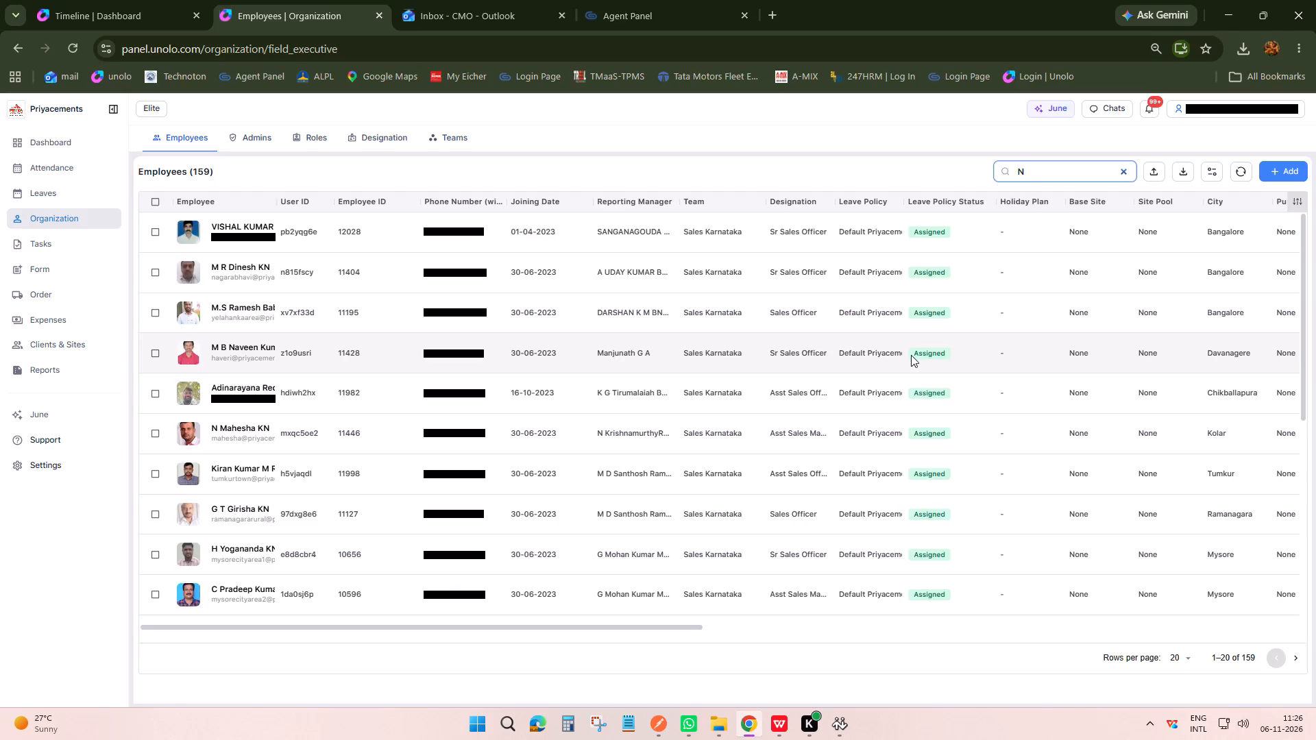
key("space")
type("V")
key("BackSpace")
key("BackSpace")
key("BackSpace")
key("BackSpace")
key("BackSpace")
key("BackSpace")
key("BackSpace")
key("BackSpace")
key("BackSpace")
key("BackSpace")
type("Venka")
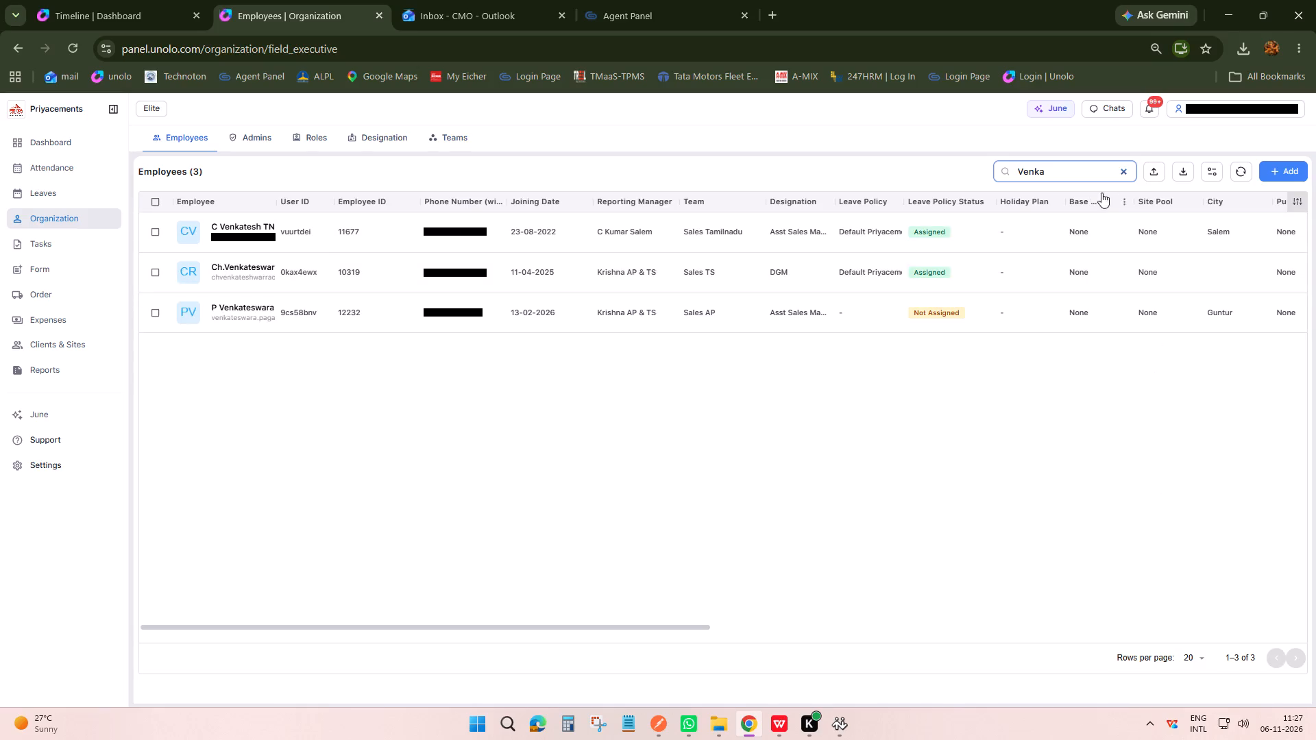
left_click(1125, 167)
left_click(1125, 169)
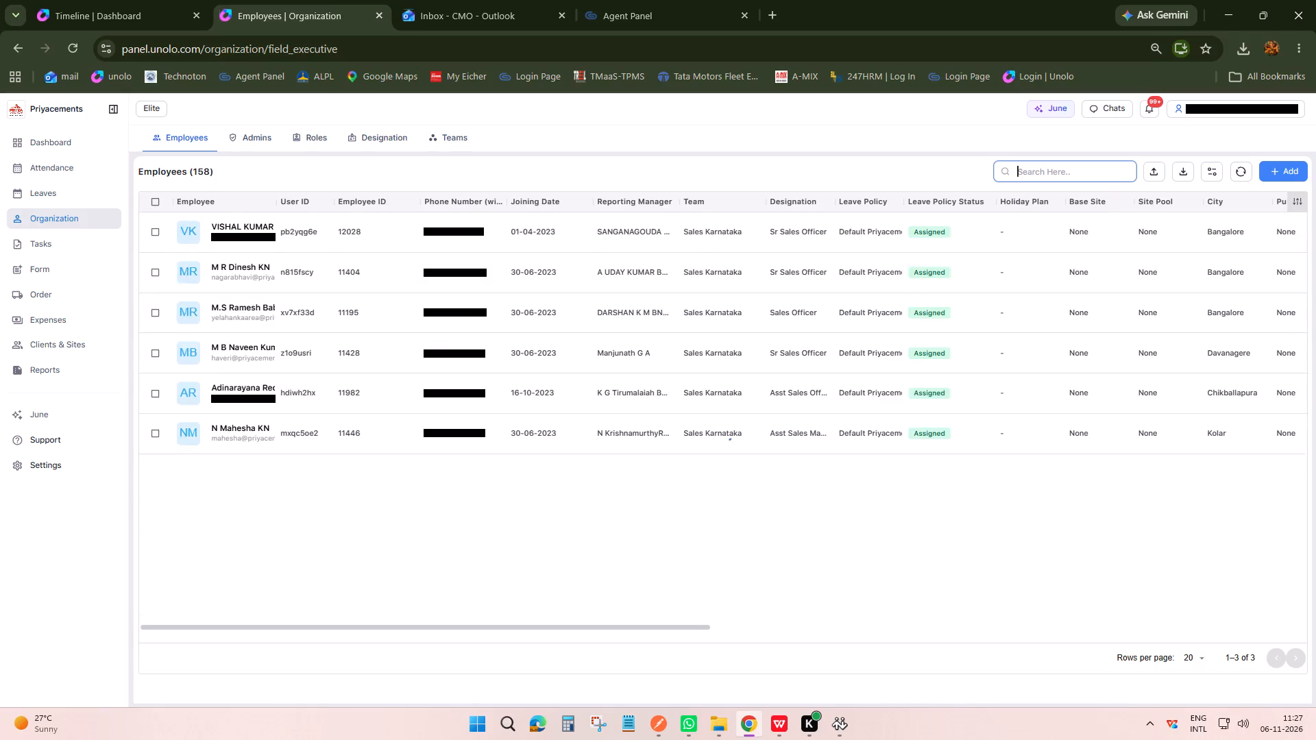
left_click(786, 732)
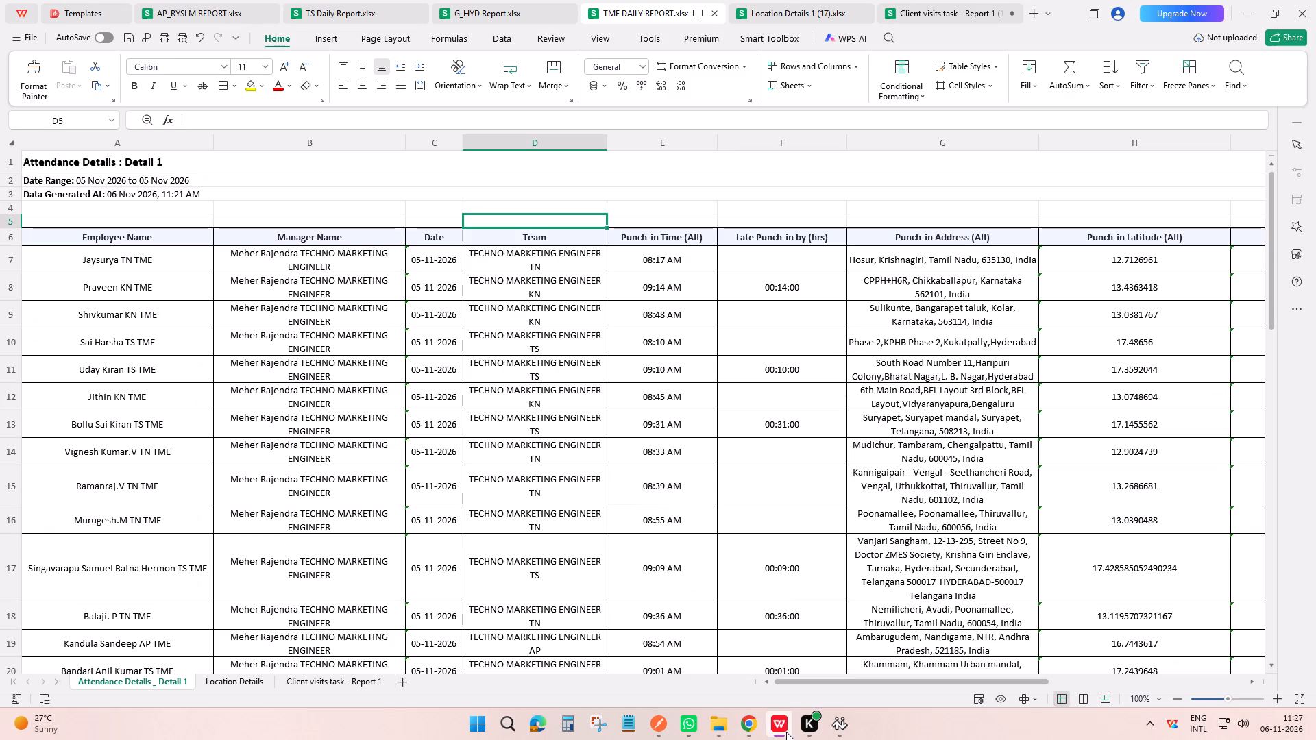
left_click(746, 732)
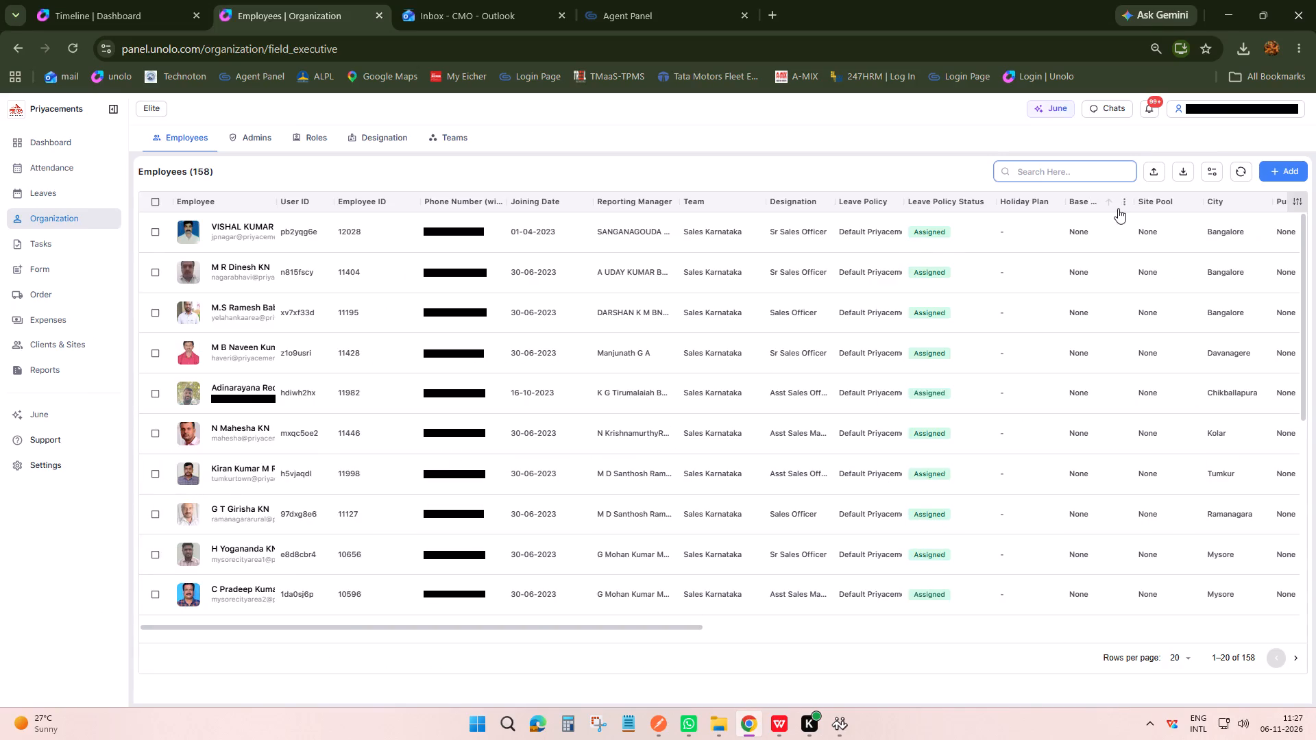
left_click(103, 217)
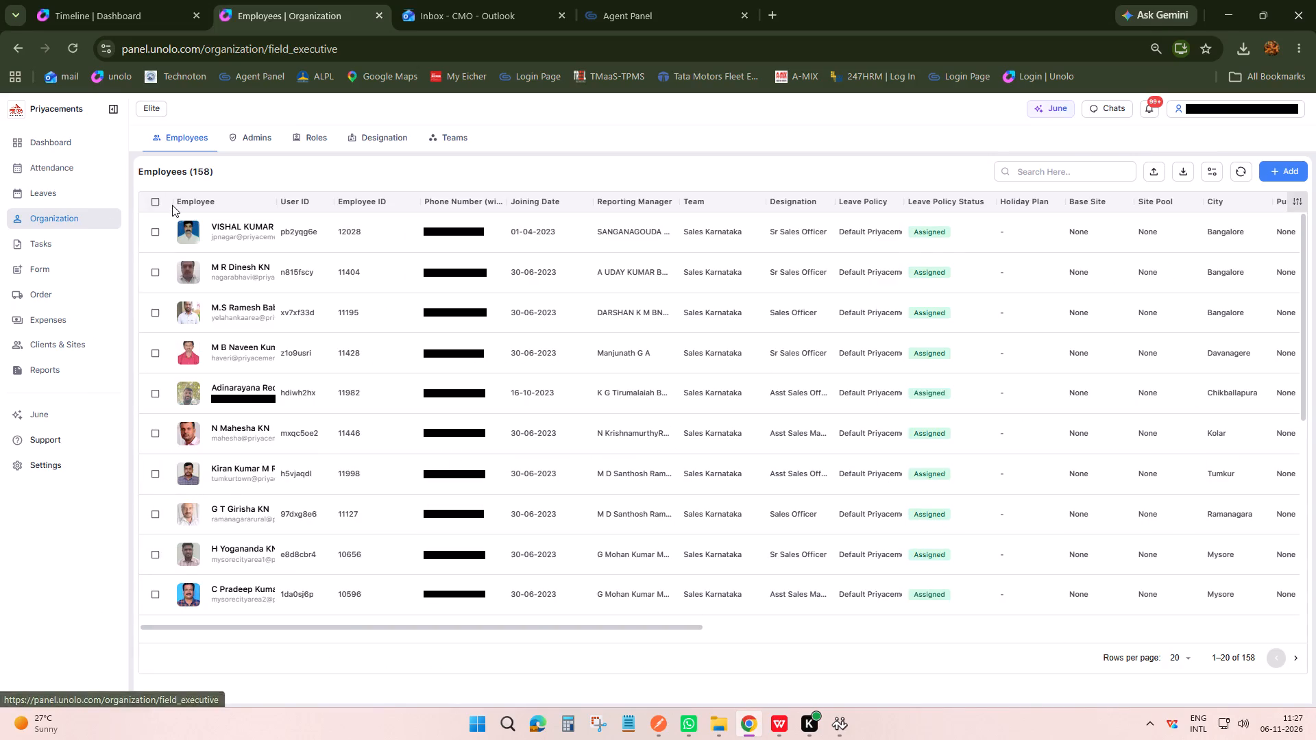
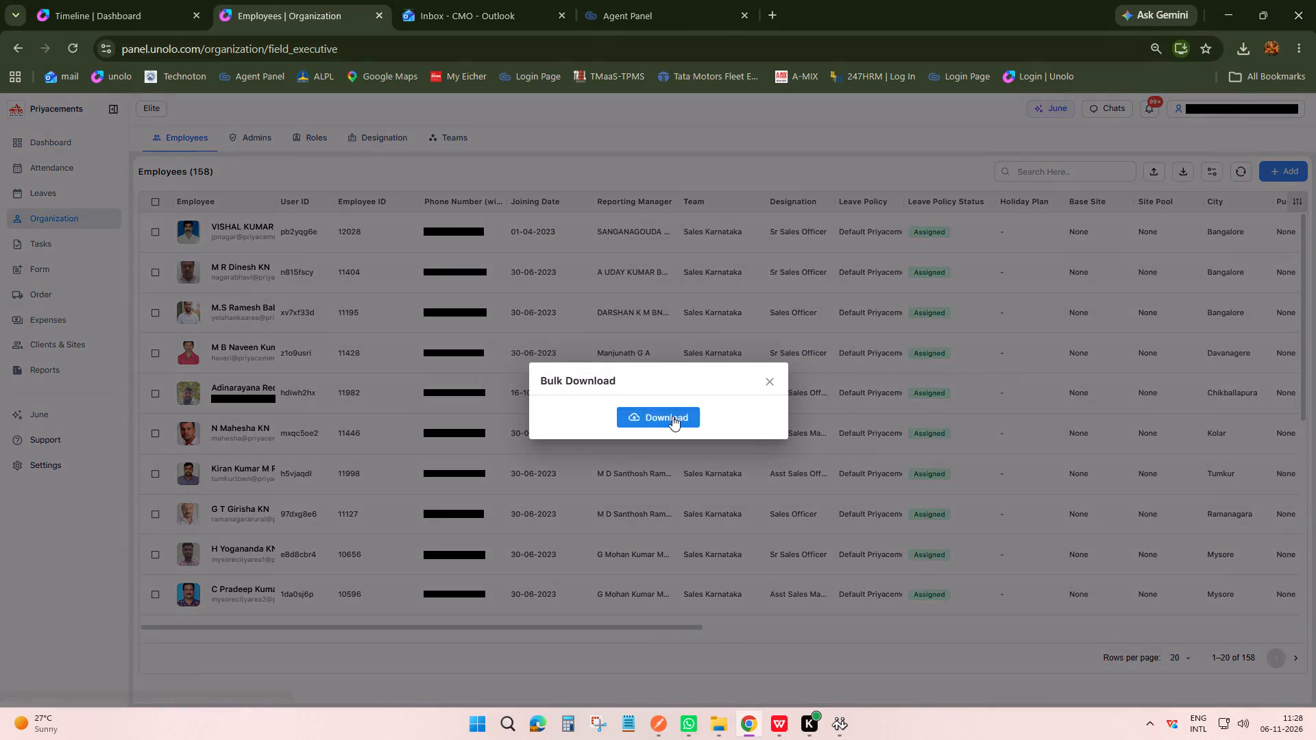
Open the downloaded userList (3).xlsx in WPS Office and add header-row filters, filtering the Last Name column by "ap".
left_click(1147, 105)
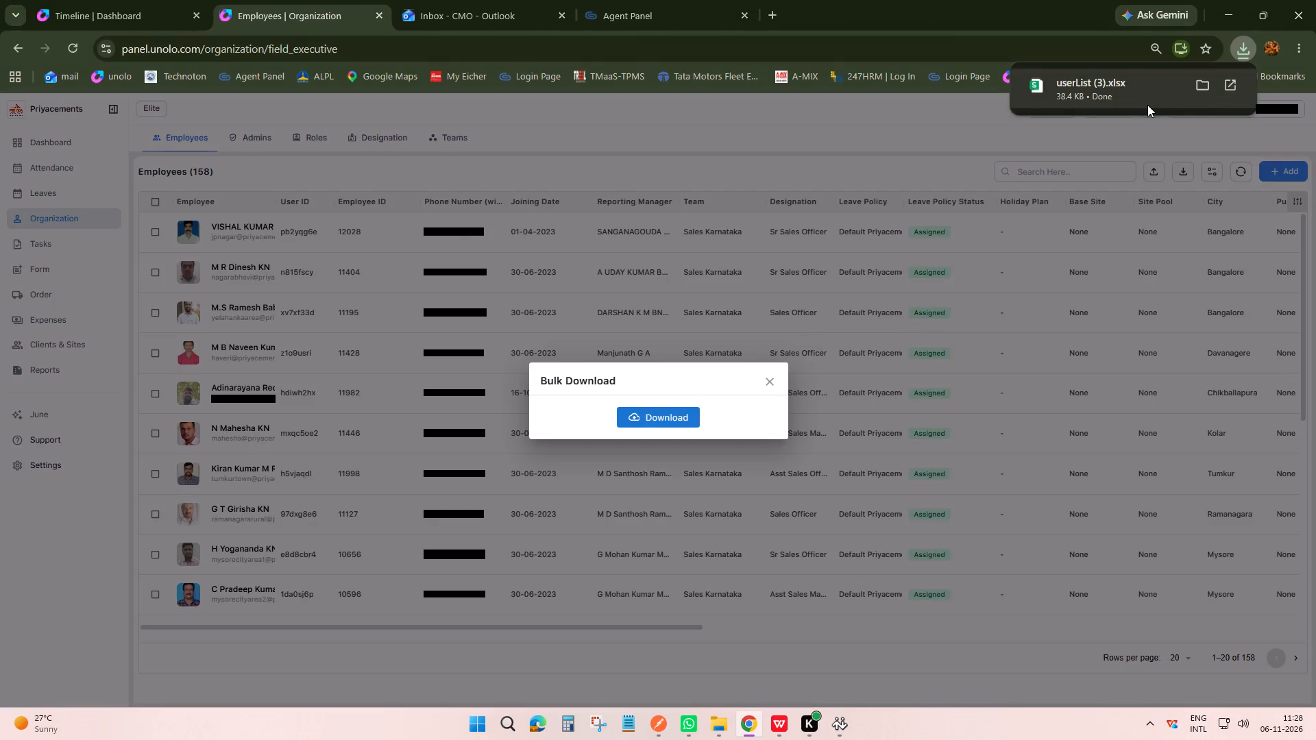
scroll(871, 356, "up", 2)
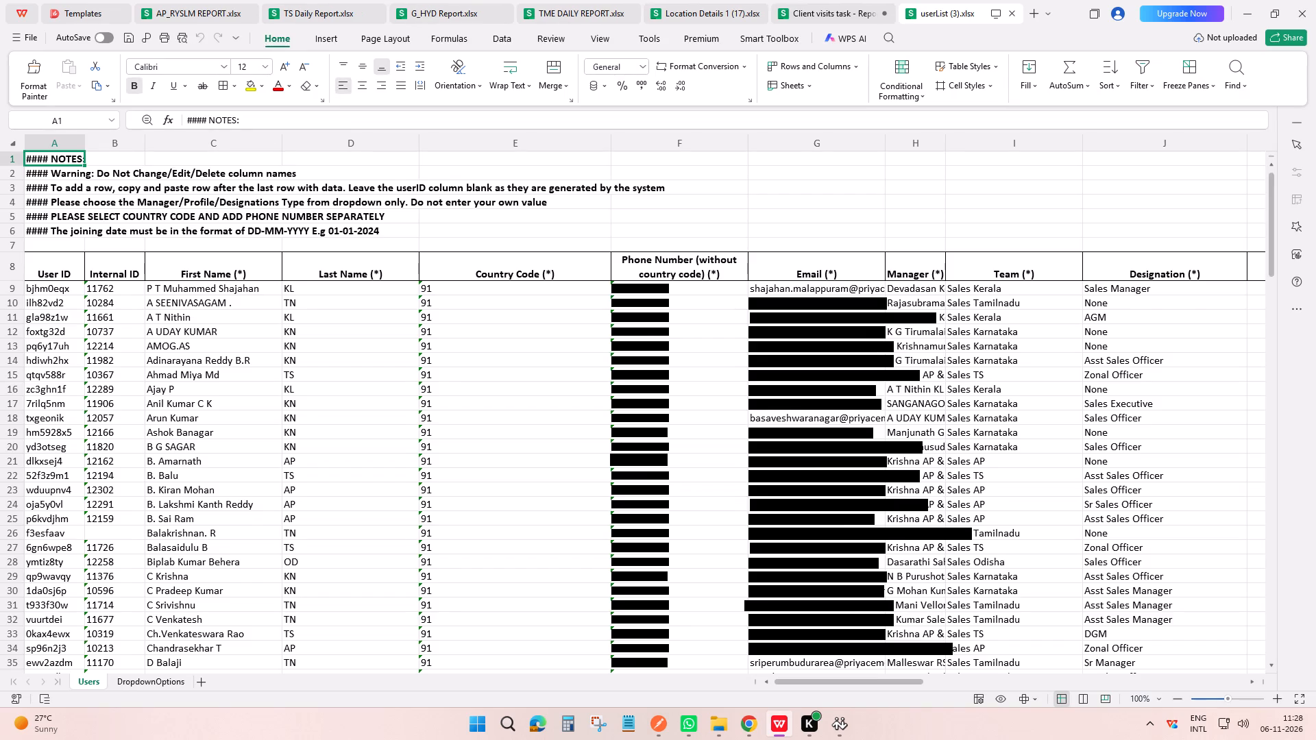
left_click(24, 271)
left_click(1143, 69)
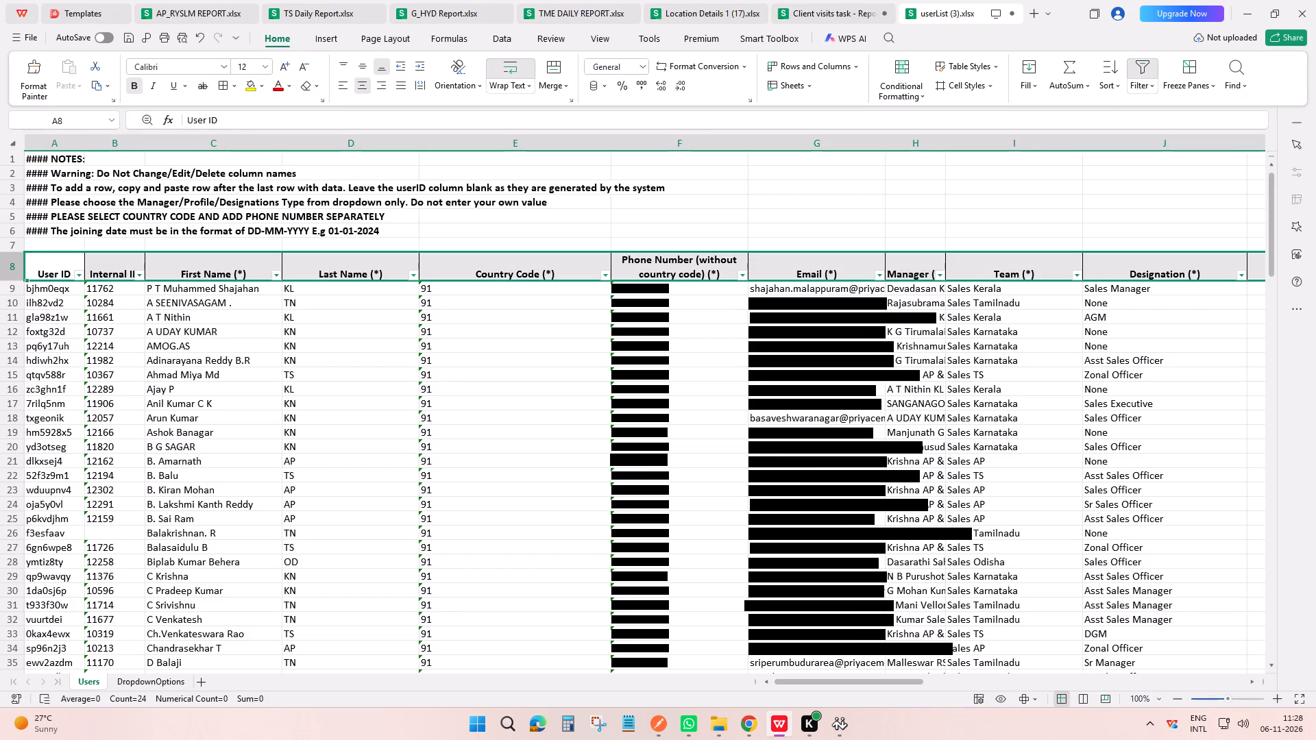
left_click(416, 275)
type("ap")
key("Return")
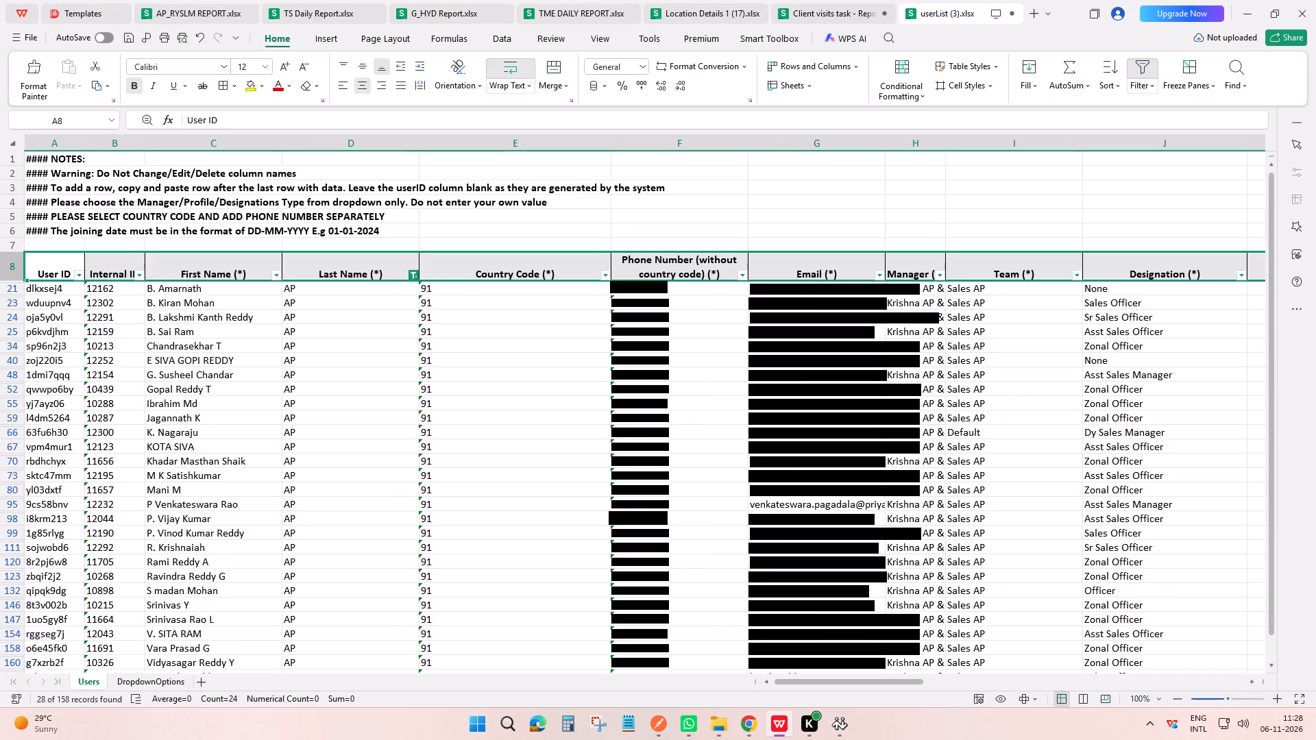
Select the Last Name cells of the filtered AP employees and check the list through its last row.
left_click(340, 292)
left_click_drag(326, 287, 337, 617)
left_click(485, 465)
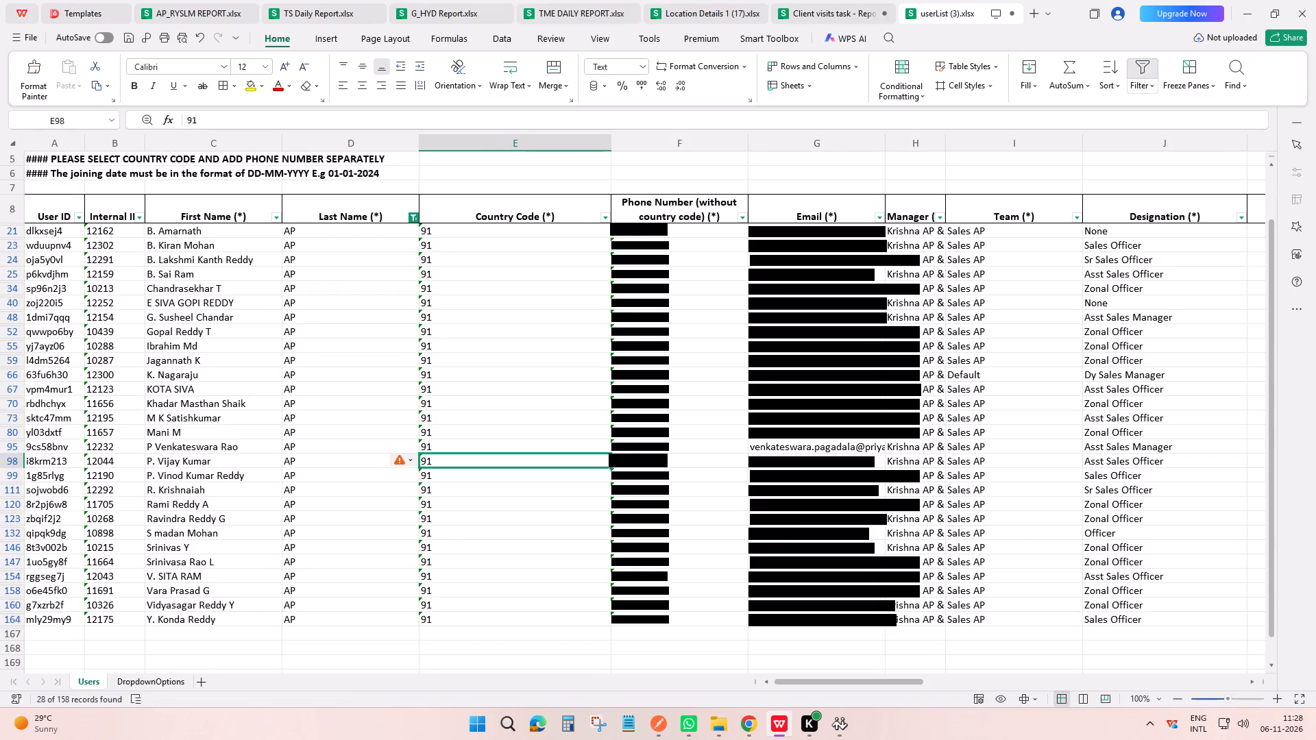